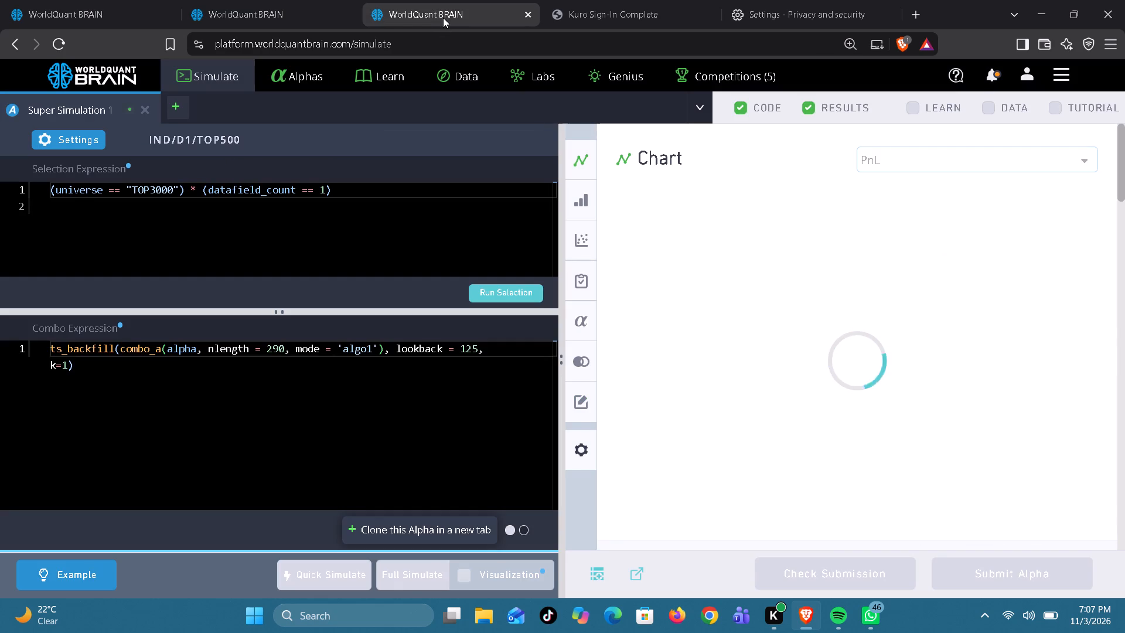
Switch from the running Super Simulation to the open WorldQuant BRAIN page with the blank Simulation 2.
left_click(242, 4)
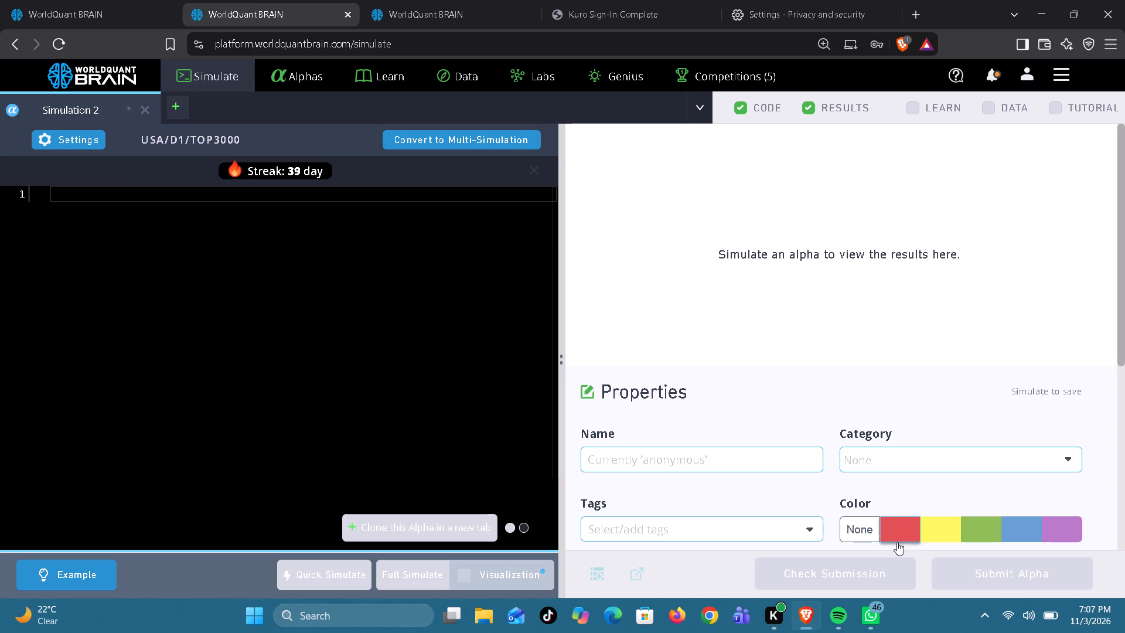
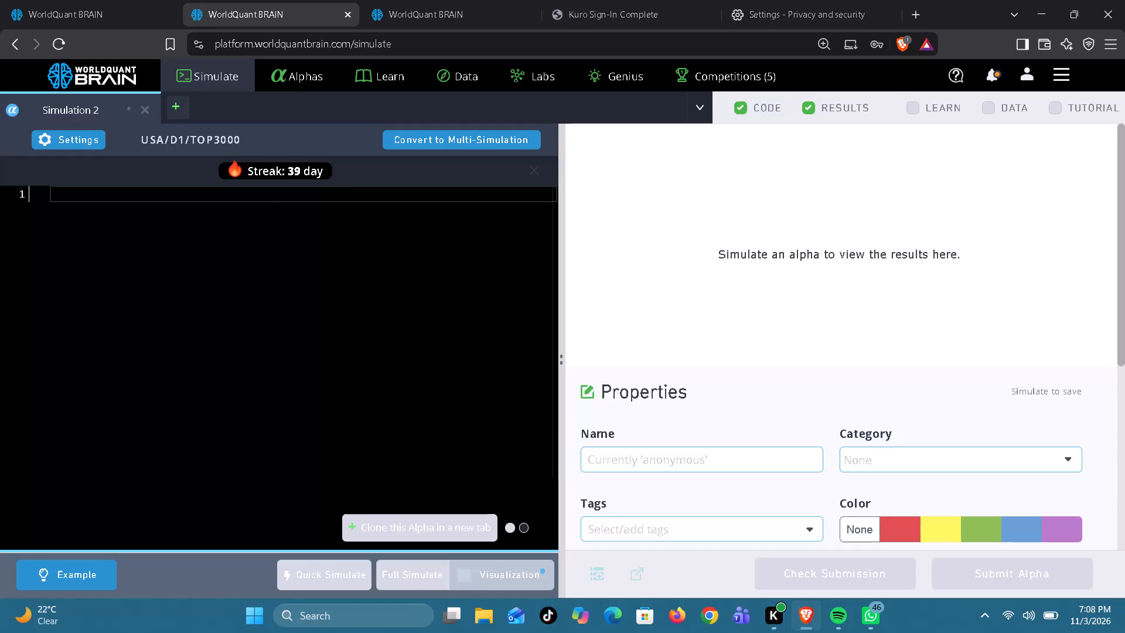
Paste the expression ts_rank(ts_scale(group_rank(imb5_score,pv13_10_f3_g2_minvol_1m_sector),120),504) into the blank Simulation 2 code editor.
left_click(280, 191)
key("ctrl+v")
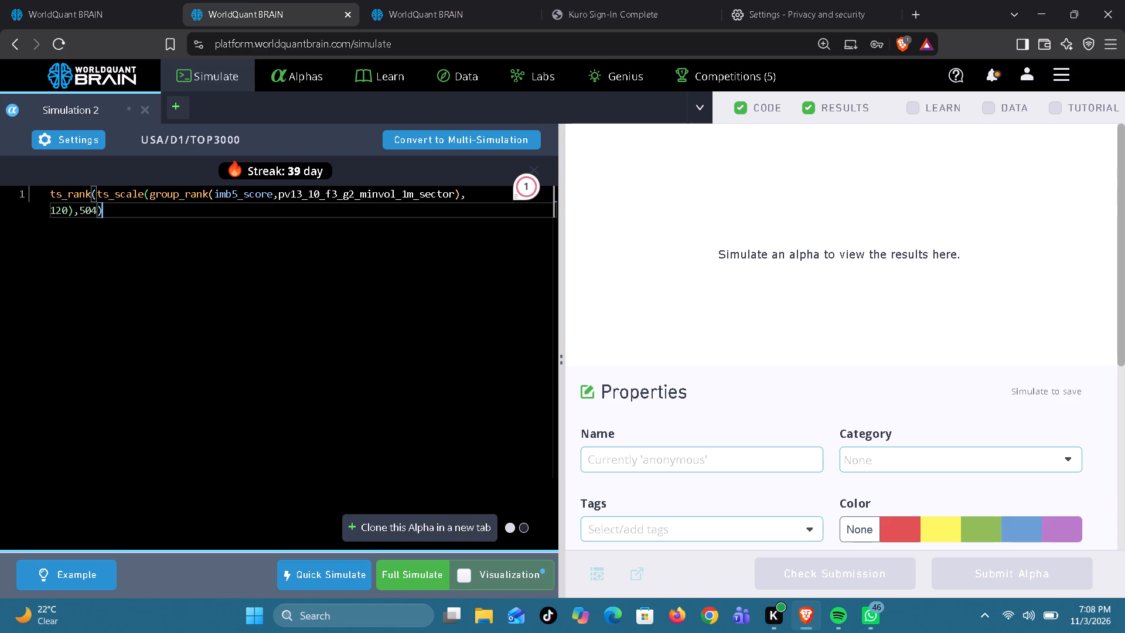
In the Simulation 2 settings, set the region to ASI and the universe to MINVOL10M.
left_click(91, 138)
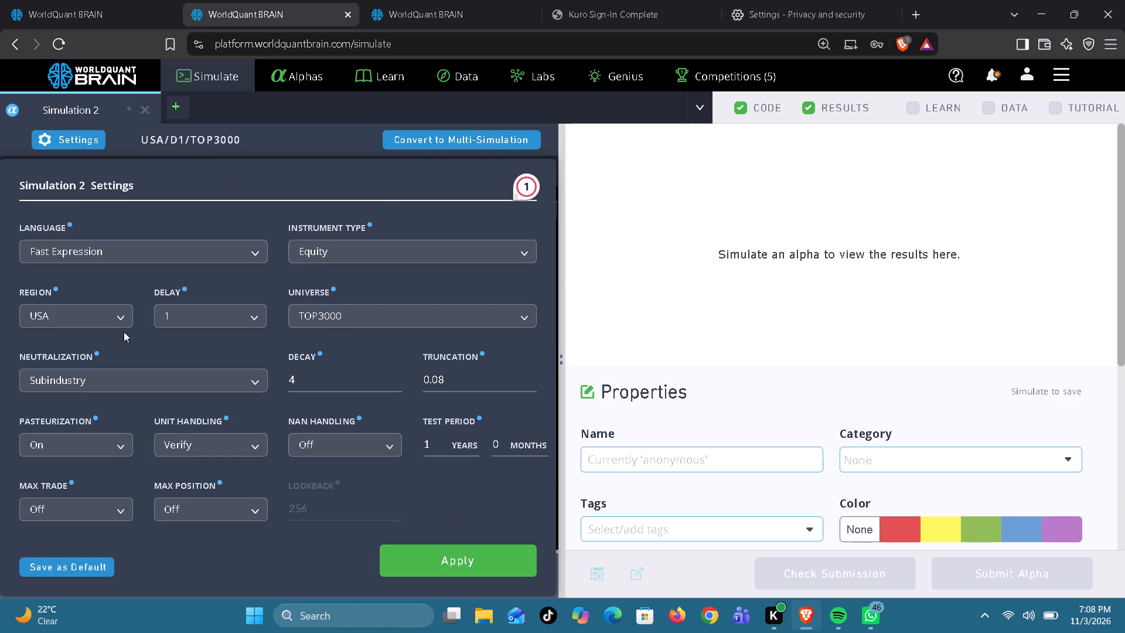
left_click(124, 318)
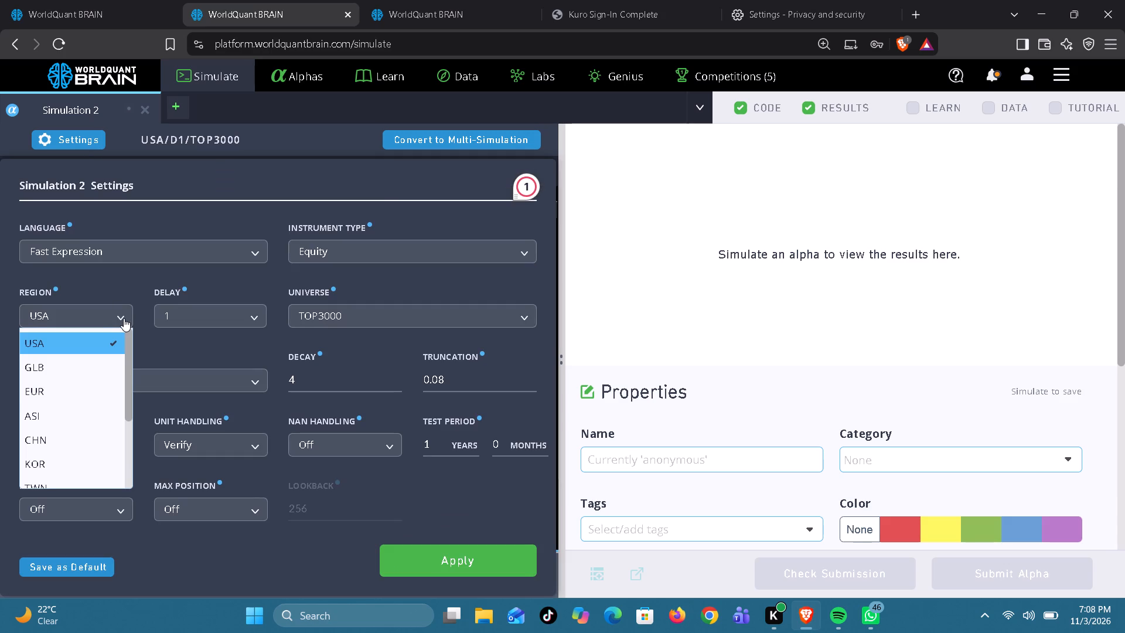
left_click(59, 412)
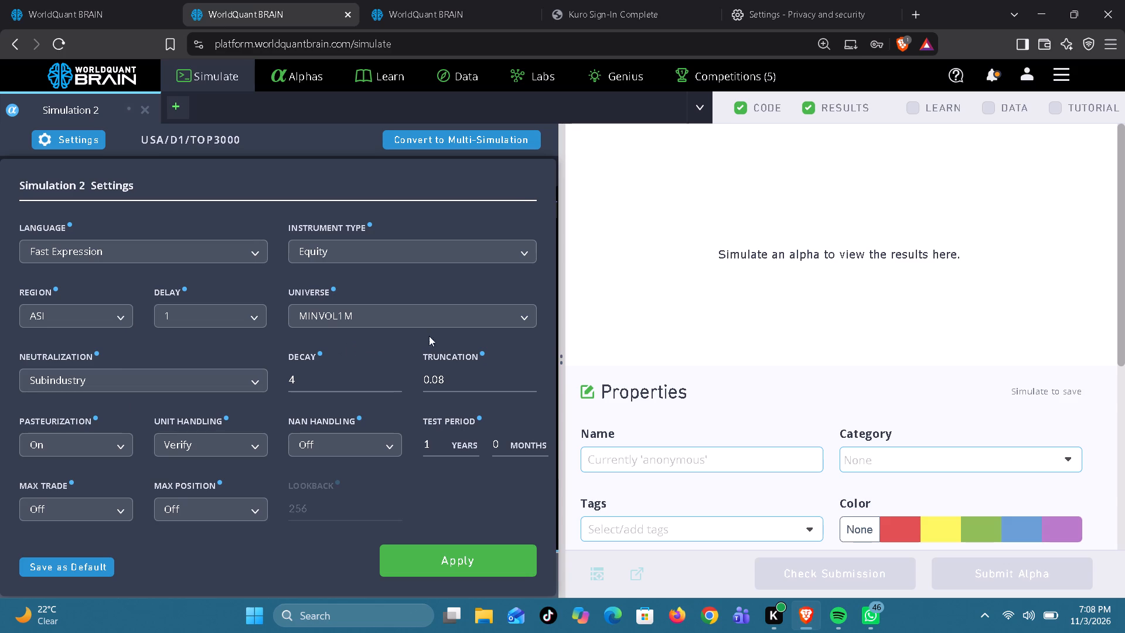
left_click(496, 312)
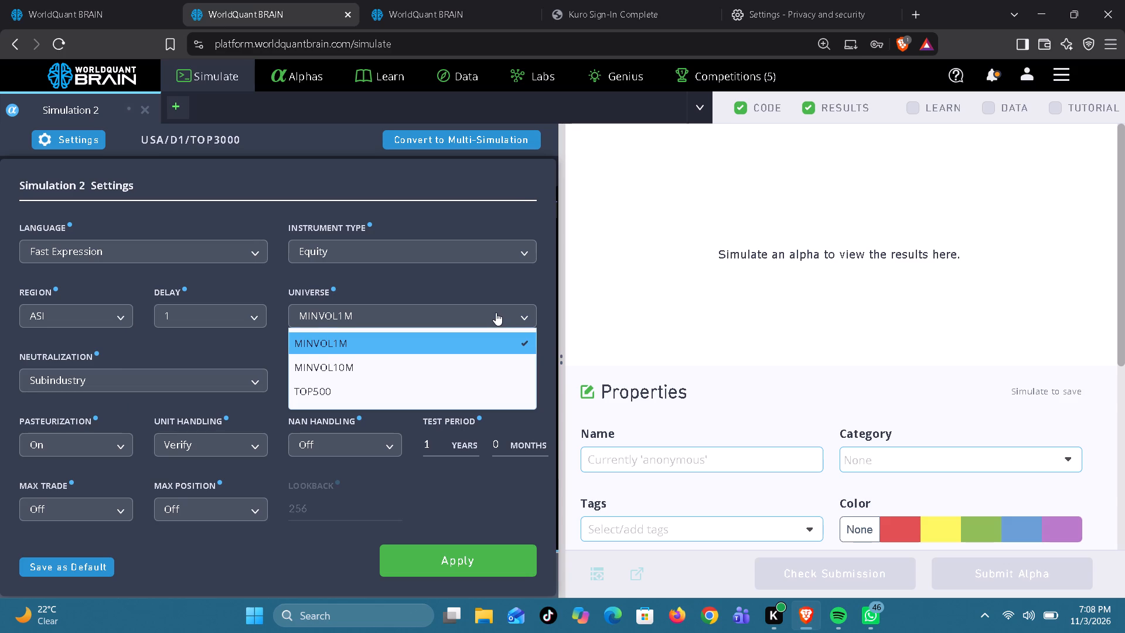
left_click(432, 356)
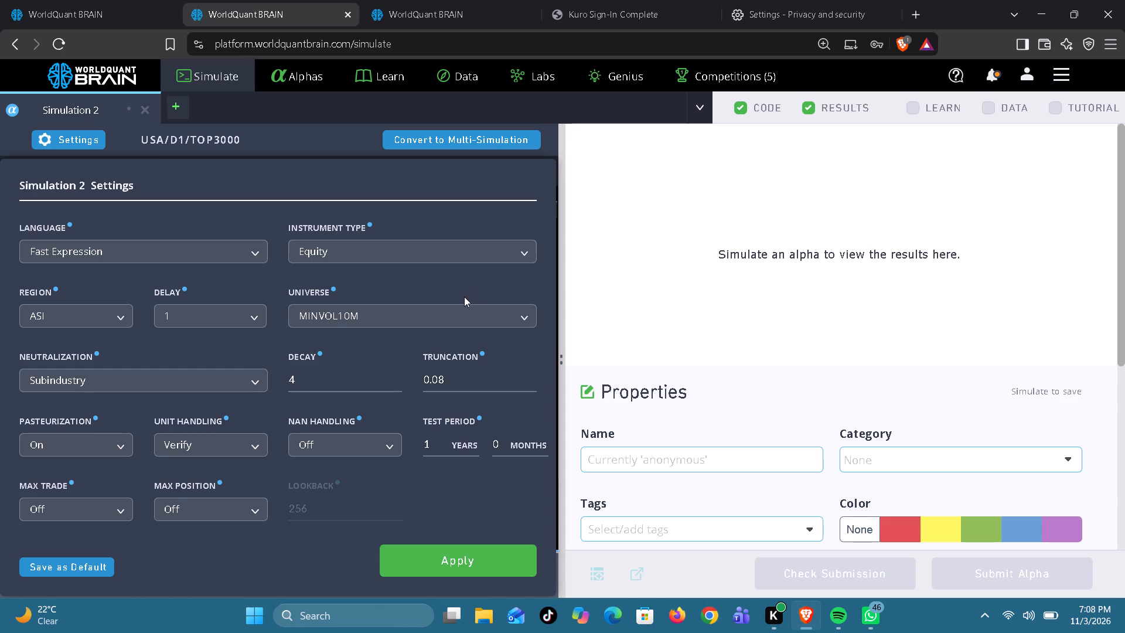
Set the neutralization of Simulation 2 to Statistical.
left_click(248, 384)
scroll(174, 453, "down", 1)
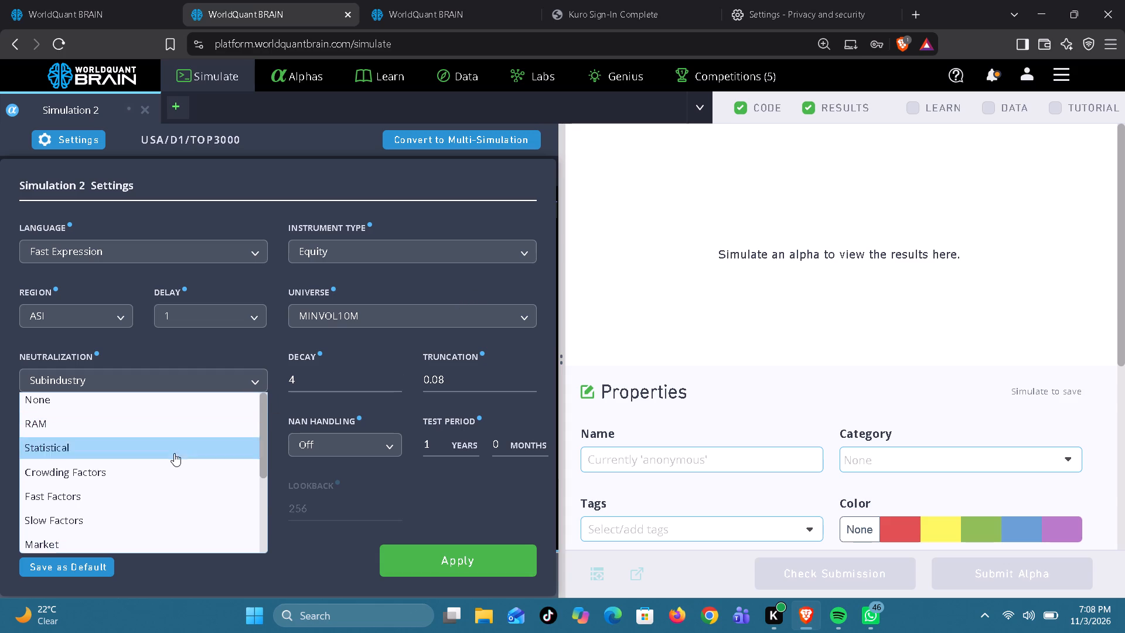
scroll(174, 453, "down", 3)
scroll(174, 453, "up", 1)
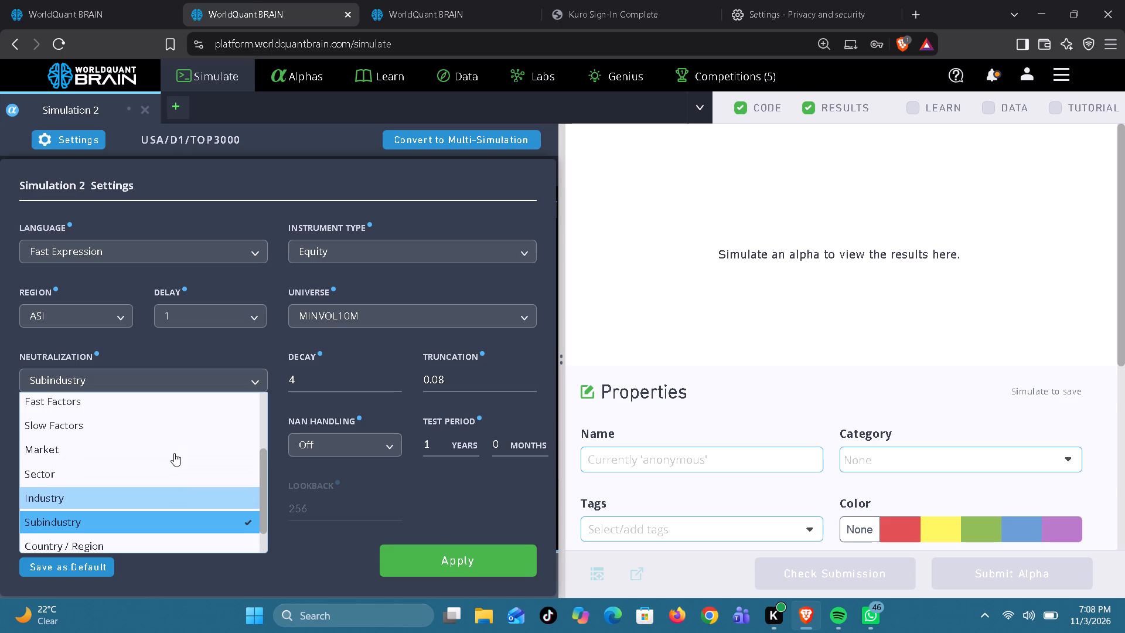
scroll(116, 483, "up", 1)
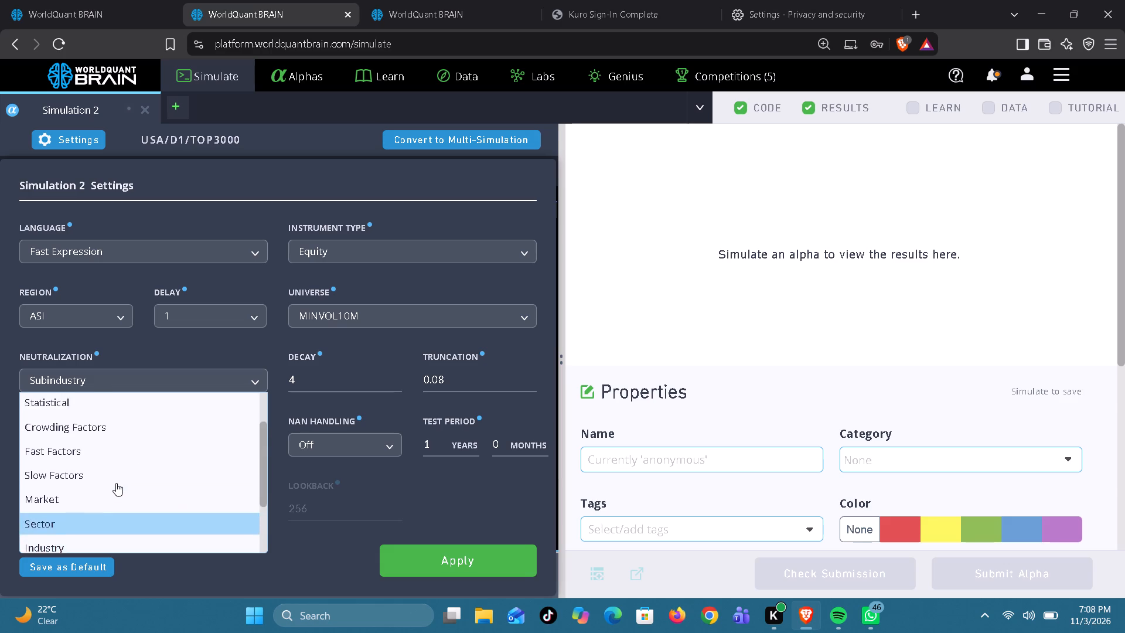
scroll(116, 483, "up", 1)
left_click(103, 453)
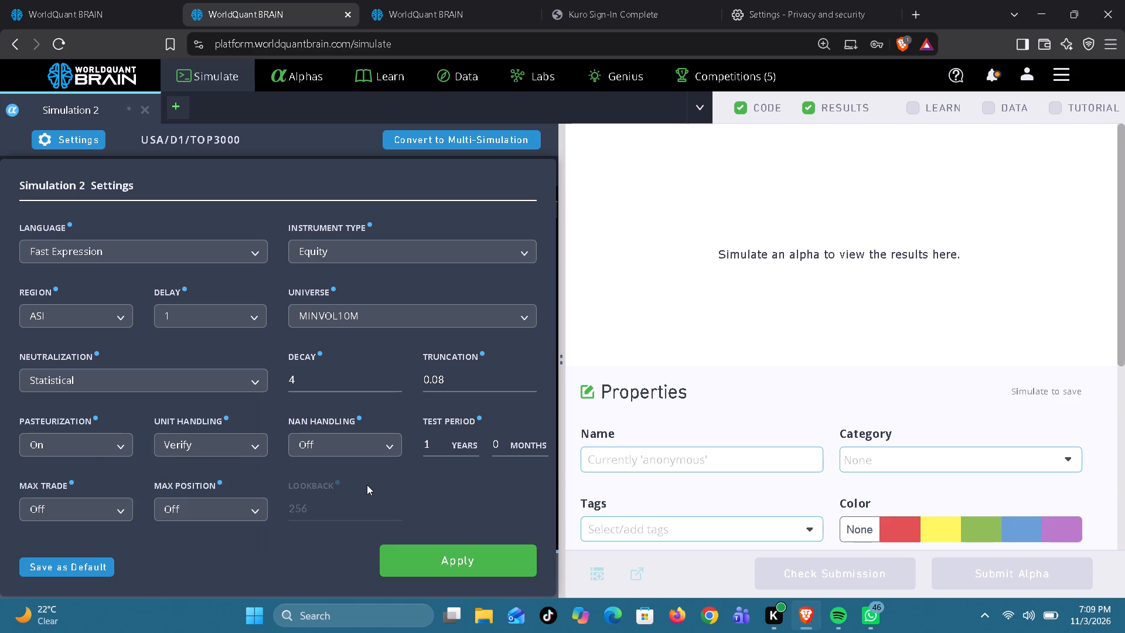
Set the test period to 0 years and apply the Simulation 2 settings.
left_click(446, 441)
key("BackSpace")
key("0")
left_click(429, 561)
Start a full simulation of the alpha in Simulation 2.
left_click(415, 573)
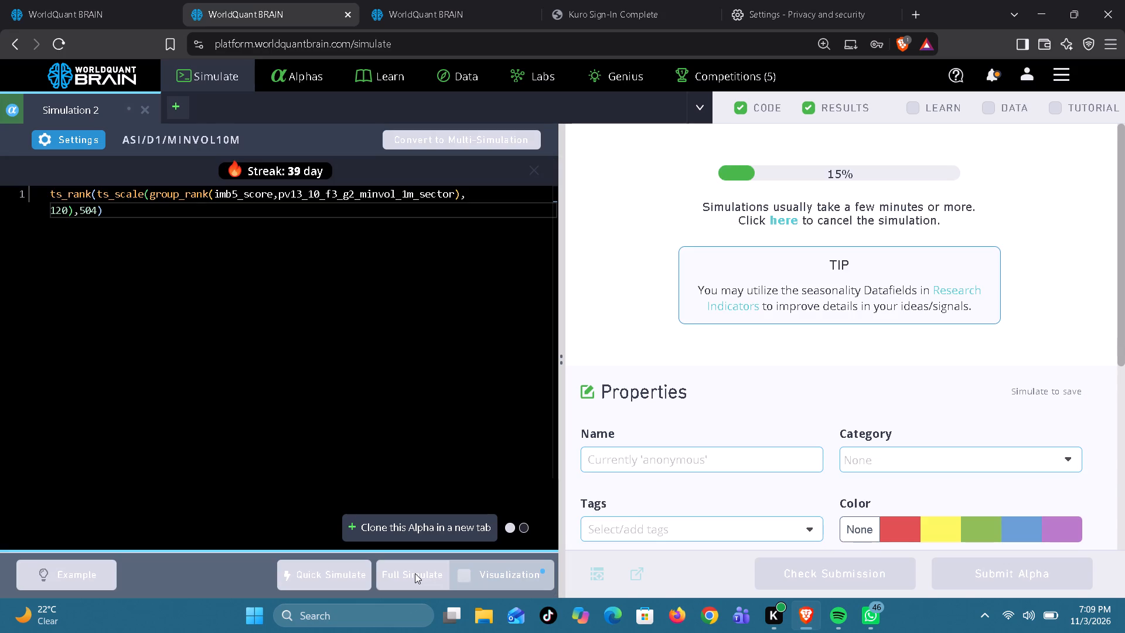
left_click_drag(415, 573, 345, 516)
left_click_drag(345, 516, 333, 486)
Close the two other WorldQuant BRAIN browser pages, keeping the one with Simulation 2 open.
left_click(168, 15)
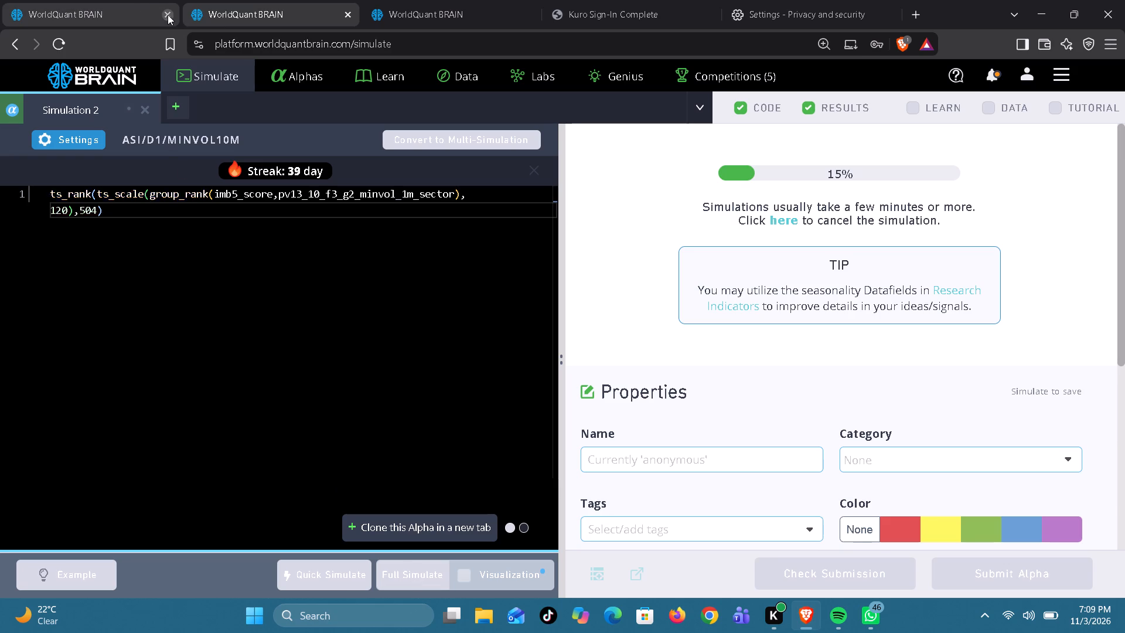
left_click(352, 14)
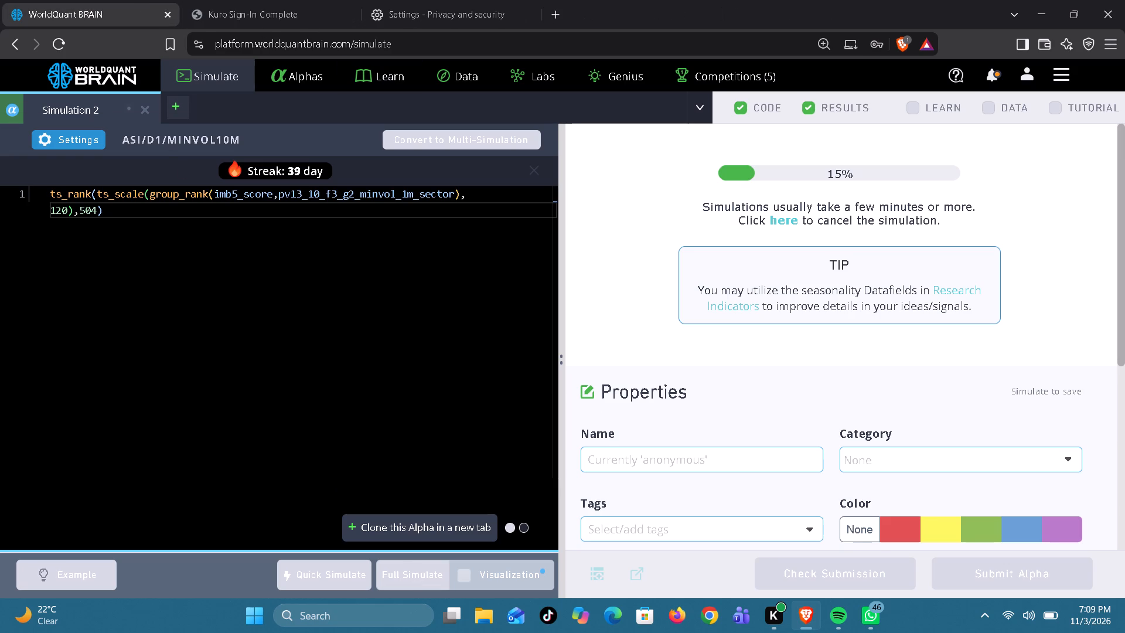
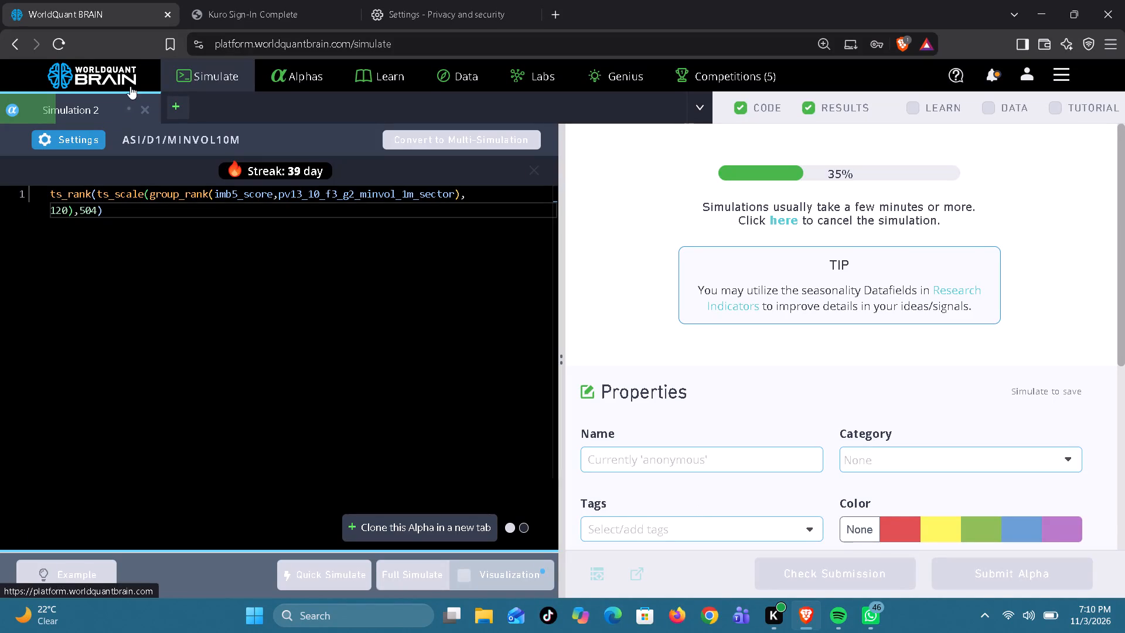
Duplicate the Simulation 2 browser page twice so that three copies of it are open.
right_click(101, 12)
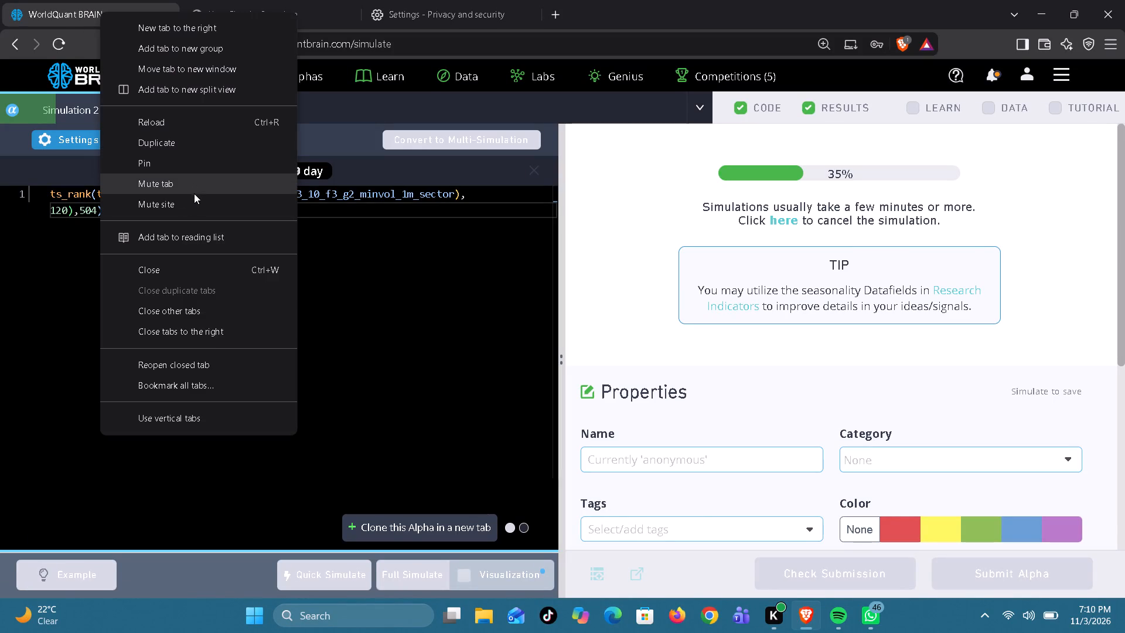
left_click(195, 147)
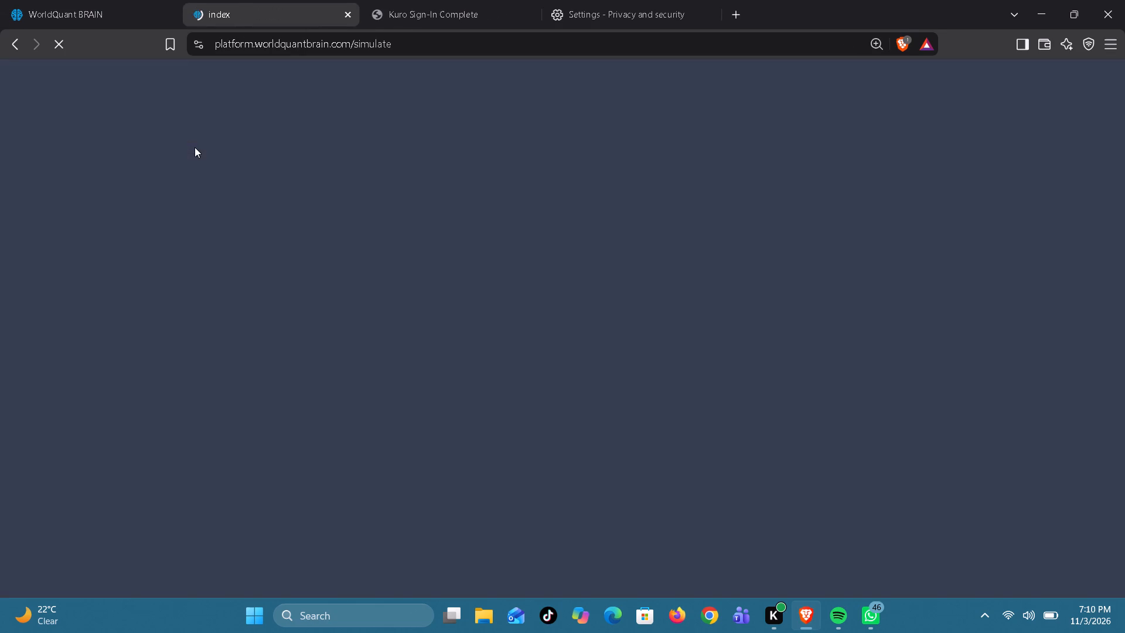
right_click(128, 16)
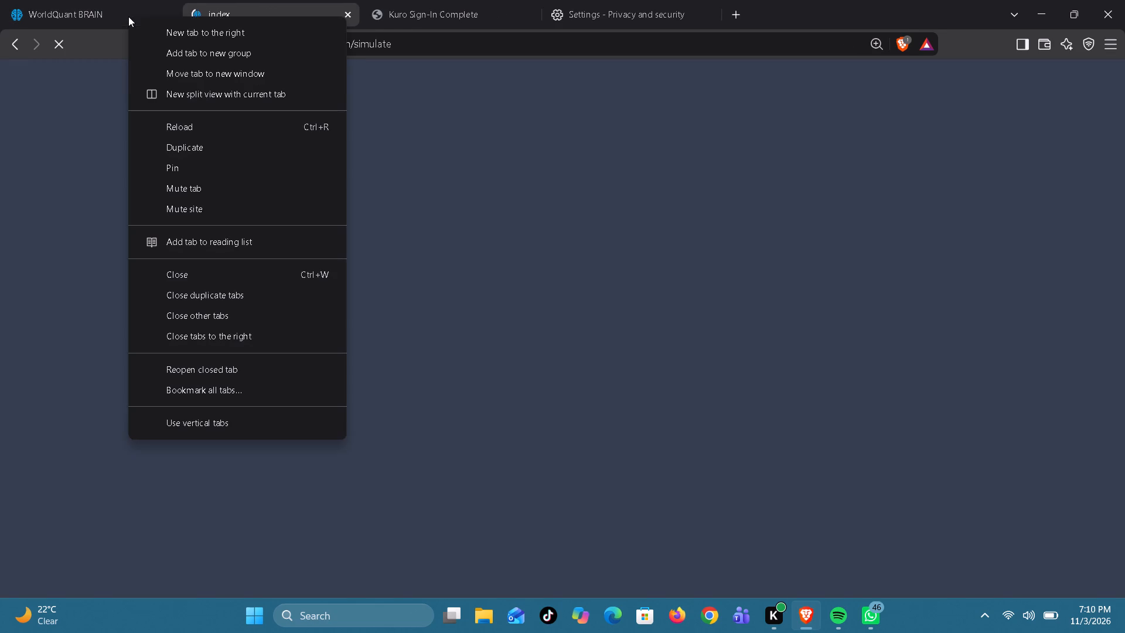
left_click(192, 150)
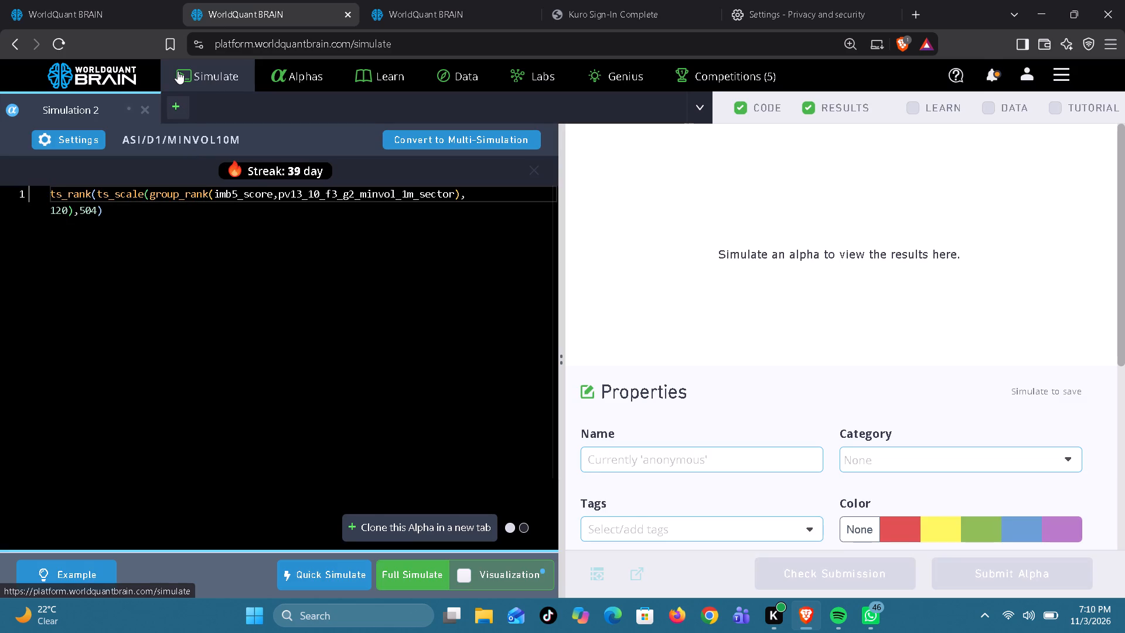
On the second Simulation 2 page, set the universe to TOP500 and neutralization to RAM, and apply the settings.
left_click(89, 137)
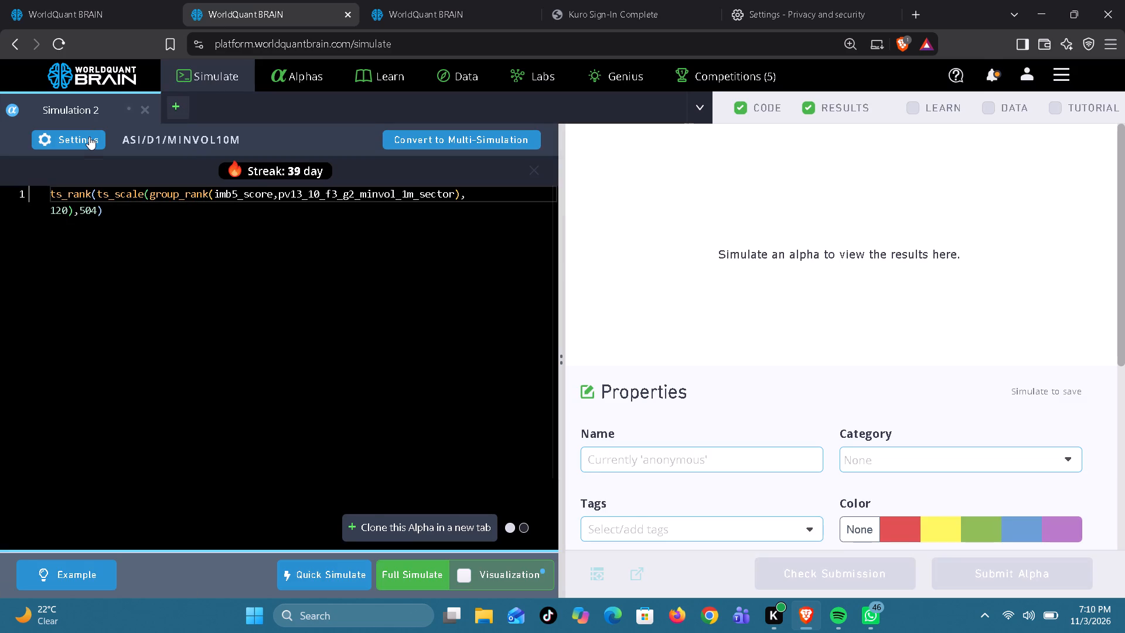
left_click(500, 318)
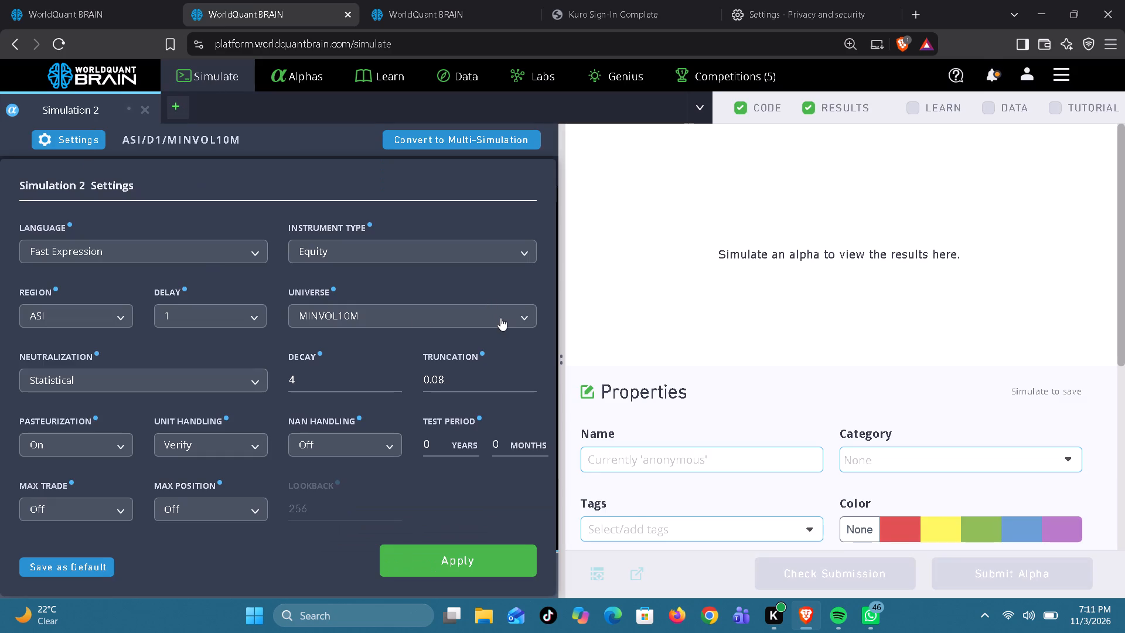
left_click(526, 315)
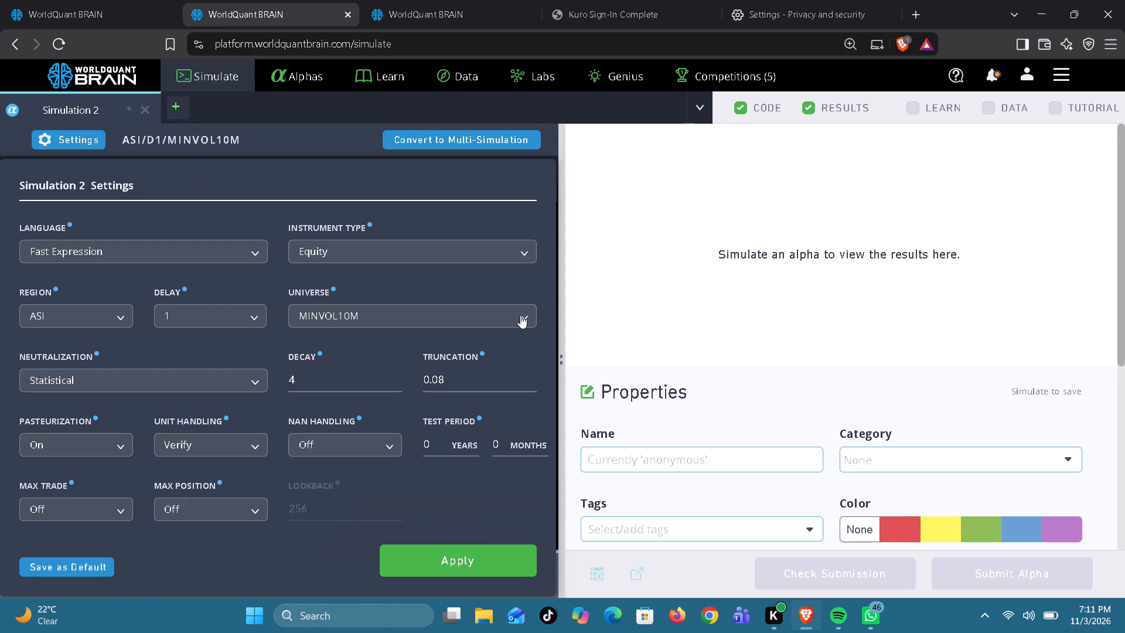
left_click(520, 315)
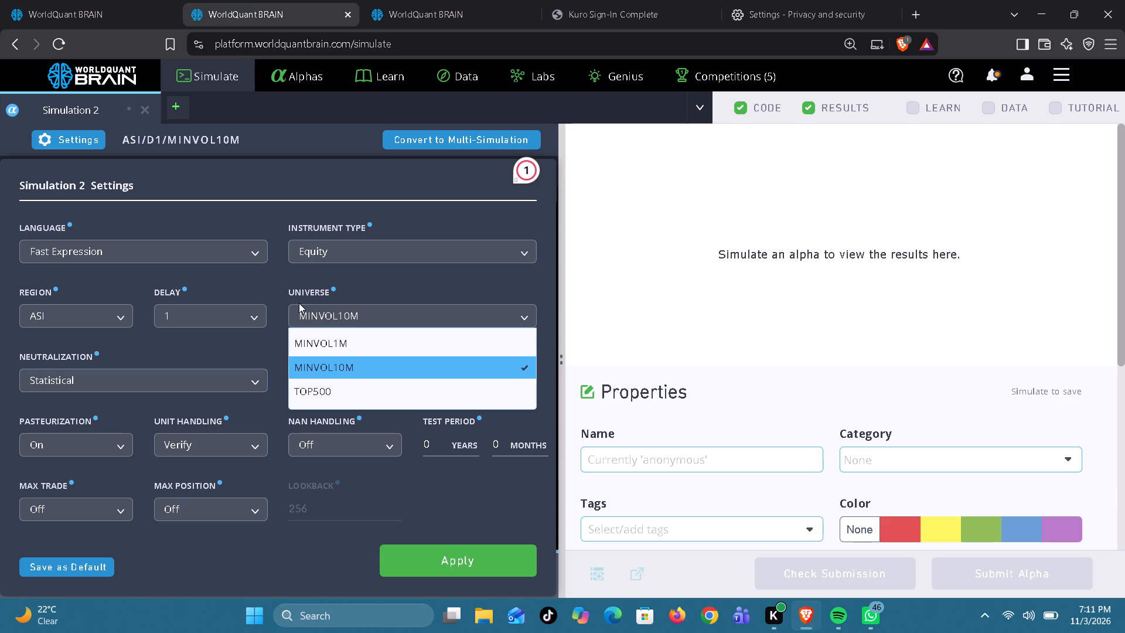
left_click(345, 384)
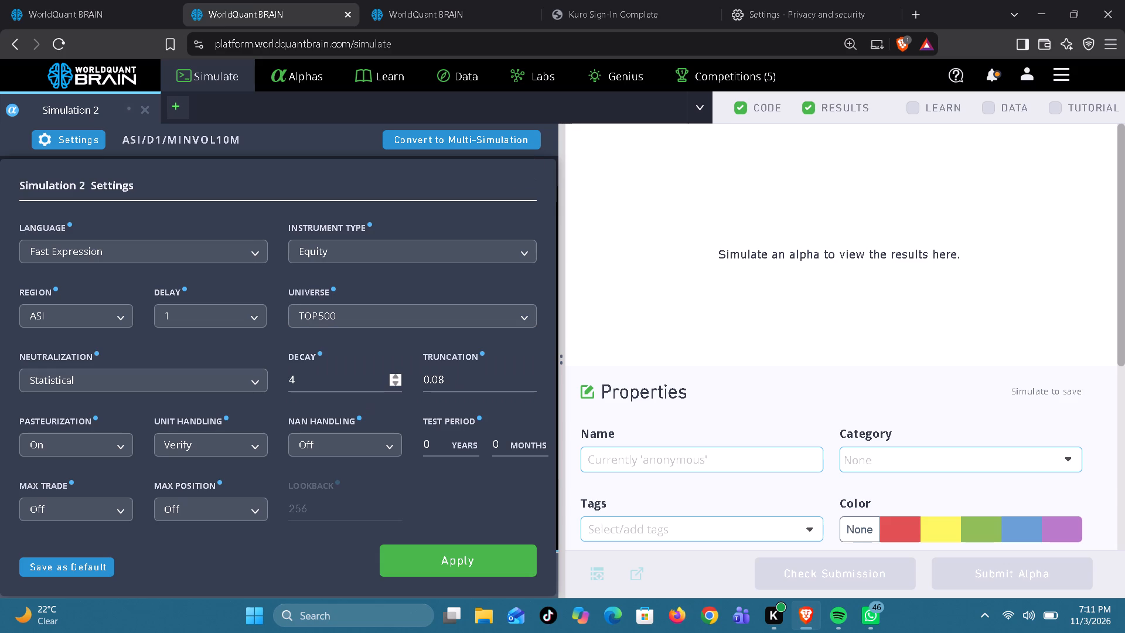
left_click(250, 381)
left_click(203, 434)
left_click(438, 559)
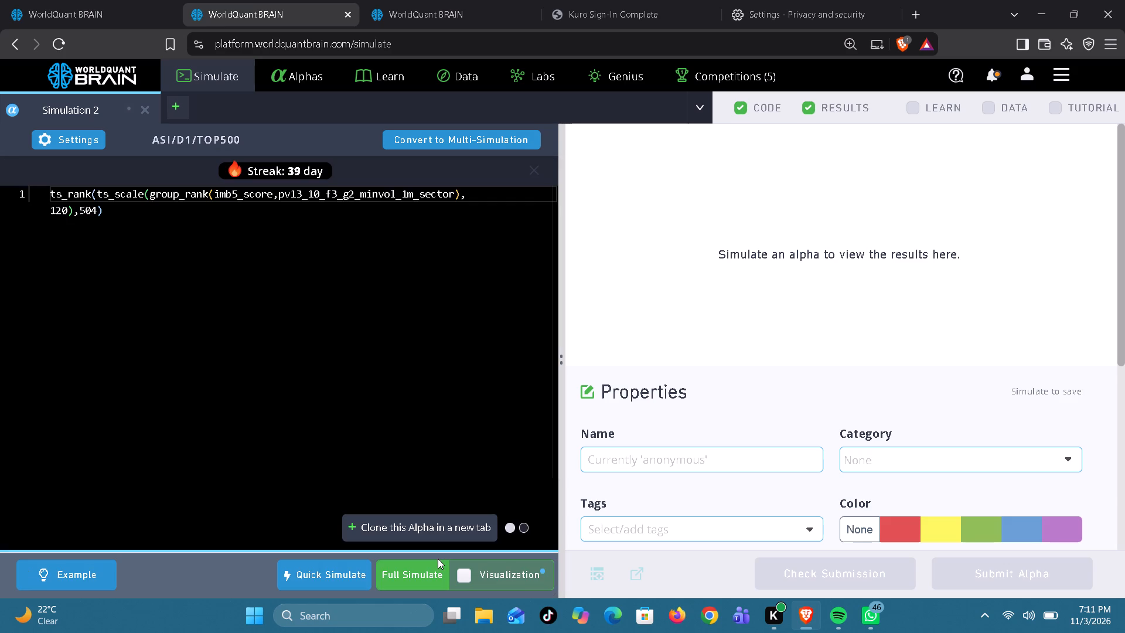
Start a full simulation of the alpha with the TOP500 universe.
left_click(422, 571)
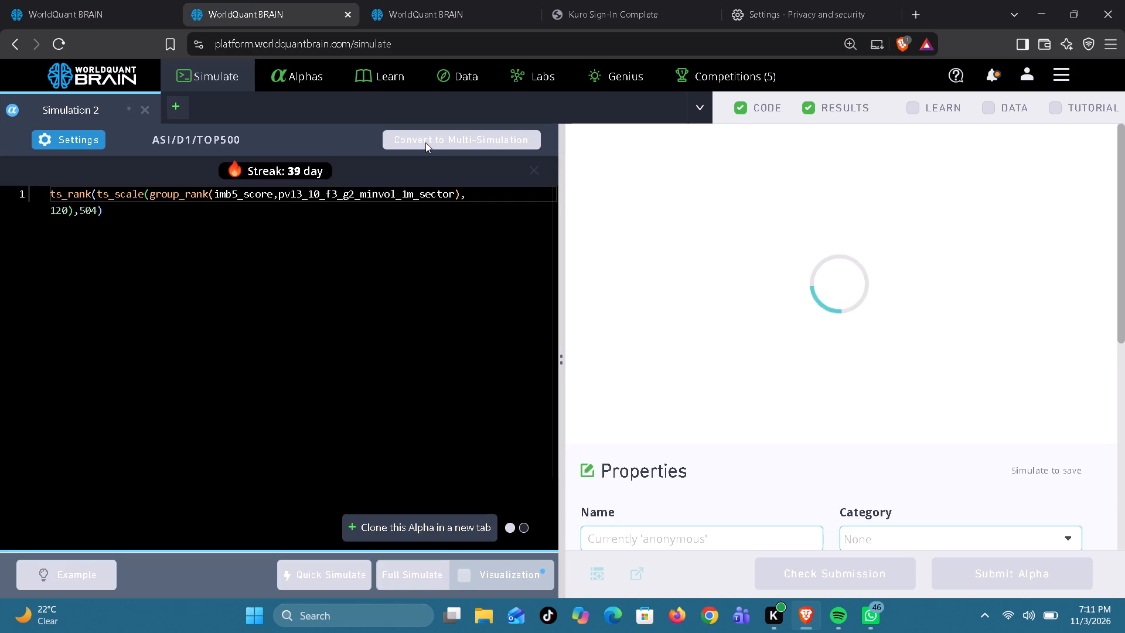
On the third Simulation 2 page, apply settings with Fast Factors neutralization, decay 0 and truncation 0.01.
left_click(456, 9)
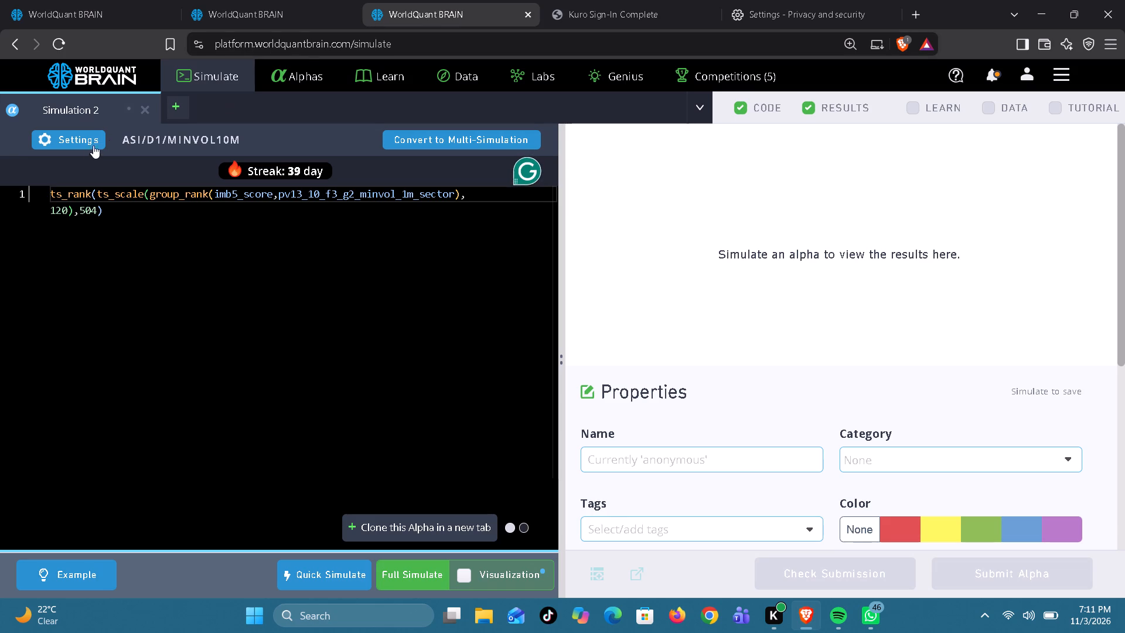
left_click(82, 141)
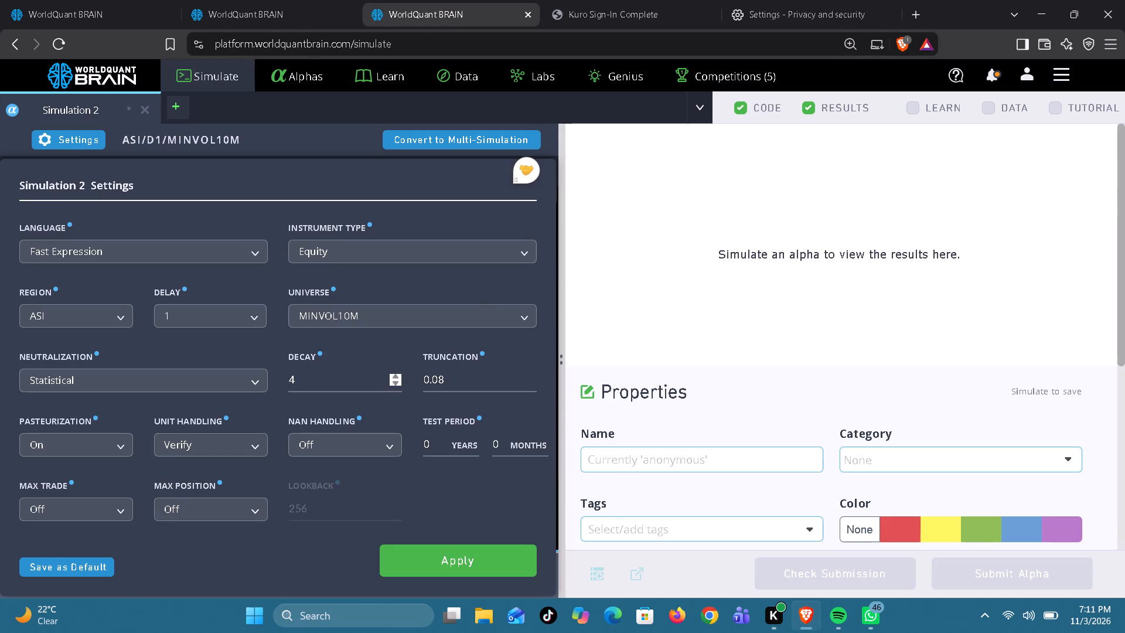
left_click(253, 381)
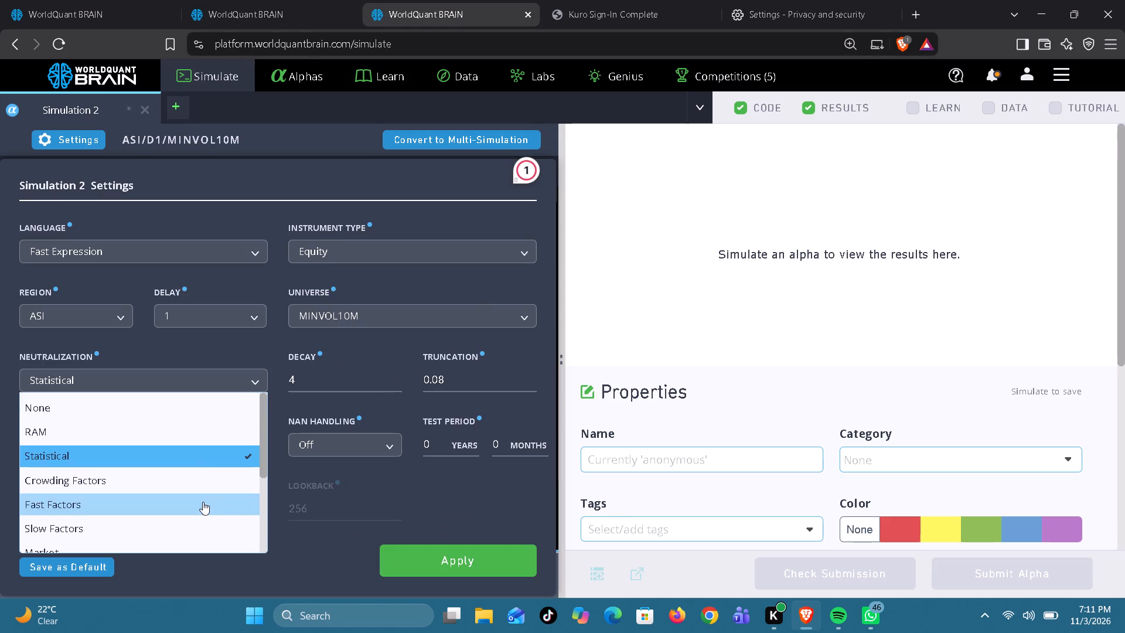
left_click(203, 502)
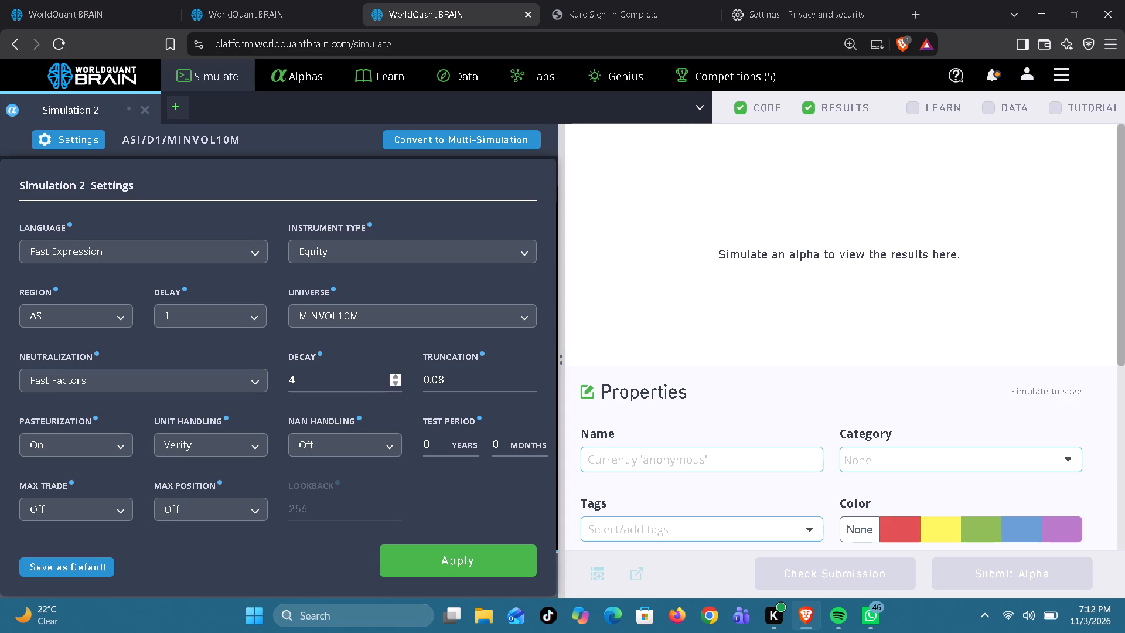
left_click(326, 376)
key("BackSpace")
key("0")
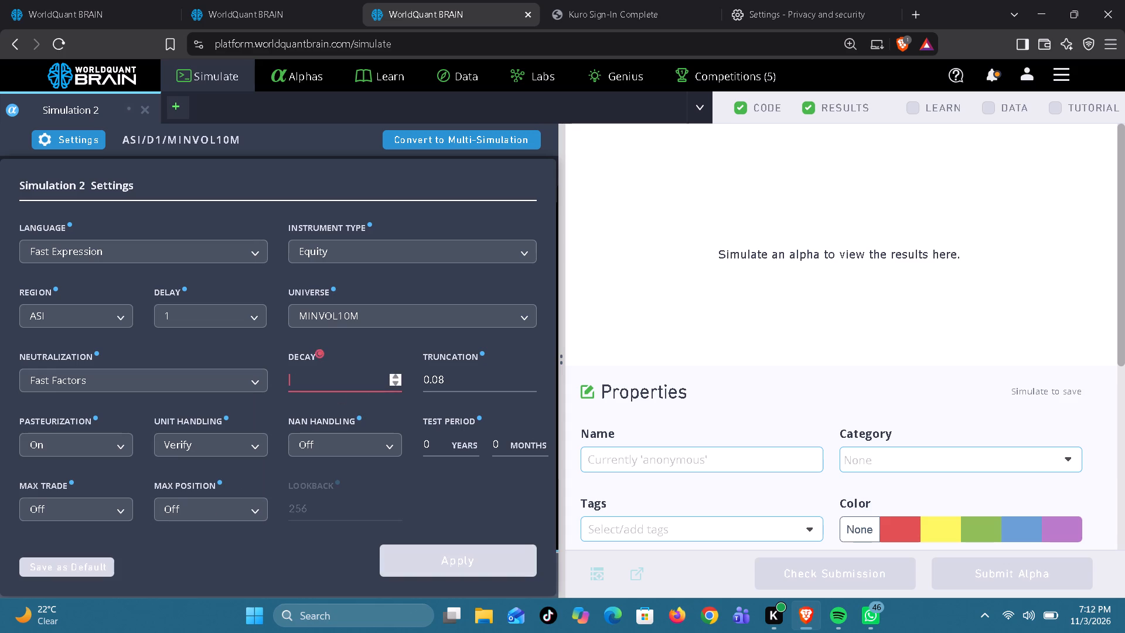
left_click(445, 382)
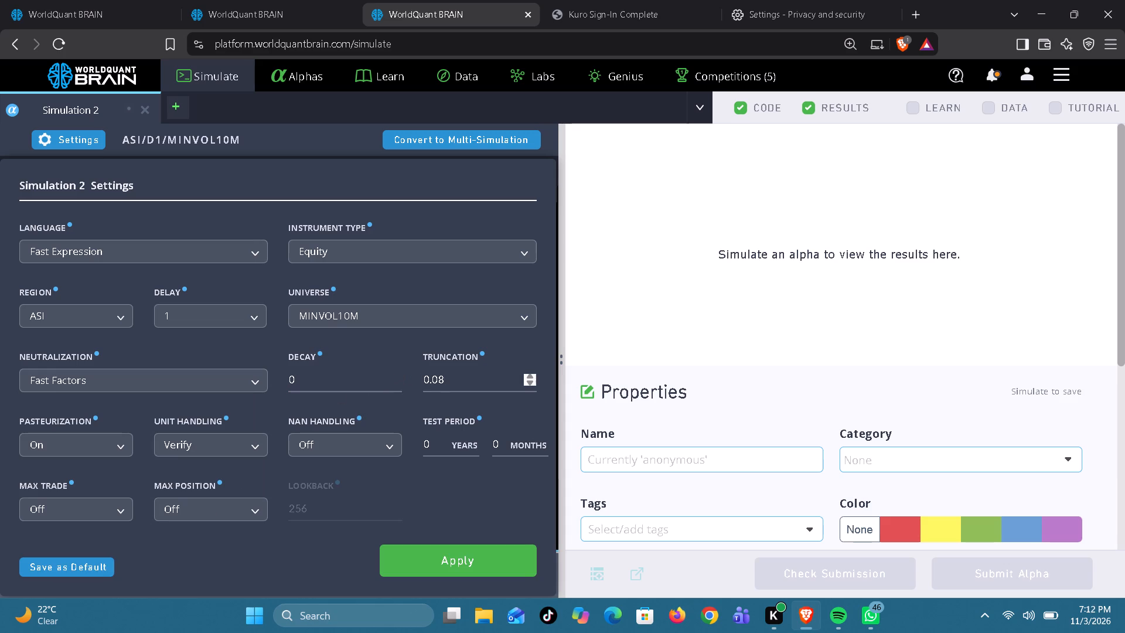
key("BackSpace")
key("1")
left_click(444, 559)
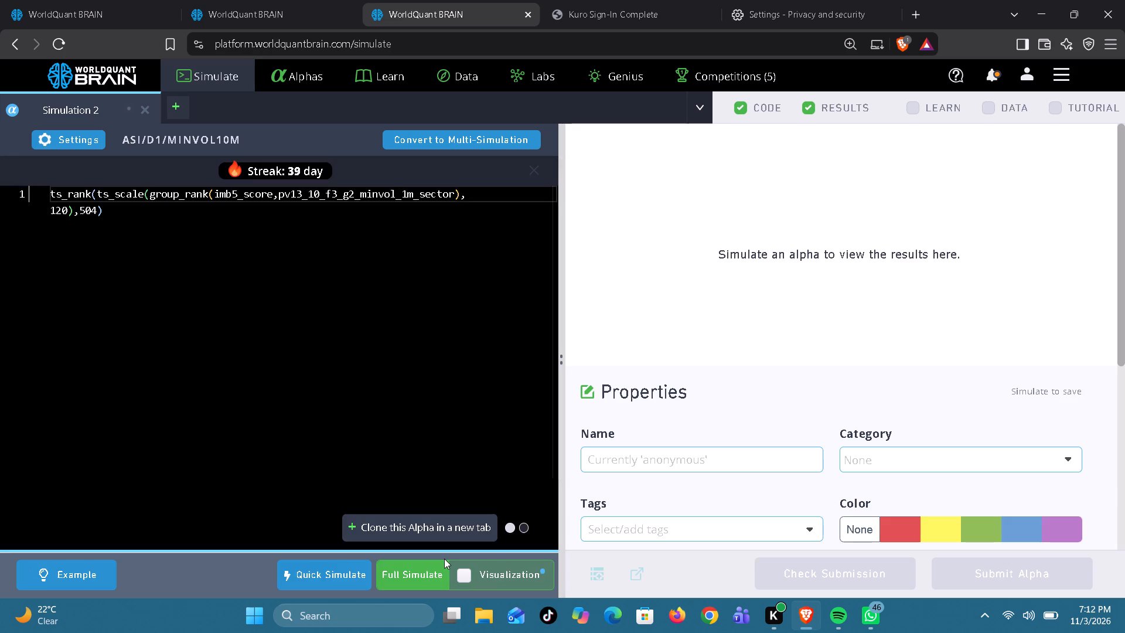
Start a full simulation of the alpha with Fast Factors neutralization.
left_click(424, 571)
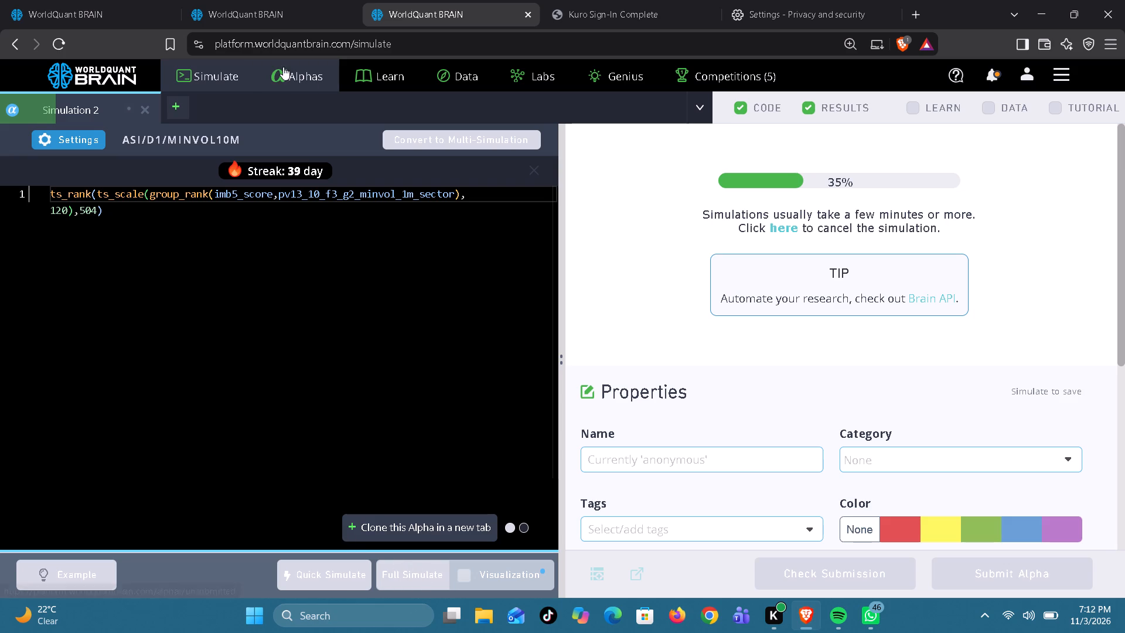
On the original Simulation 2 page, change the universe to MINVOL1M and apply the settings.
left_click(279, 23)
left_click(121, 18)
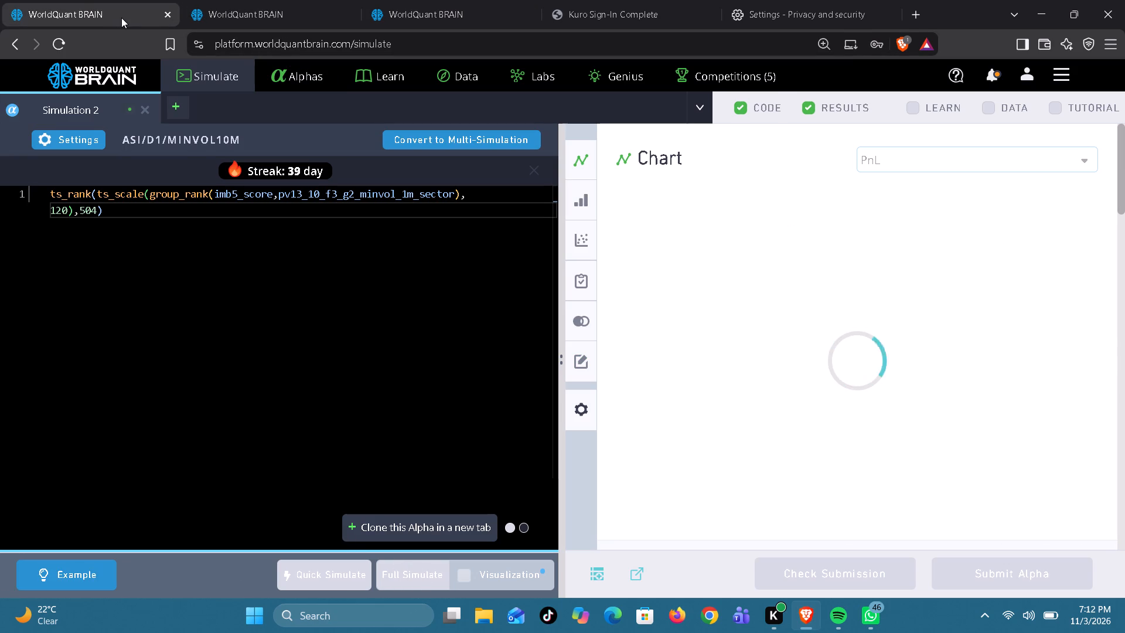
left_click(93, 137)
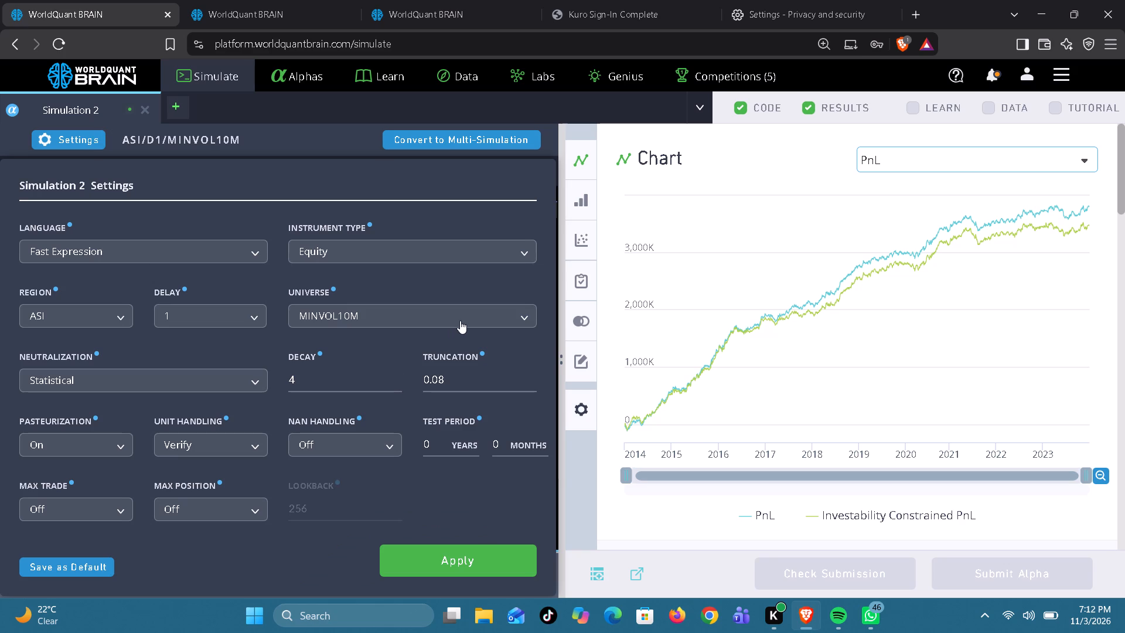
left_click(460, 321)
left_click(437, 342)
left_click(436, 563)
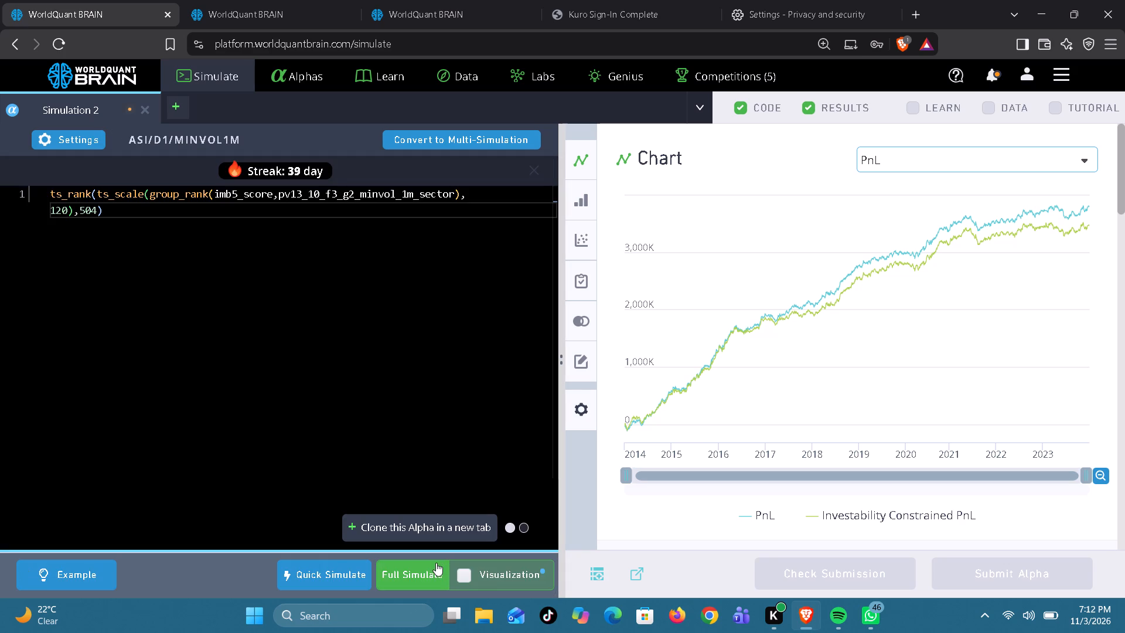
Start a full simulation of the alpha with the MINVOL1M universe.
left_click(436, 563)
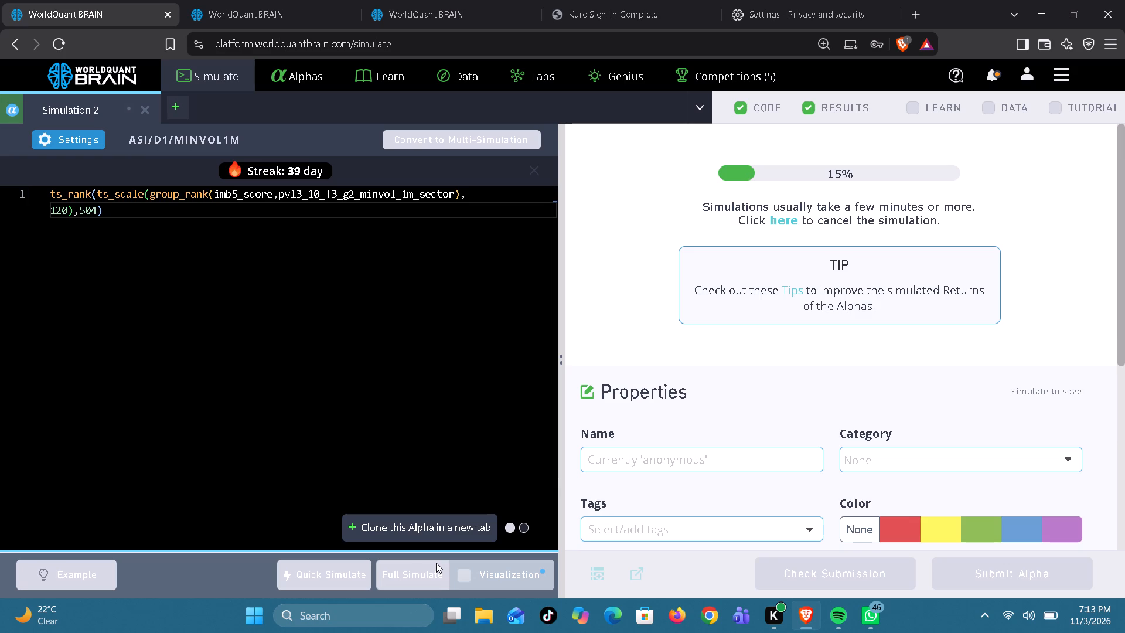
Check the progress of the running simulations across the three Simulation 2 pages.
left_click(276, 14)
left_click(453, 12)
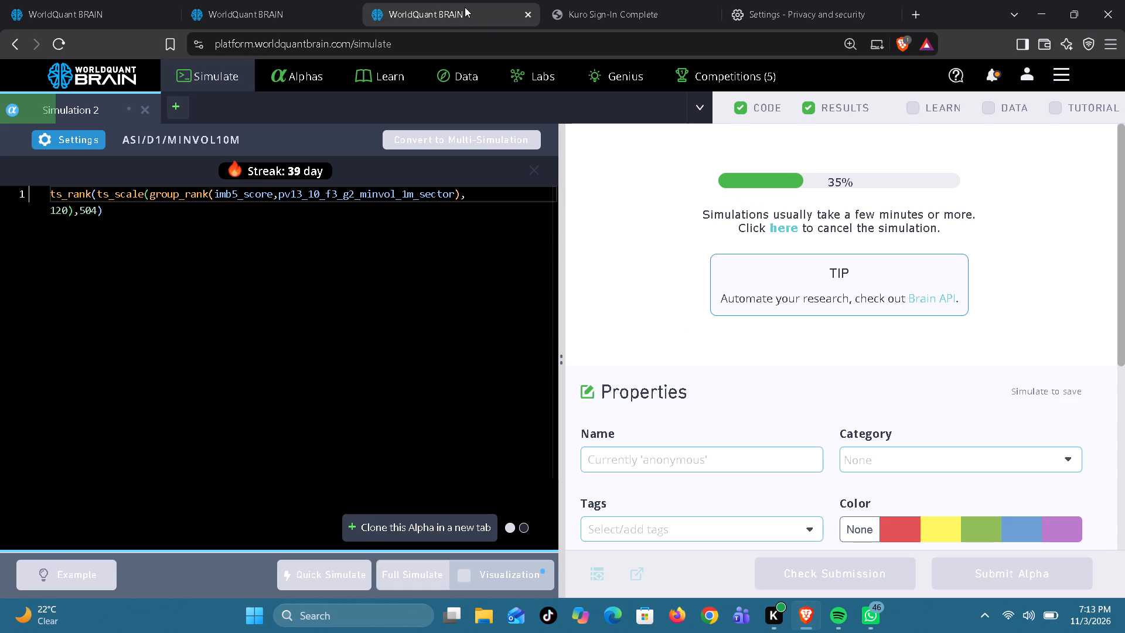
left_click(285, 1)
left_click(91, 14)
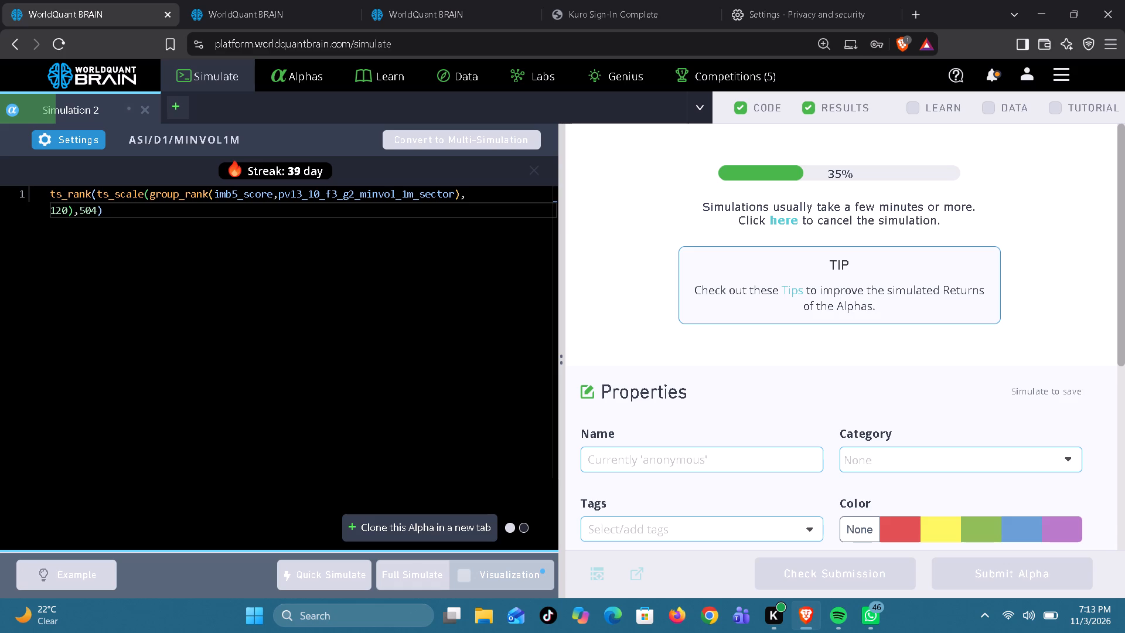
left_click(237, 14)
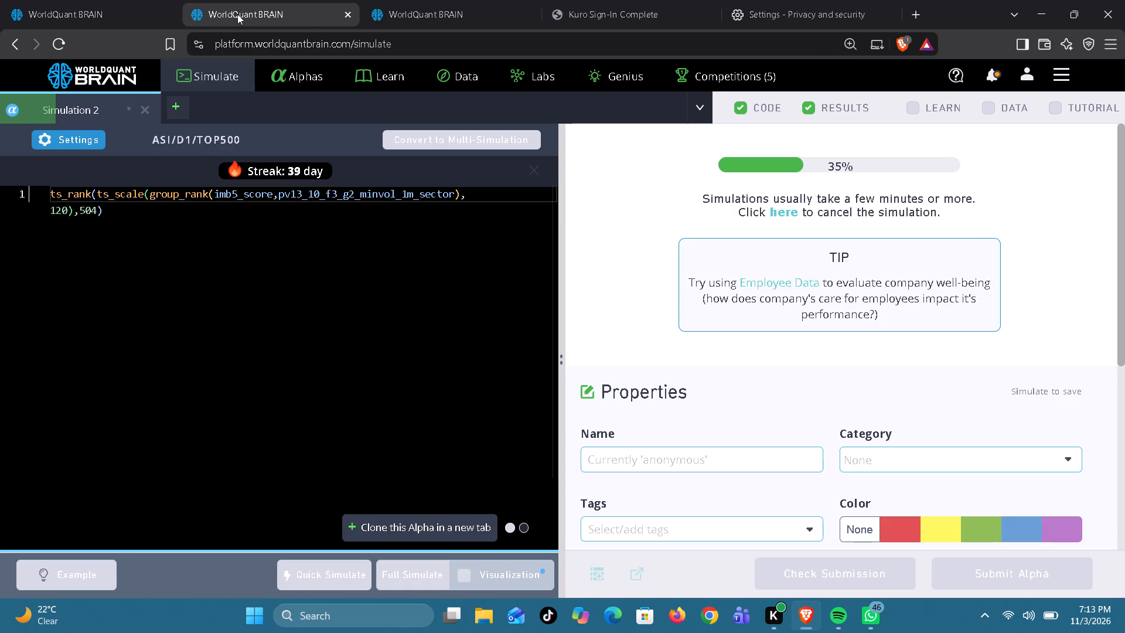
Examine the Fast Factors simulation results on the third page, including yearly statistics, correlation and the IS testing warnings.
left_click(439, 19)
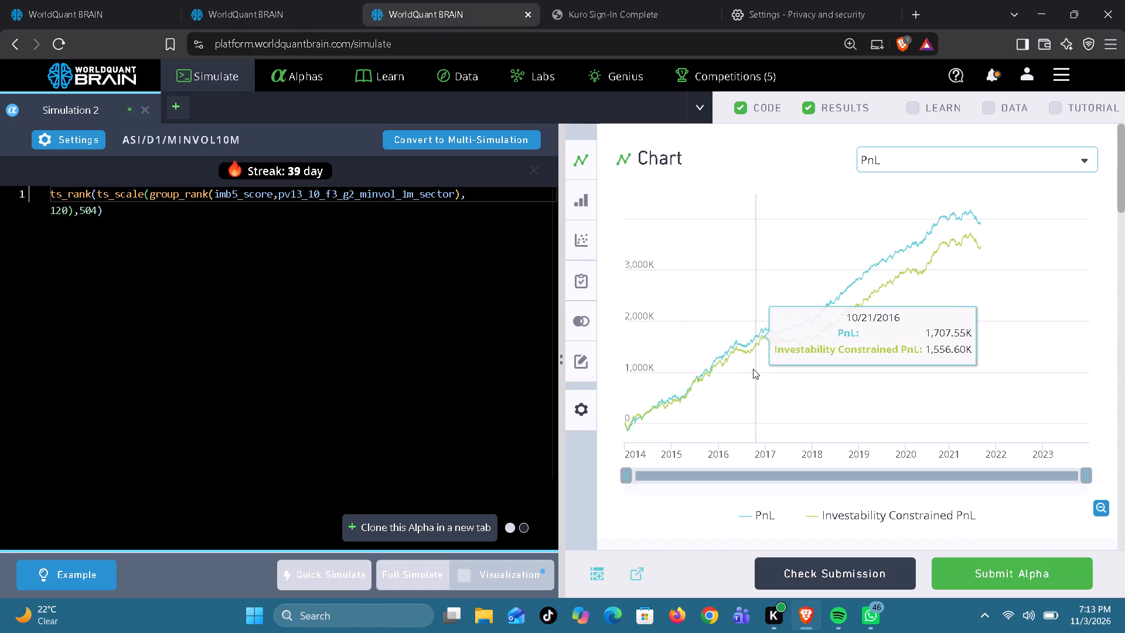
scroll(910, 433, "down", 3)
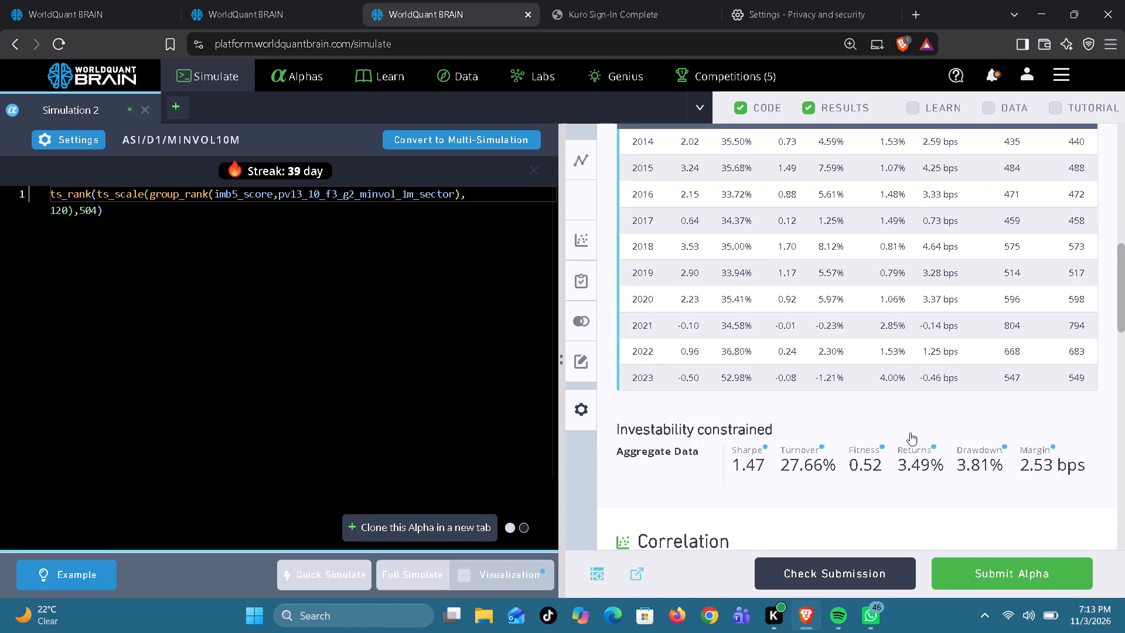
scroll(910, 433, "down", 1)
scroll(910, 433, "up", 2)
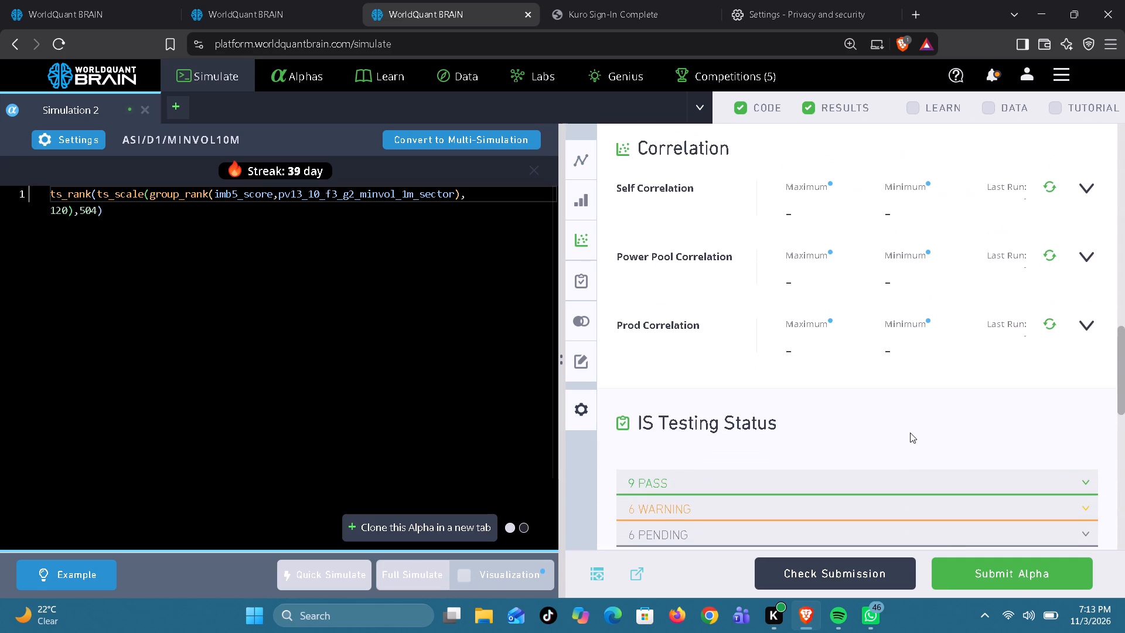
left_click(907, 459)
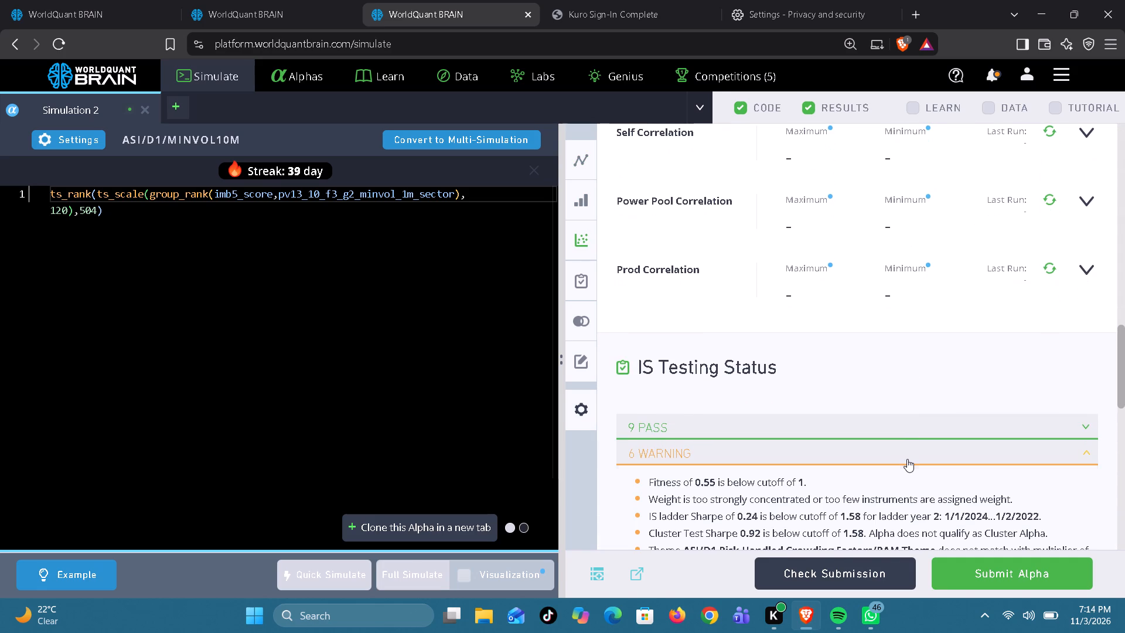
scroll(885, 444, "down", 1)
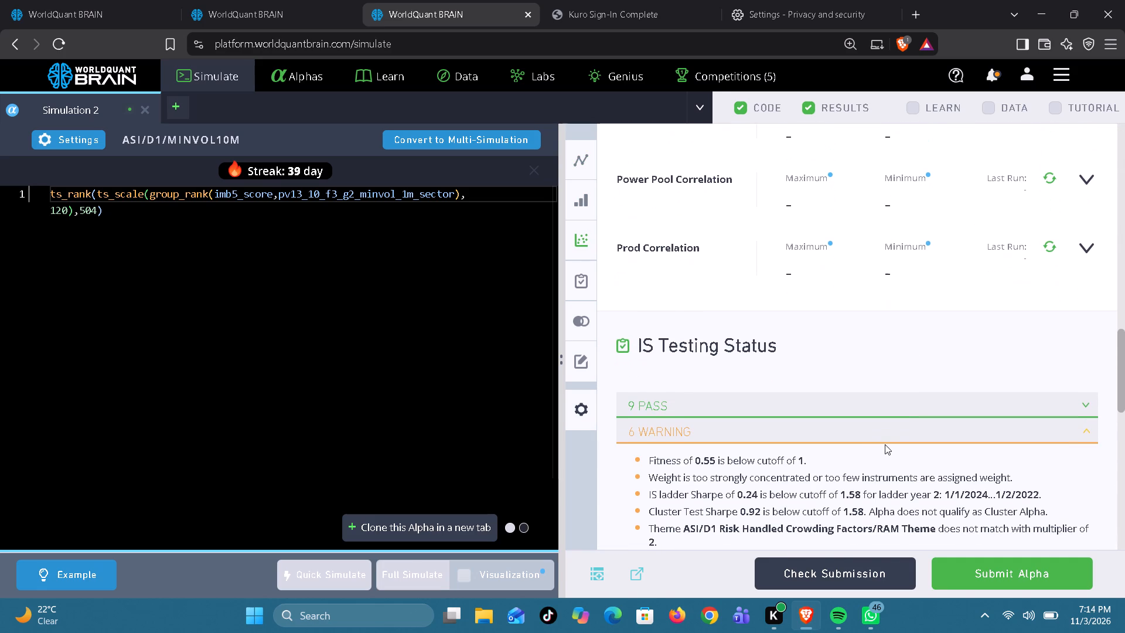
scroll(885, 444, "down", 1)
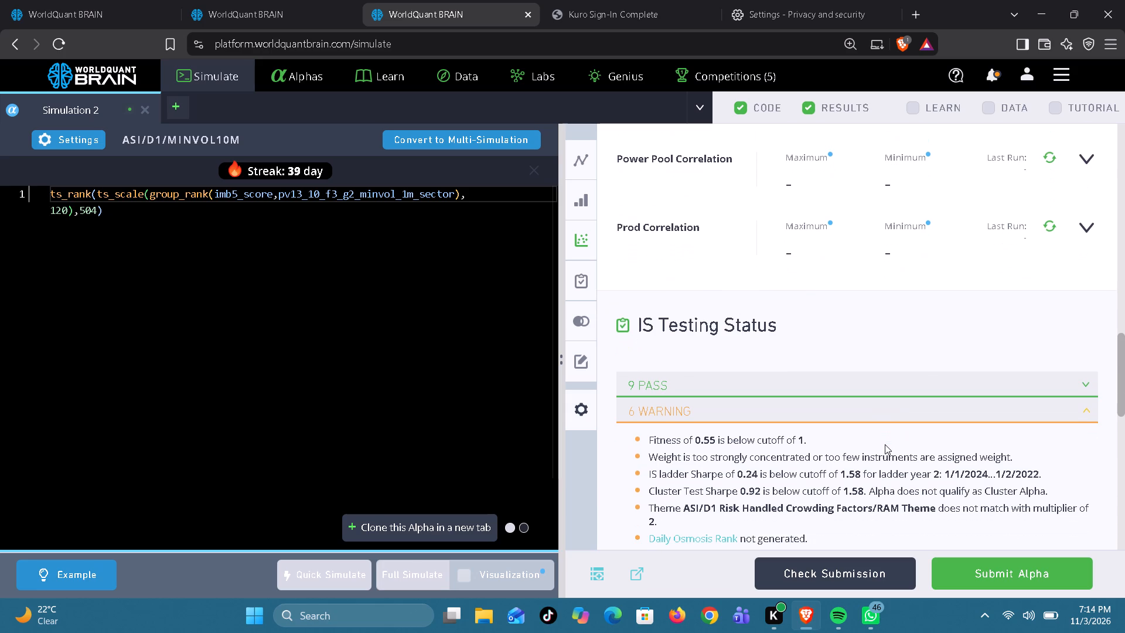
Set the truncation to 0.08 in the MINVOL10M simulation's settings and start a full simulation with it.
left_click(76, 144)
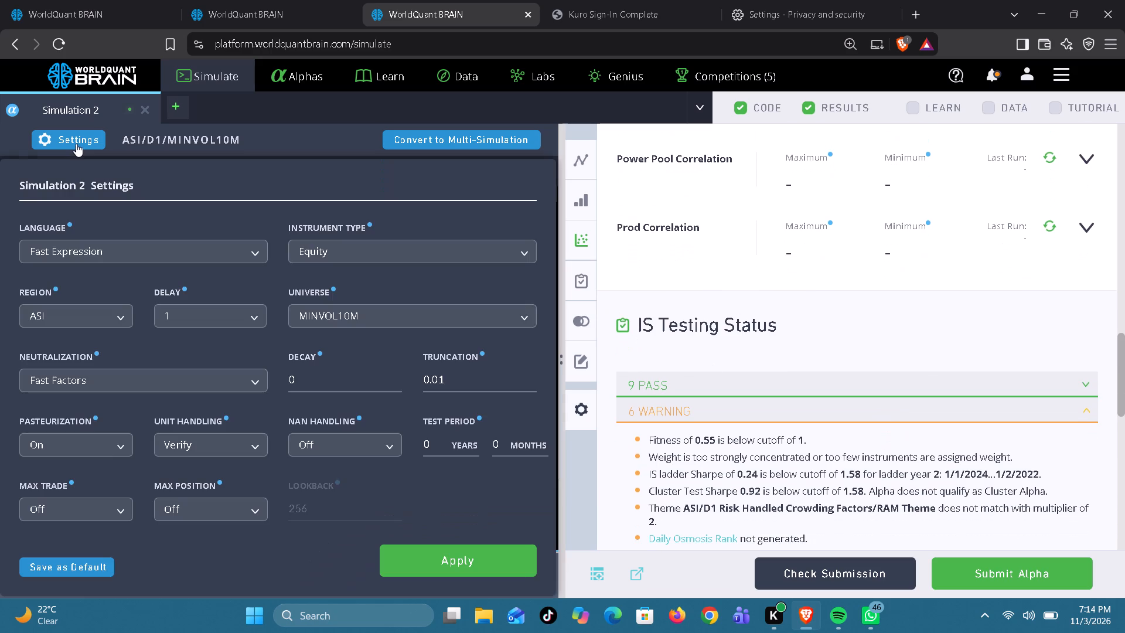
left_click(461, 377)
key("BackSpace")
key("8")
left_click(423, 563)
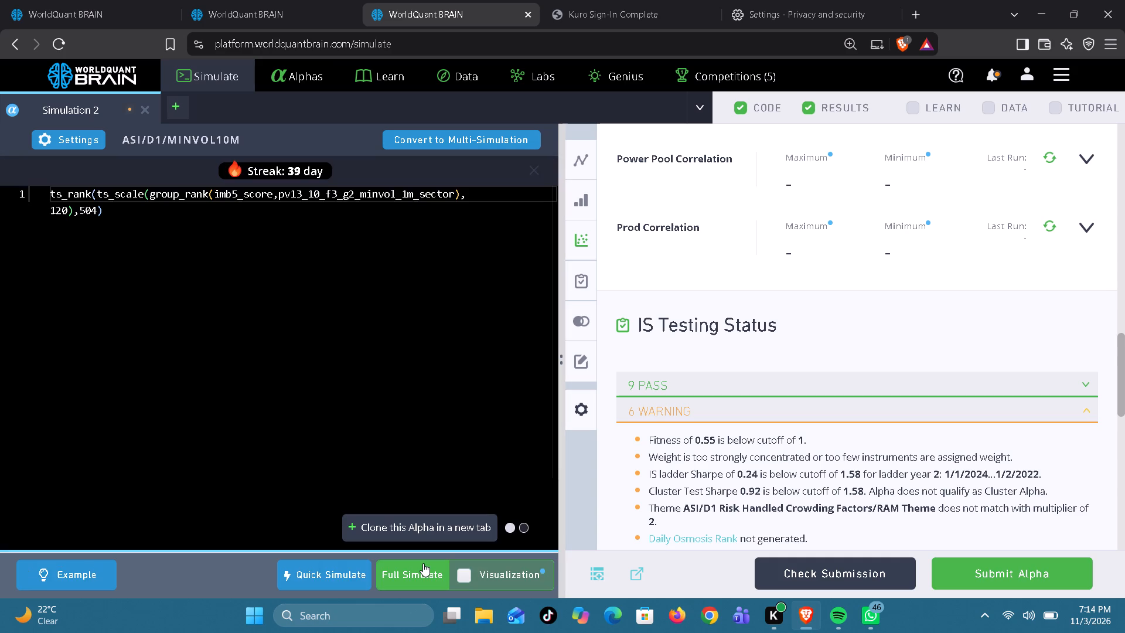
left_click(405, 563)
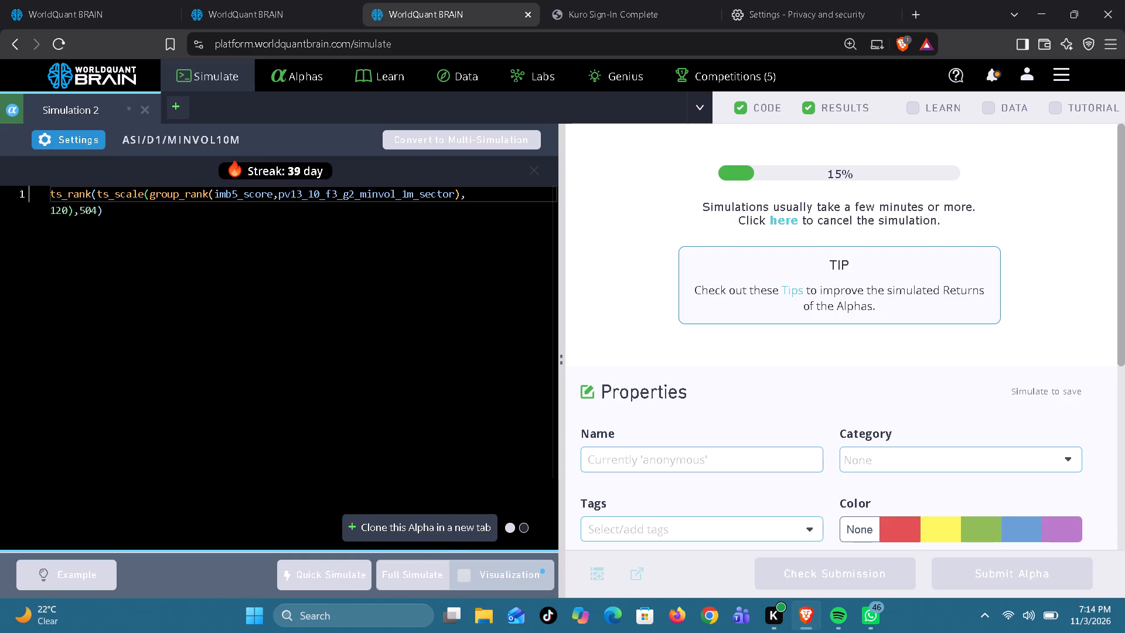
Duplicate the browser tab holding the MINVOL10M simulation.
left_click(299, 14)
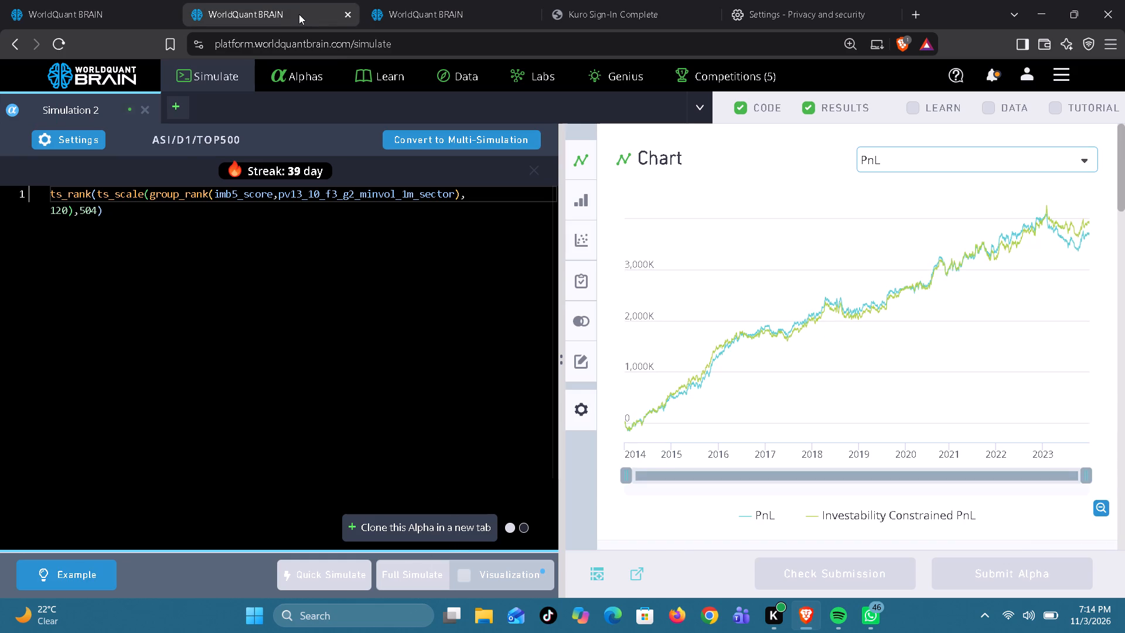
left_click_drag(299, 14, 269, 11)
right_click(472, 12)
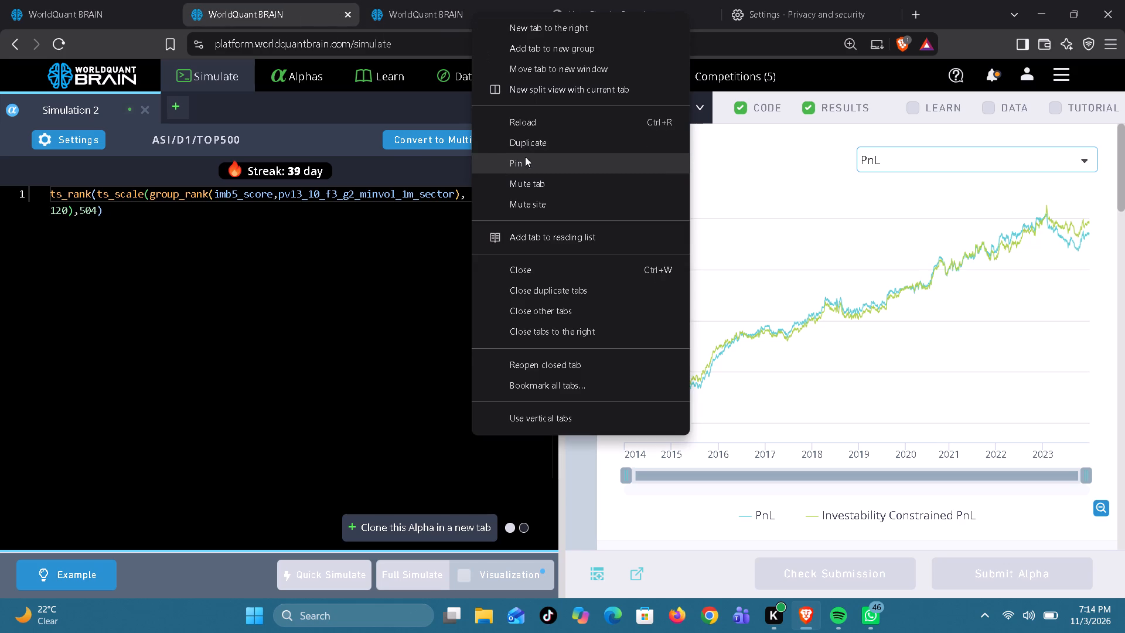
left_click(538, 147)
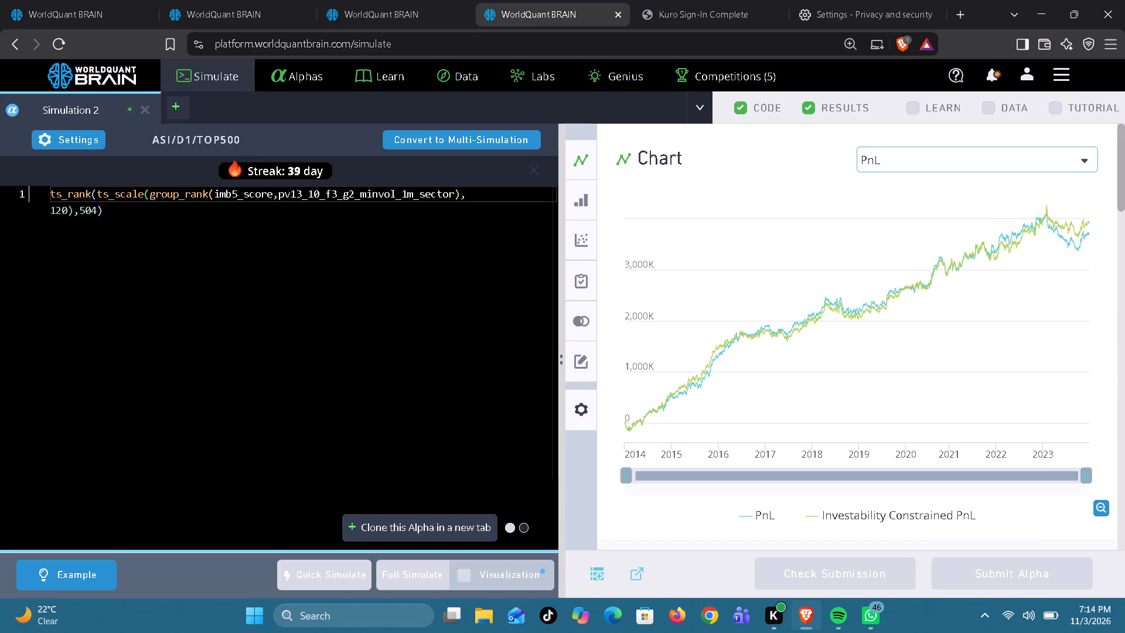
In the Data section, examine the Broker category's user predictions from Minkabu dataset and its fields, then return to the category overview.
left_click(450, 77)
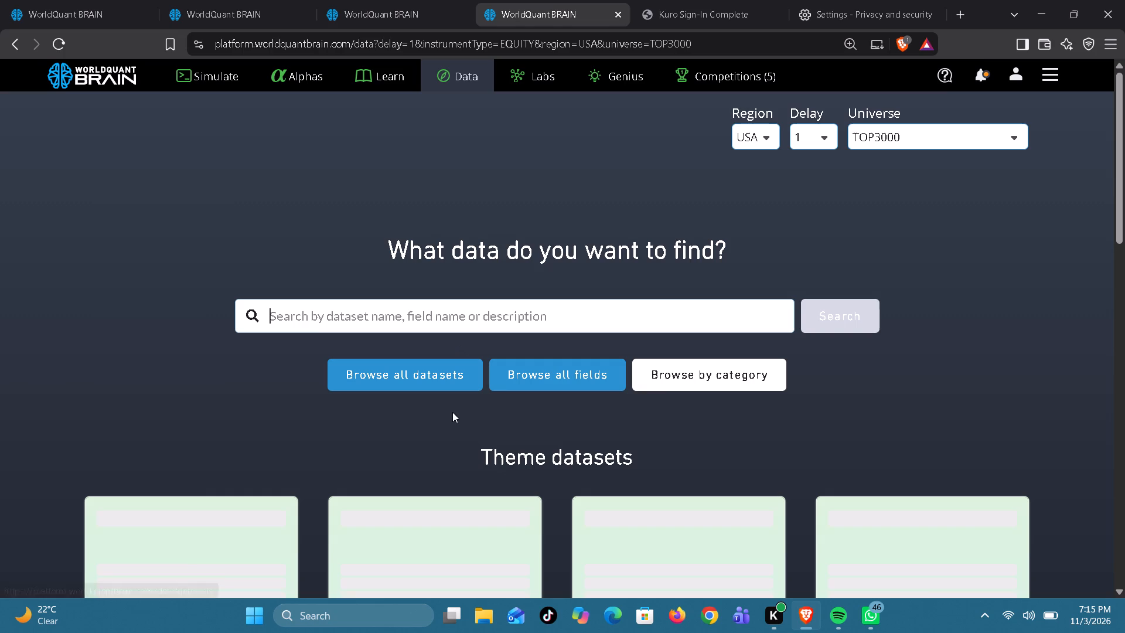
scroll(452, 412, "down", 3)
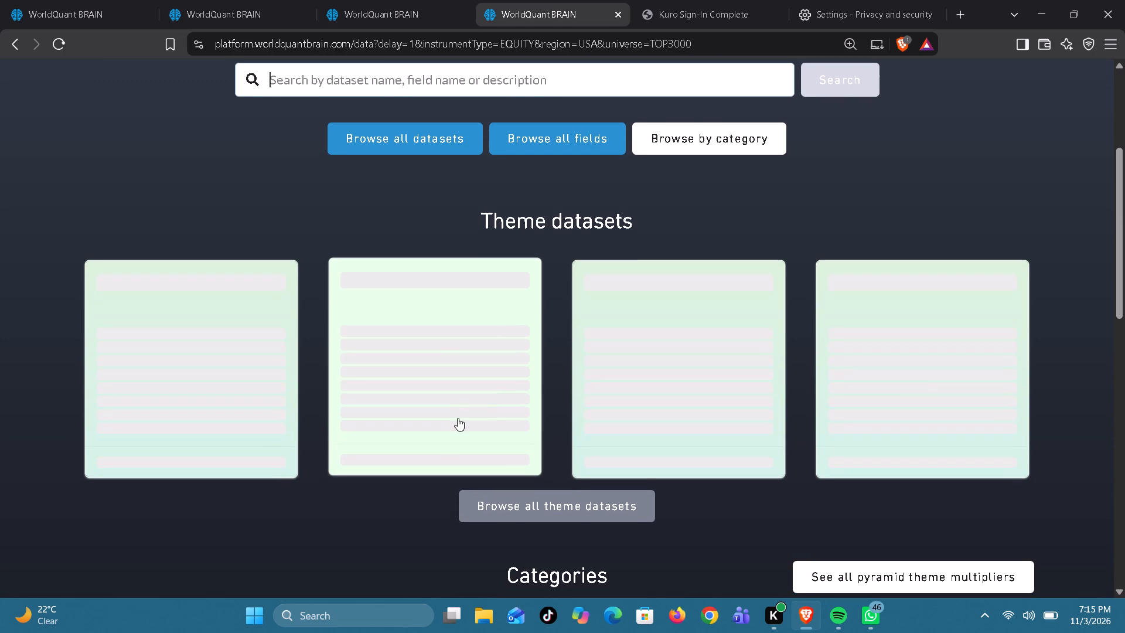
scroll(477, 445, "down", 2)
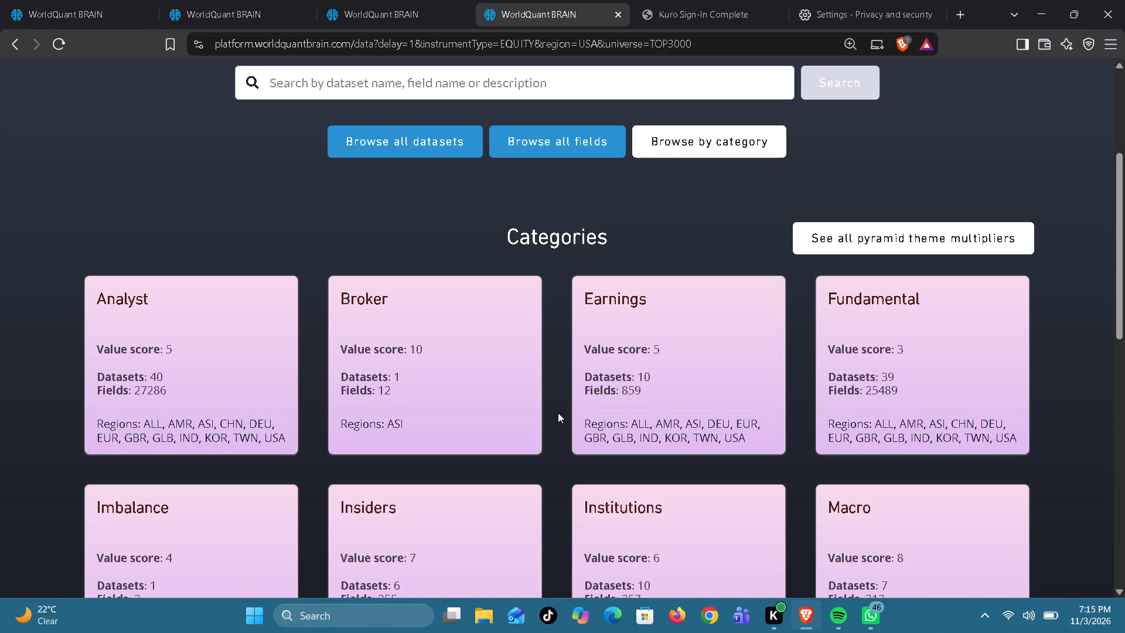
left_click(462, 396)
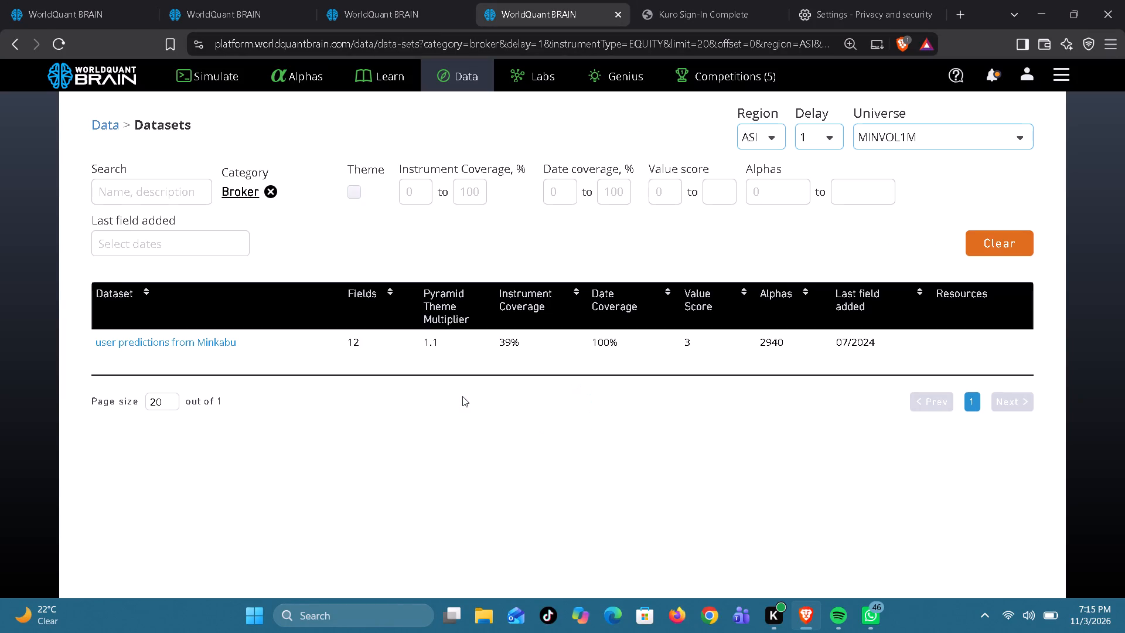
left_click(268, 340)
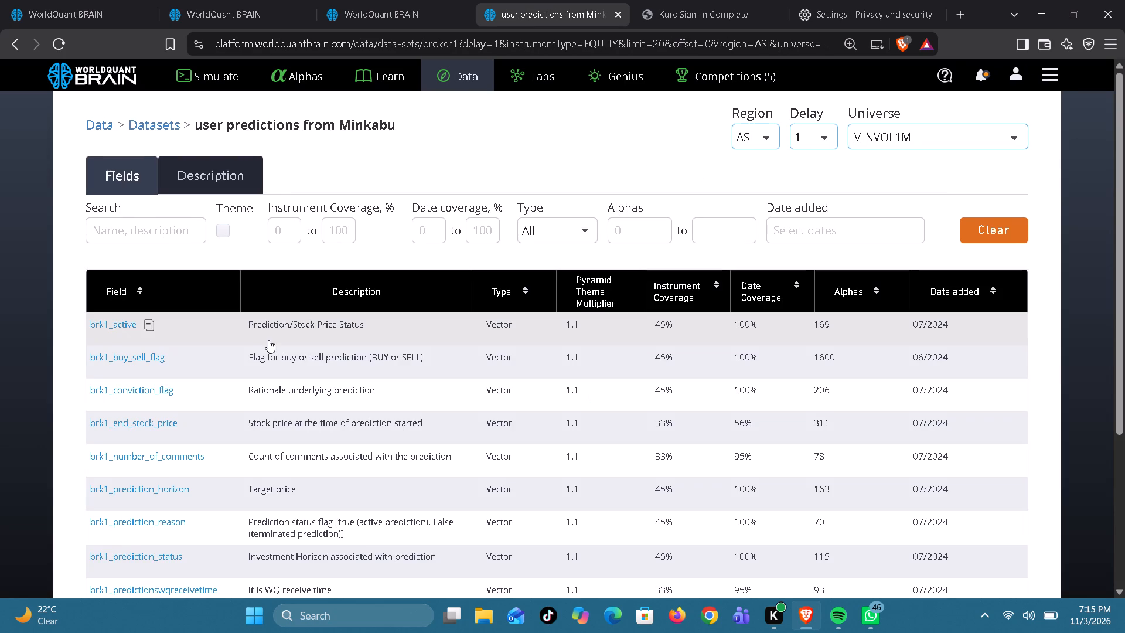
scroll(376, 454, "down", 3)
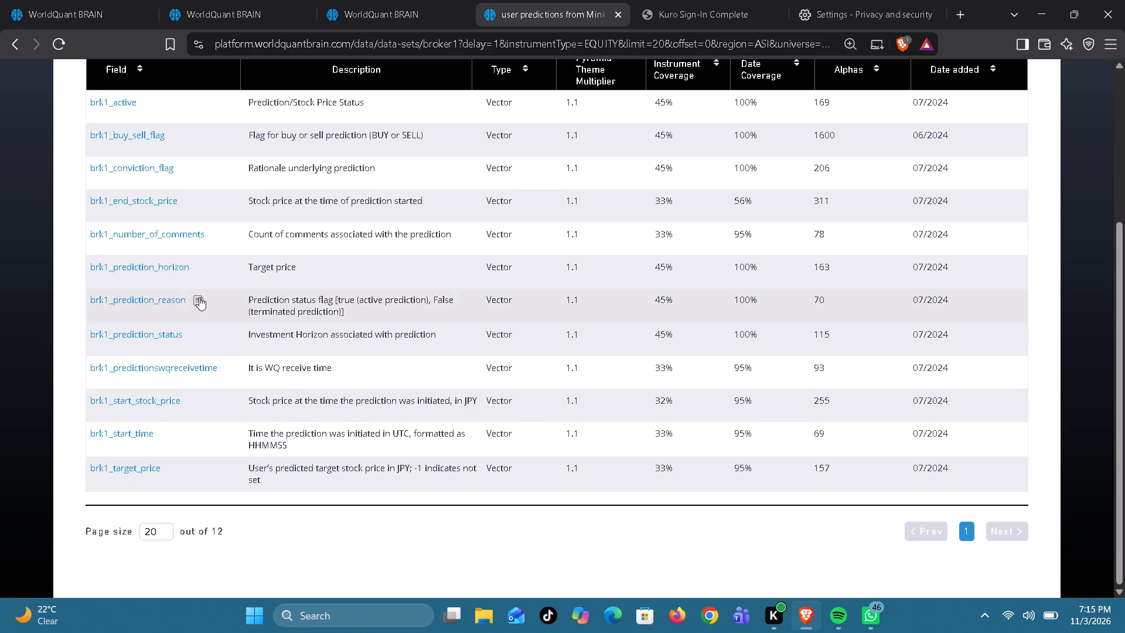
left_click(17, 46)
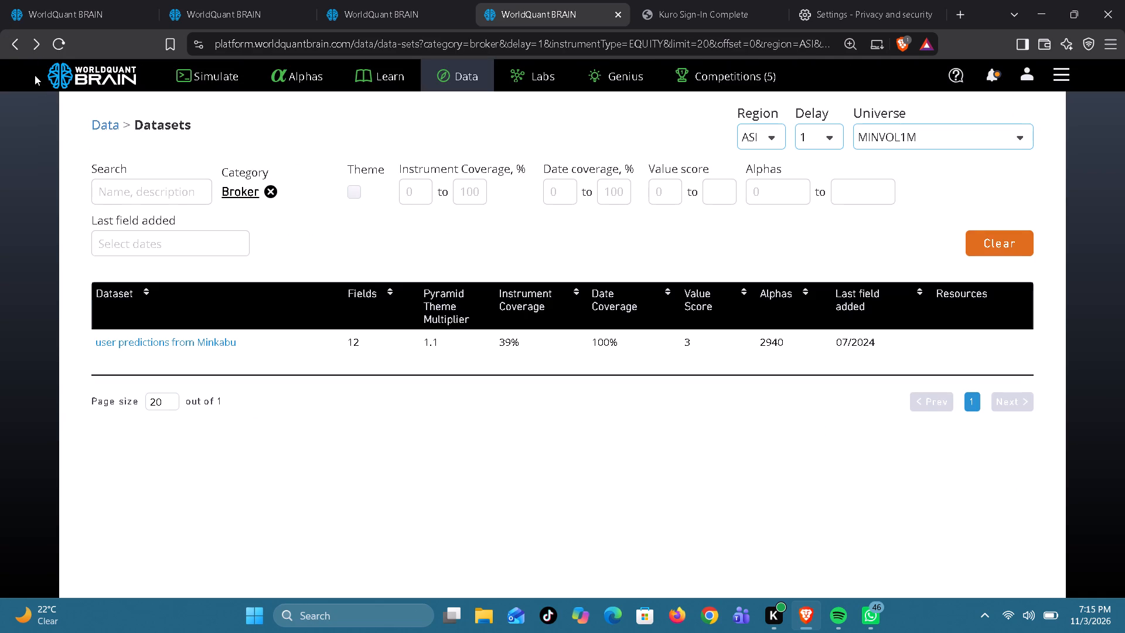
left_click(16, 43)
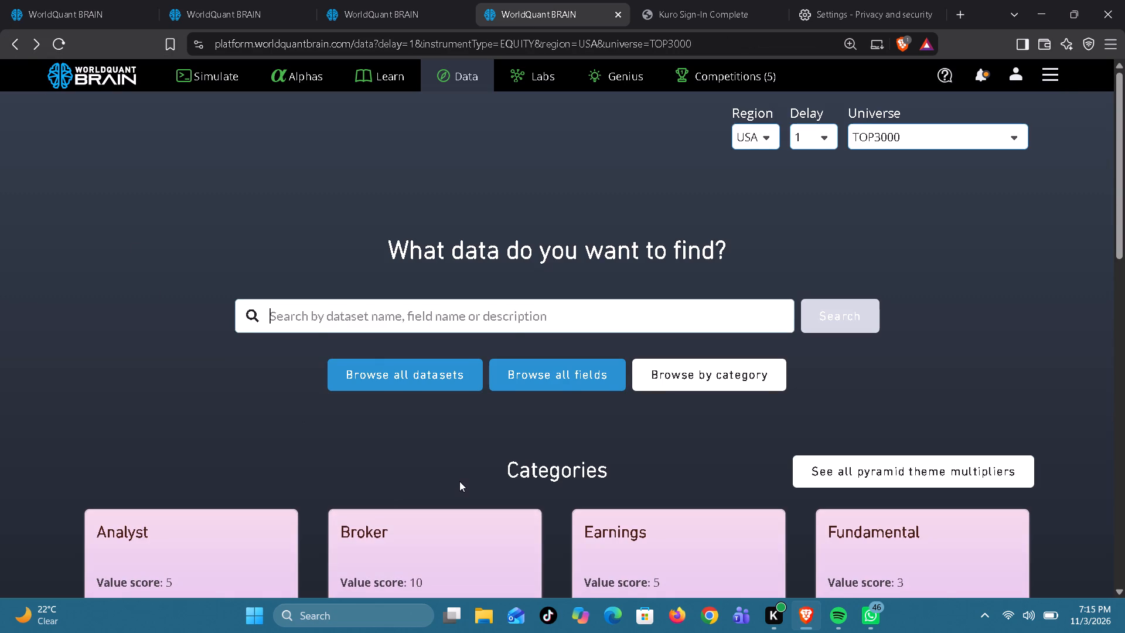
Look through the data categories and inspect the Corporate Acquisition Likelihood Model dataset under Other, returning to the dataset list.
scroll(459, 481, "down", 2)
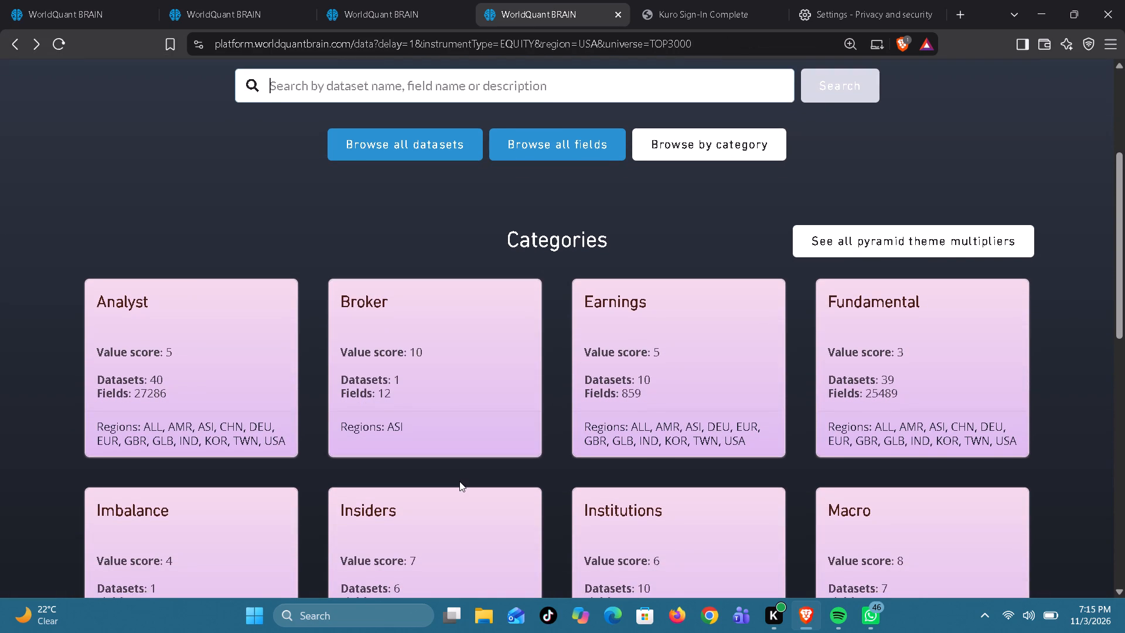
scroll(459, 481, "down", 2)
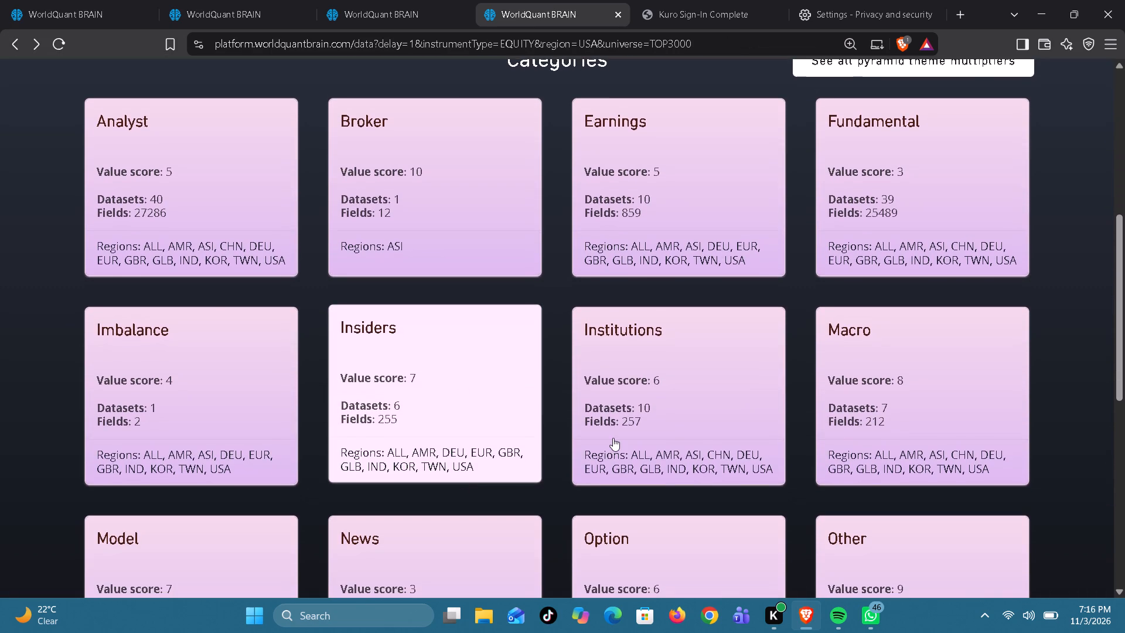
scroll(667, 434, "down", 2)
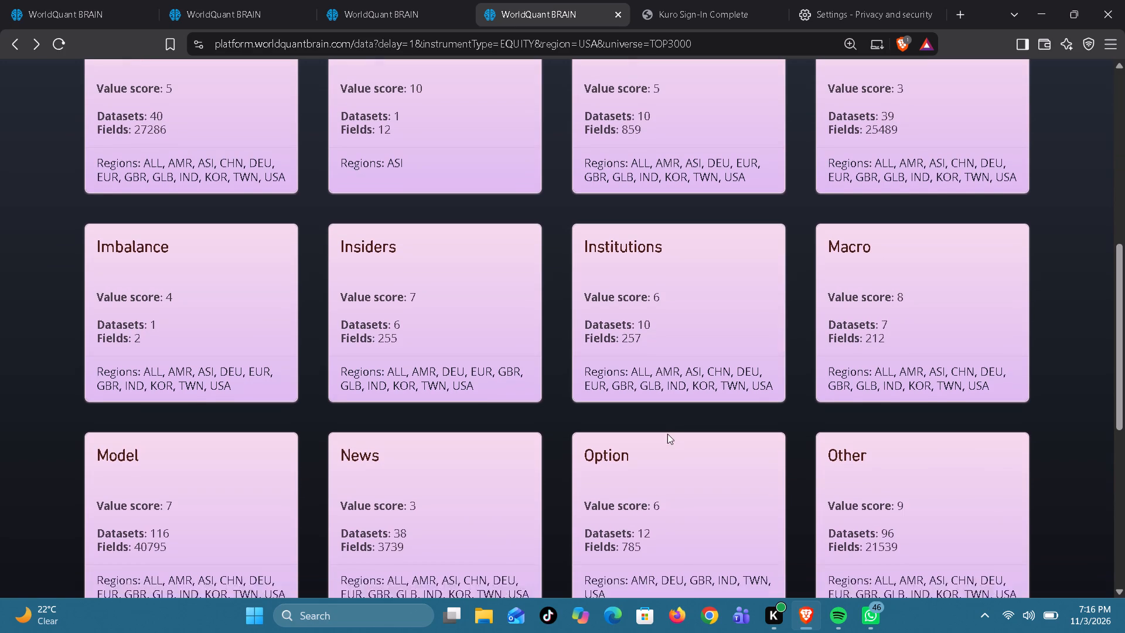
scroll(667, 434, "down", 3)
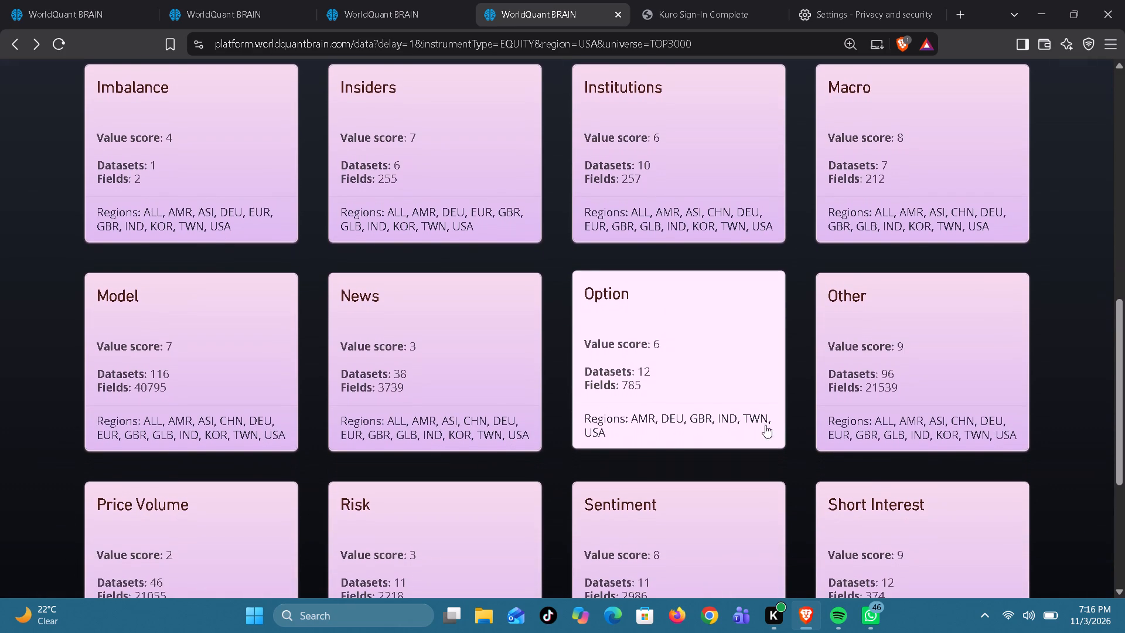
left_click(839, 388)
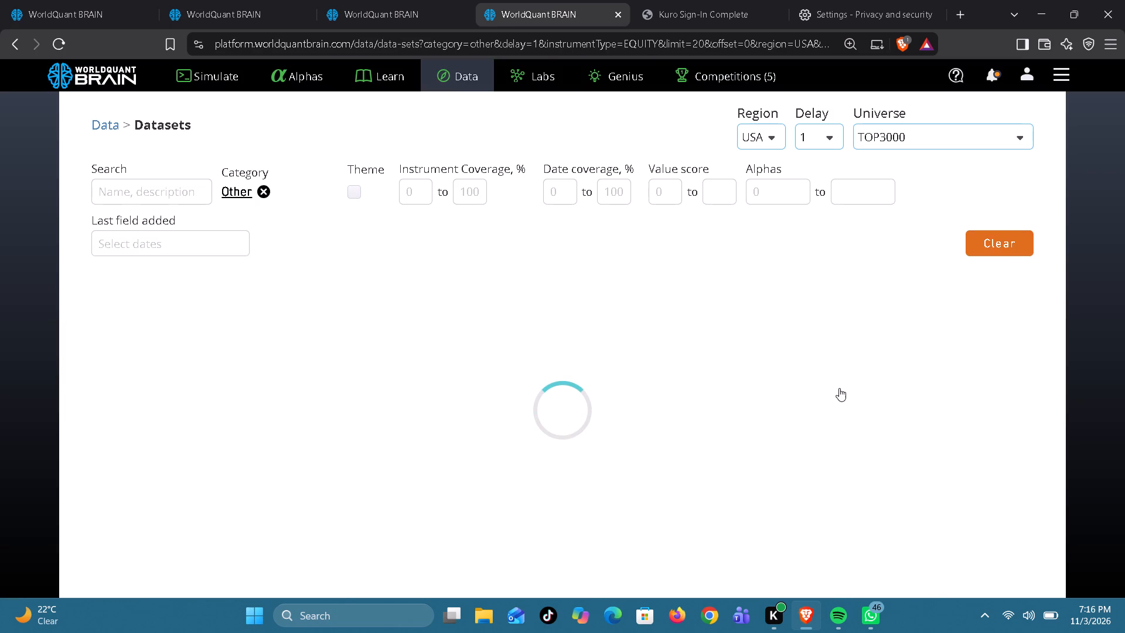
left_click(387, 347)
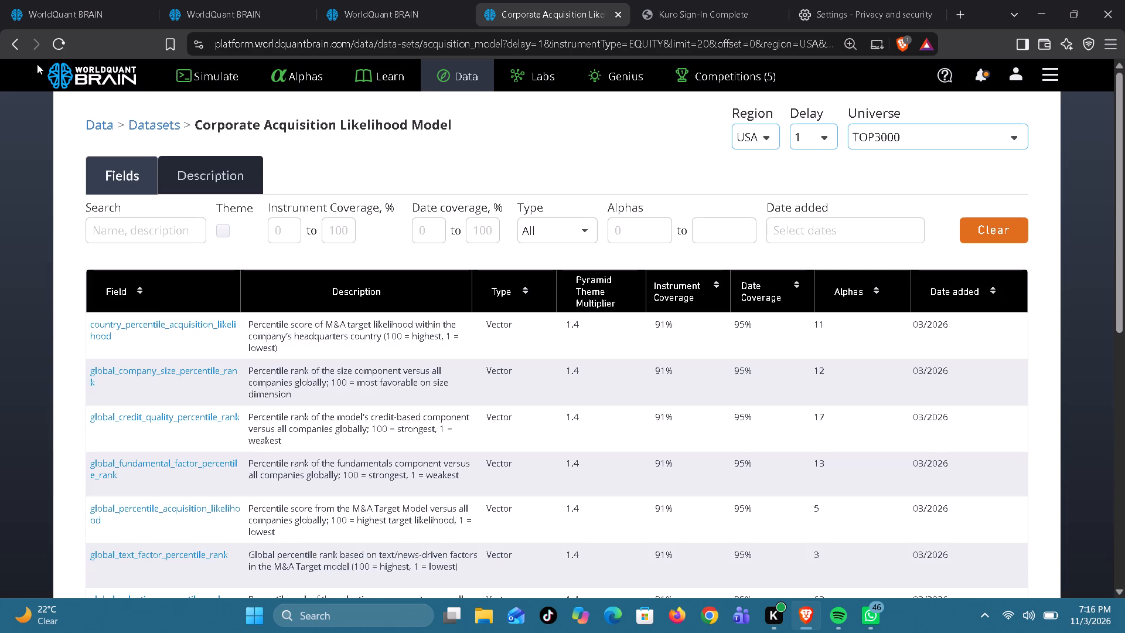
left_click(8, 38)
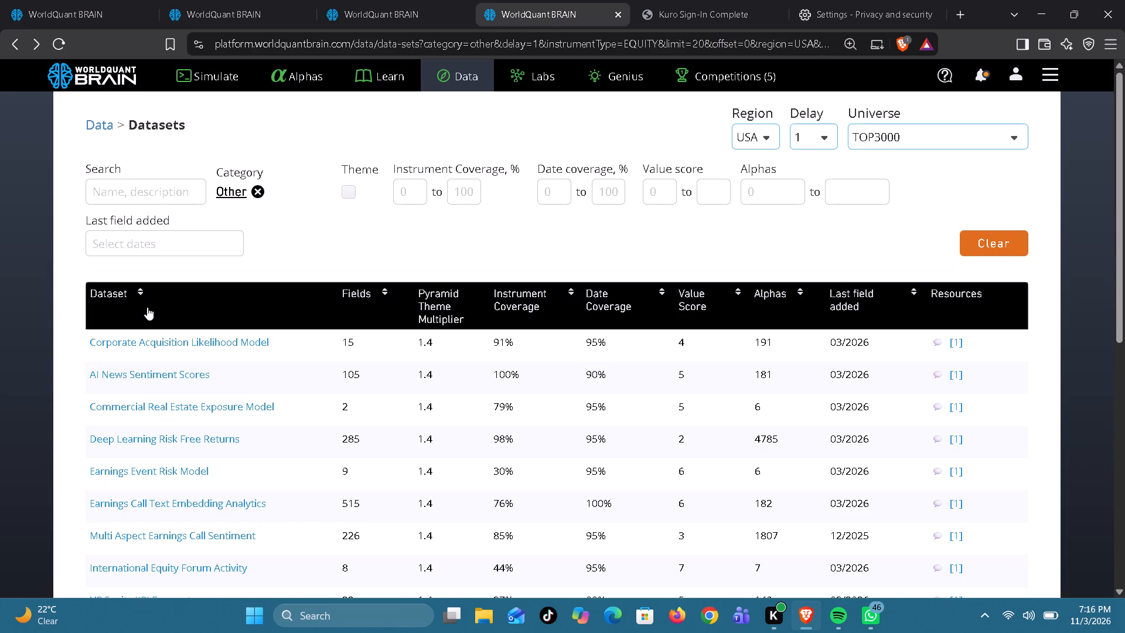
Replace pv13_10_f3_g2_minvol_1m_sector in the TOP500 alpha with negative_score_average_value, copied from the AI News Sentiment Scores dataset.
left_click(286, 378)
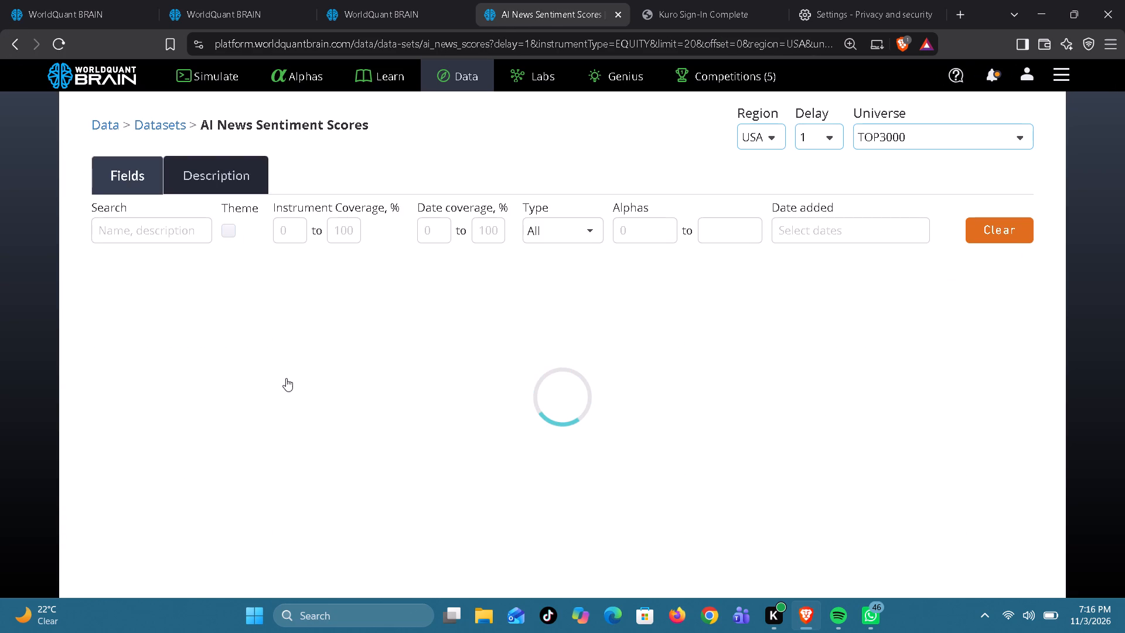
left_click(227, 324)
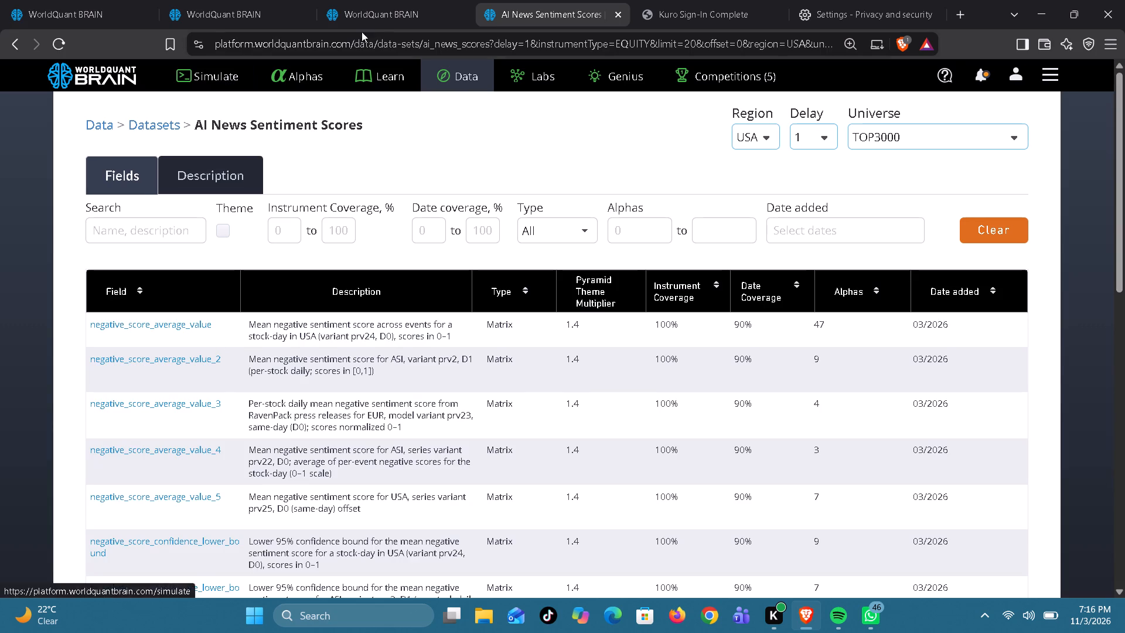
left_click(370, 15)
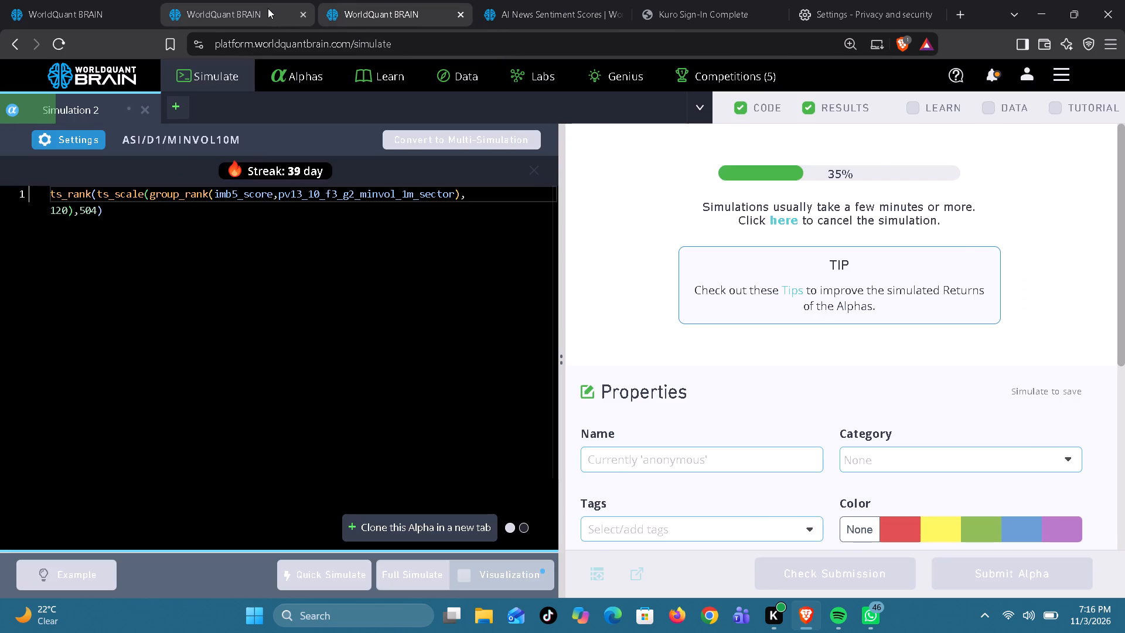
left_click(268, 8)
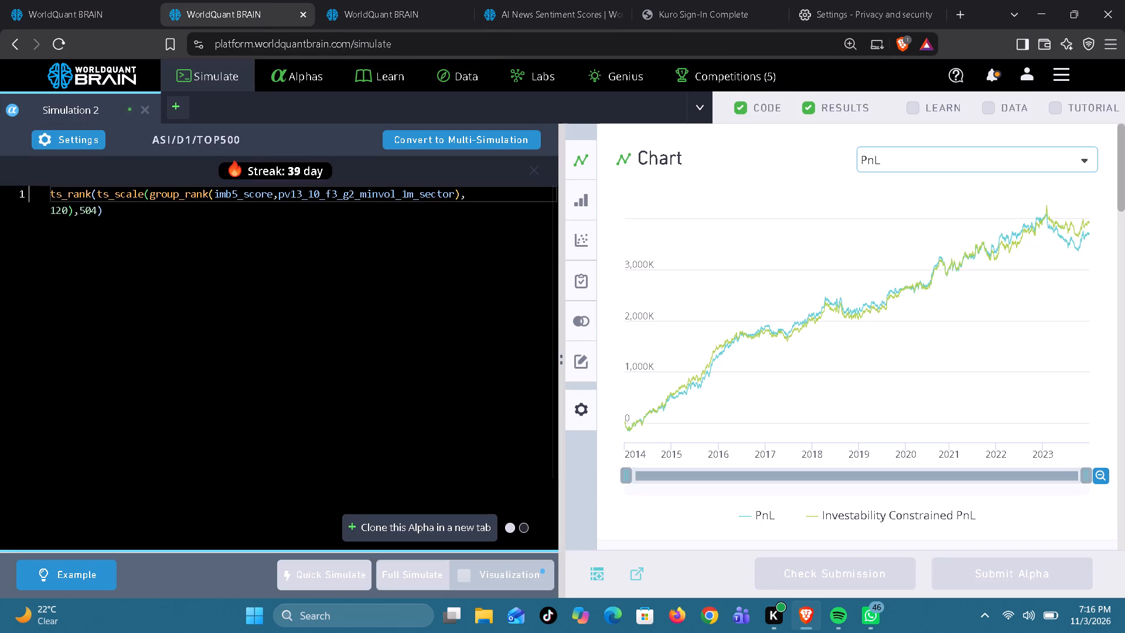
double_click(342, 196)
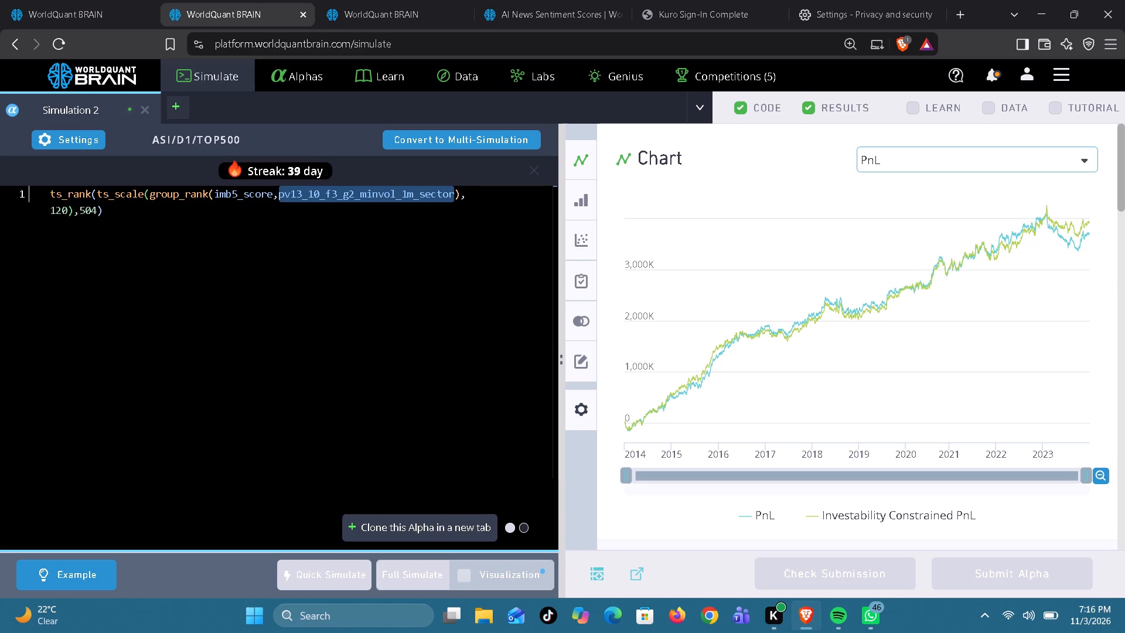
key("ctrl+v")
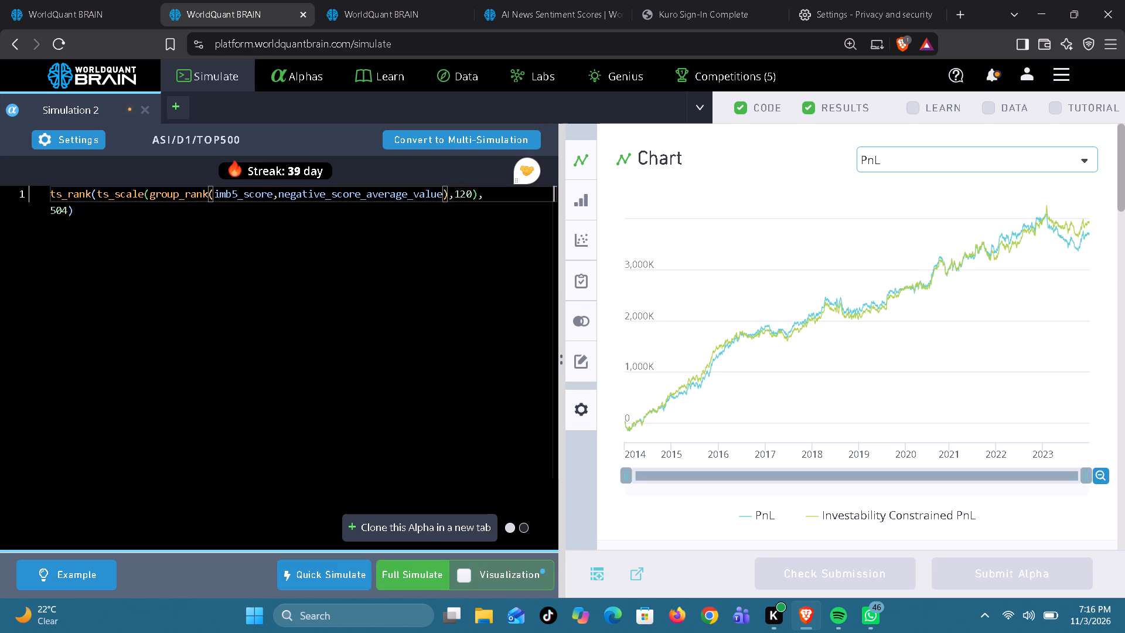
Start a full simulation of the TOP500 alpha with negative_score_average_value.
left_click(404, 568)
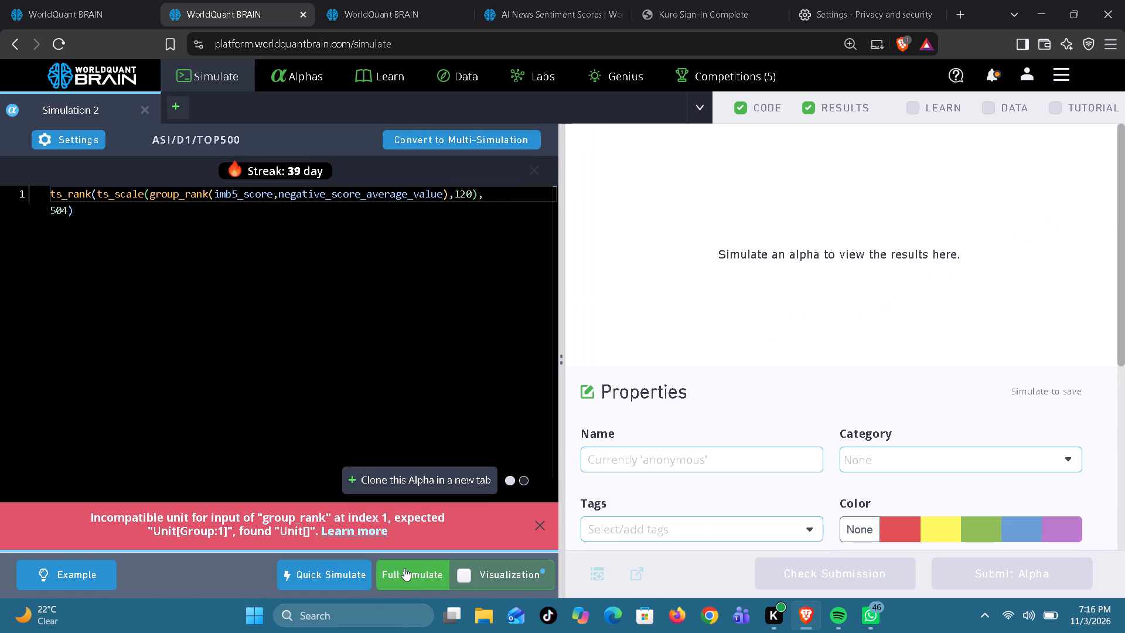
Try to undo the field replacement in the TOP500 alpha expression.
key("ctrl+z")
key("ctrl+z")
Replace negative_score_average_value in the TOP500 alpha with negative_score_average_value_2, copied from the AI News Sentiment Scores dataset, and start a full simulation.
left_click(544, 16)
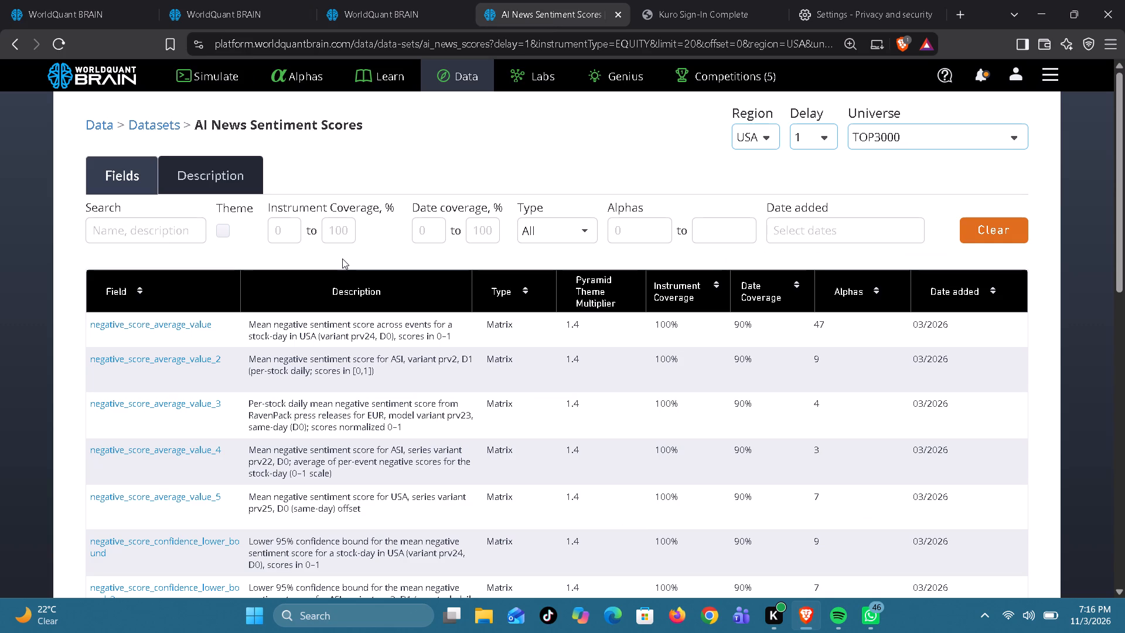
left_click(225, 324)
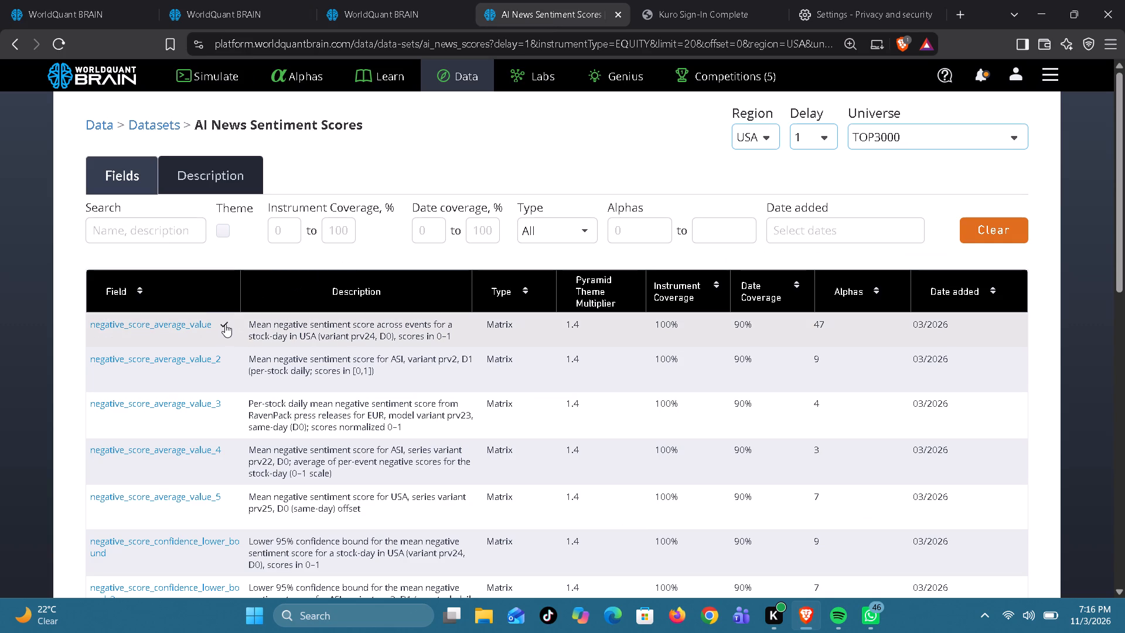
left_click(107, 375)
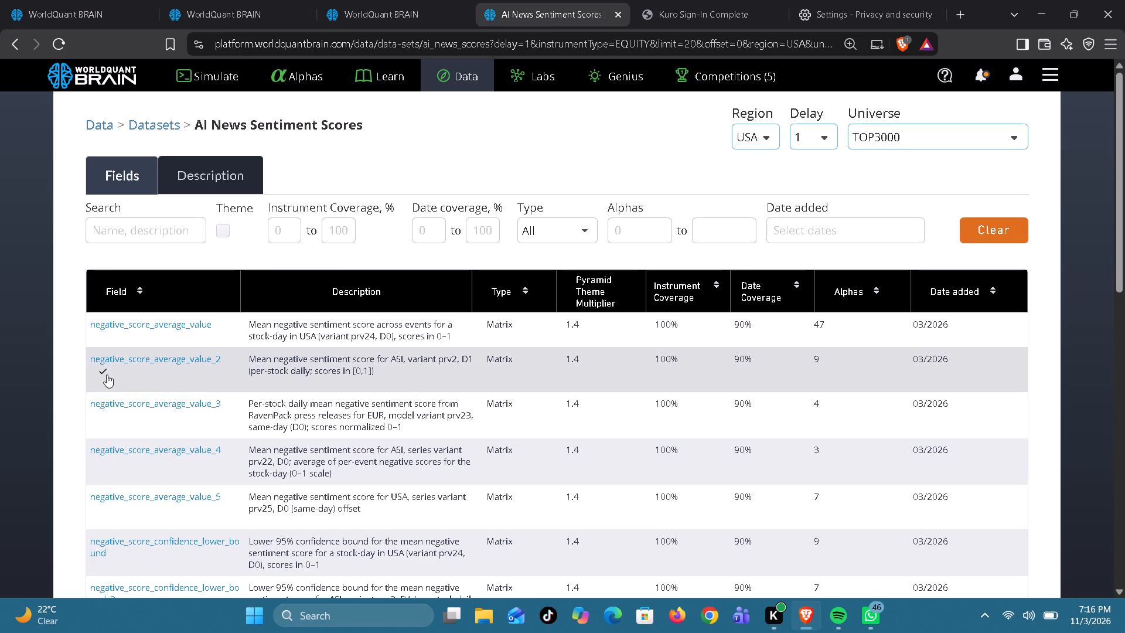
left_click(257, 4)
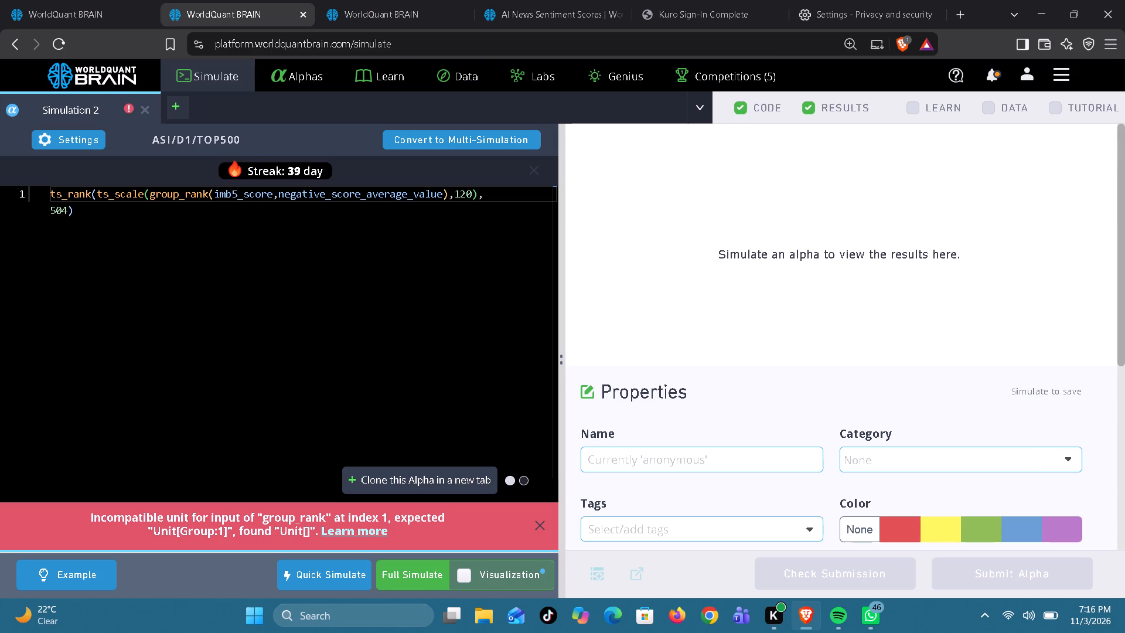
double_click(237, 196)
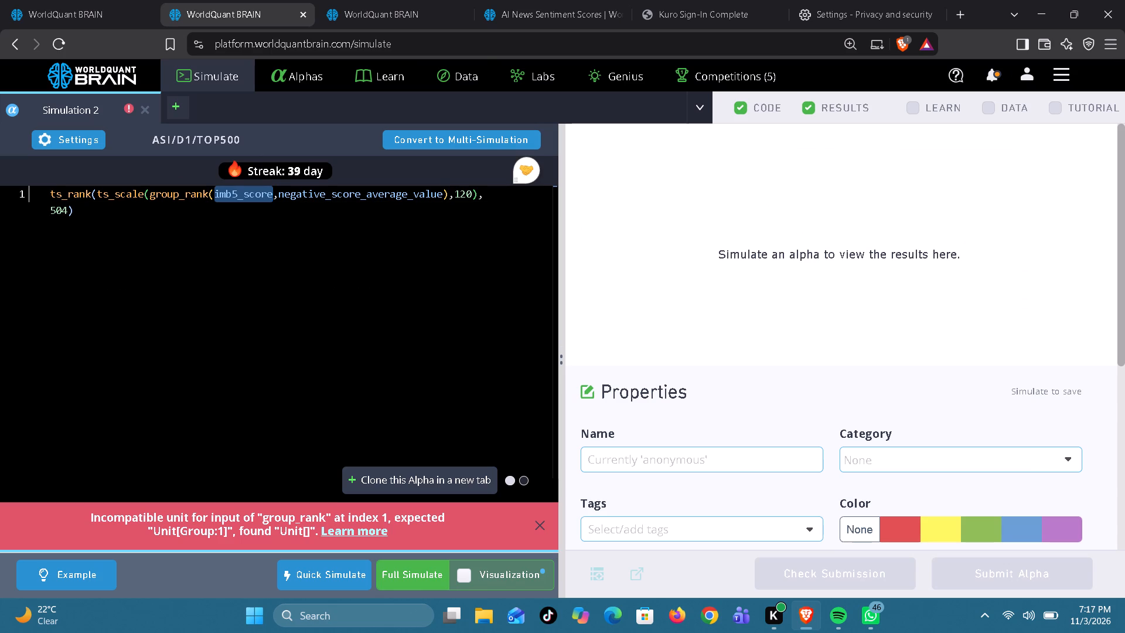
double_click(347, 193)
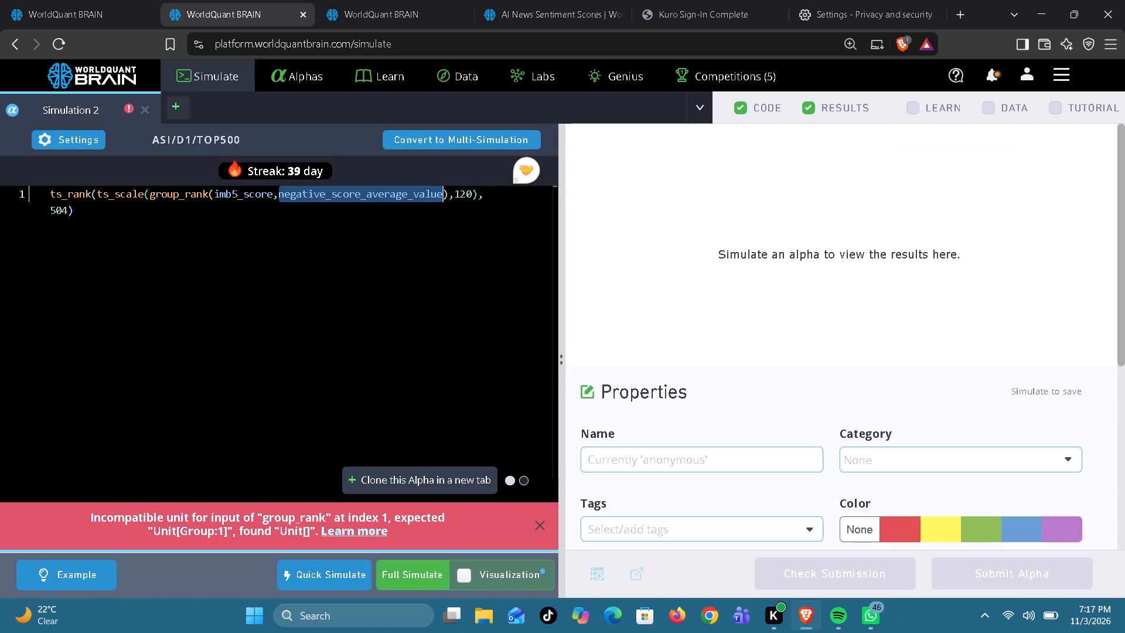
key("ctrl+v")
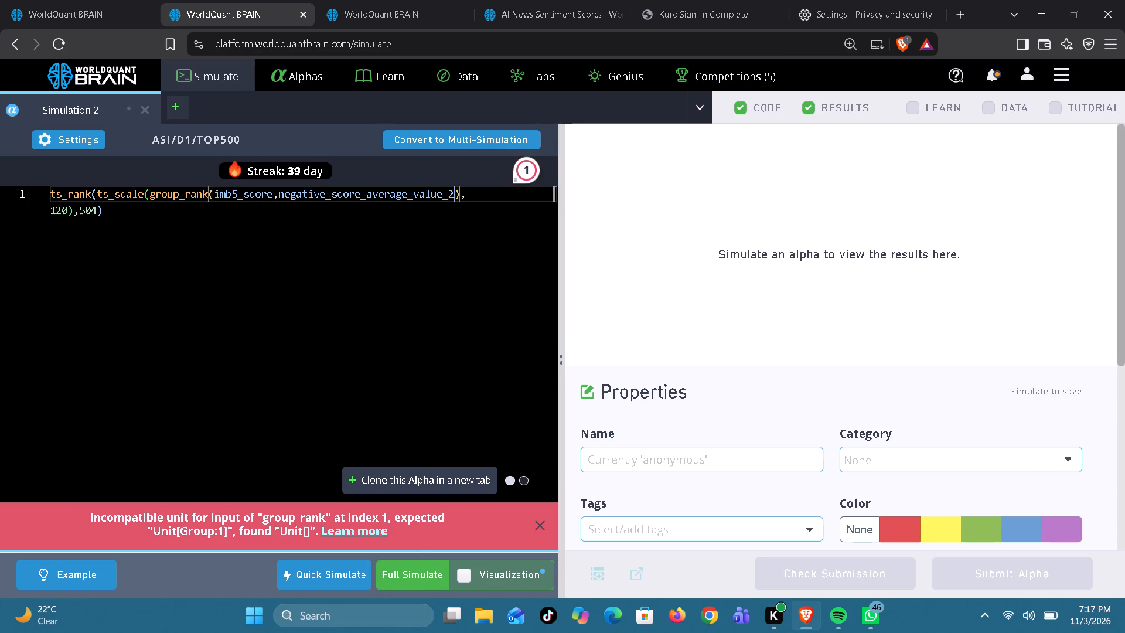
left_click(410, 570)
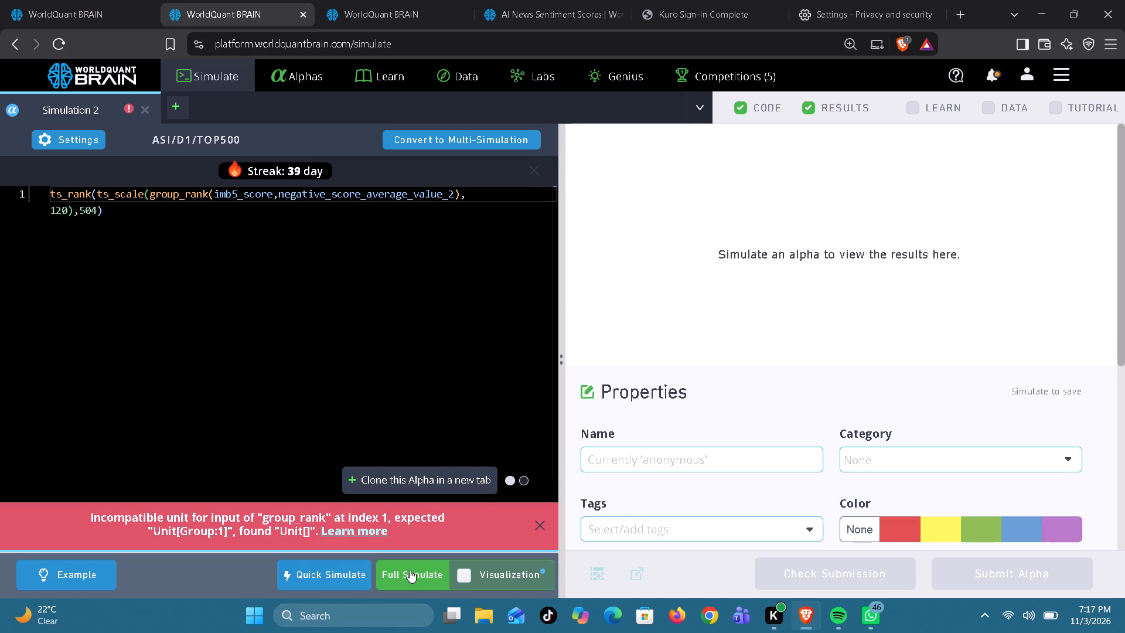
Restore pv13_10_f3_g2_minvol_1m_sector as the group field in the TOP500 alpha, copying it from the MINVOL10M alpha.
key("ctrl+z")
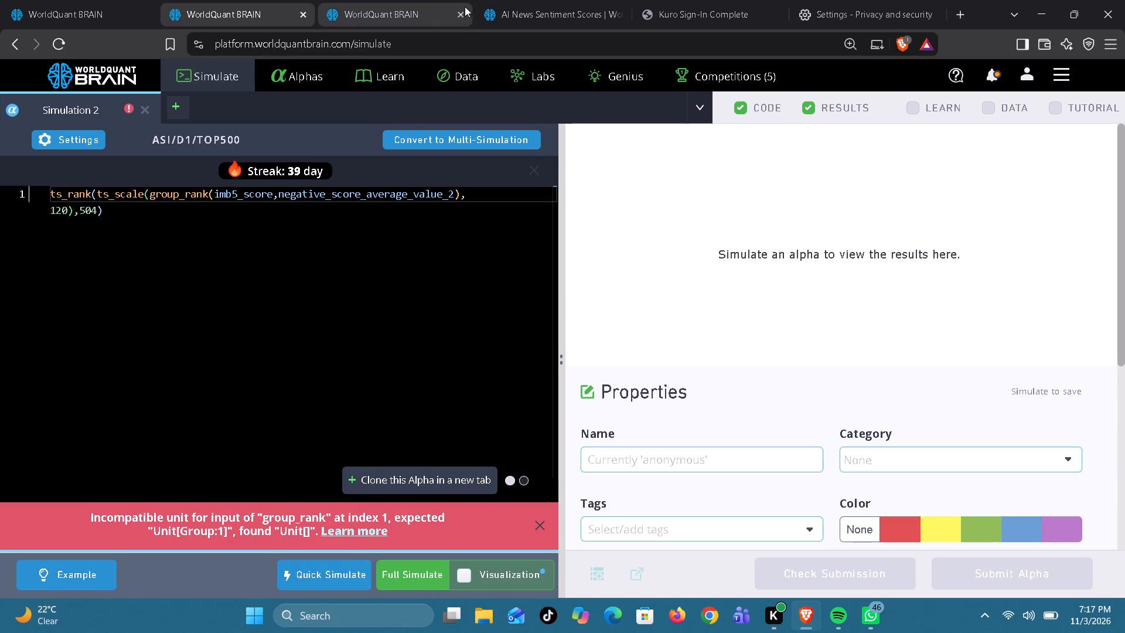
left_click(410, 12)
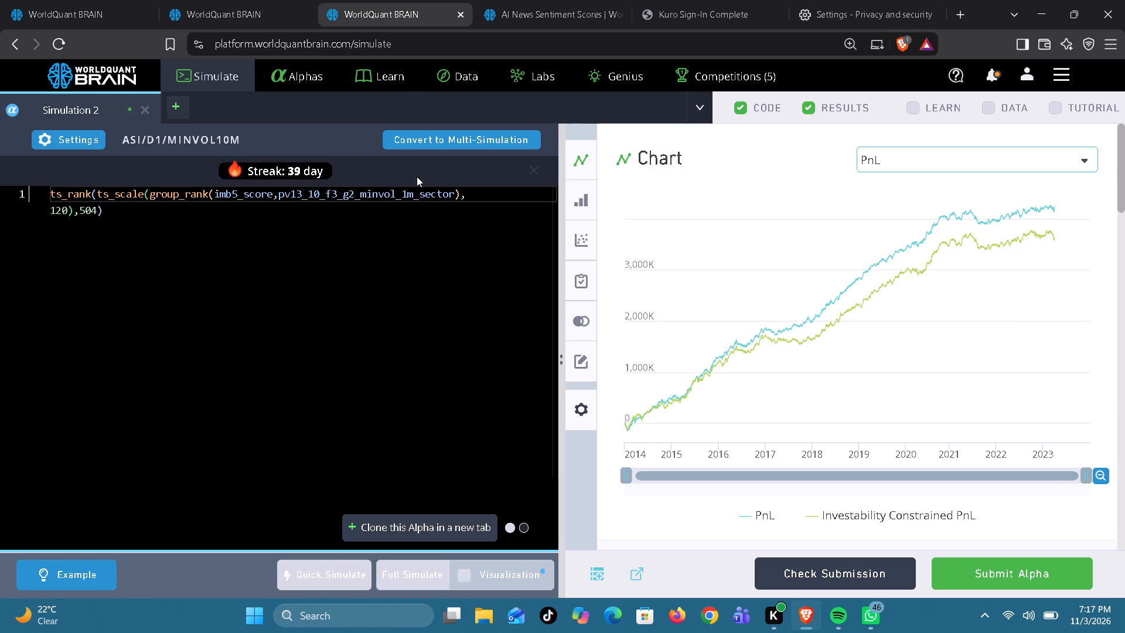
double_click(352, 196)
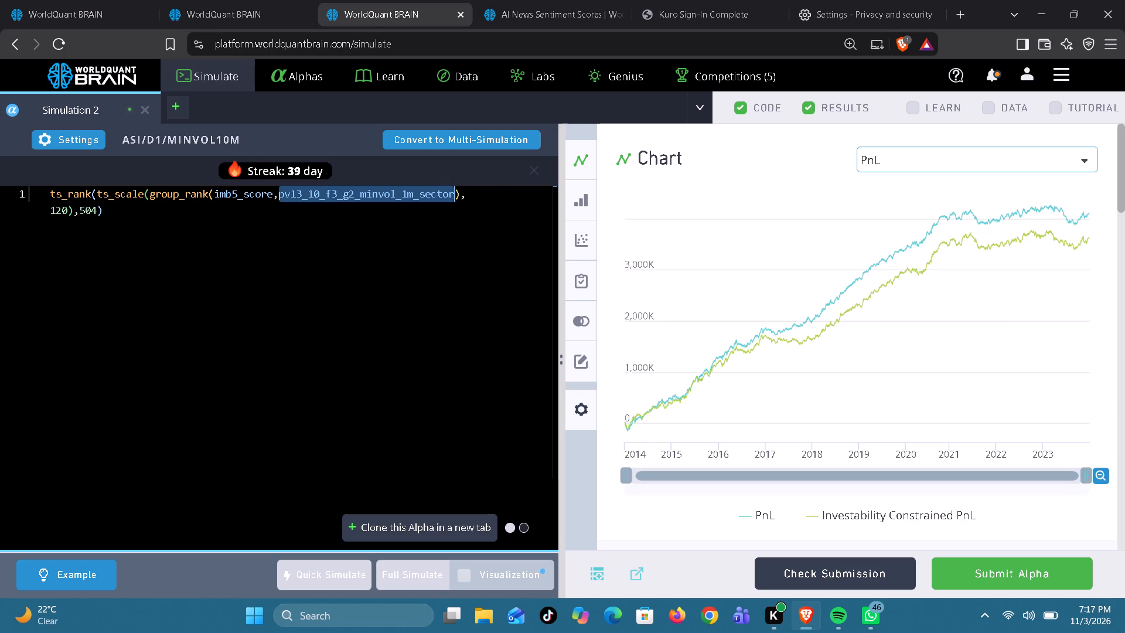
key("ctrl+c")
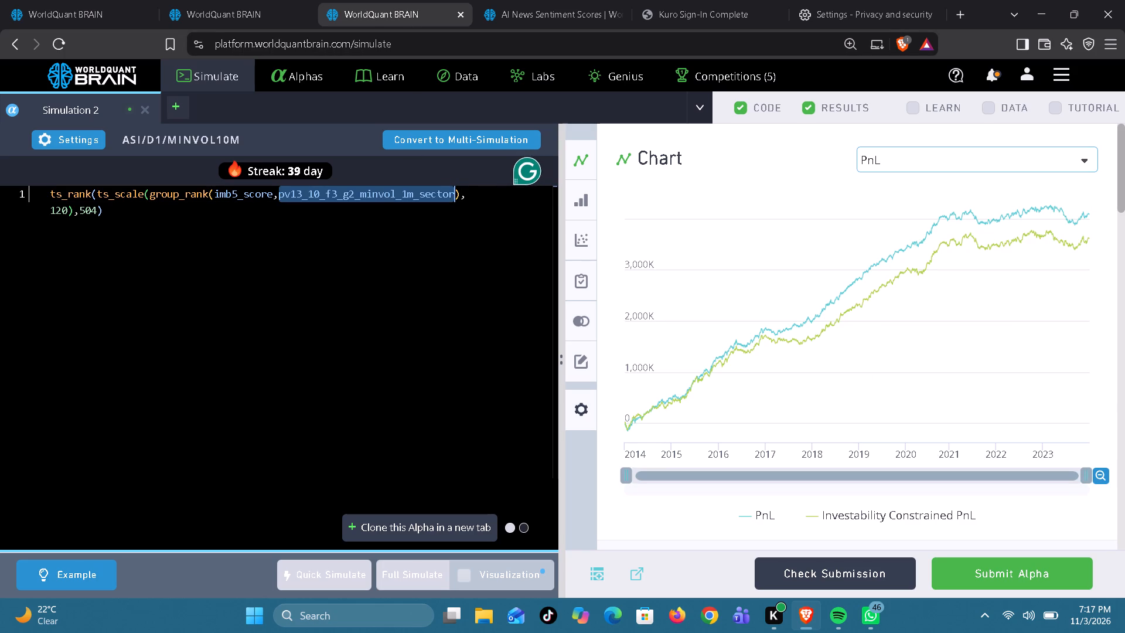
left_click(255, 11)
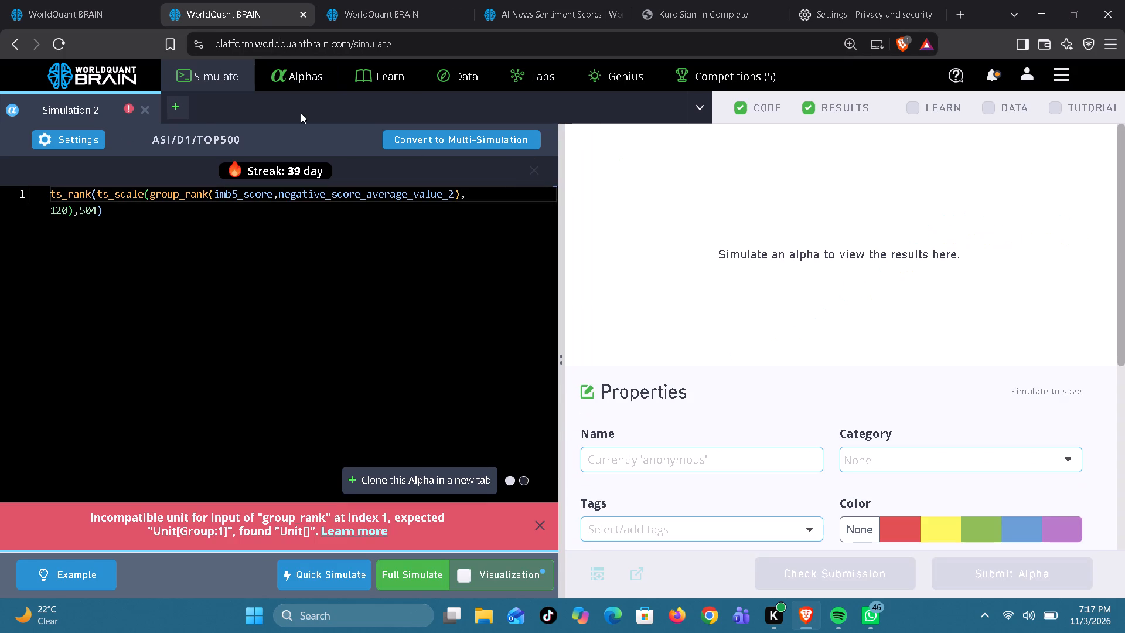
double_click(369, 195)
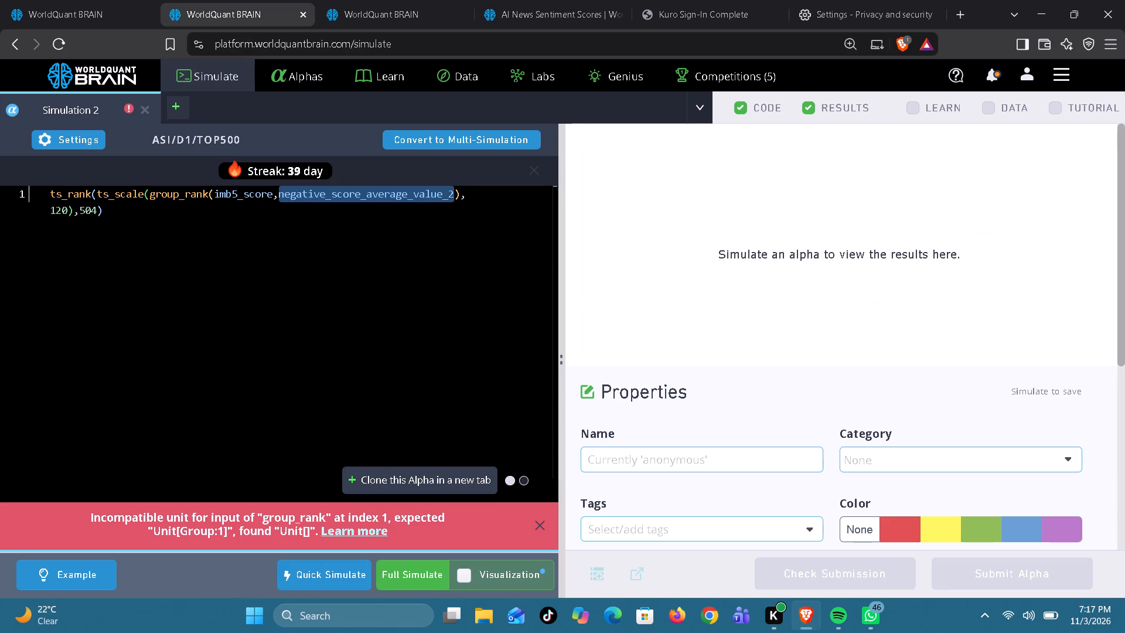
key("ctrl+v")
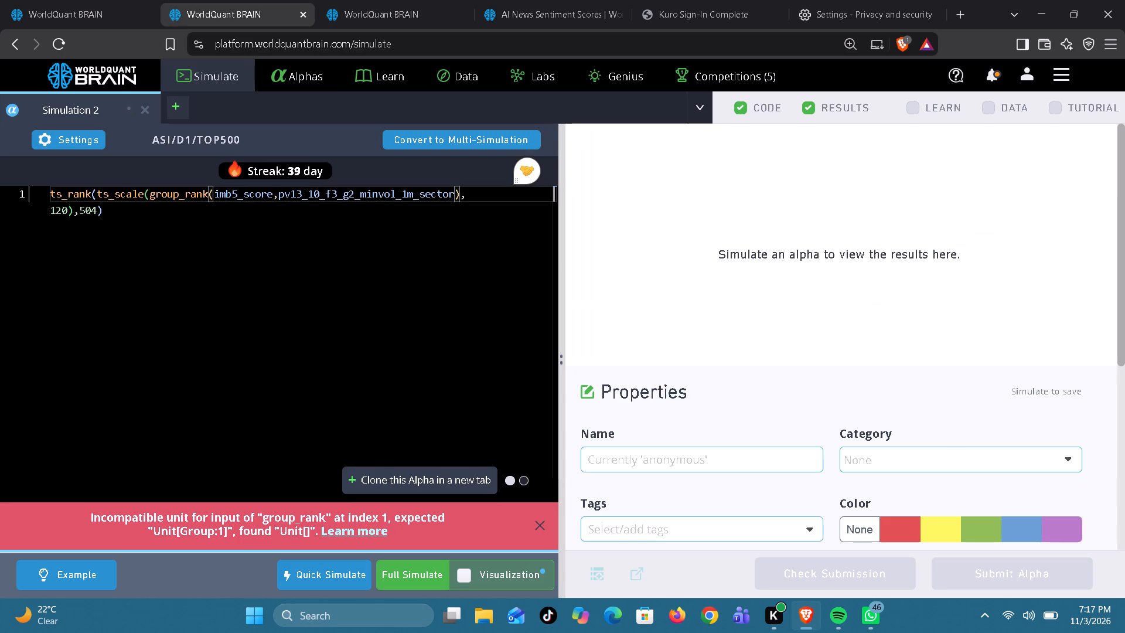
Replace imb5_score in the TOP500 alpha with negative_score_average_value from the AI News Sentiment Scores dataset and start a full simulation.
left_click(557, 19)
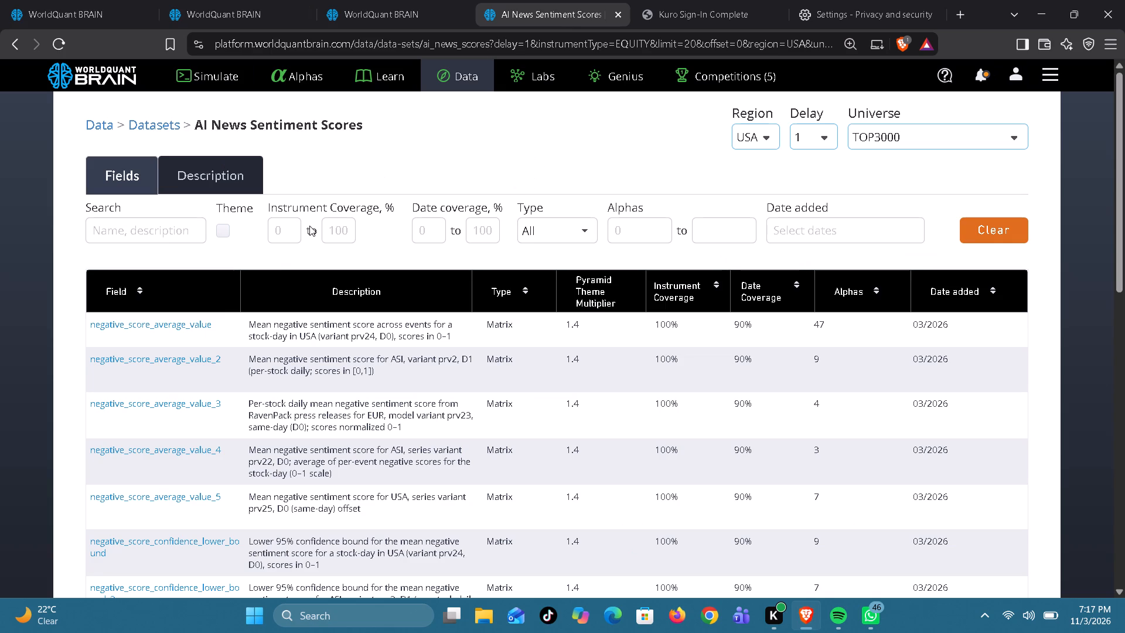
left_click(223, 325)
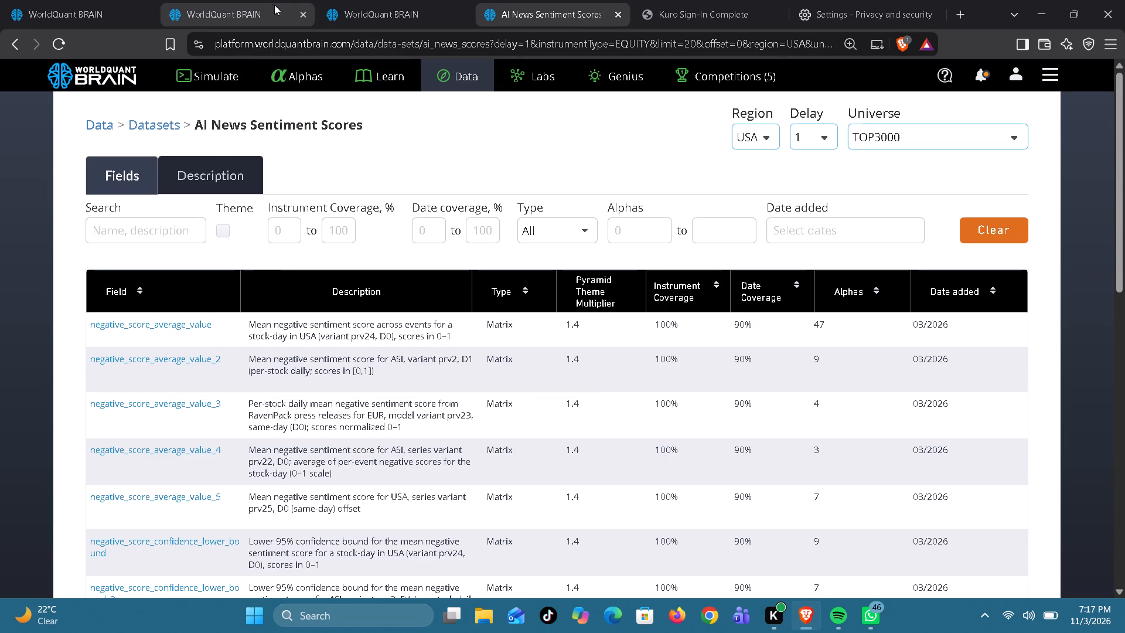
left_click(272, 4)
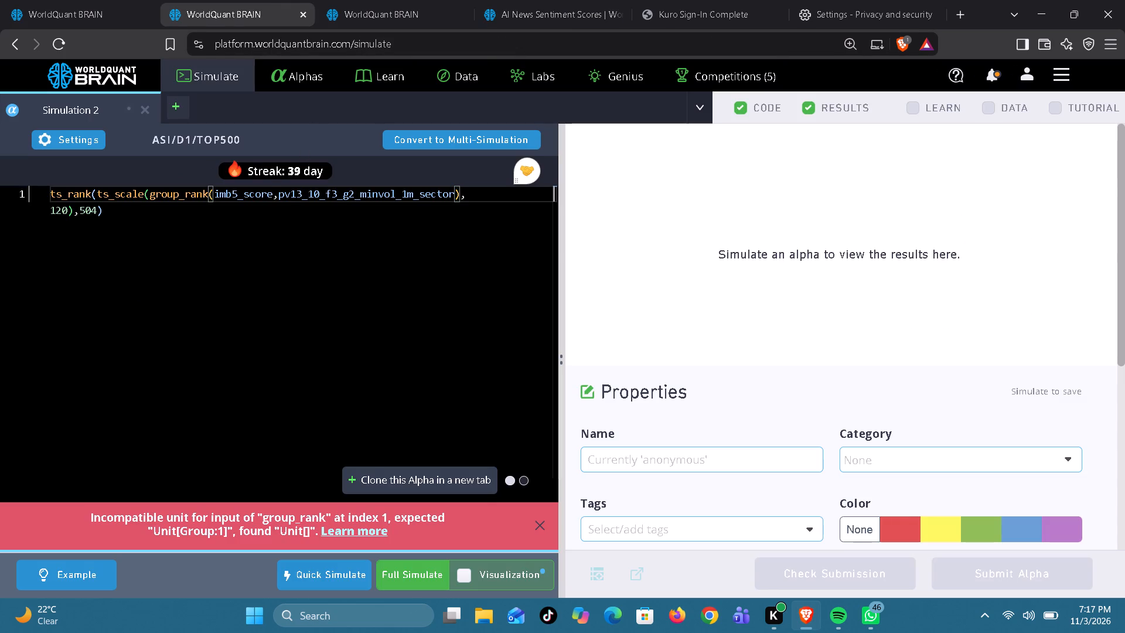
double_click(247, 195)
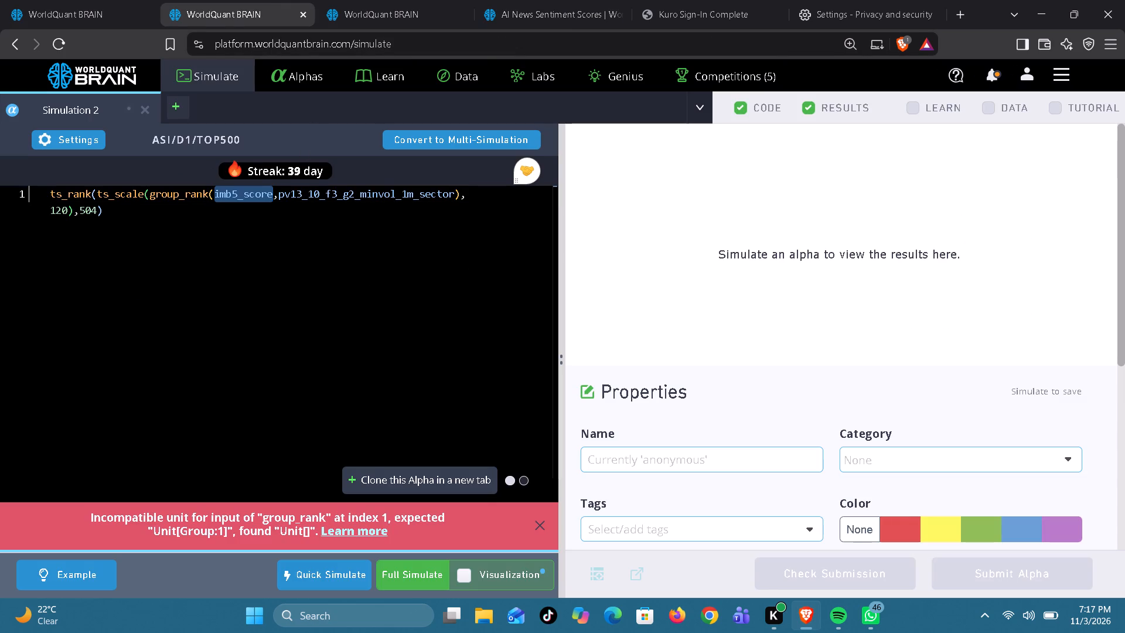
key("ctrl+v")
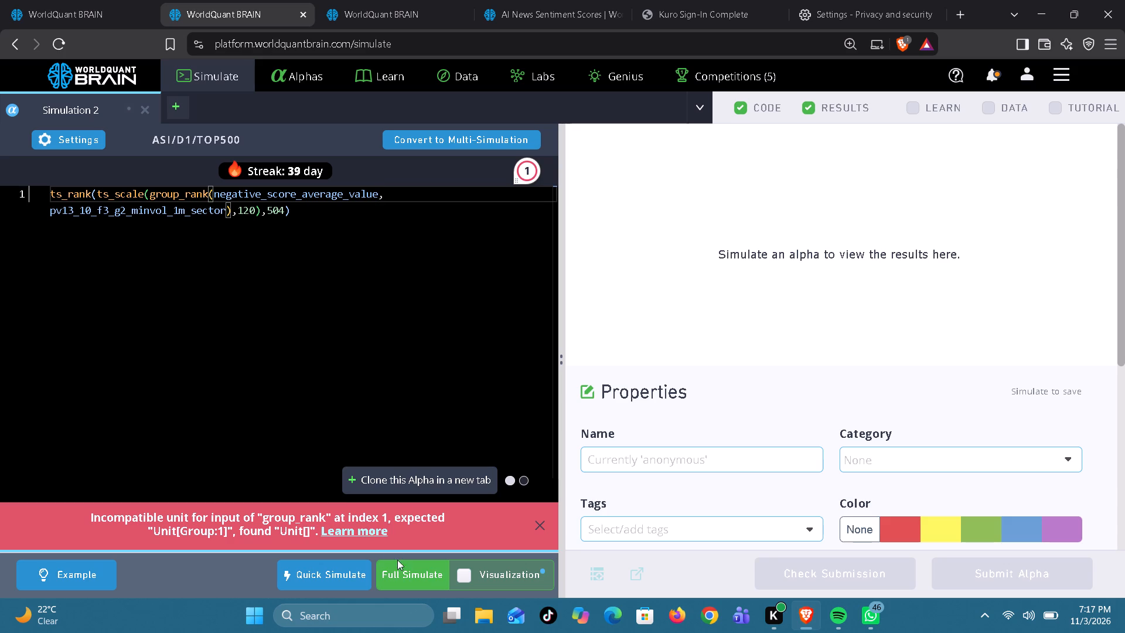
left_click(404, 569)
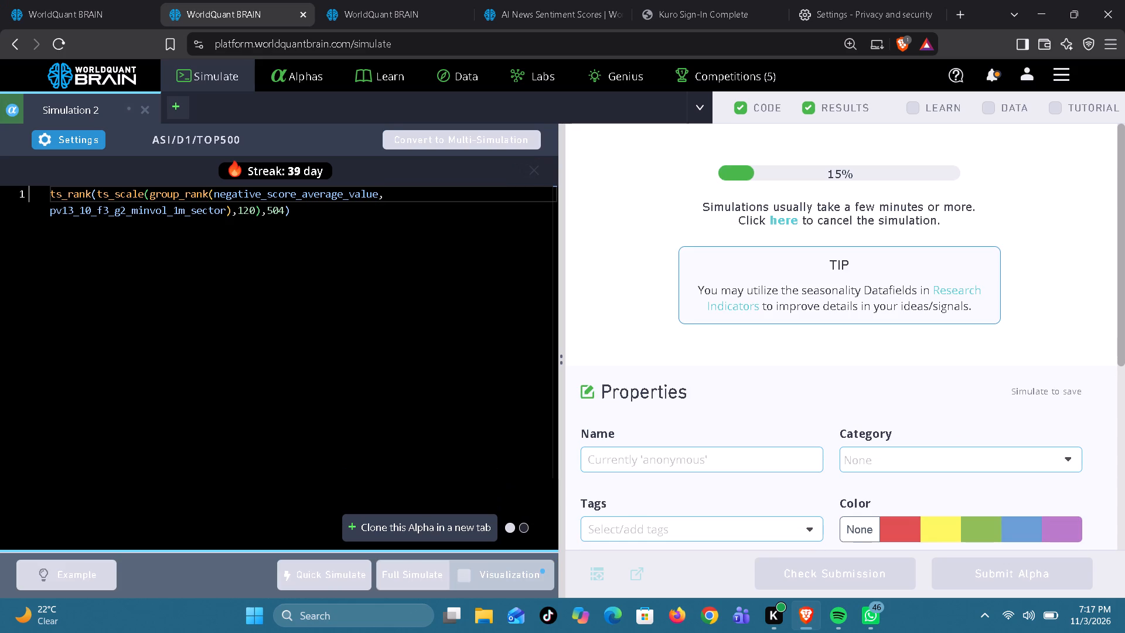
Review the MINVOL10M alpha's IS Summary, correlation section and expanded warnings under IS Testing Status.
left_click(411, 20)
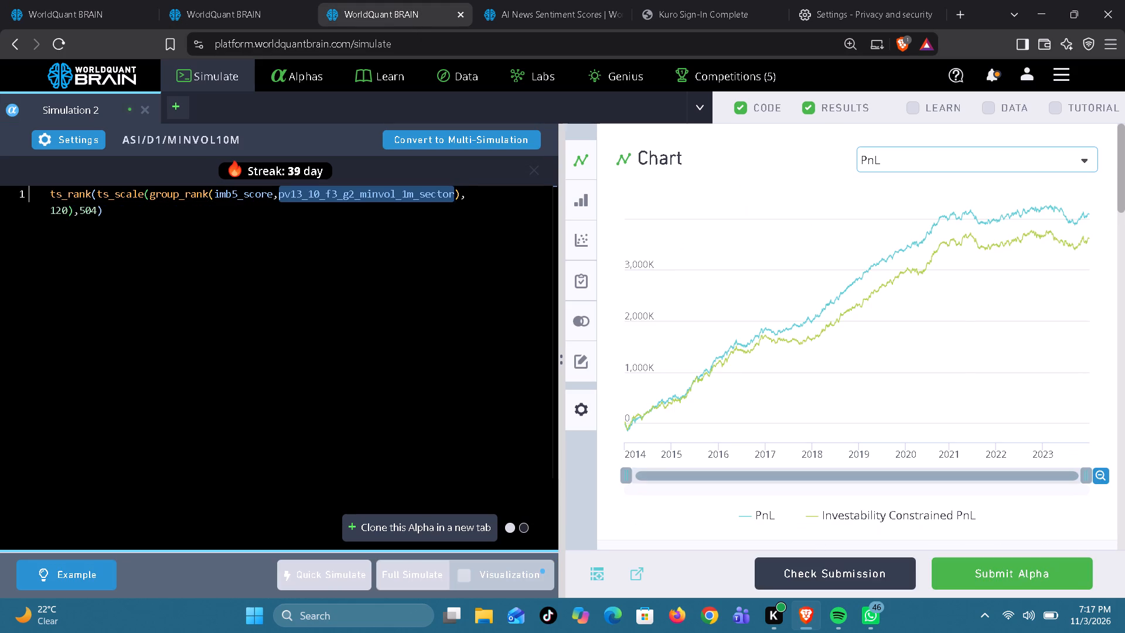
scroll(738, 439, "down", 2)
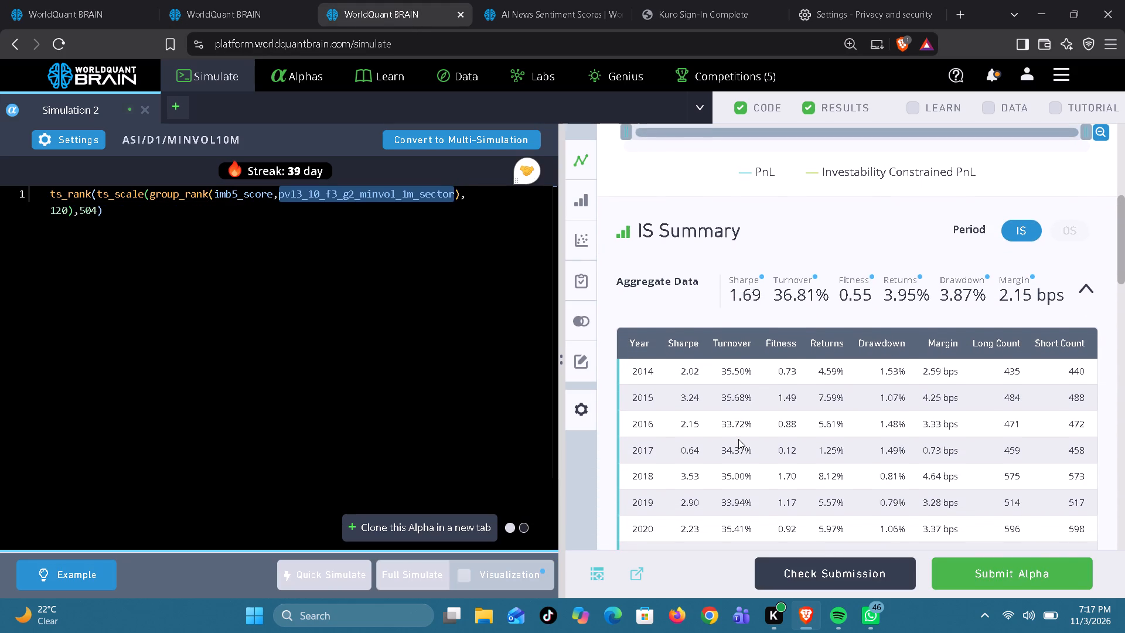
scroll(738, 439, "down", 1)
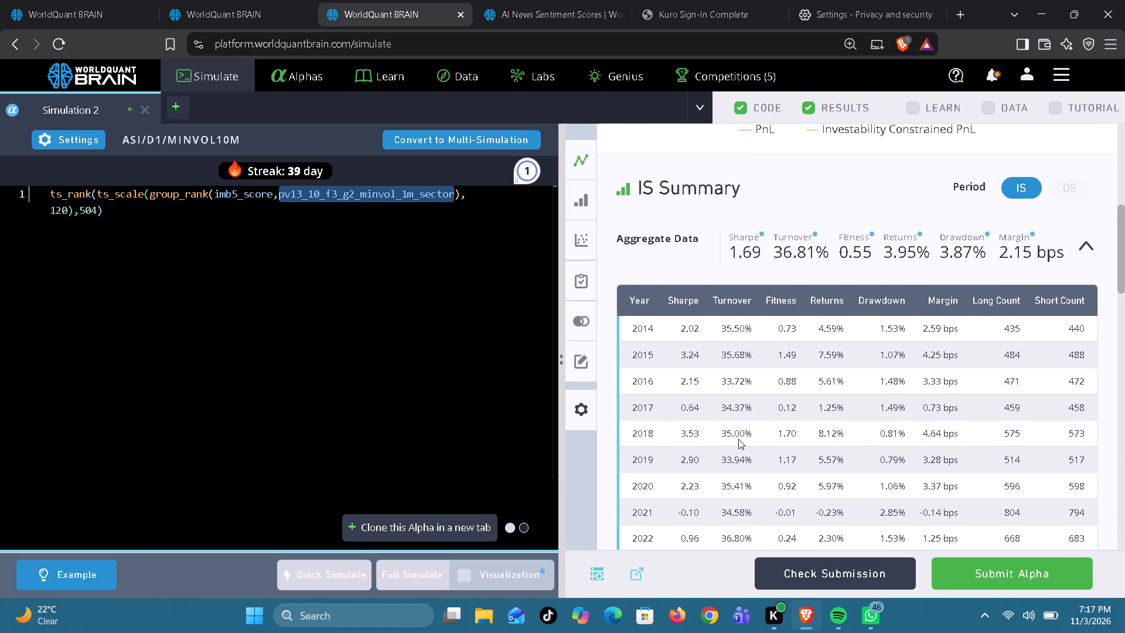
scroll(738, 439, "down", 2)
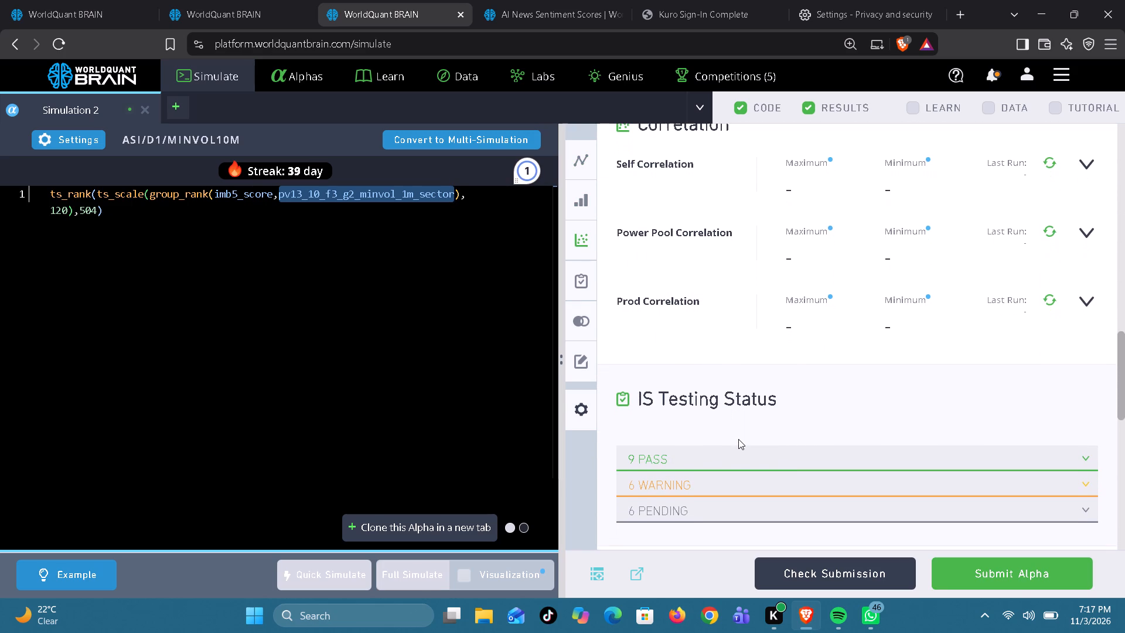
left_click(739, 479)
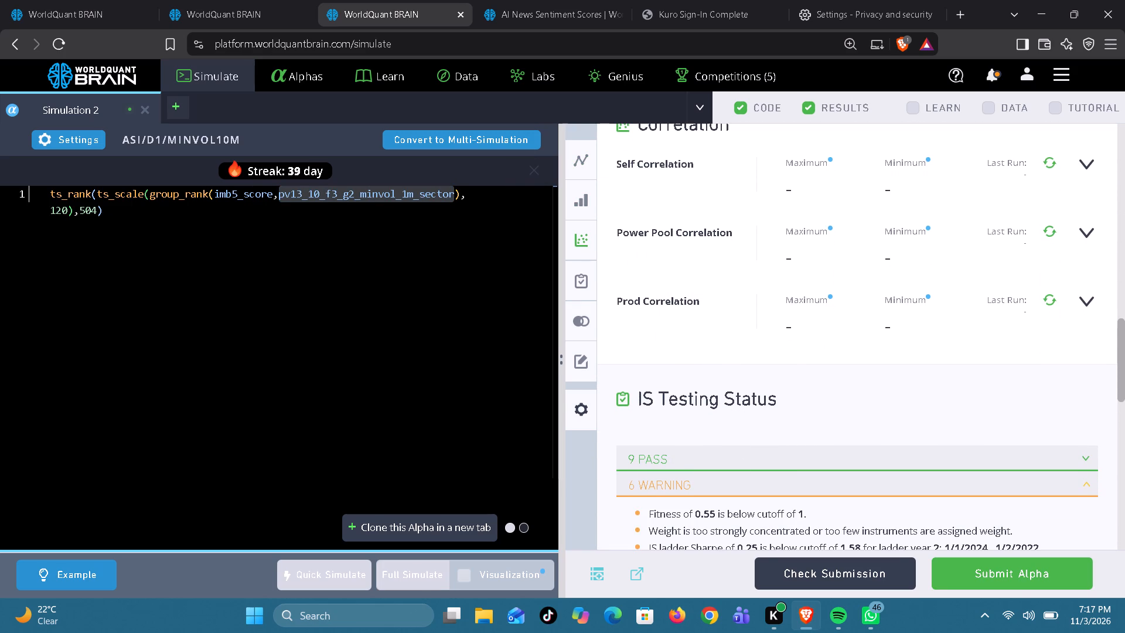
scroll(737, 508, "down", 2)
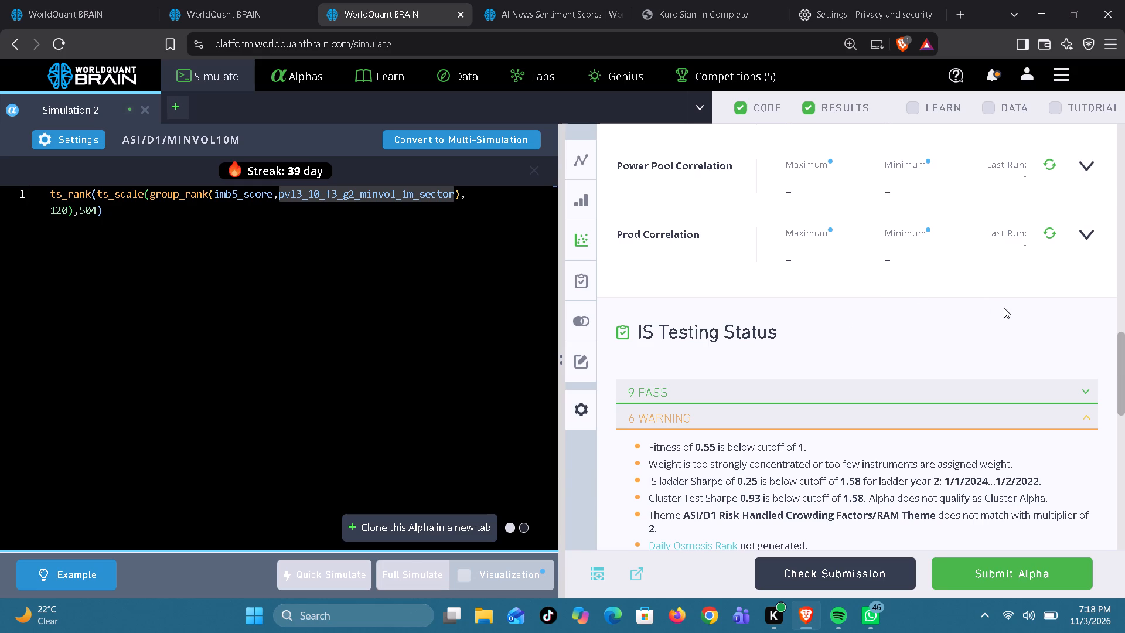
scroll(1021, 305, "up", 1)
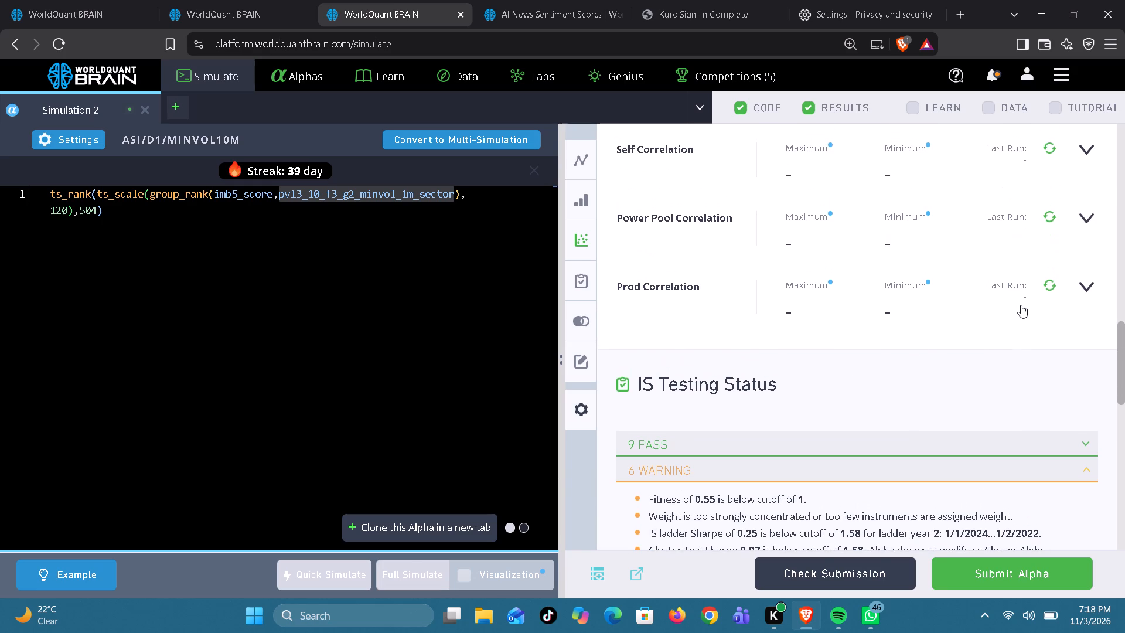
Set the MINVOL10M alpha's decay to 4, apply the settings and start a full simulation.
left_click(81, 137)
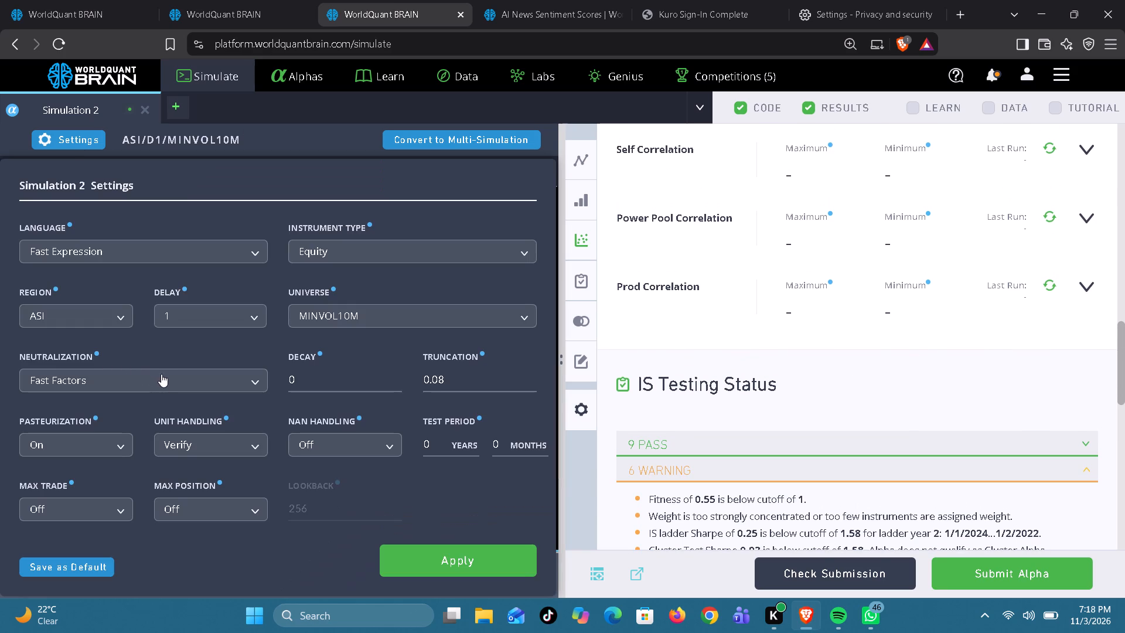
left_click(295, 383)
key("BackSpace")
key("4")
left_click(456, 557)
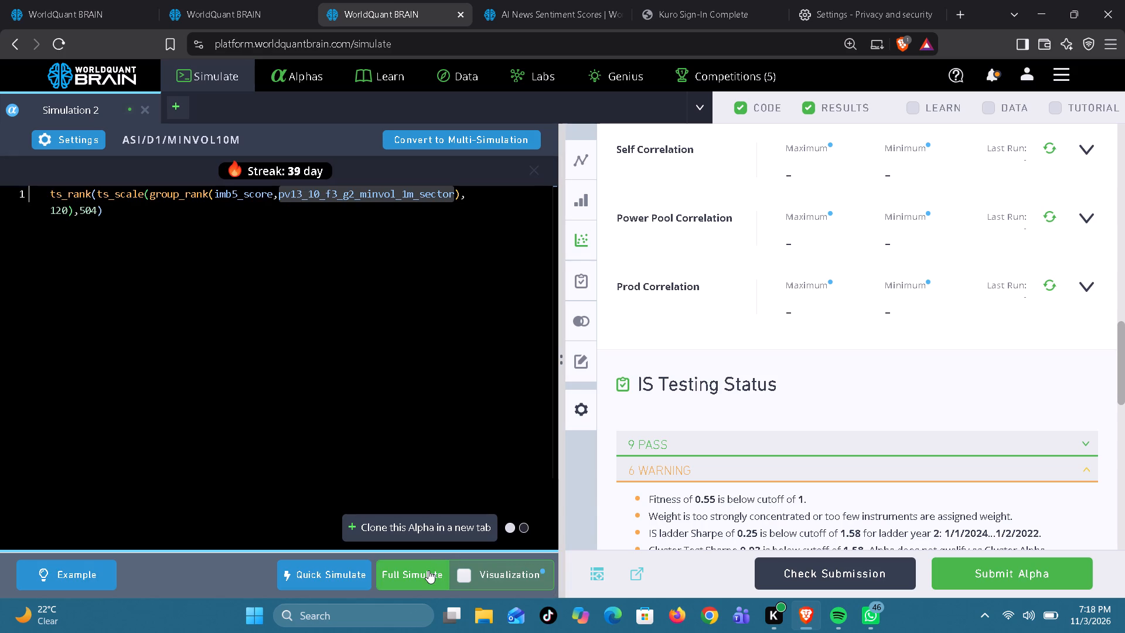
left_click(428, 570)
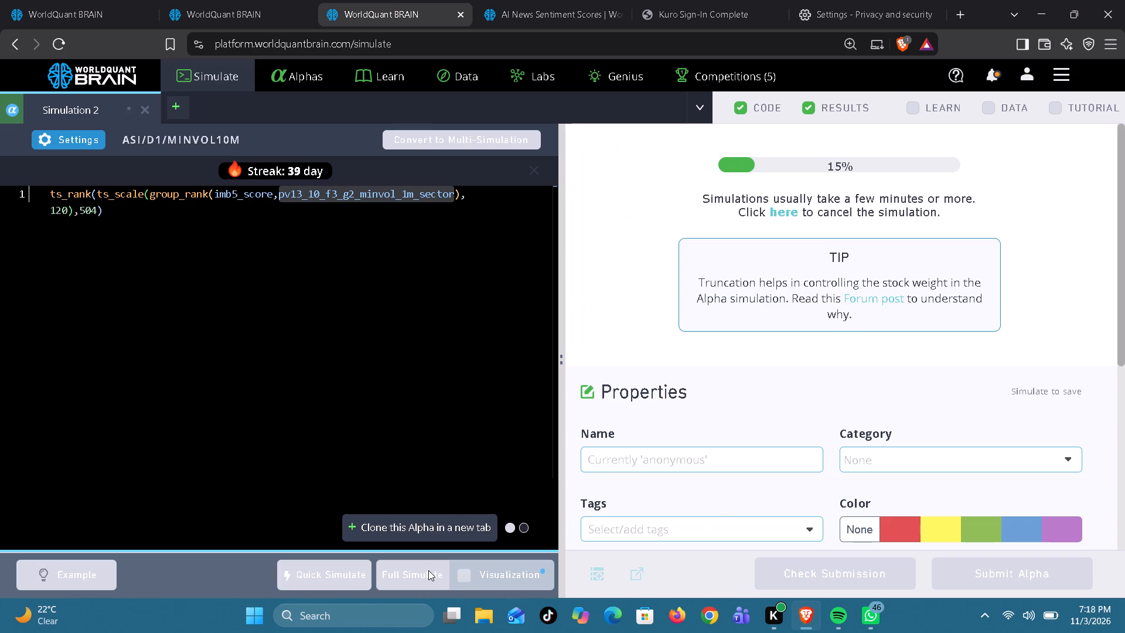
Review the MINVOL1M imb5_score alpha's IS Summary and run its Prod Correlation check.
left_click(233, 19)
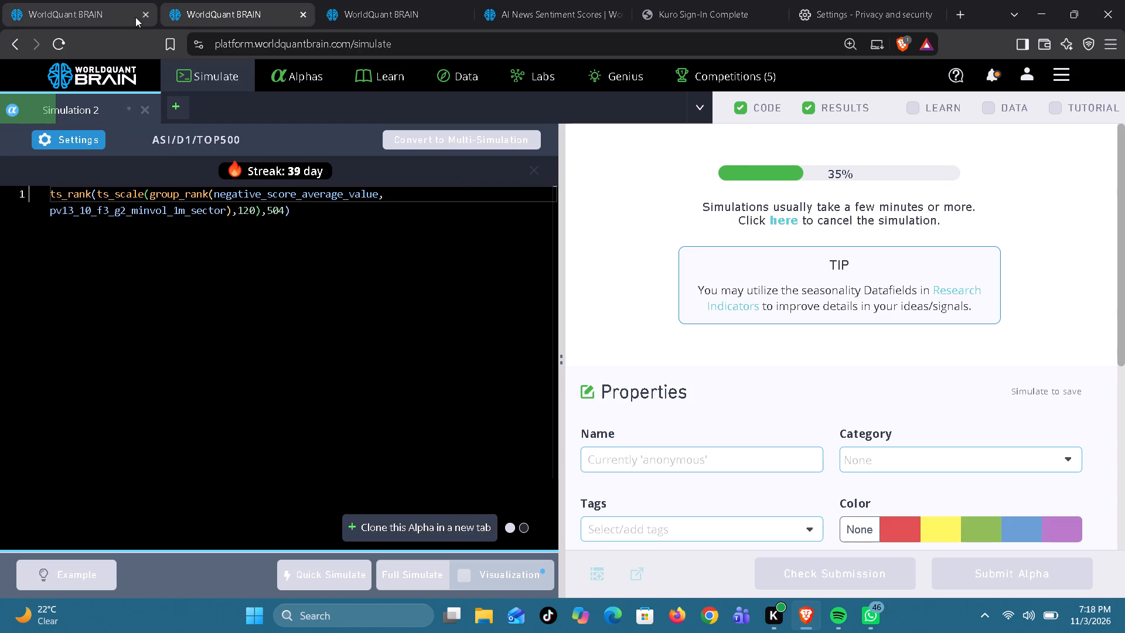
left_click(114, 15)
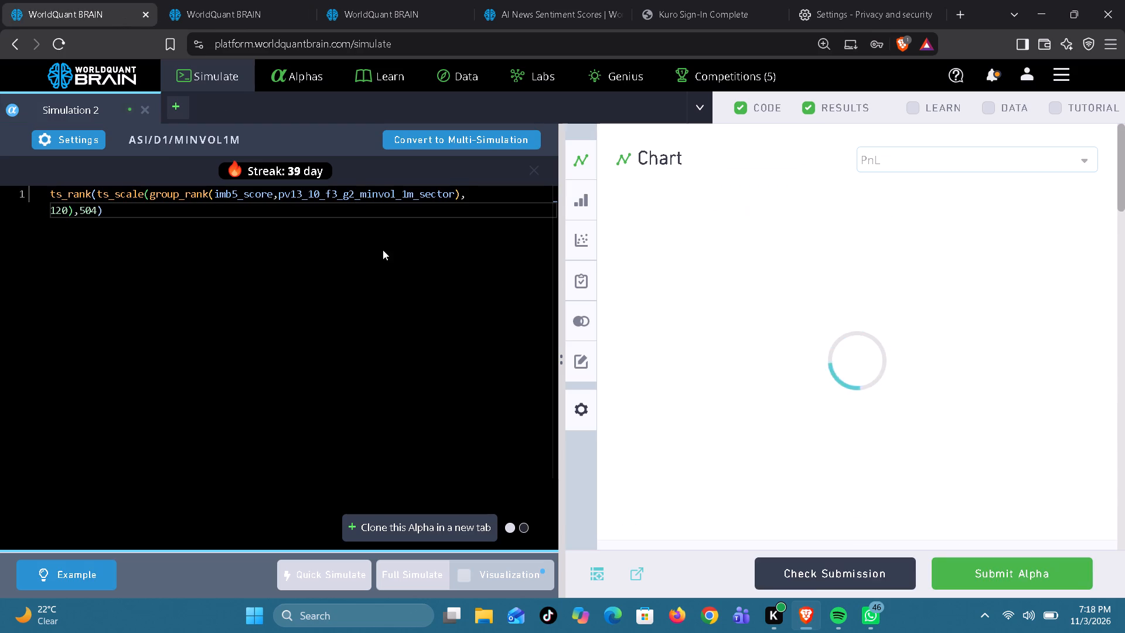
scroll(749, 430, "down", 2)
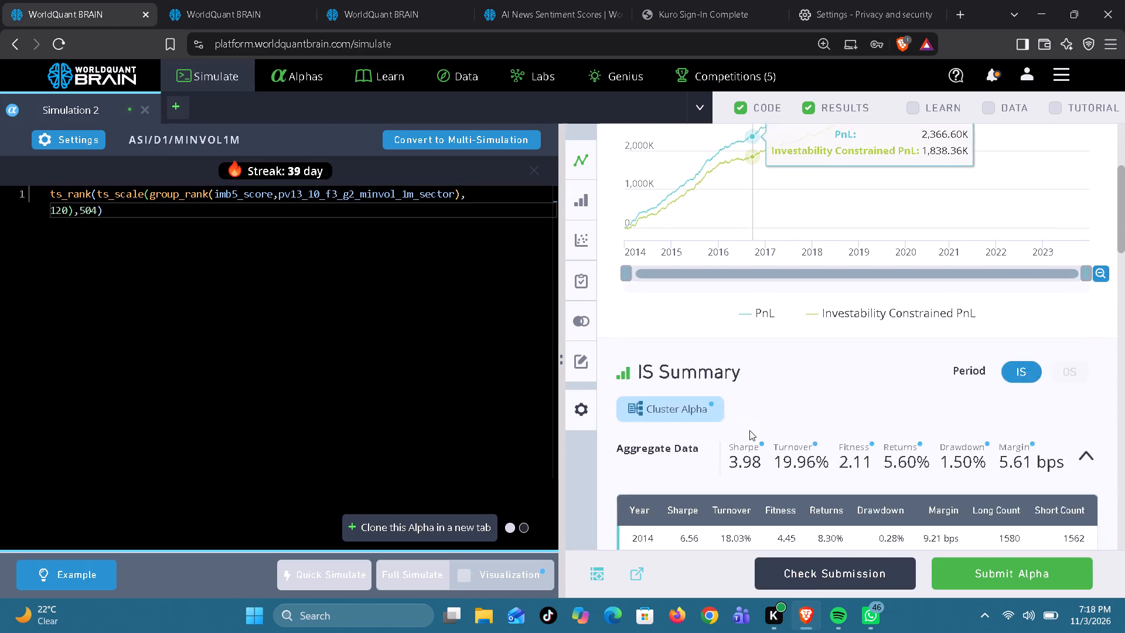
scroll(749, 430, "down", 4)
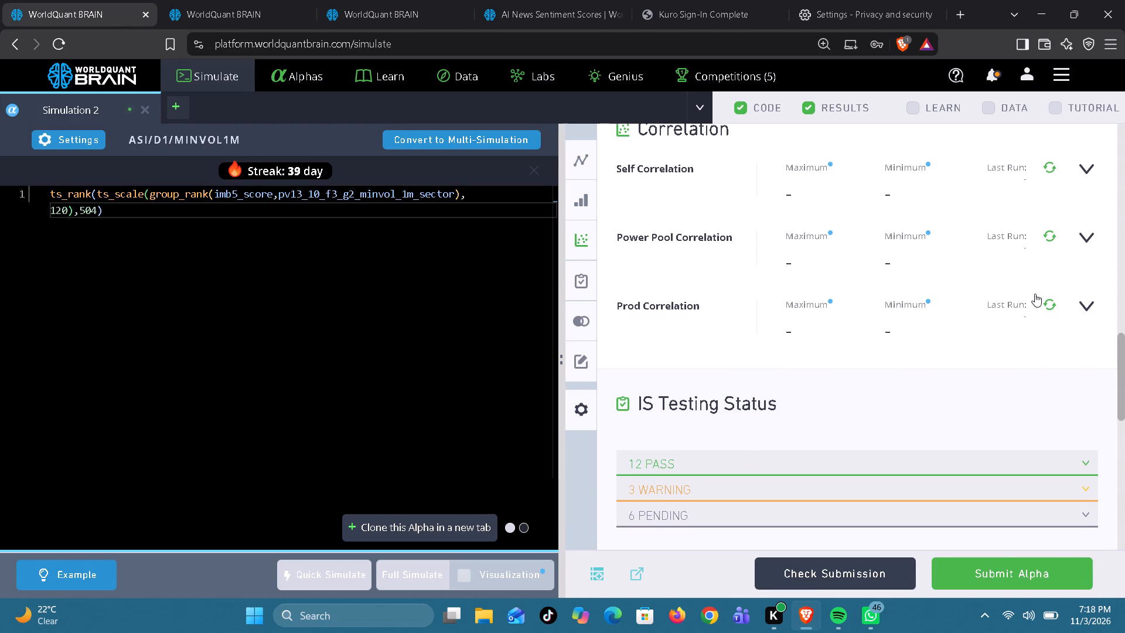
left_click(1051, 304)
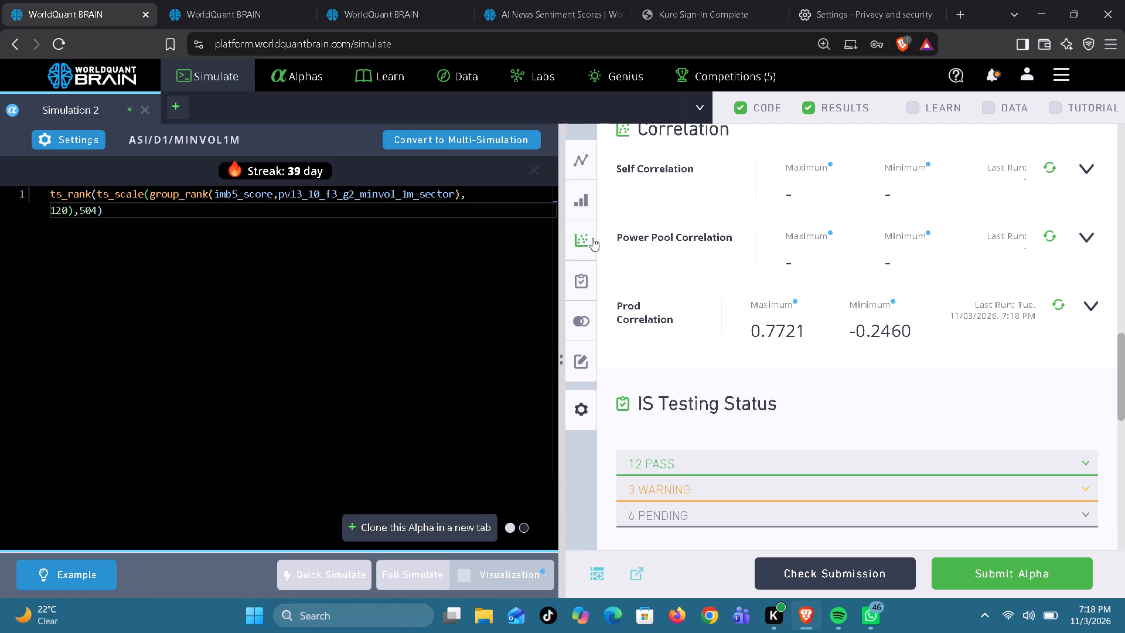
Set the MINVOL1M imb5_score alpha's truncation to 0.01 and decay to 2, apply the settings and start a full simulation.
left_click(88, 141)
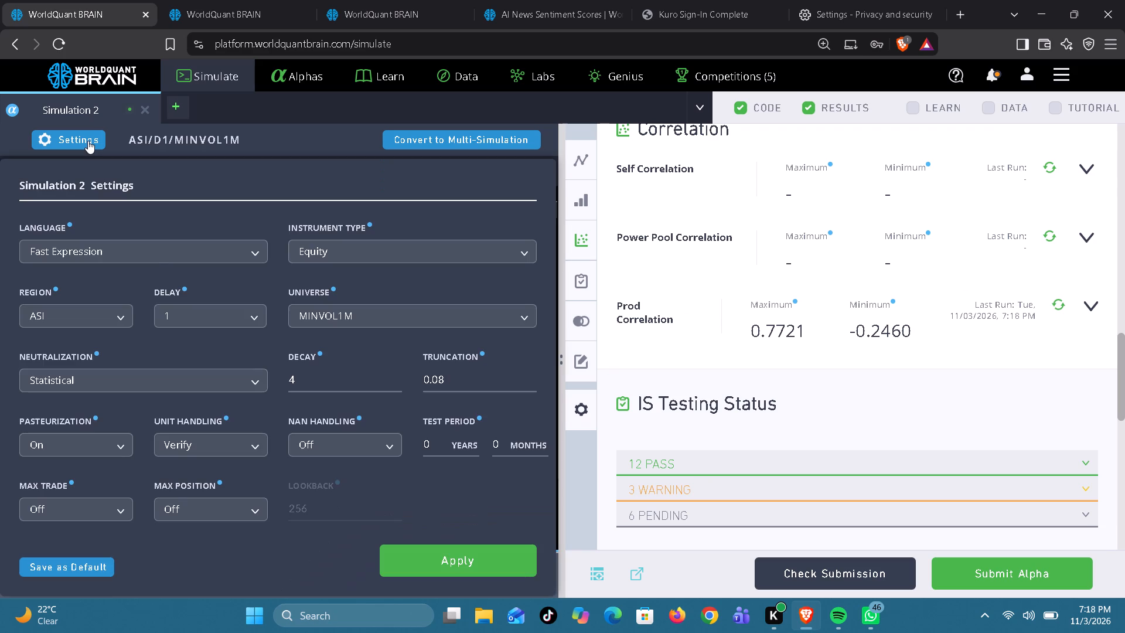
left_click(454, 384)
key("BackSpace")
key("1")
left_click(305, 382)
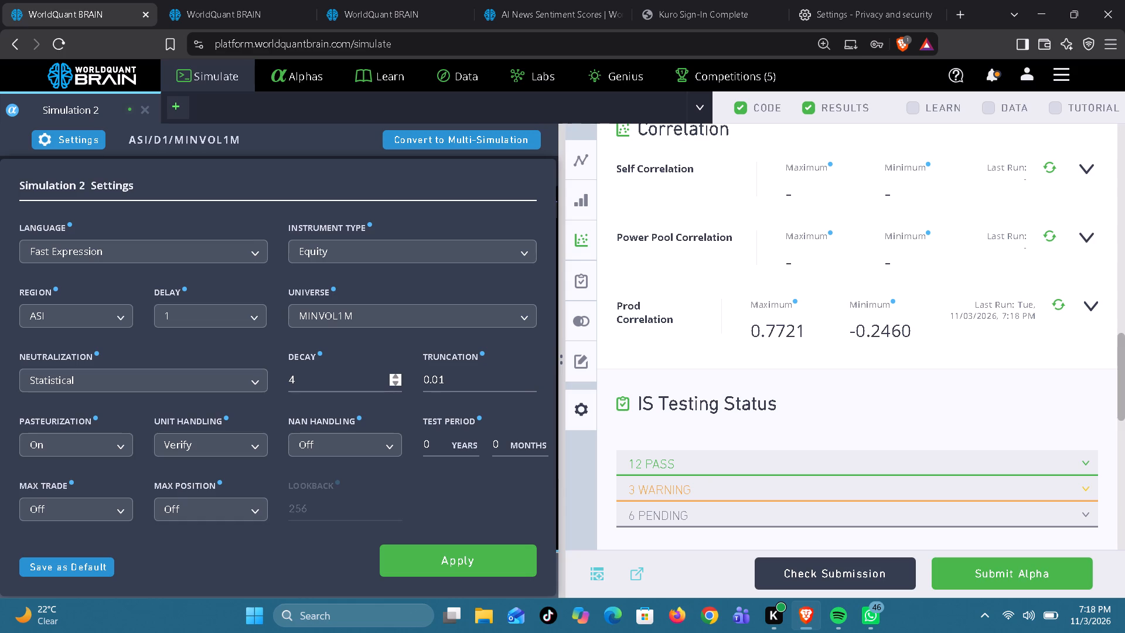
key("BackSpace")
key("2")
left_click(425, 557)
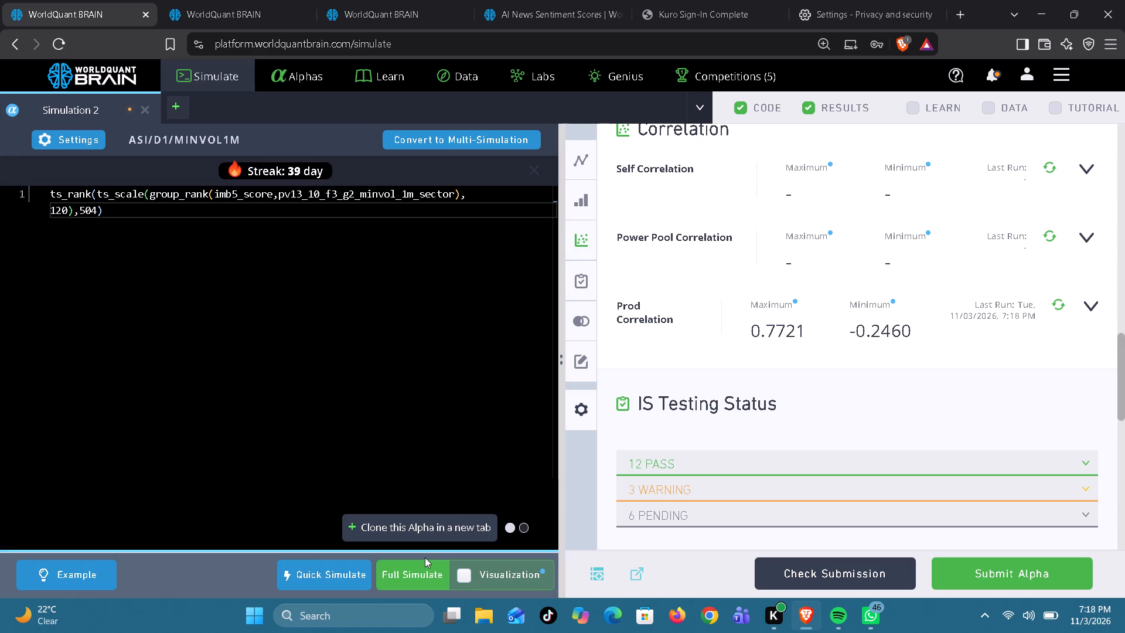
left_click(417, 573)
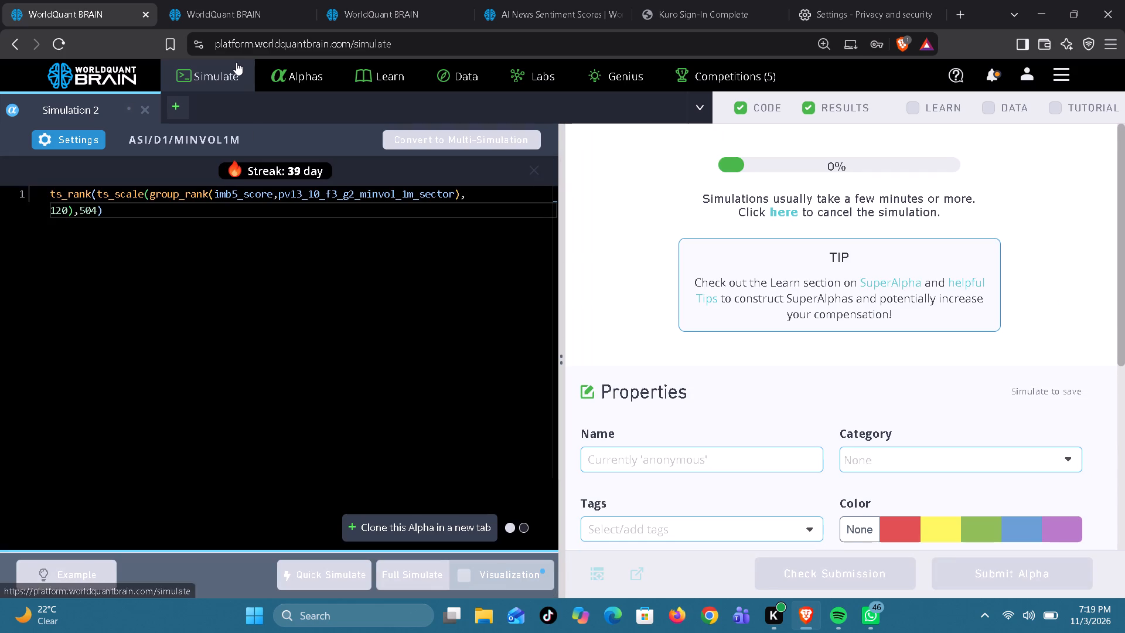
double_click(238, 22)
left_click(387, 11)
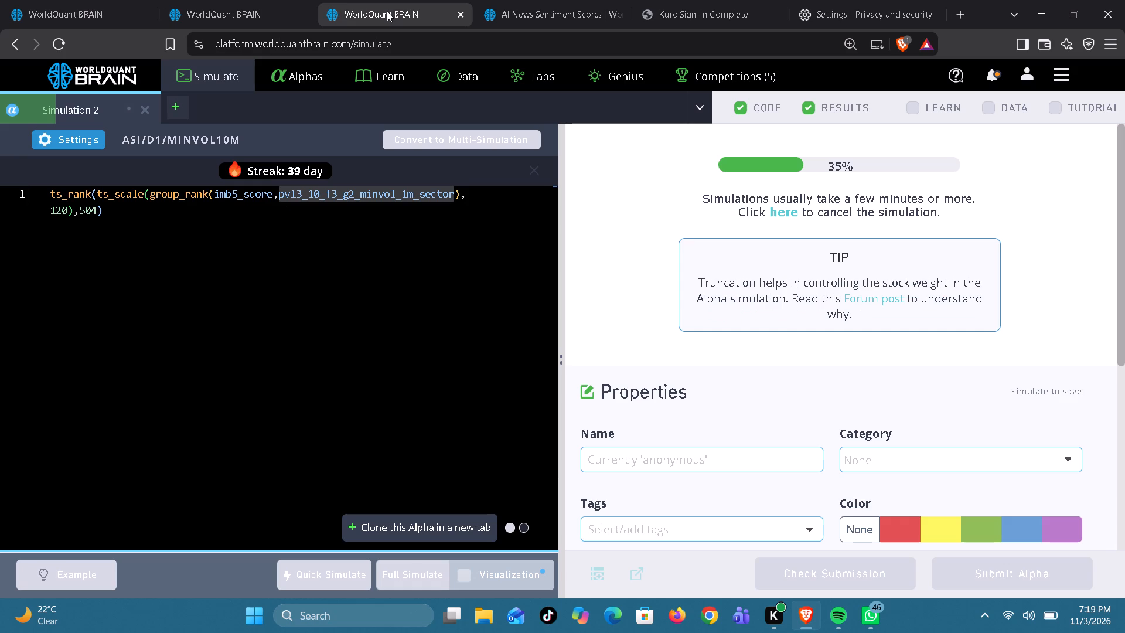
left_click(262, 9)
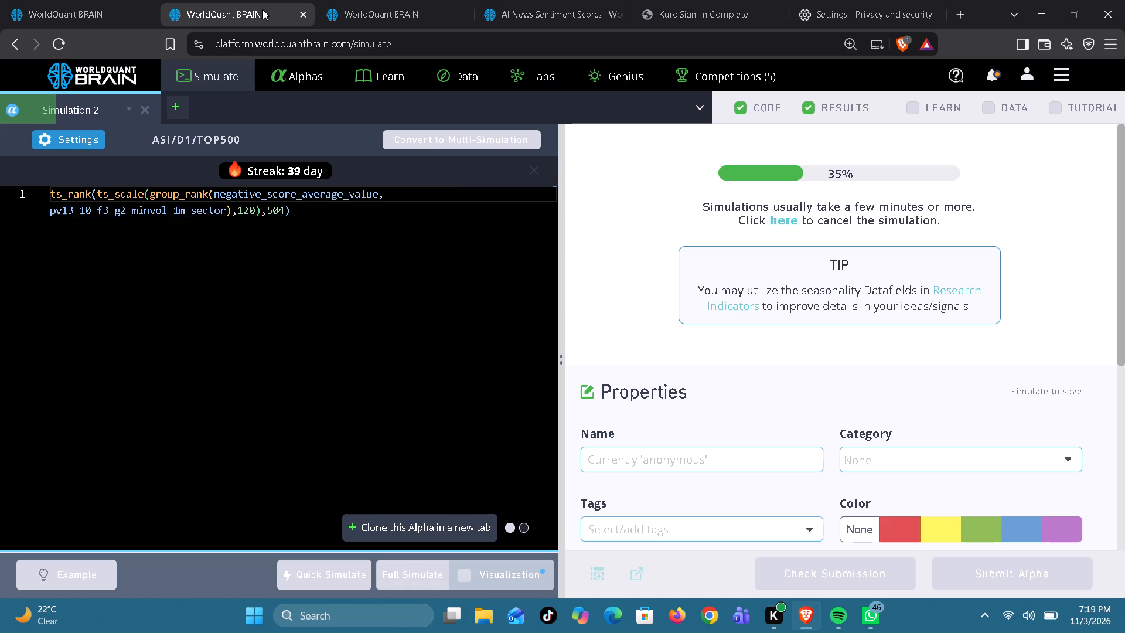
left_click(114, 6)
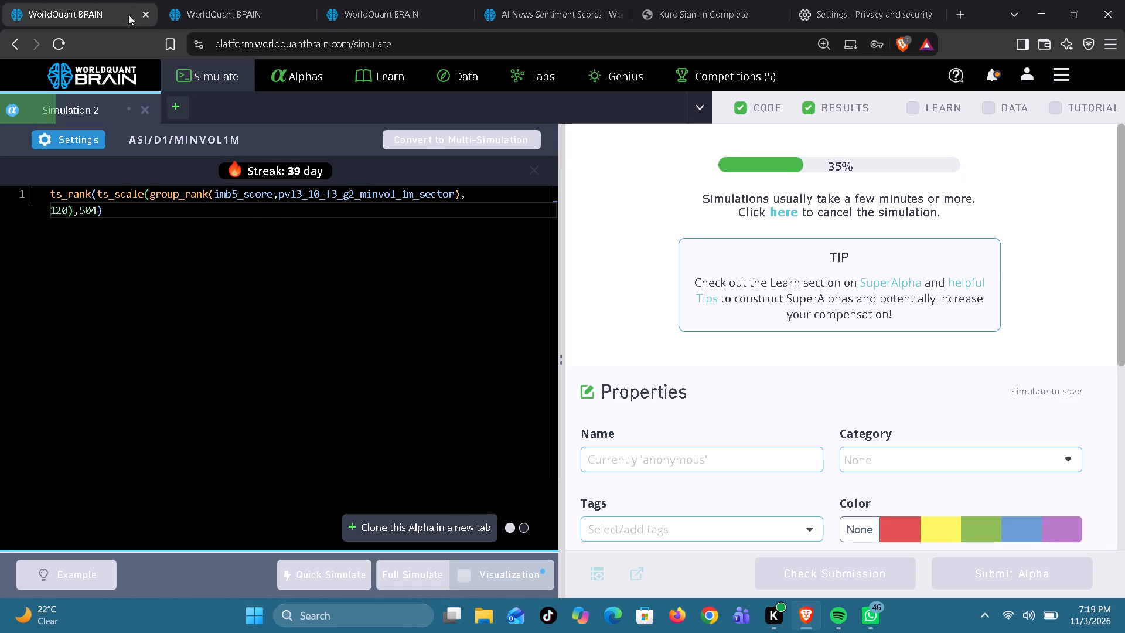
Copy negative_score_average_value_2 from the AI News Sentiment Scores dataset and change the TOP500 alpha's universe to MINVOL1M, applying the settings.
left_click(210, 9)
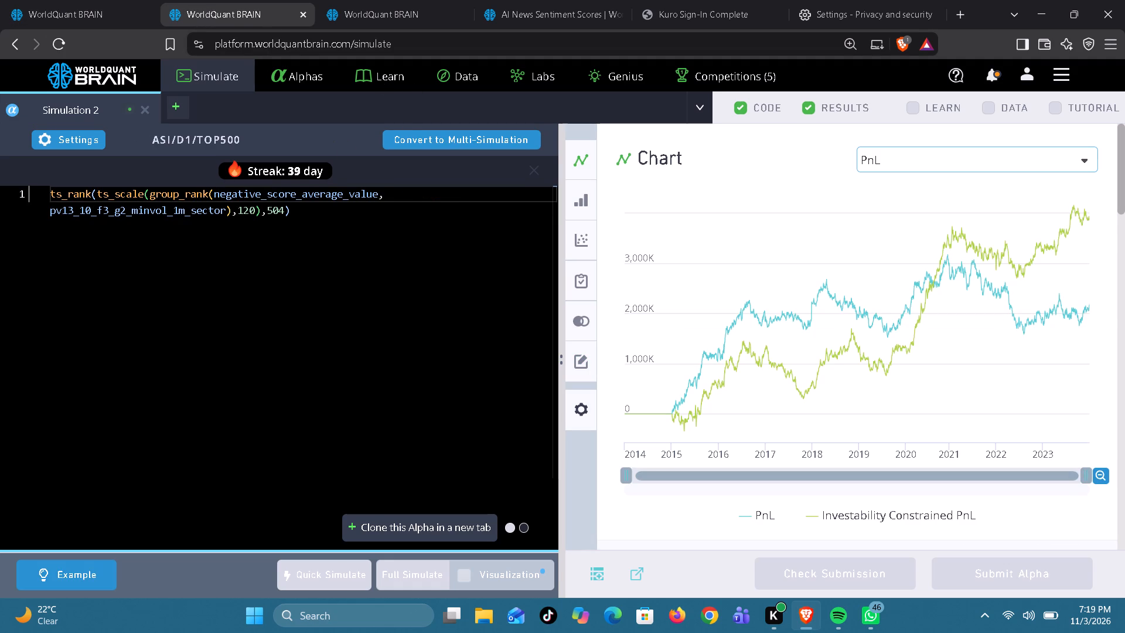
left_click(87, 144)
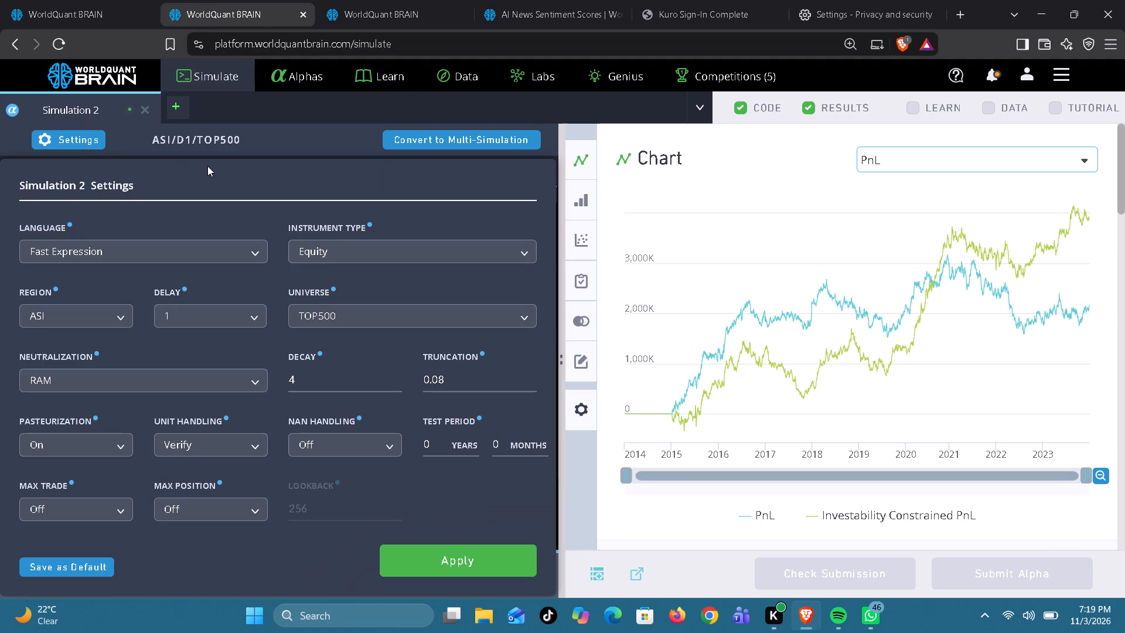
left_click(541, 16)
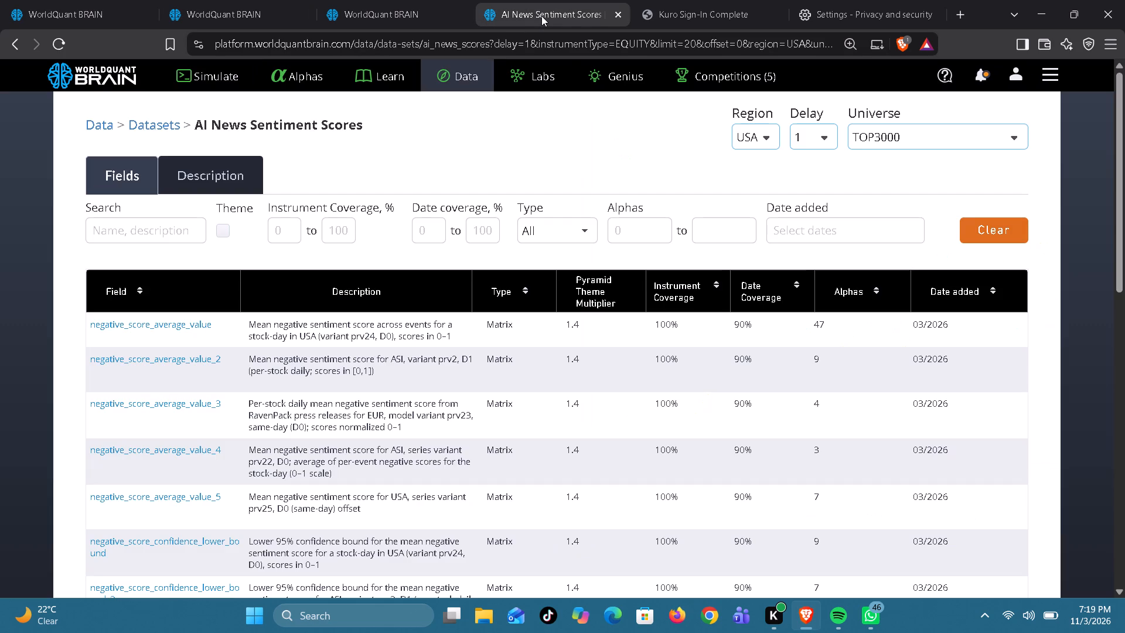
left_click(101, 374)
left_click(230, 11)
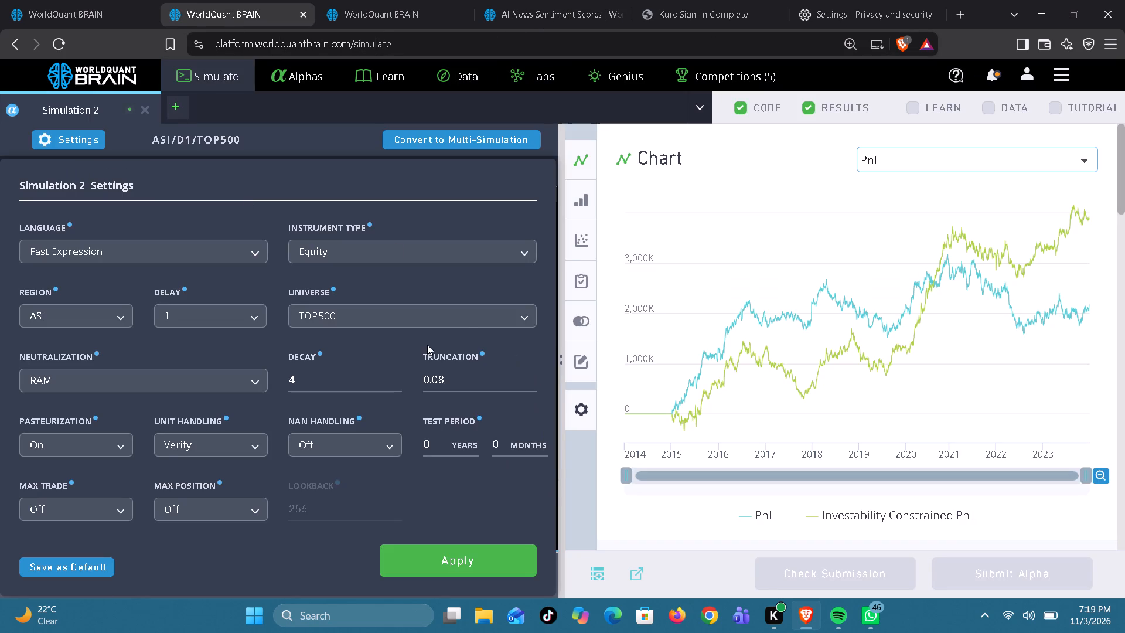
left_click(466, 311)
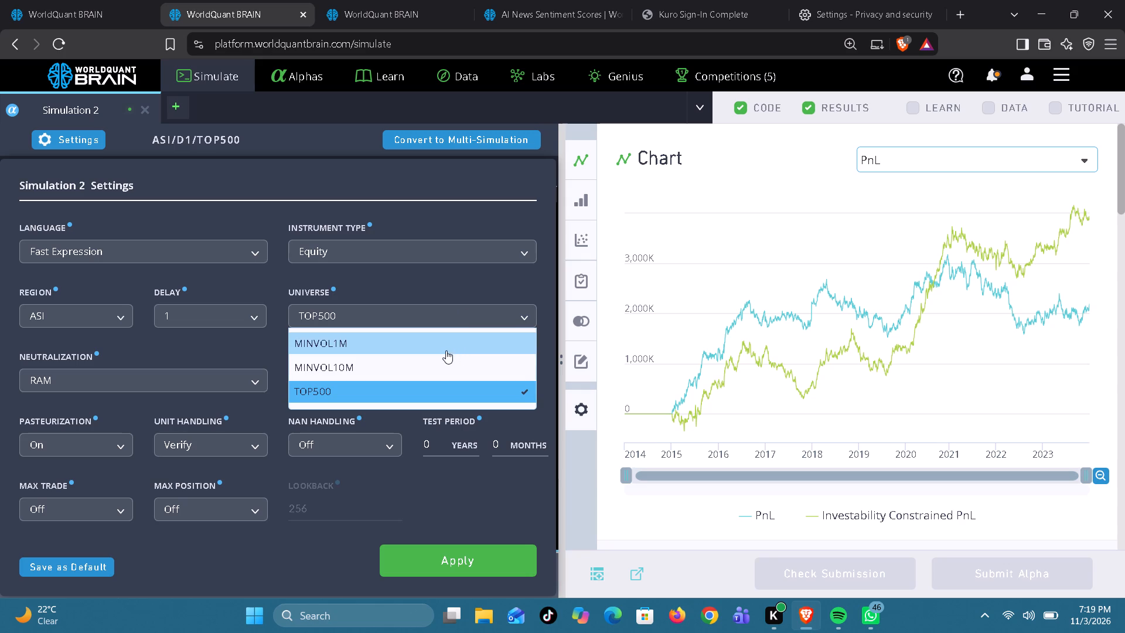
left_click(444, 350)
left_click(454, 559)
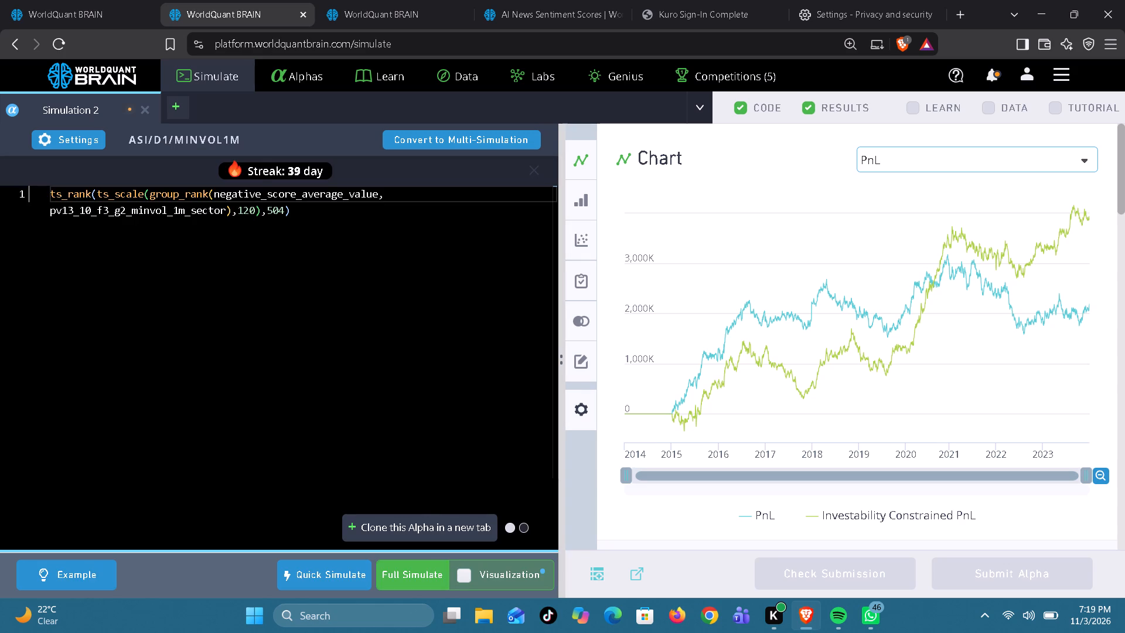
Replace negative_score_average_value in the expression with the copied negative_score_average_value_2 and start a full simulation.
double_click(260, 194)
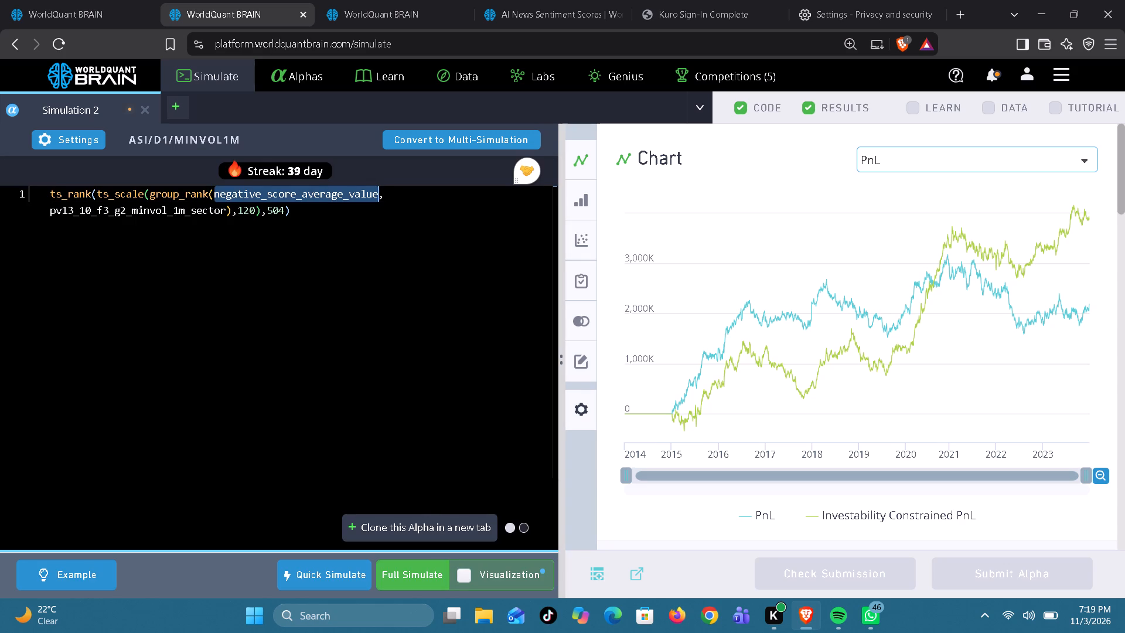
key("ctrl+v")
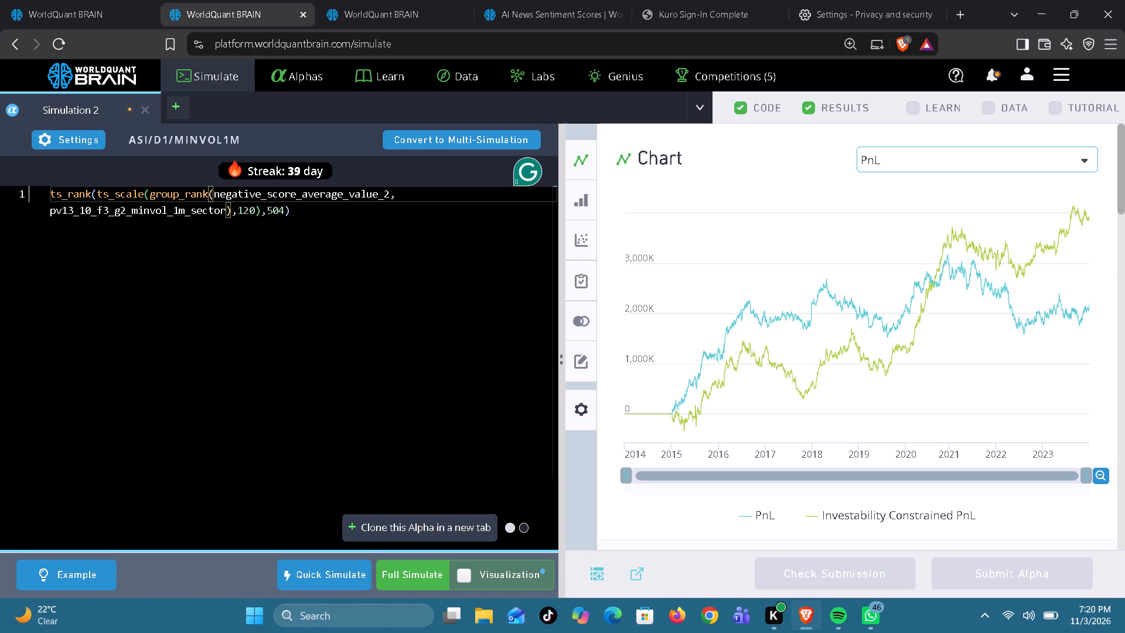
left_click(414, 566)
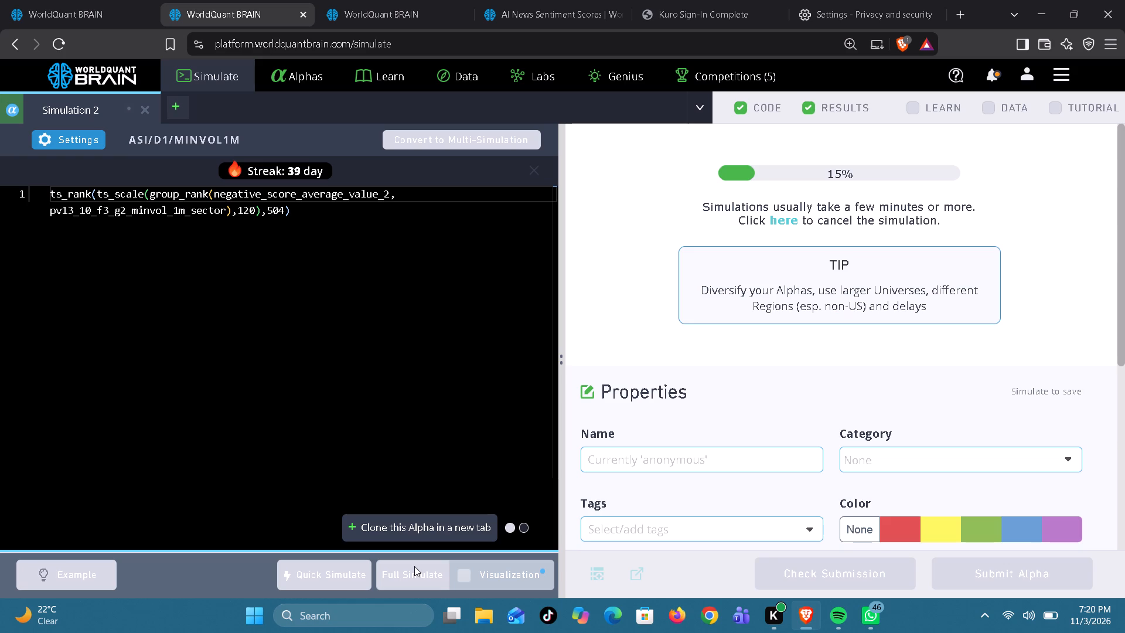
Check the progress of the three running simulations: both MINVOL1M alphas and the MINVOL10M alpha.
left_click(90, 8)
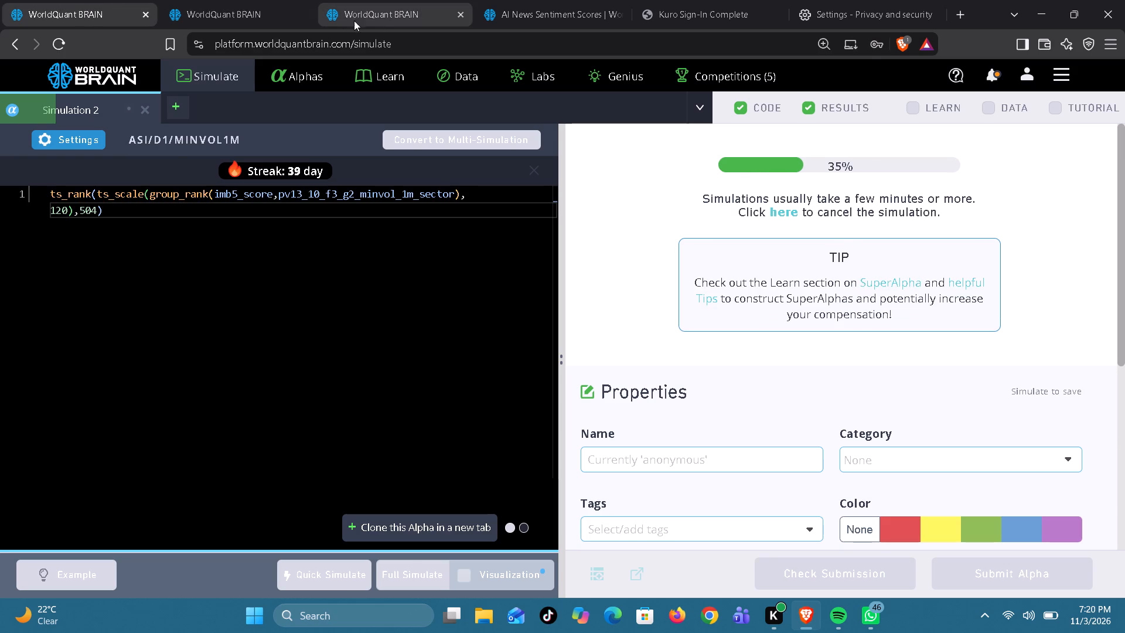
left_click(394, 19)
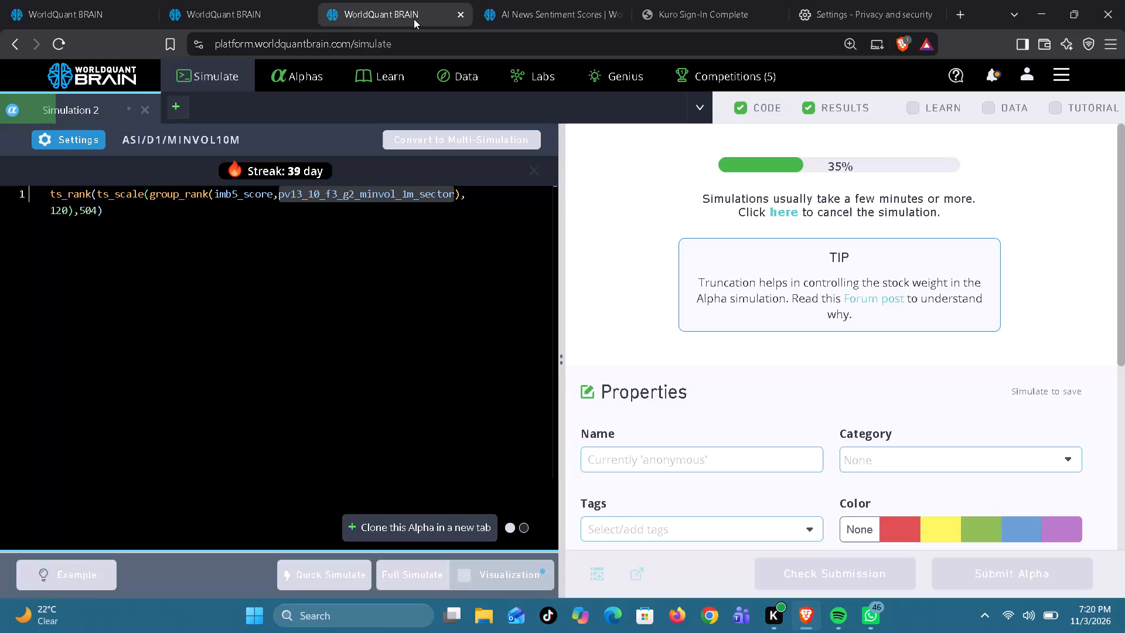
left_click(263, 2)
left_click(108, 6)
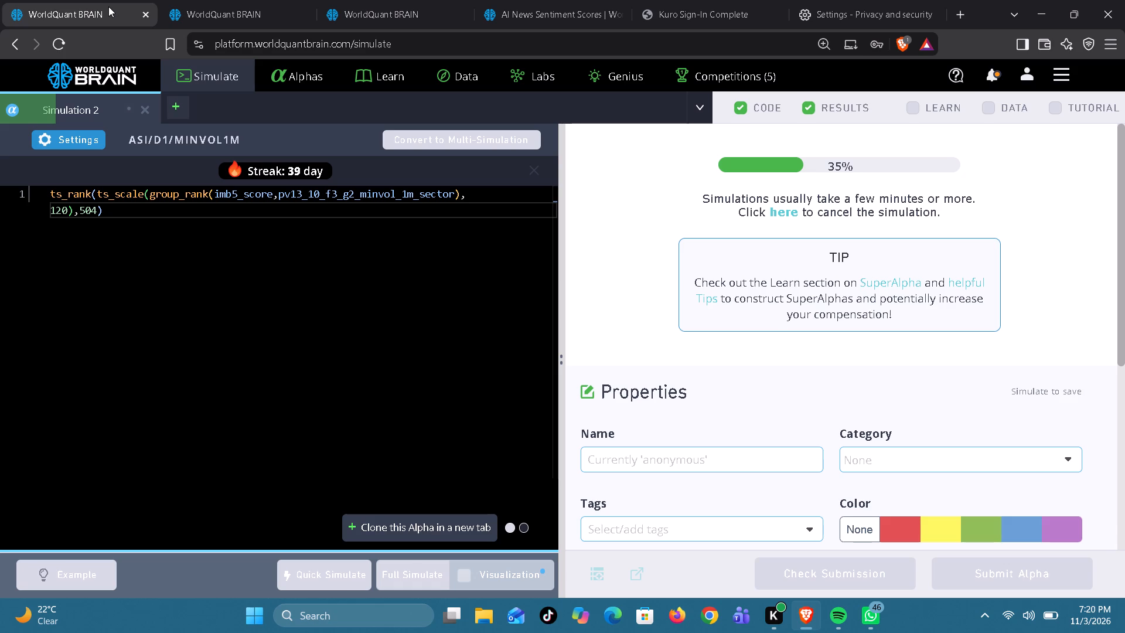
left_click(212, 9)
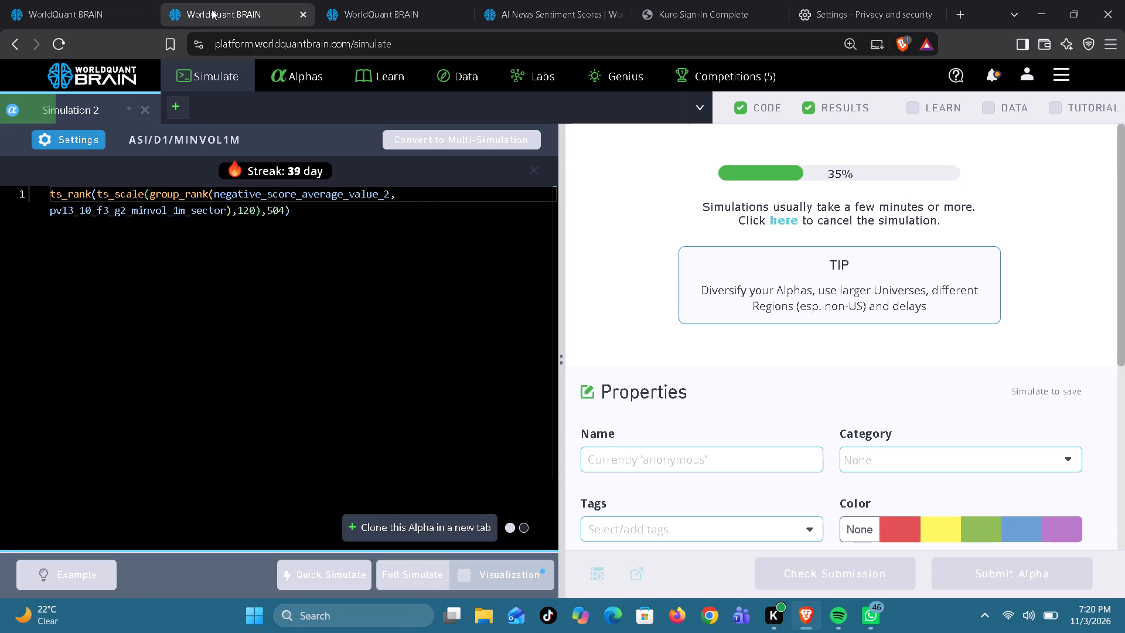
left_click(356, 15)
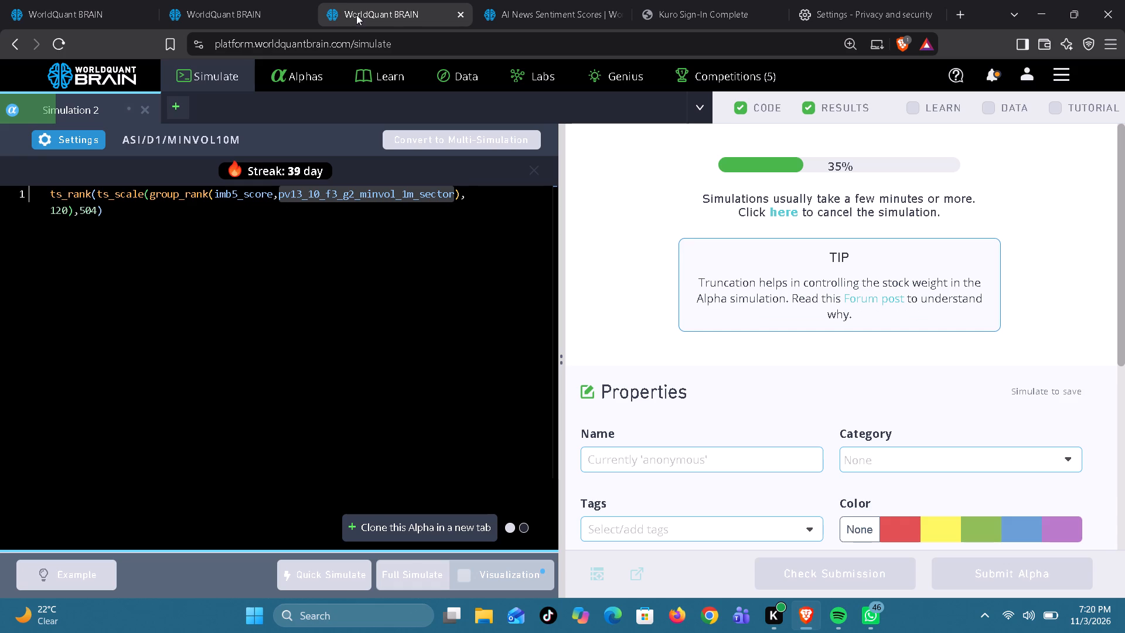
left_click(262, 2)
left_click(104, 22)
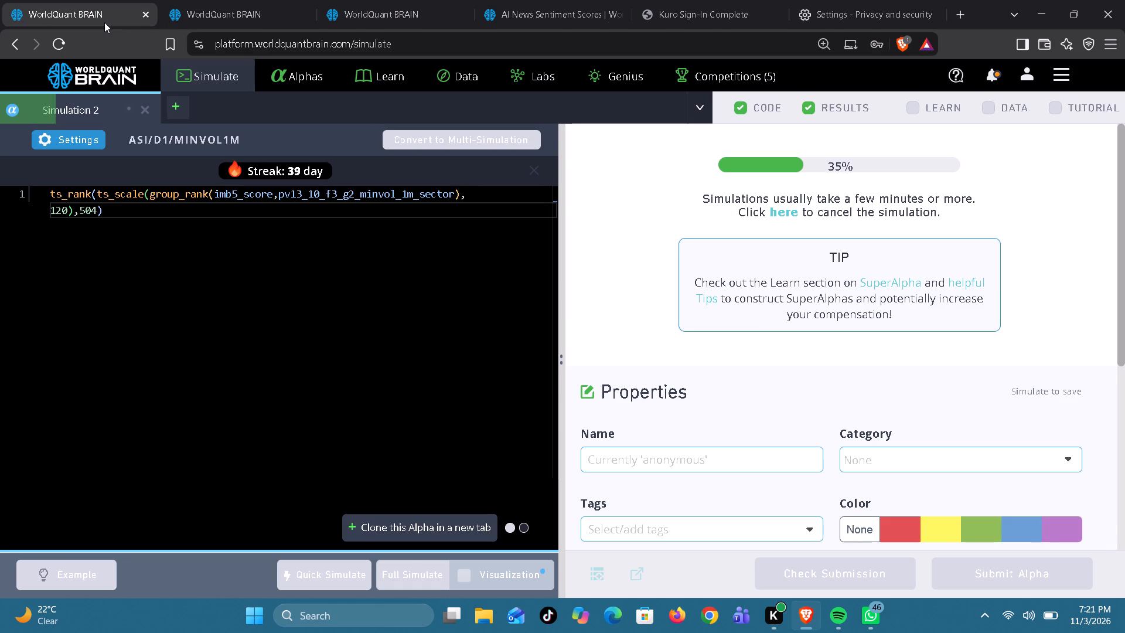
left_click(259, 8)
left_click(393, 6)
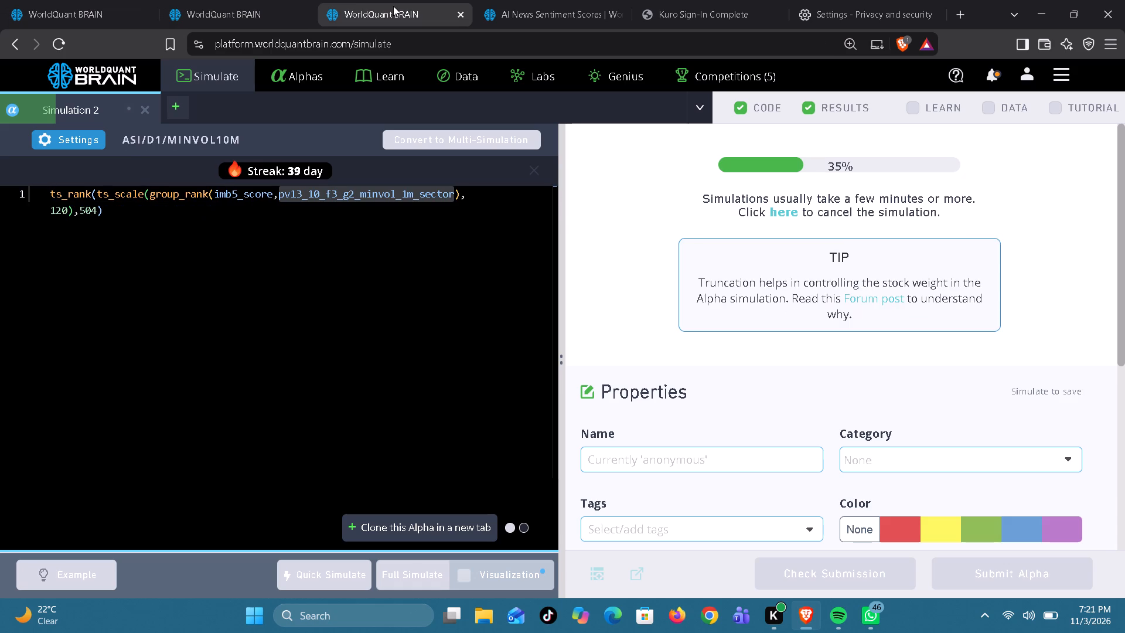
left_click(238, 4)
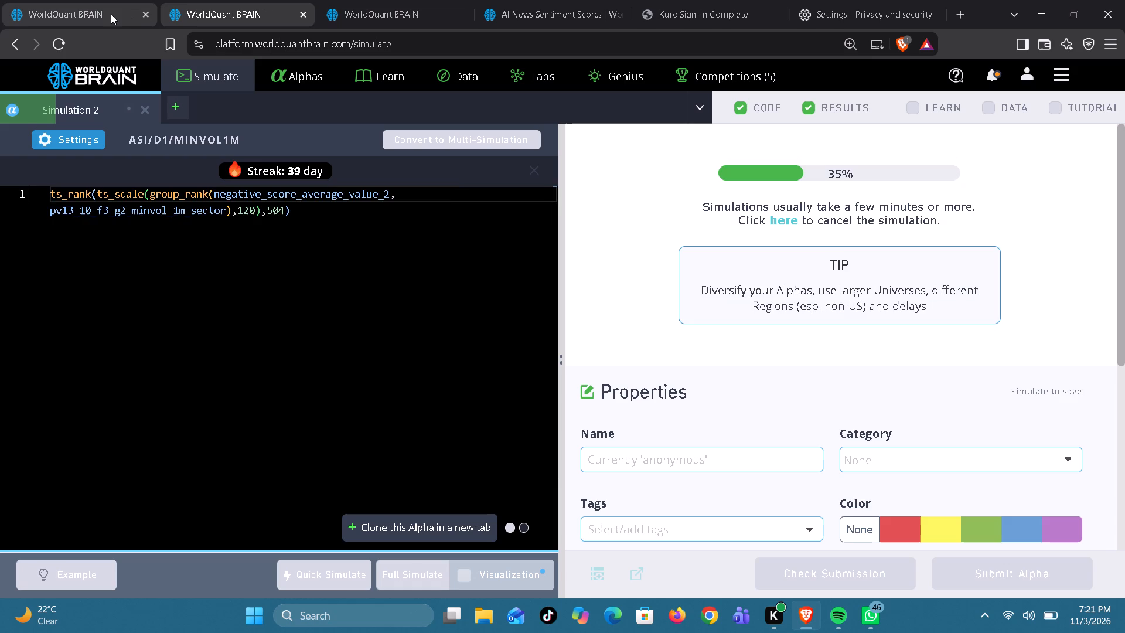
left_click(110, 14)
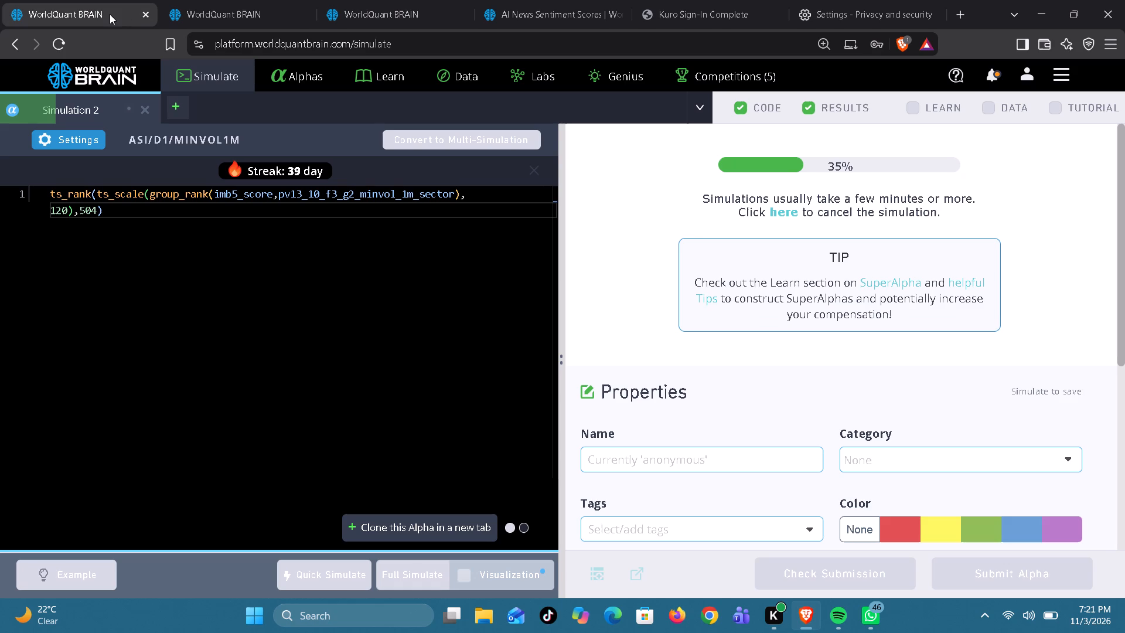
left_click(213, 4)
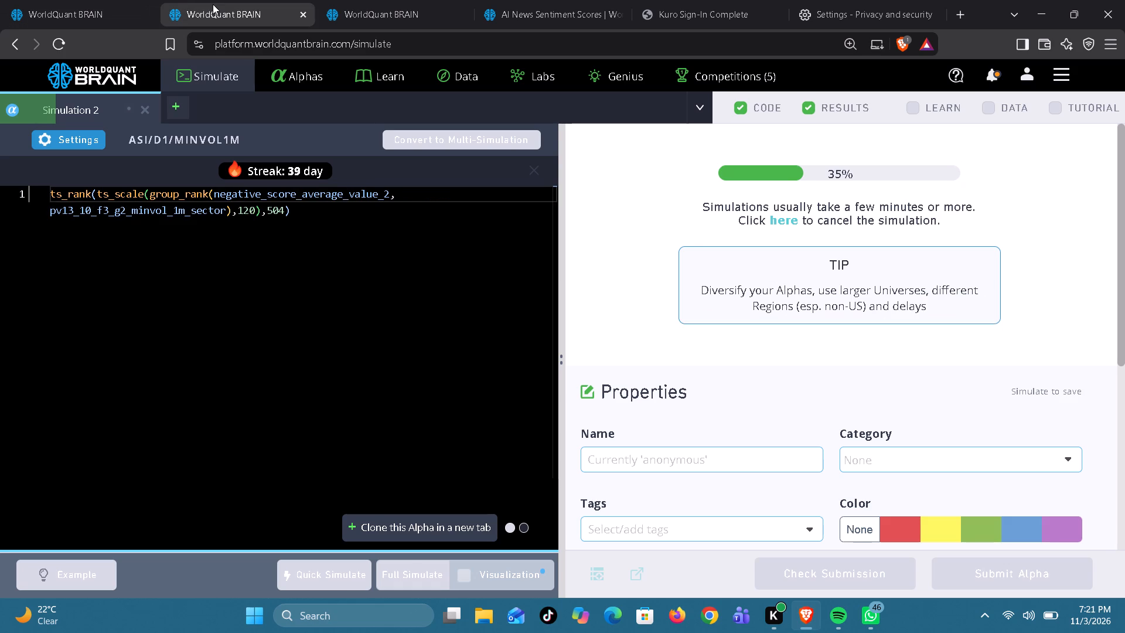
right_click(401, 16)
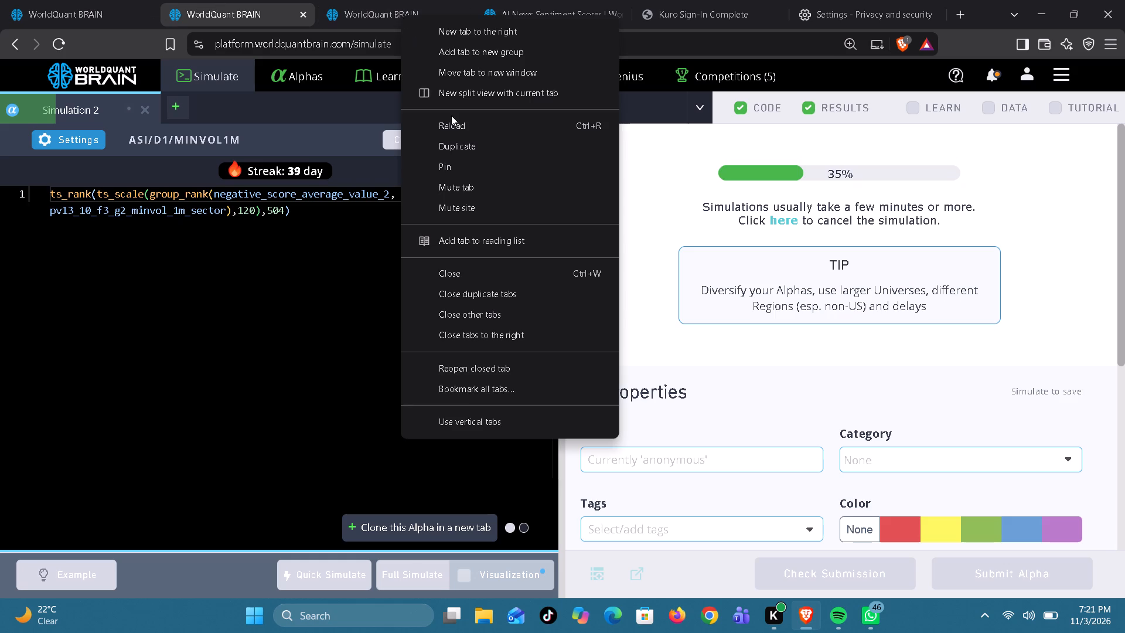
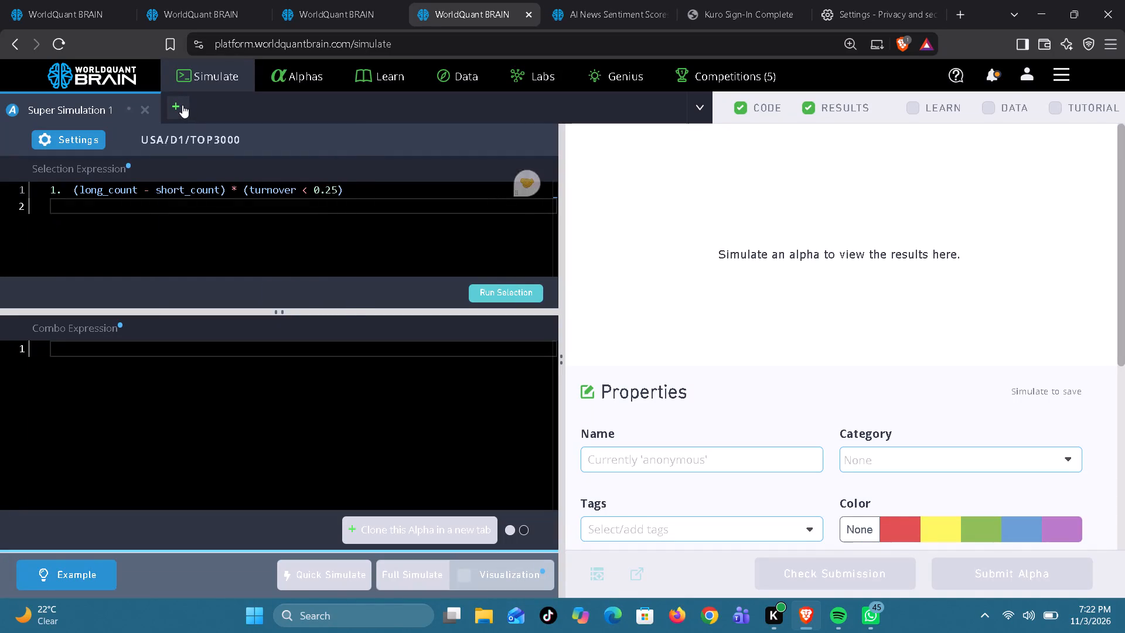
Create a second super simulation and paste "5. turnover * (universe_size(universe) >= 3000)" as its selection expression.
left_click(223, 258)
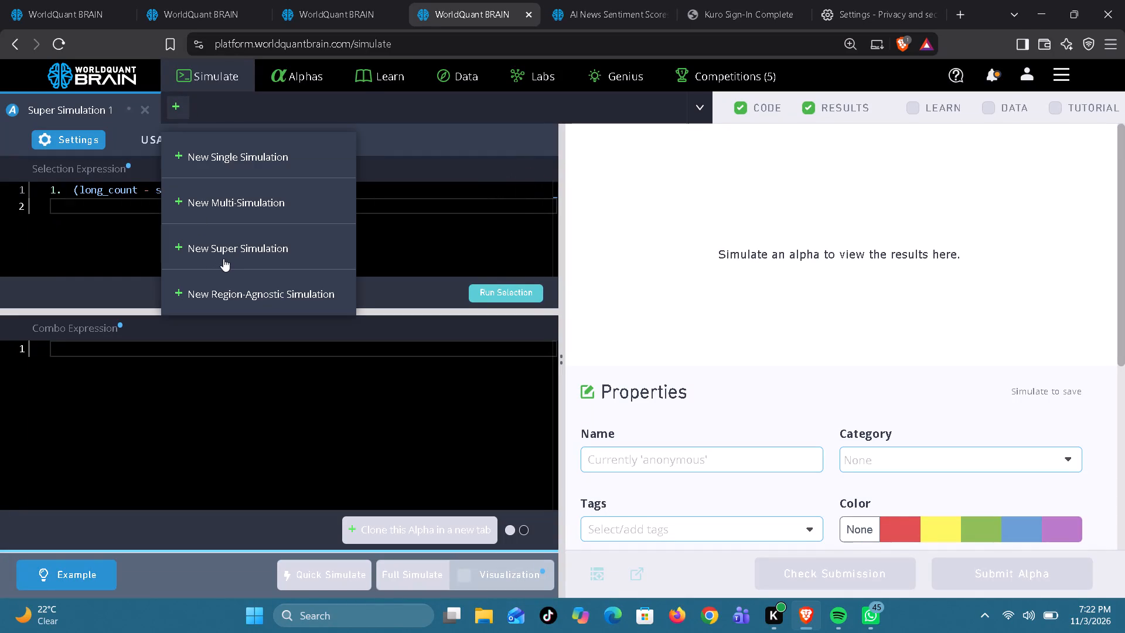
key("ctrl+v")
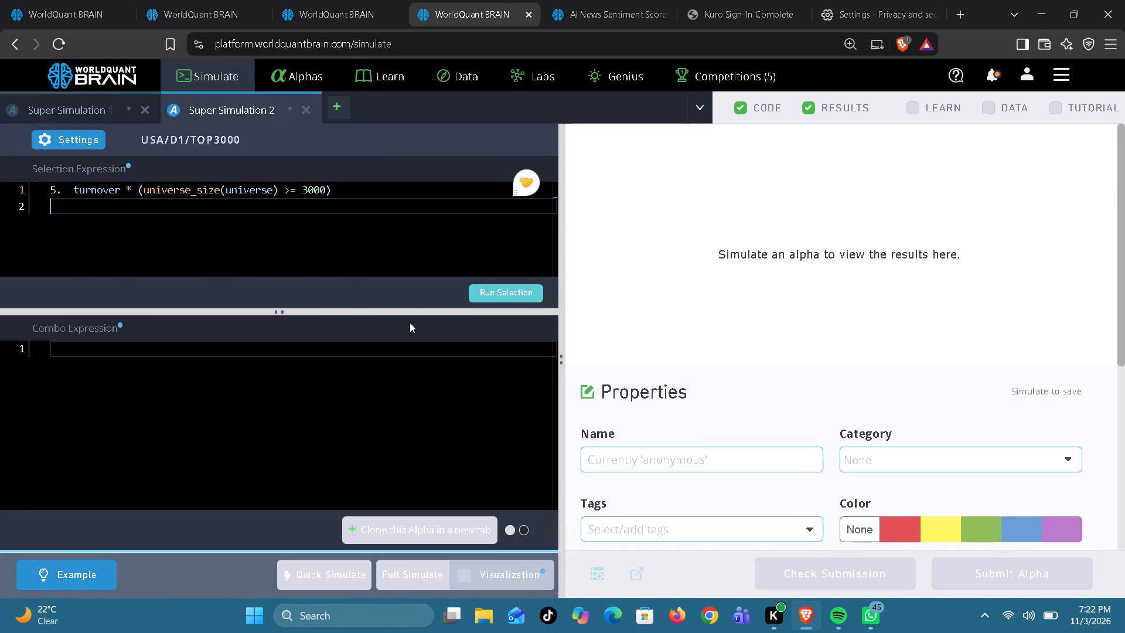
Create a third super simulation with a blank selection expression.
left_click(336, 111)
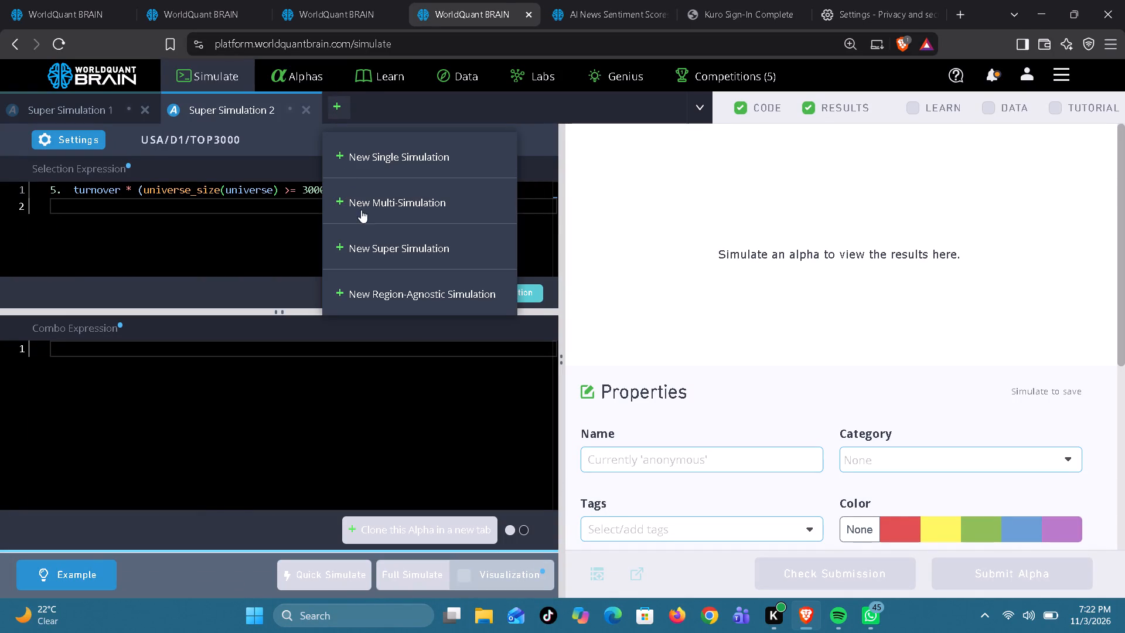
left_click(393, 249)
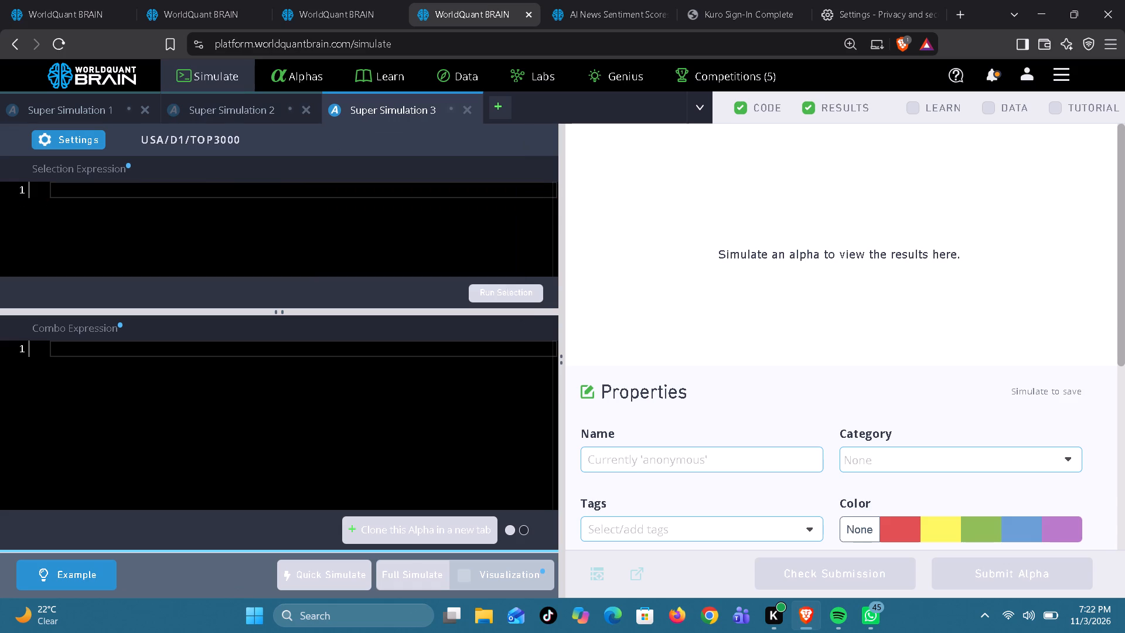
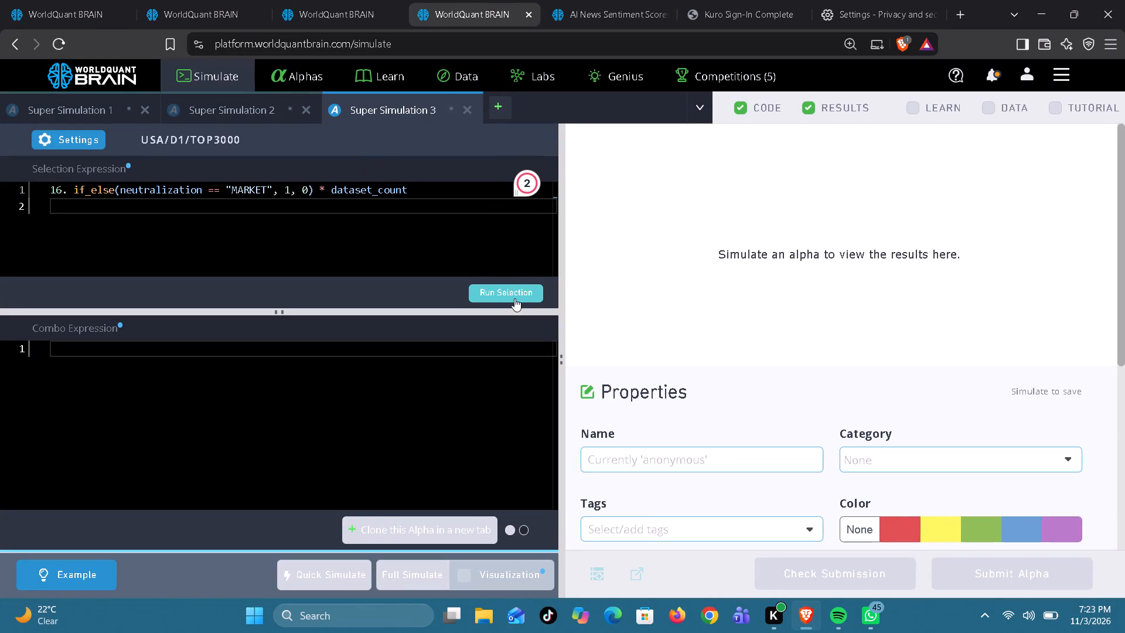
Create a fourth super simulation with blank selection and combo expressions.
left_click(500, 109)
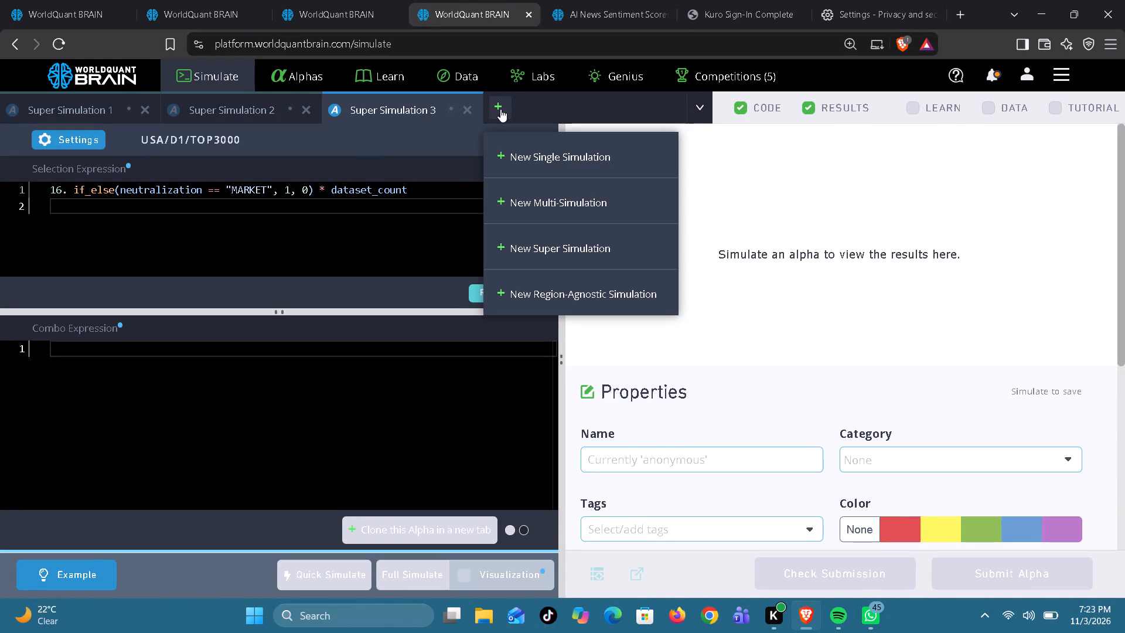
left_click(557, 250)
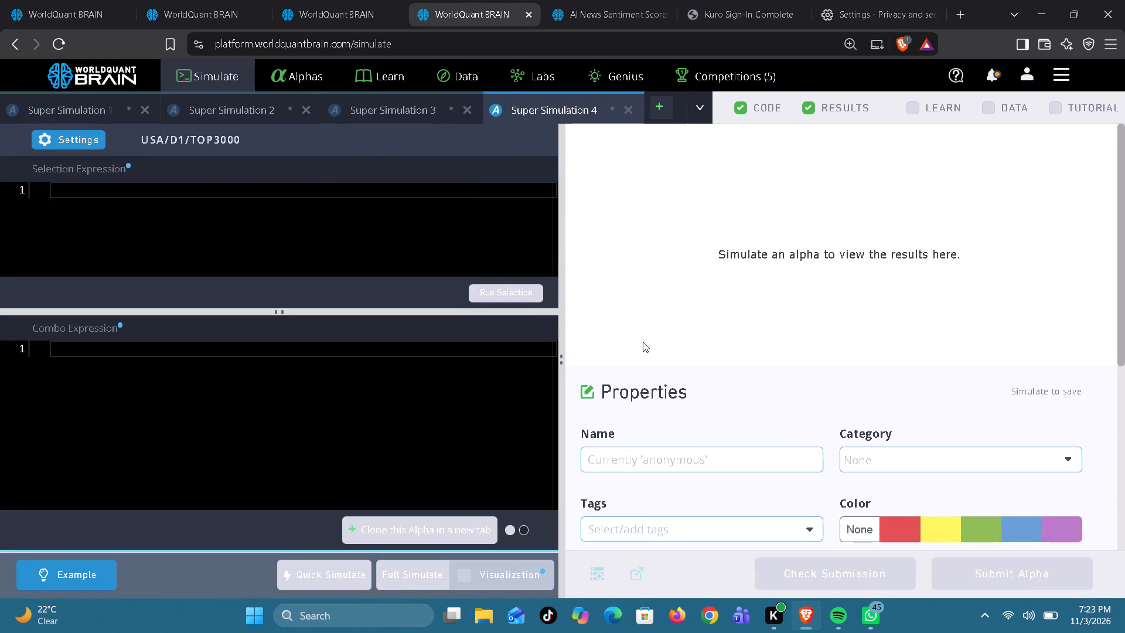
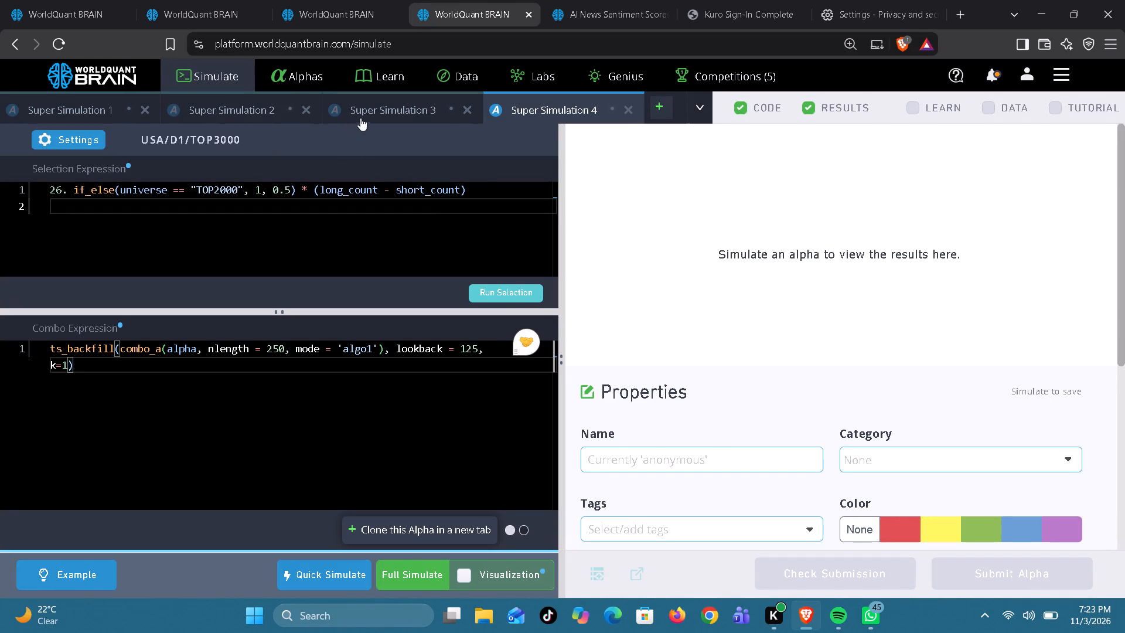
In Super Simulation 2, paste the combo expression ts_backfill(combo_a(alpha, nlength = 250, mode = 'algo1'), lookback = 125, k=1).
left_click(229, 101)
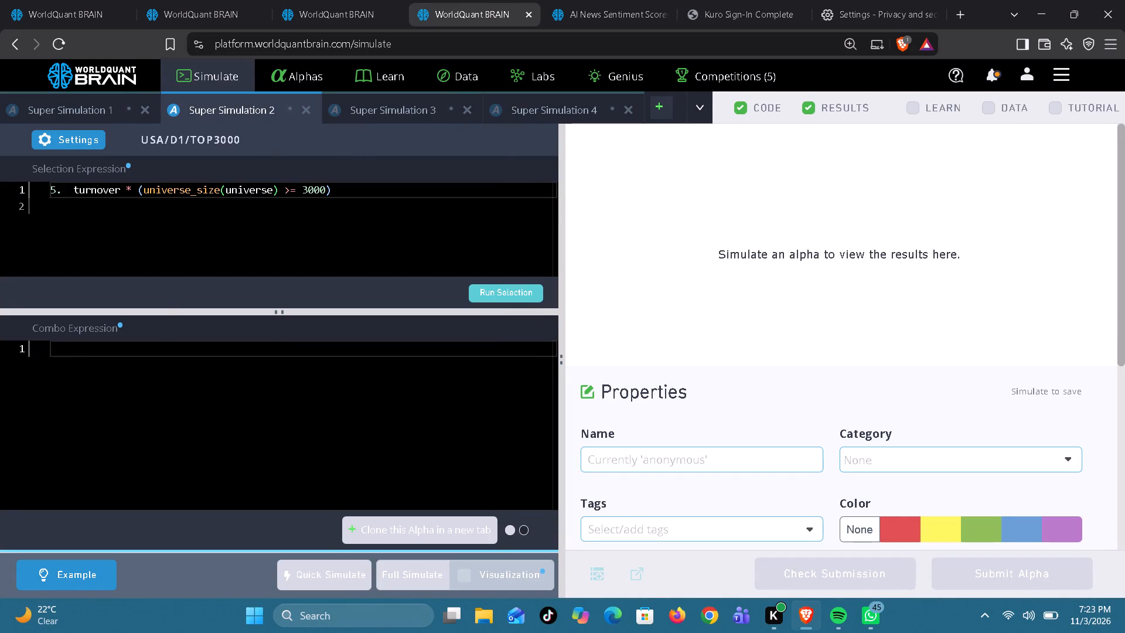
left_click(165, 355)
key("ctrl+v")
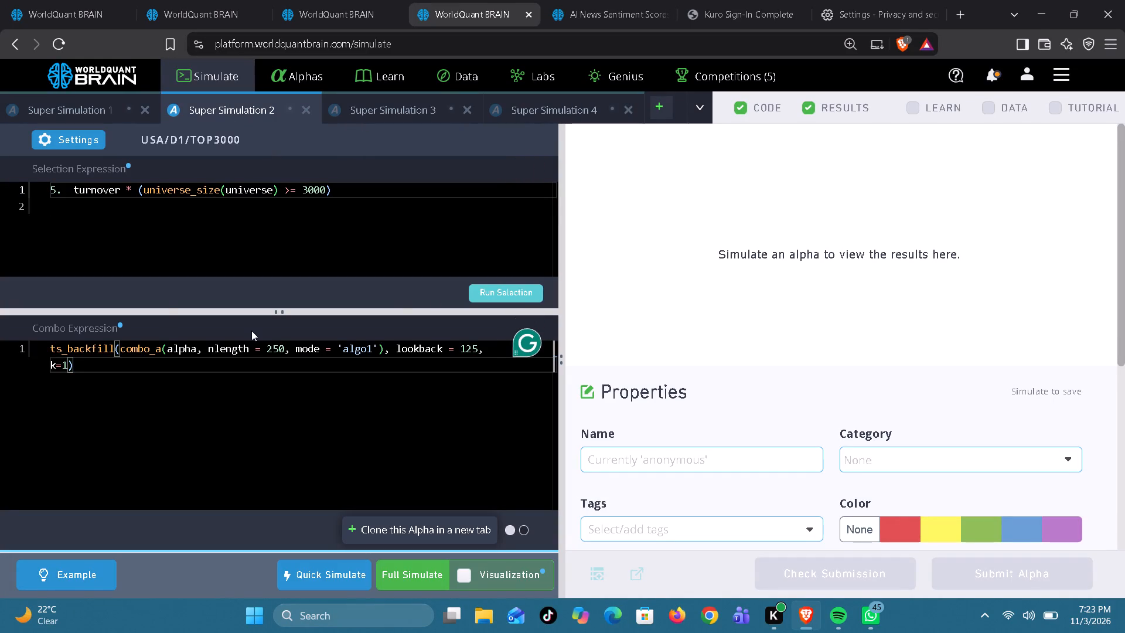
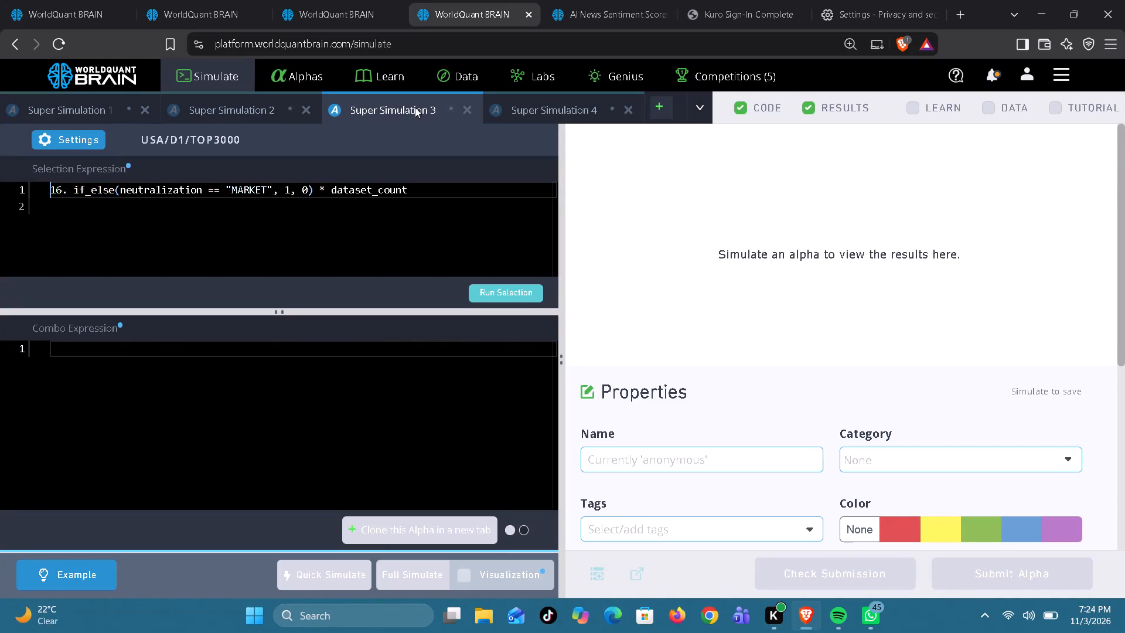
Paste the combo expression -ts_max_diff(combo_a(alpha, nlength = 252, mode = 'algo2'),252) into Super Simulation 3 and Super Simulation 1.
left_click(257, 343)
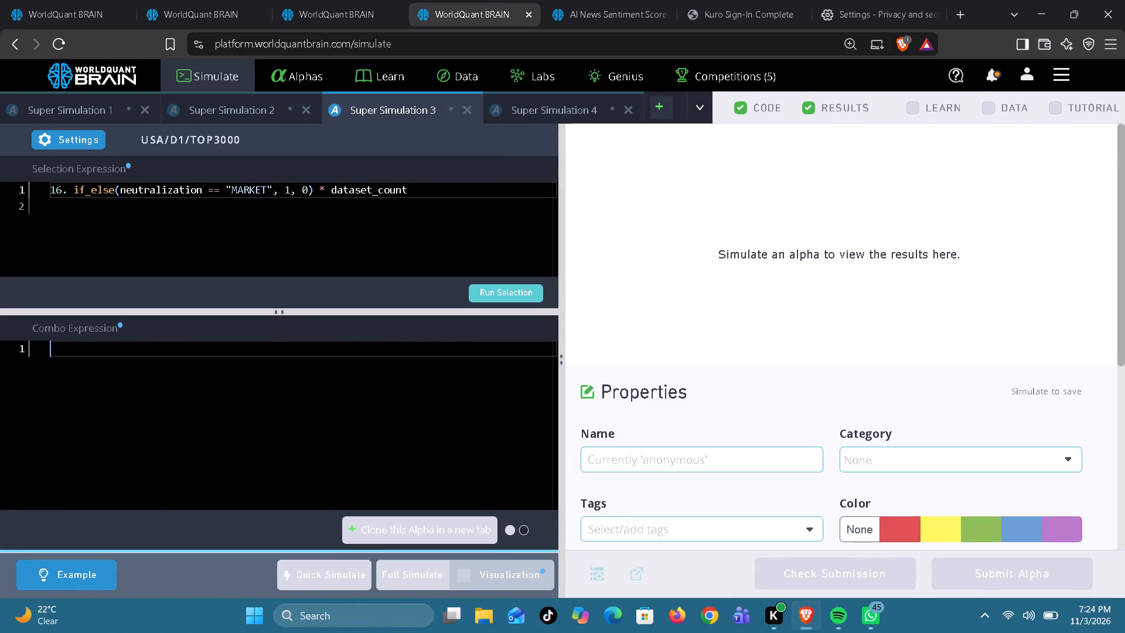
key("ctrl+v")
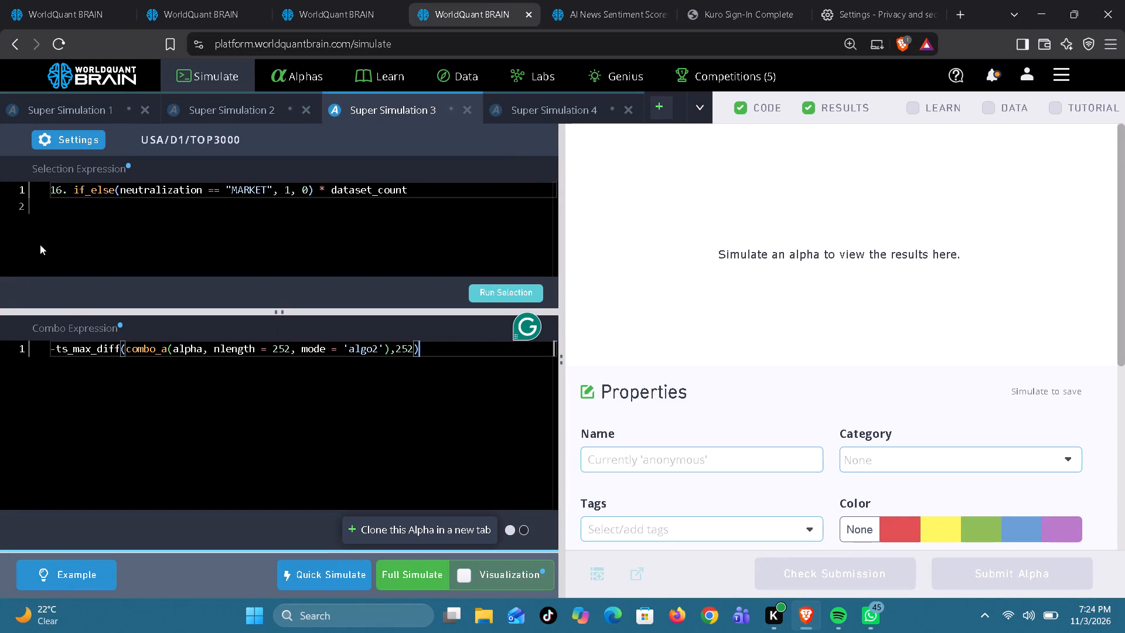
left_click(83, 108)
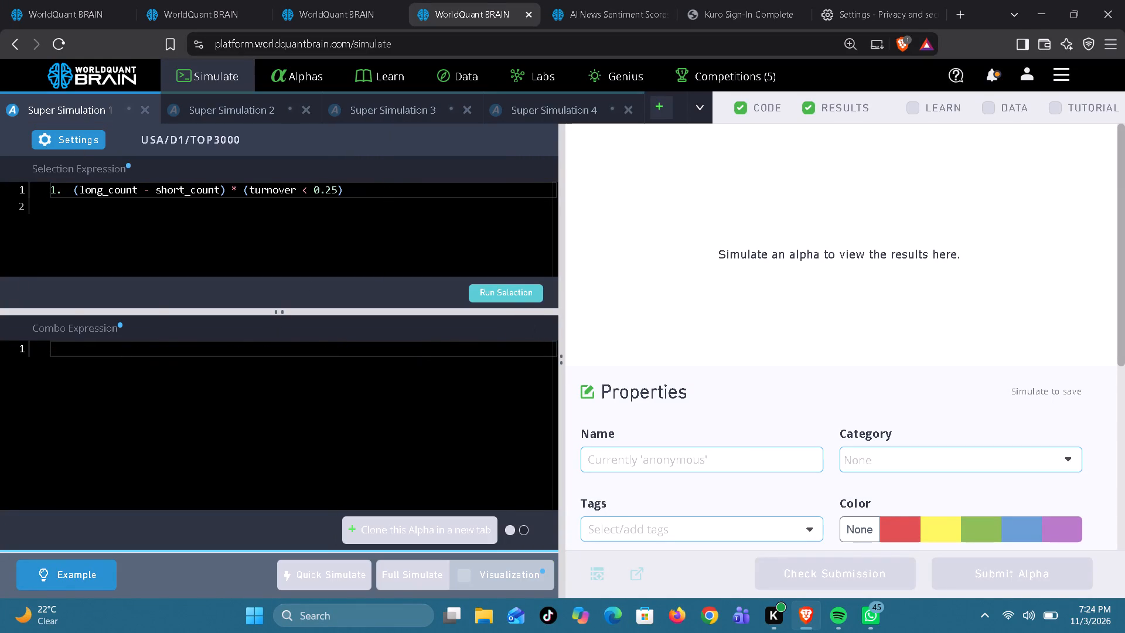
left_click(147, 355)
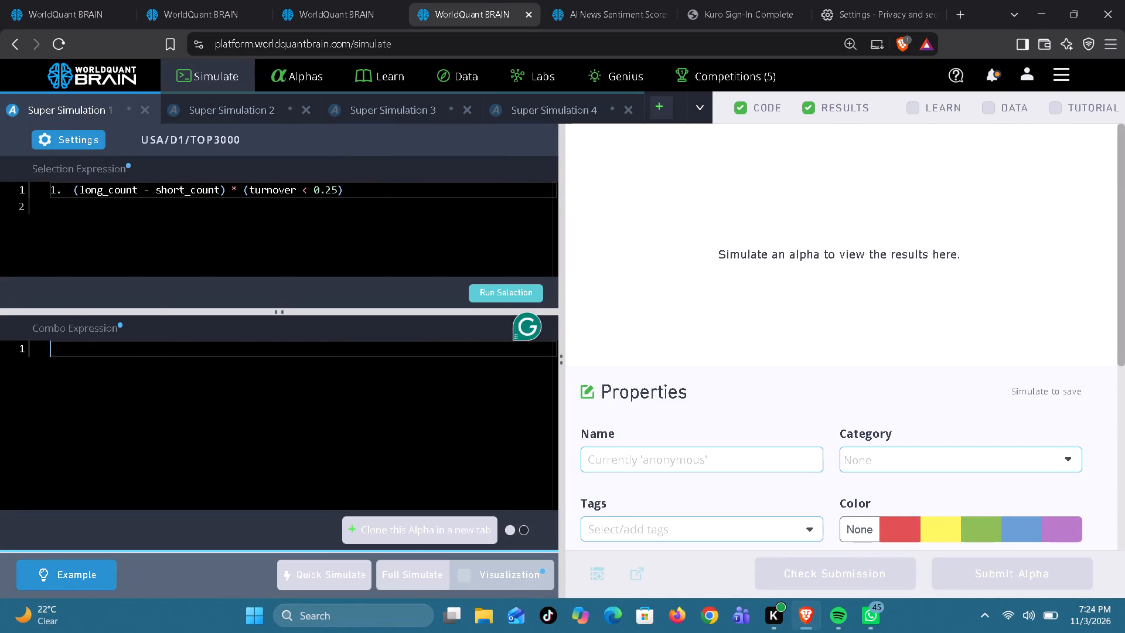
key("ctrl+v")
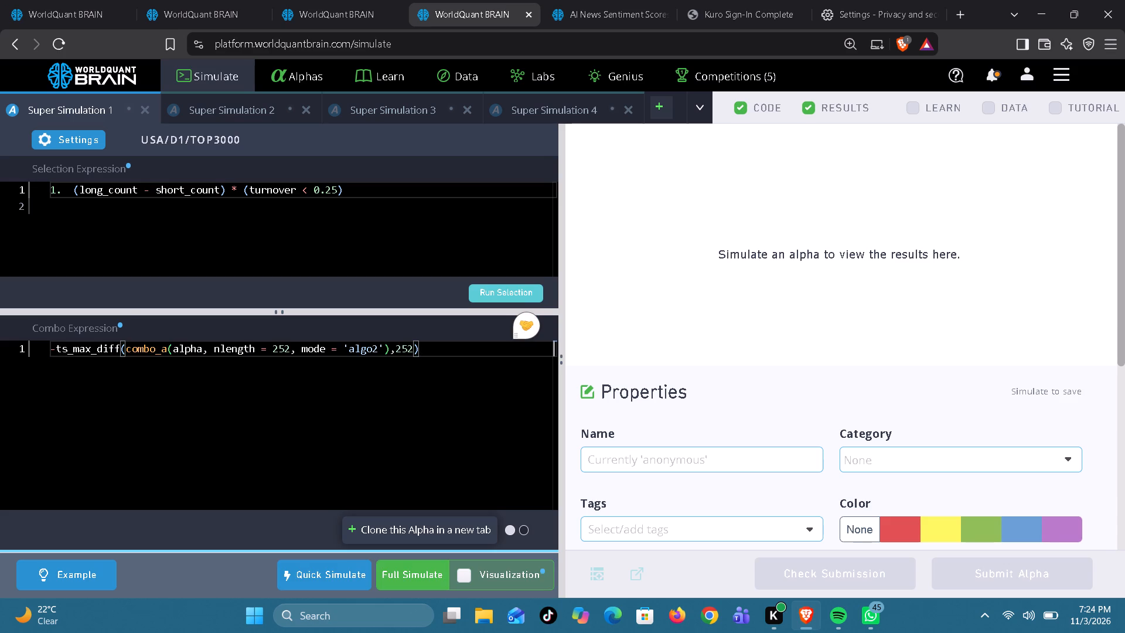
Remove the leading "1." numbering and spaces from Super Simulation 1's selection expression so it starts with (long_count - short_count).
left_click(74, 189)
key("BackSpace")
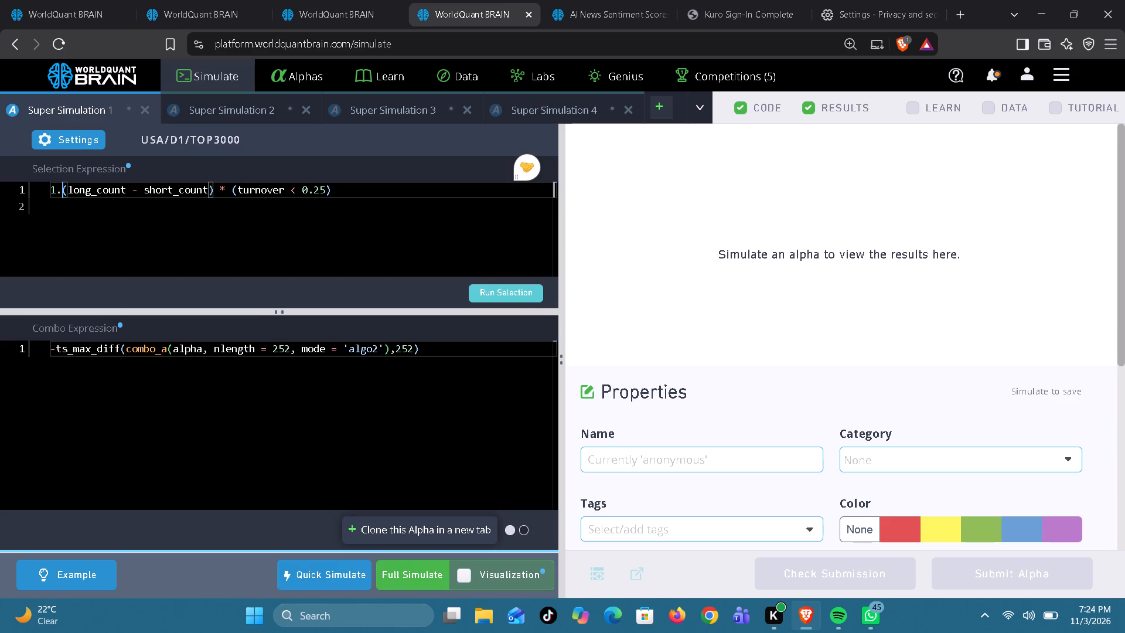
key("BackSpace")
key("BackSpace")
key("BackSpace")
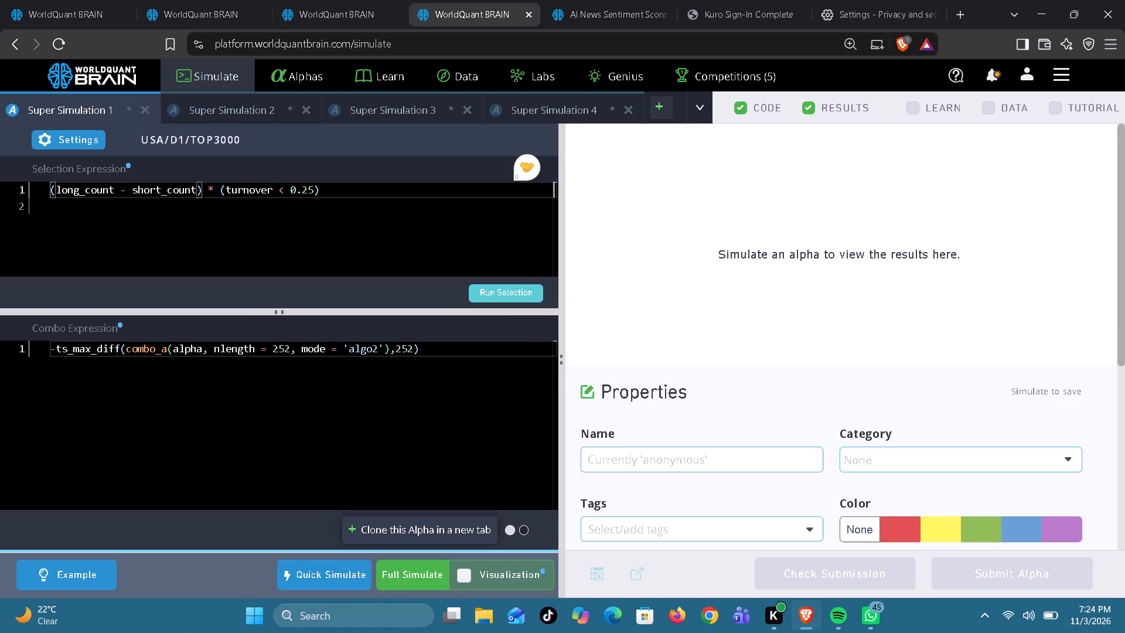
In Super Simulation 1's settings, set the test period to 0 years and selection handling to Non-Nan, and apply them.
left_click(89, 145)
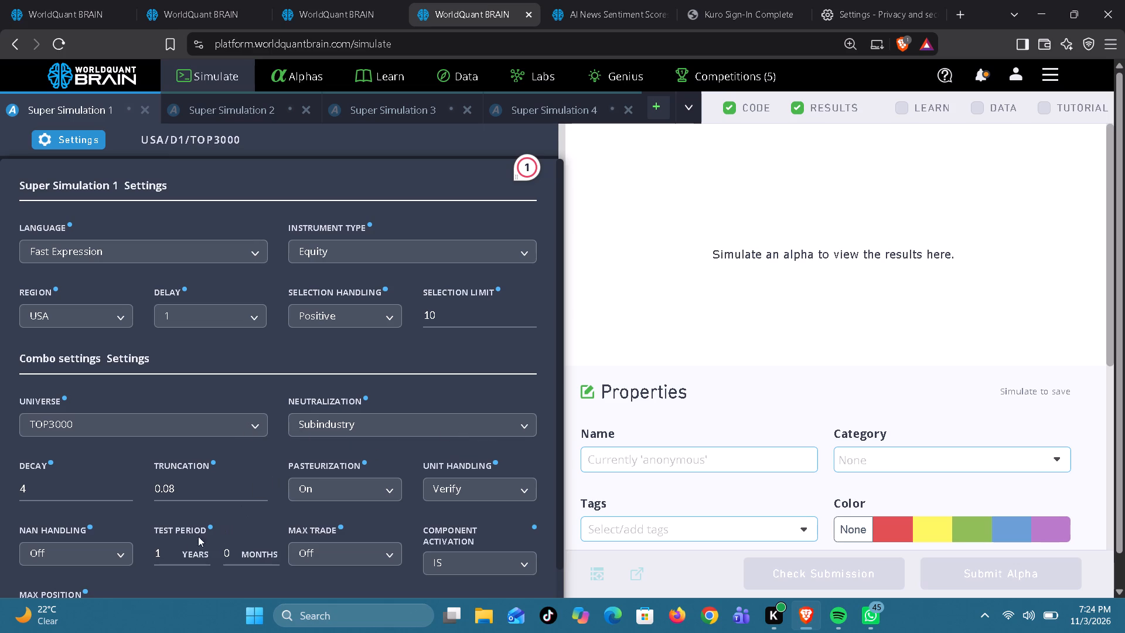
left_click(171, 550)
key("BackSpace")
key("0")
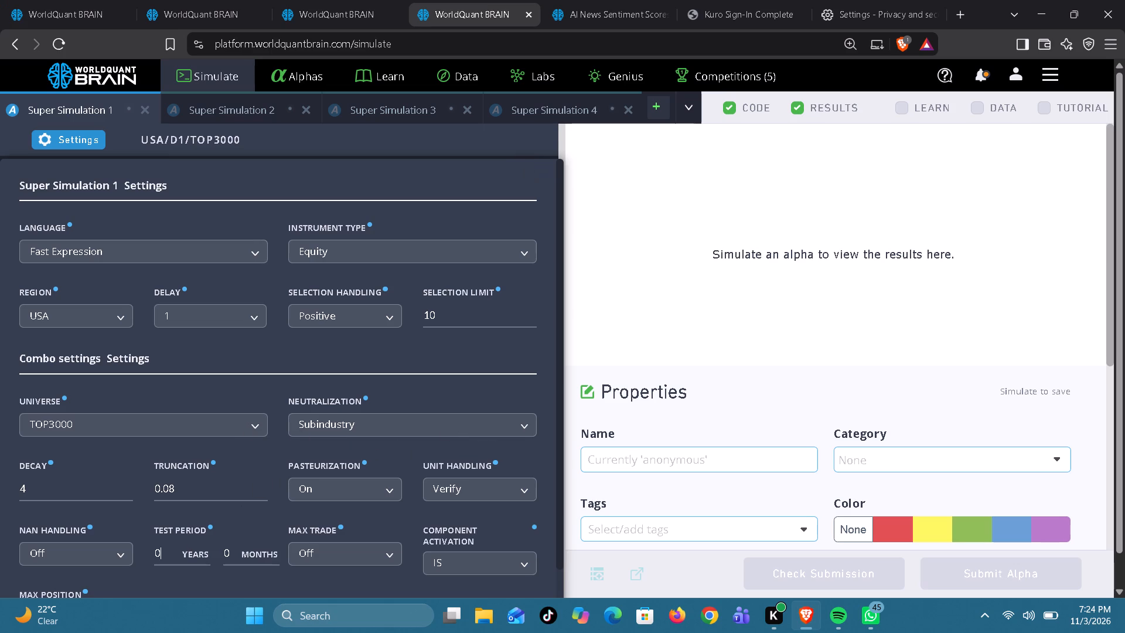
left_click(387, 320)
left_click(335, 396)
scroll(466, 538, "down", 1)
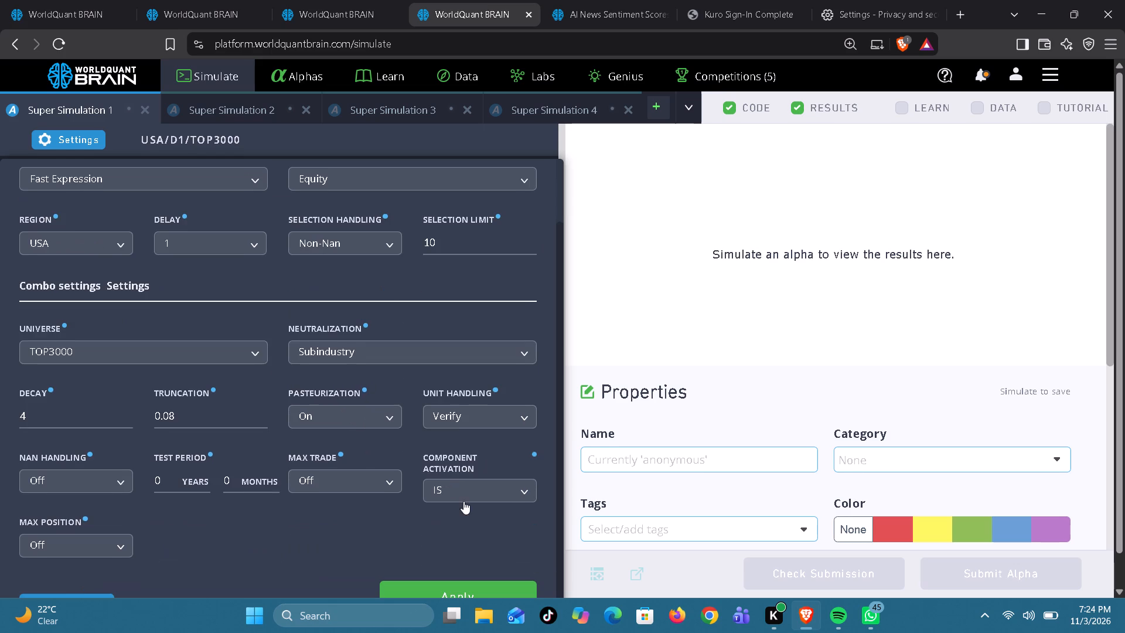
scroll(463, 501, "down", 1)
left_click(457, 552)
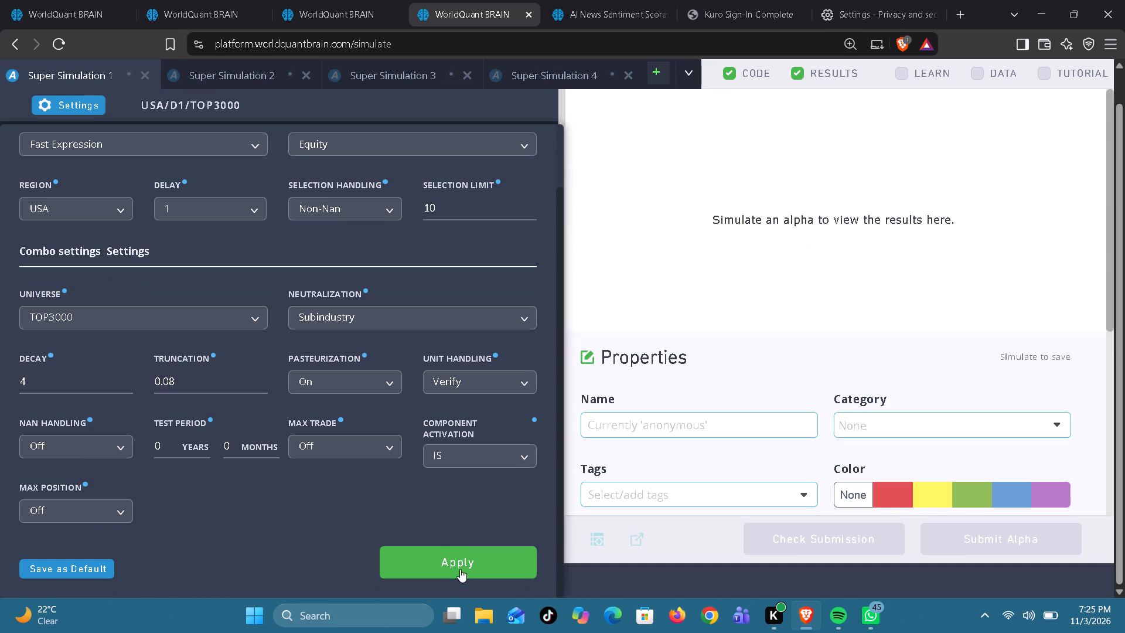
left_click(460, 569)
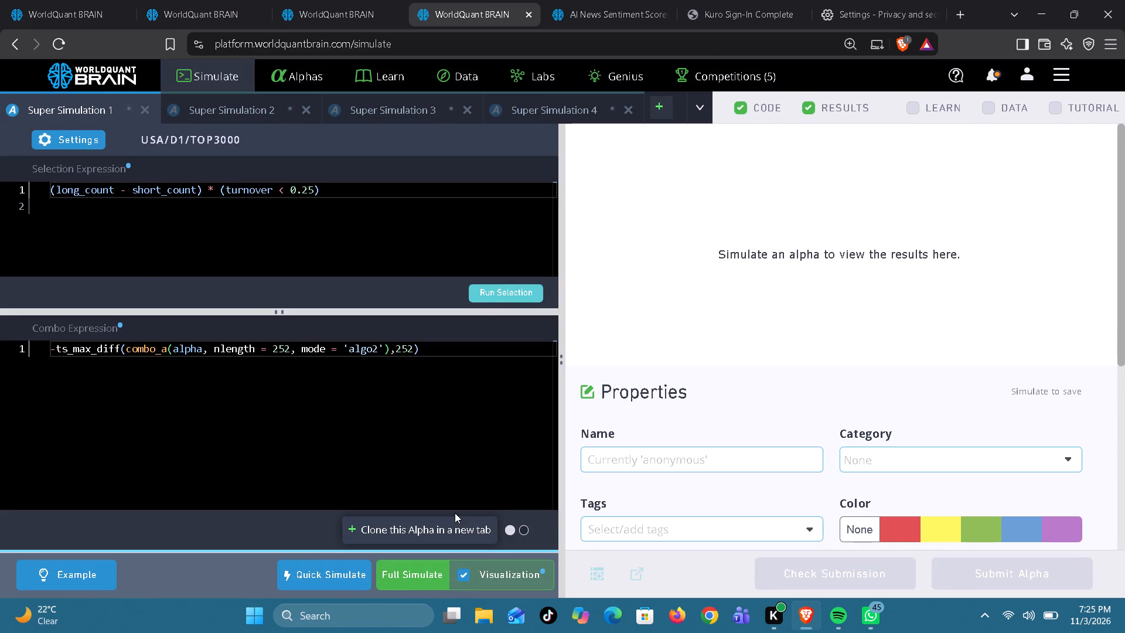
Run the alpha selection in Super Simulation 1 and start its full simulation.
left_click(486, 296)
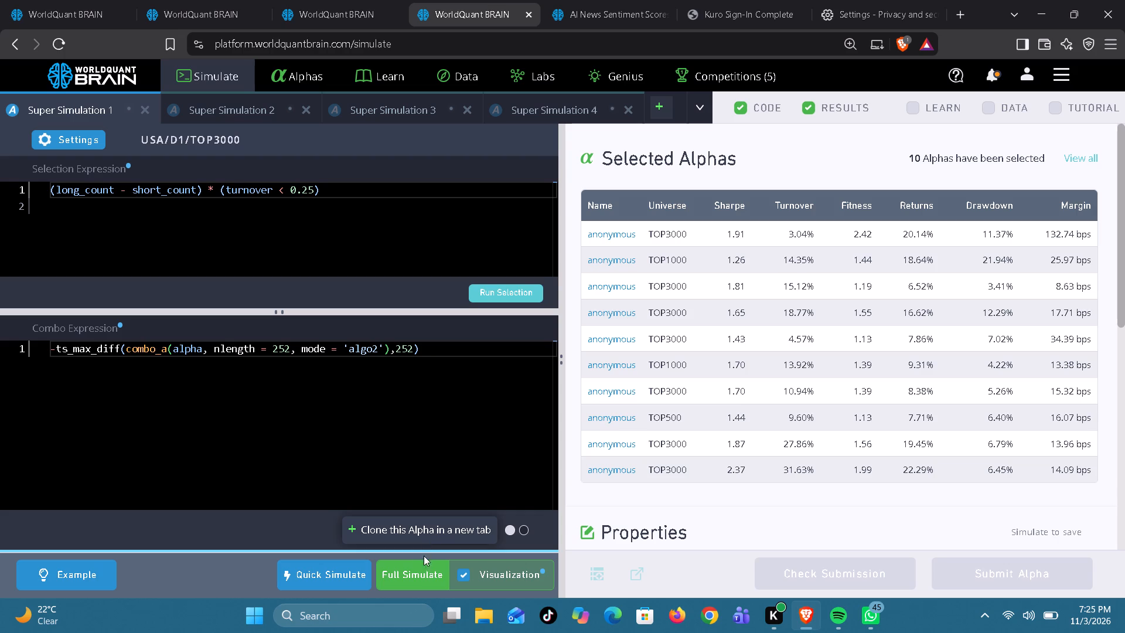
left_click(414, 570)
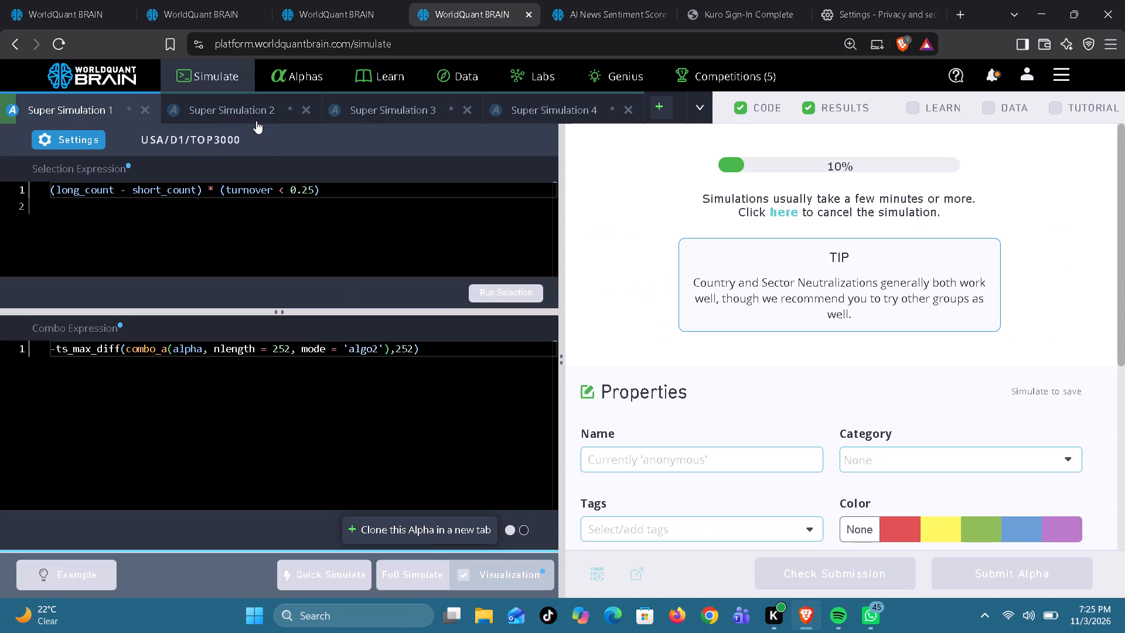
Remove the leading "5." numbering and spaces from Super Simulation 2's selection expression so it starts with turnover.
left_click(251, 108)
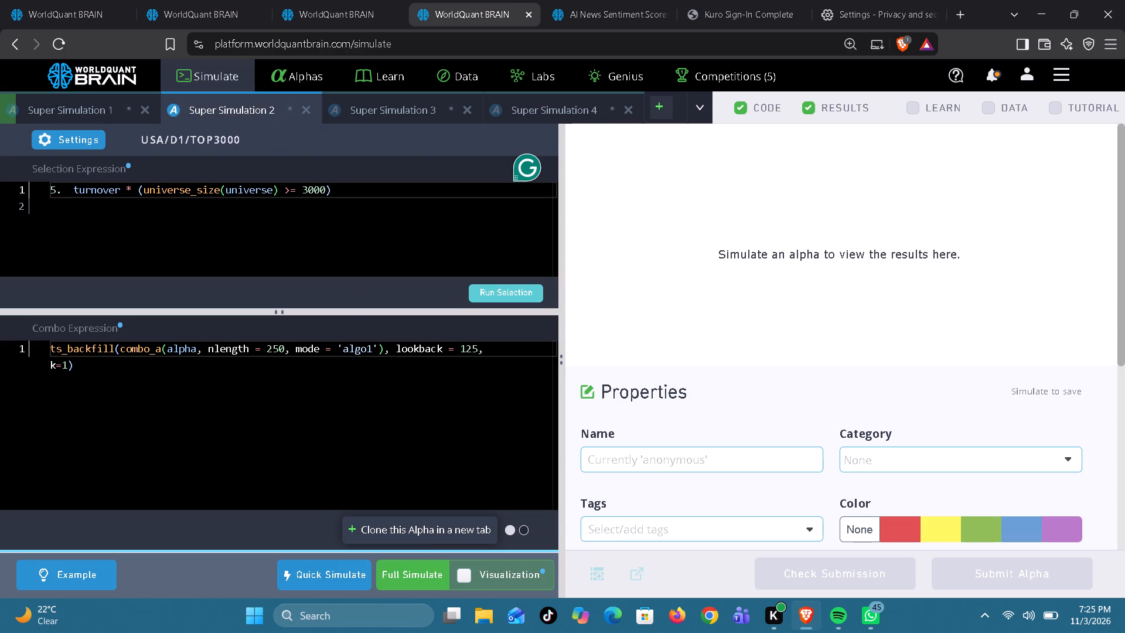
left_click(75, 191)
key("BackSpace")
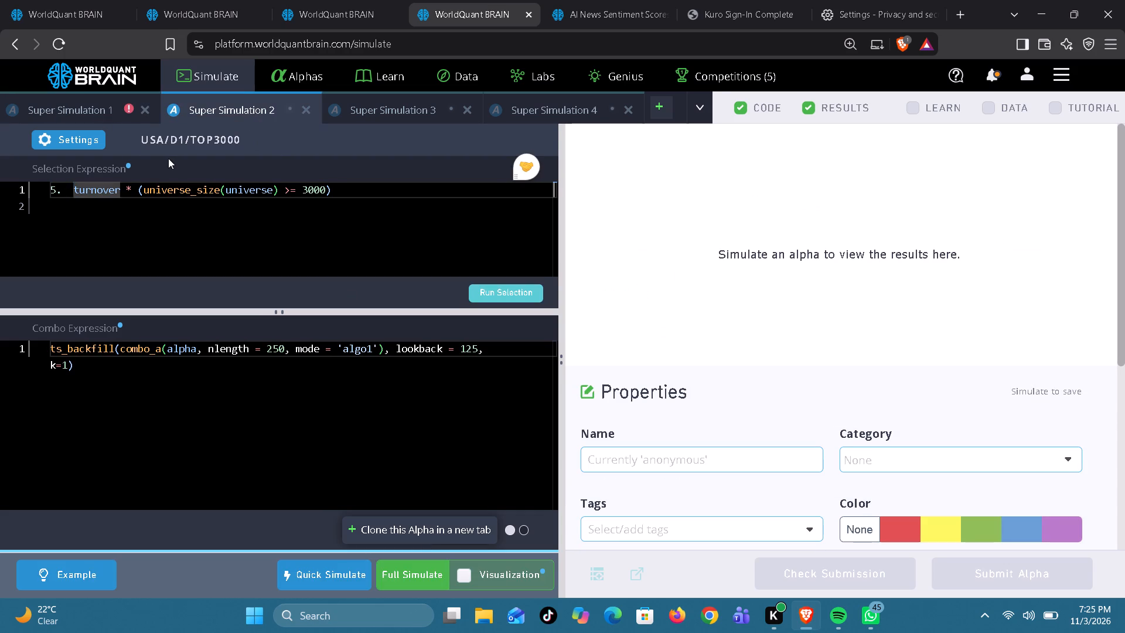
key("BackSpace")
key("BackSpace")
key("BackSpace")
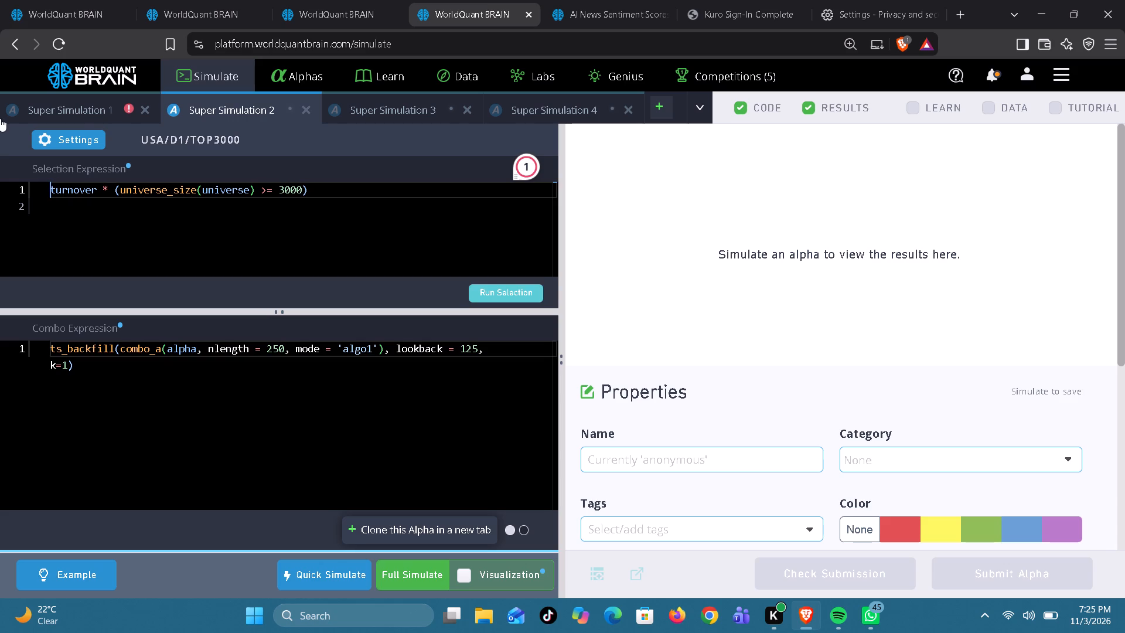
In Super Simulation 2's settings, apply universe TOP2000, selection handling Non-Nan, a test period of 0 years and Fast Factors neutralization.
left_click(64, 139)
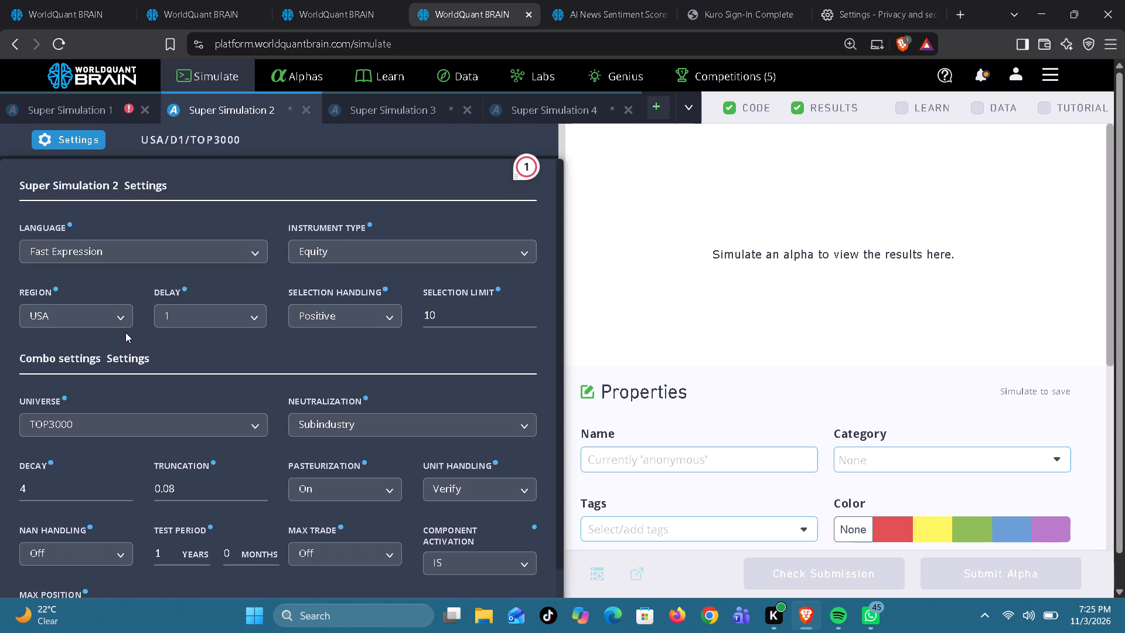
left_click(195, 428)
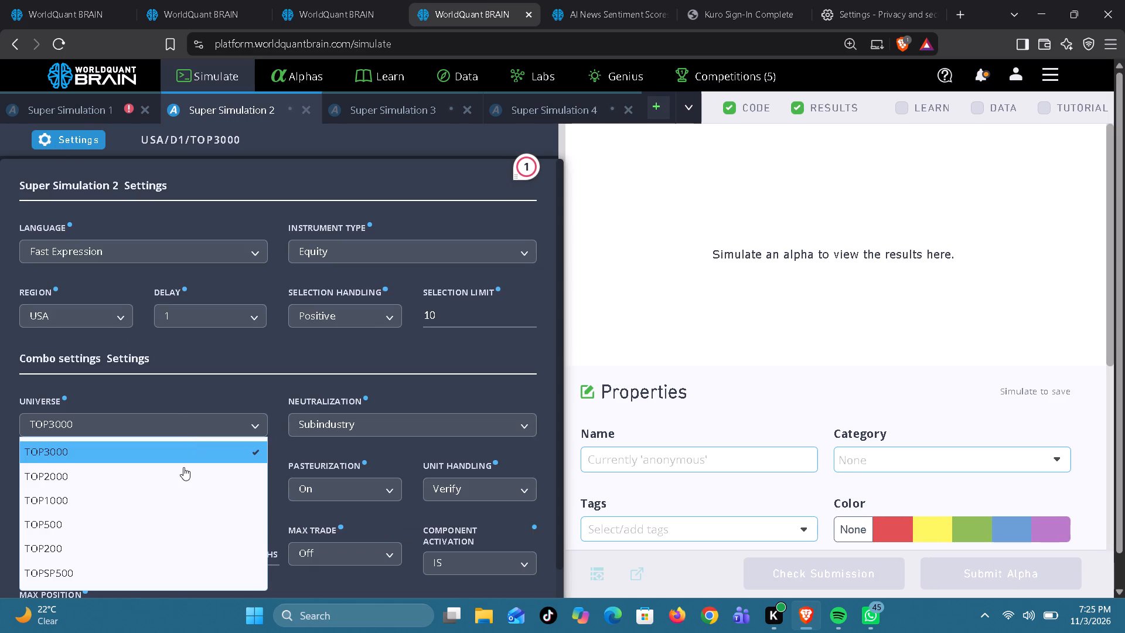
left_click(167, 470)
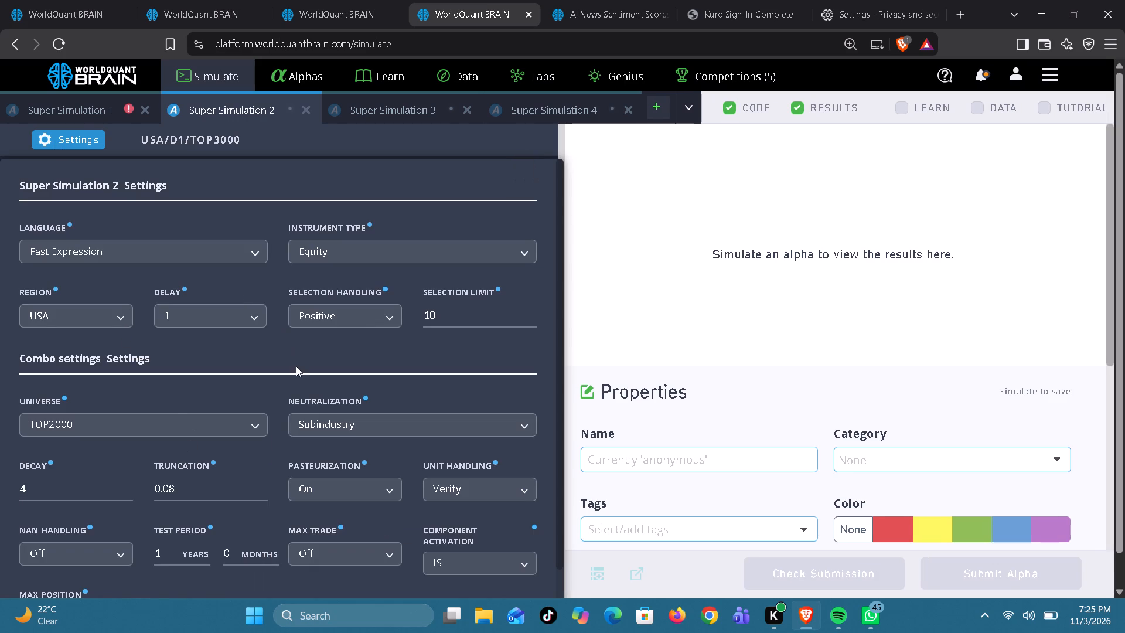
left_click(365, 311)
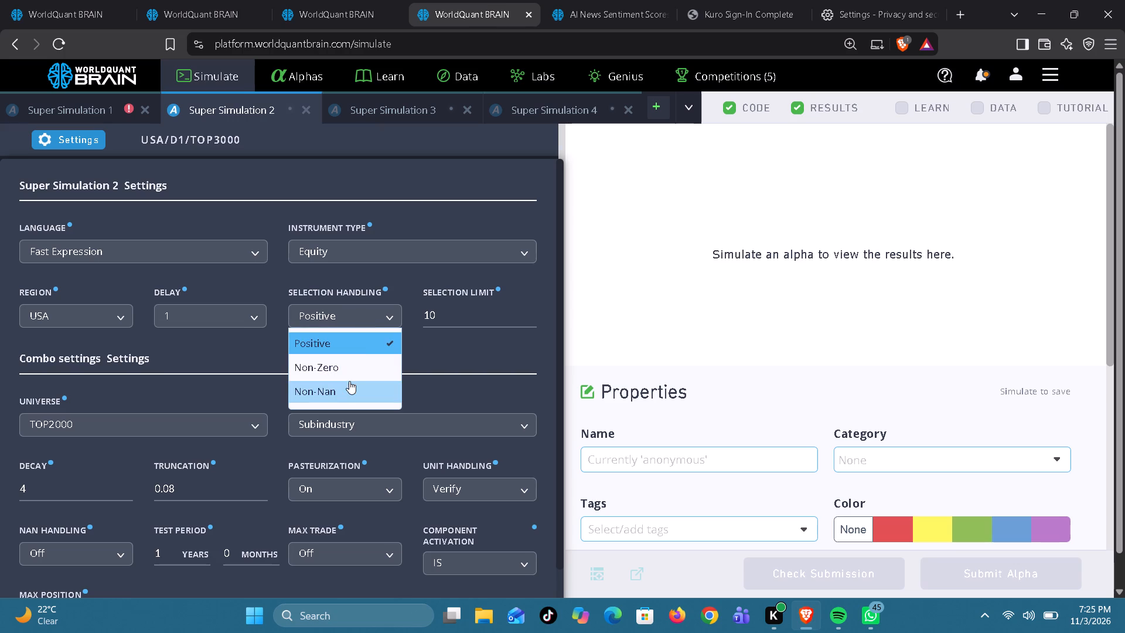
left_click(349, 381)
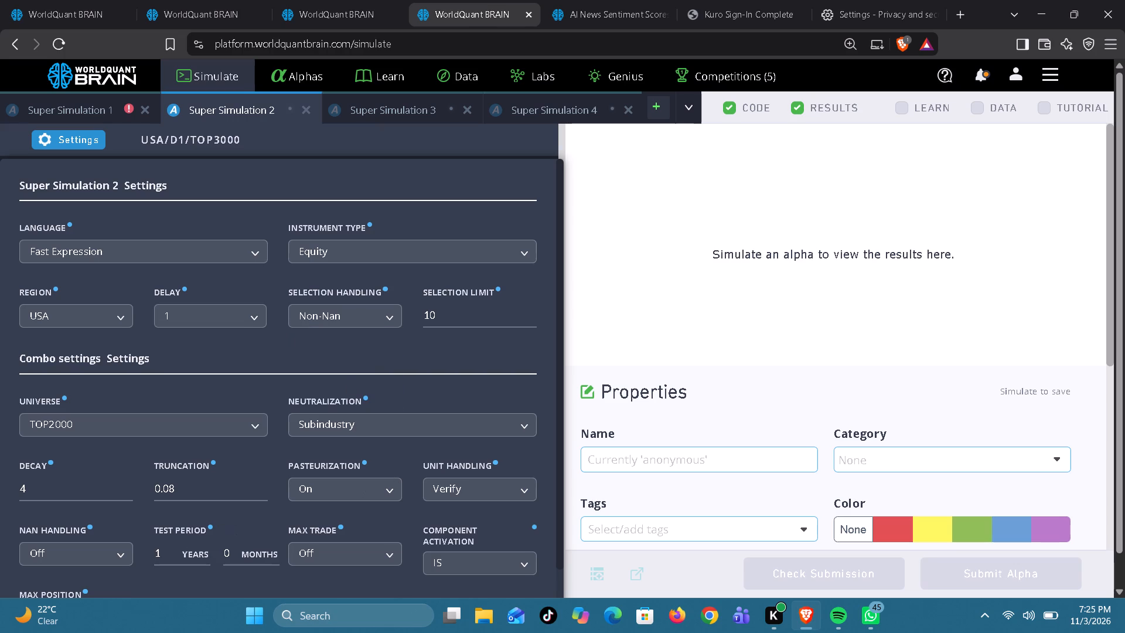
left_click(170, 546)
key("BackSpace")
key("0")
left_click(445, 424)
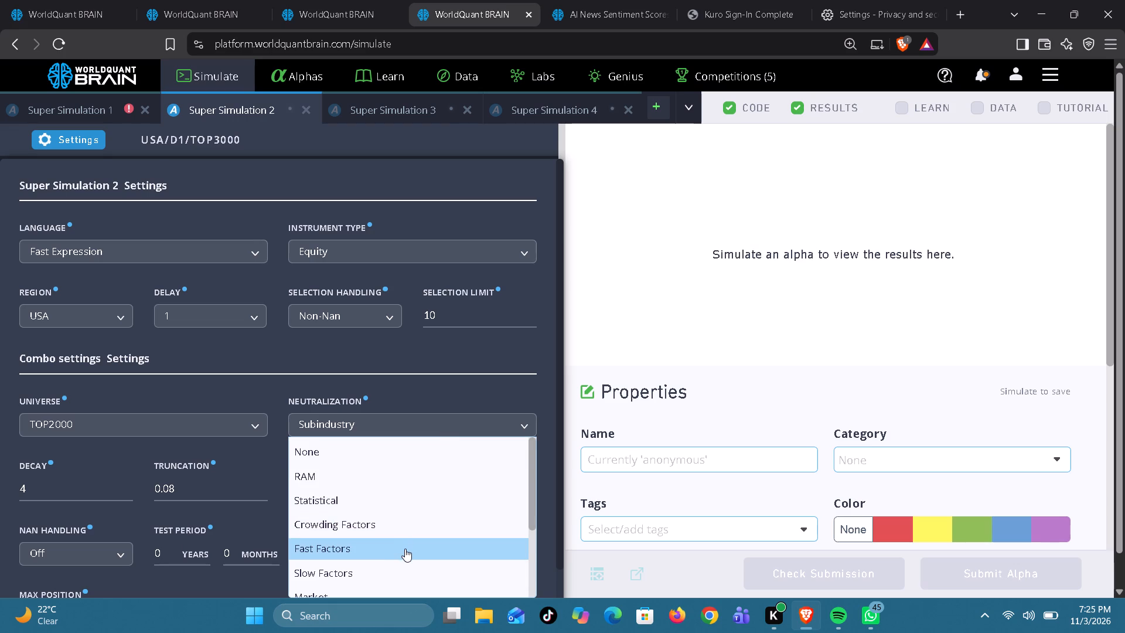
left_click(405, 549)
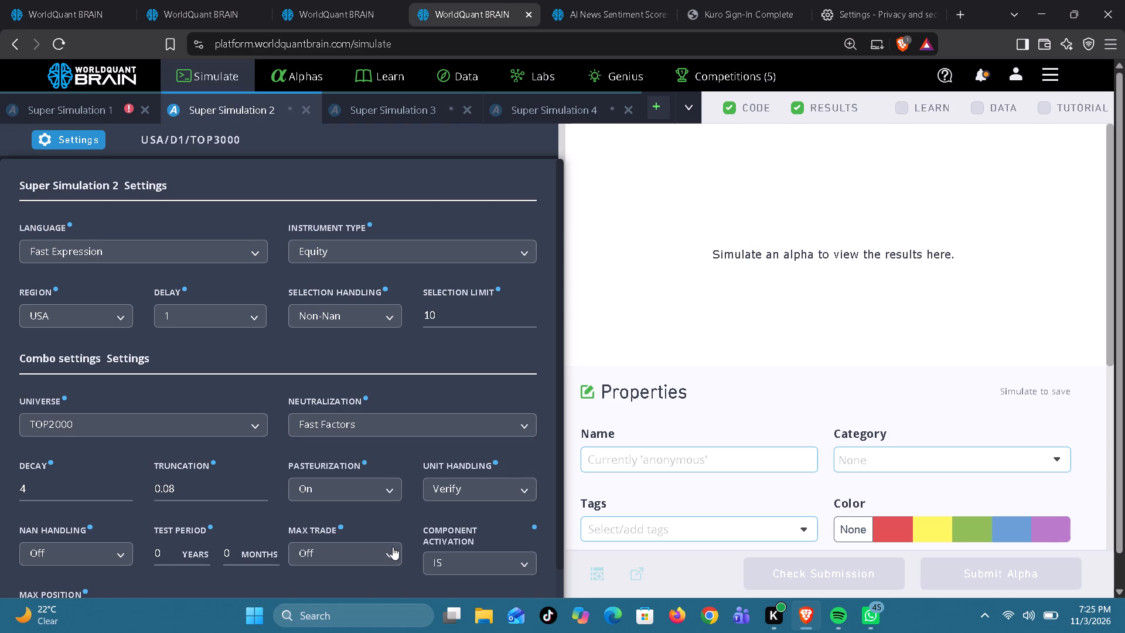
scroll(393, 547, "down", 2)
left_click(422, 592)
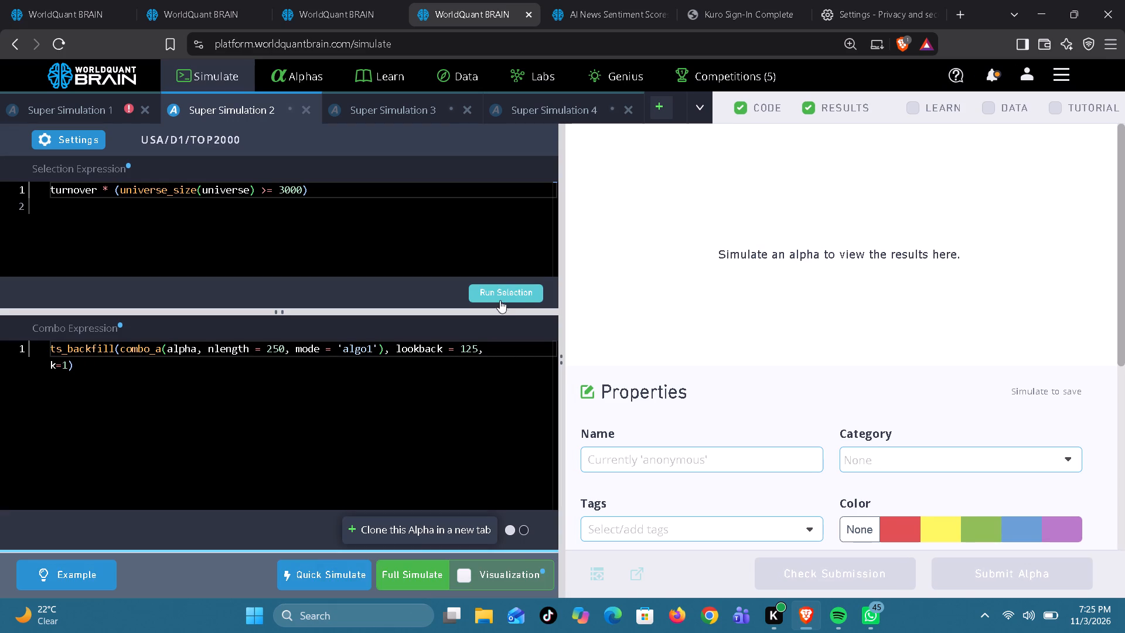
Run the alpha selection in Super Simulation 2 and start its full simulation.
left_click(503, 293)
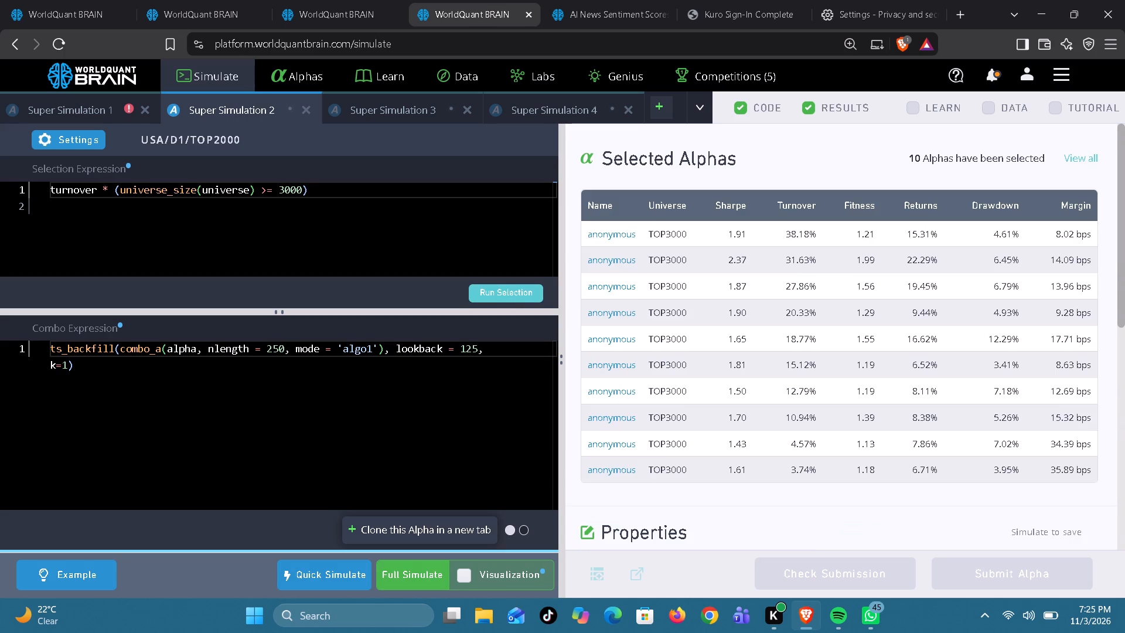
left_click(420, 571)
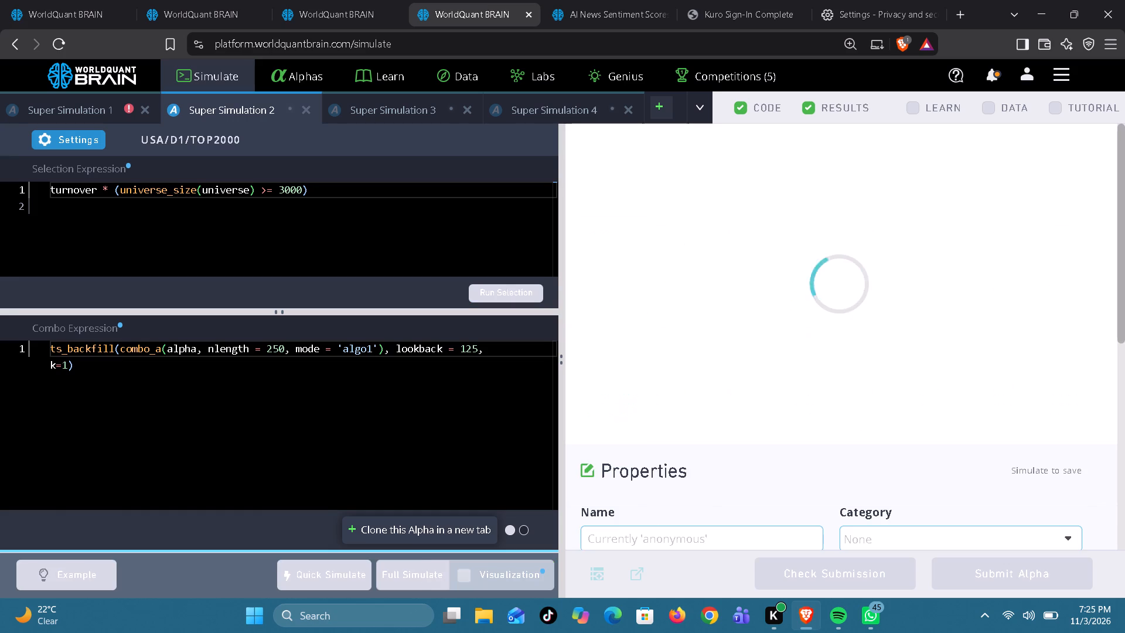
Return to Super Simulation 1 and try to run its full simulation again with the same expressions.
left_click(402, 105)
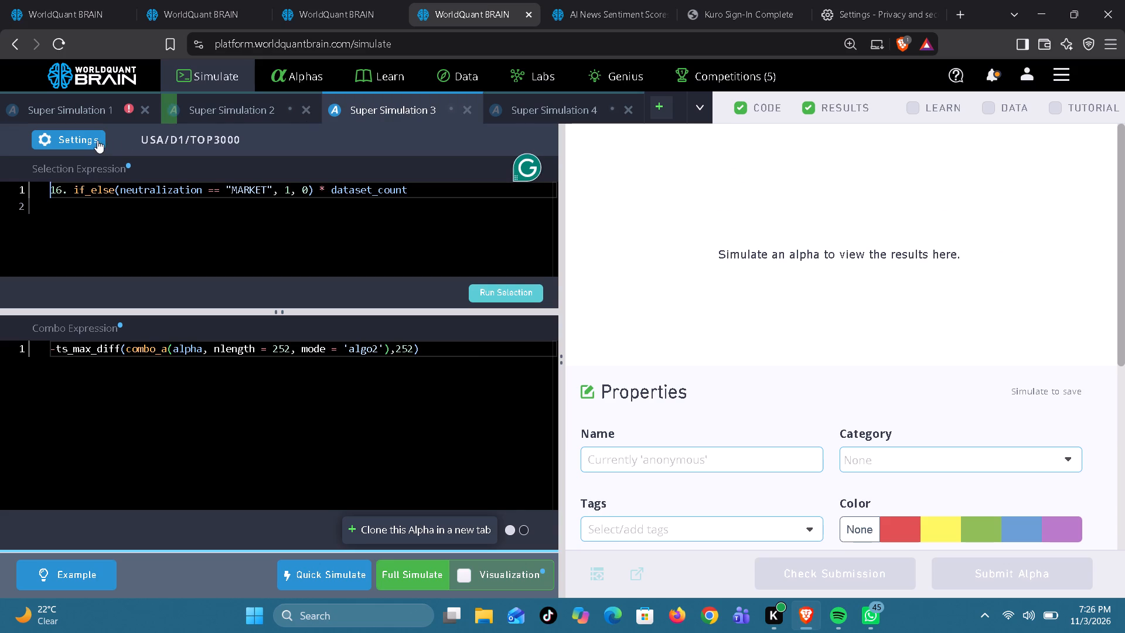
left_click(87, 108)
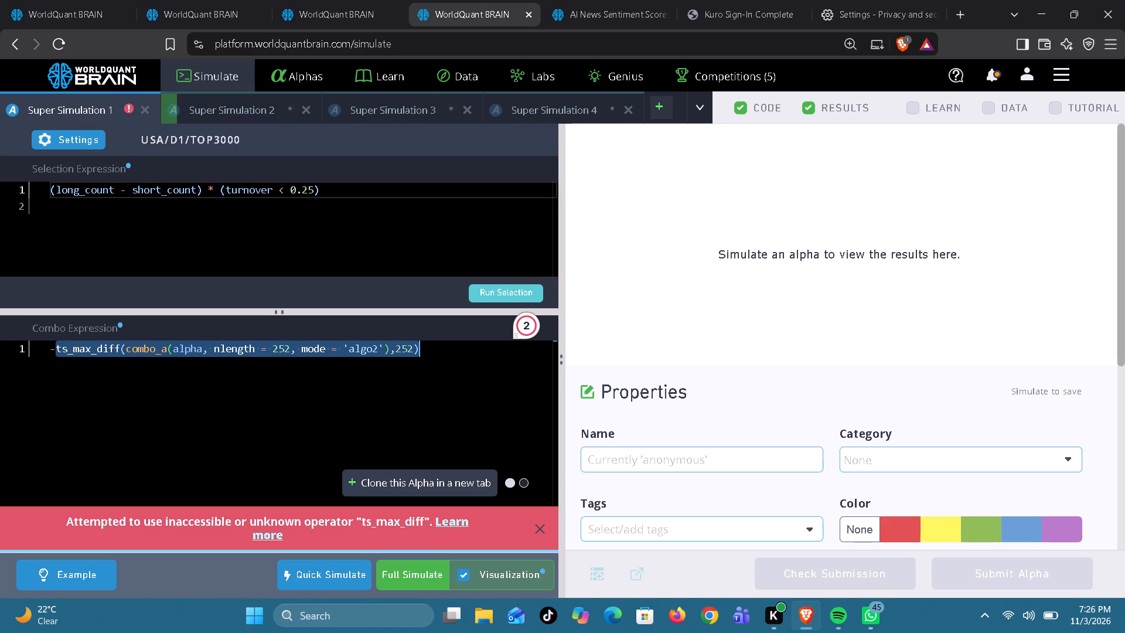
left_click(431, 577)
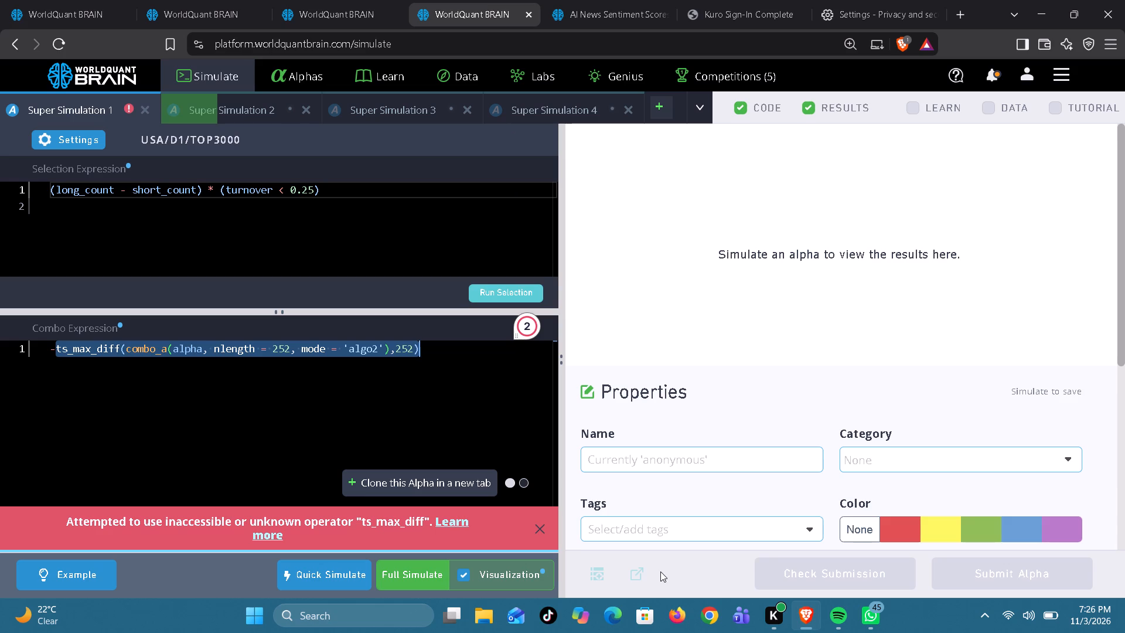
Switch to WhatsApp.
left_click(868, 616)
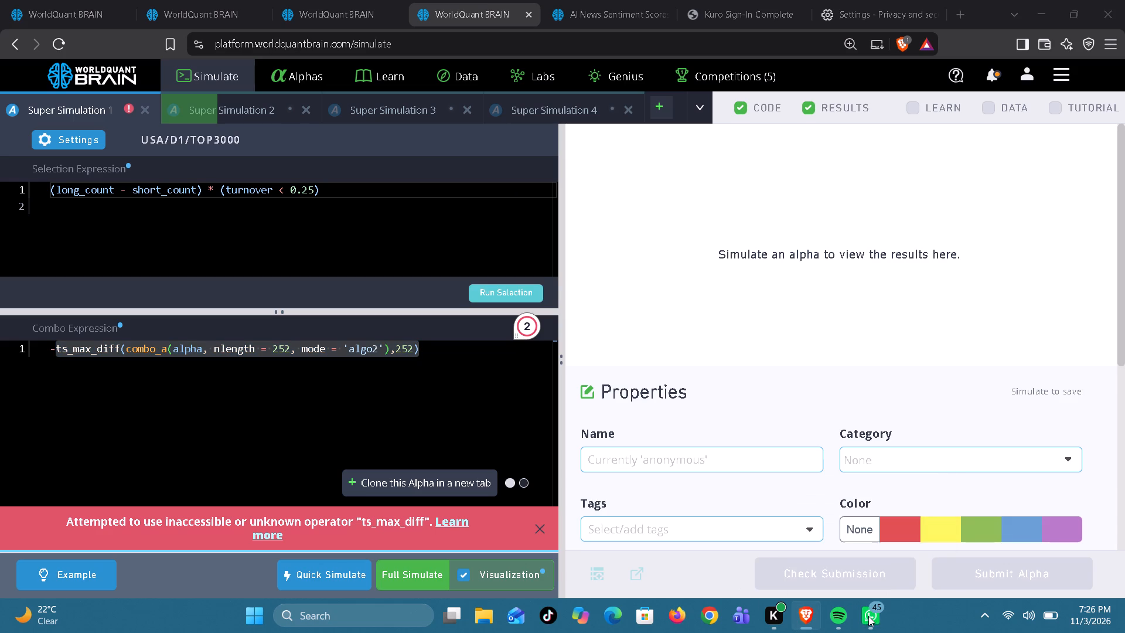
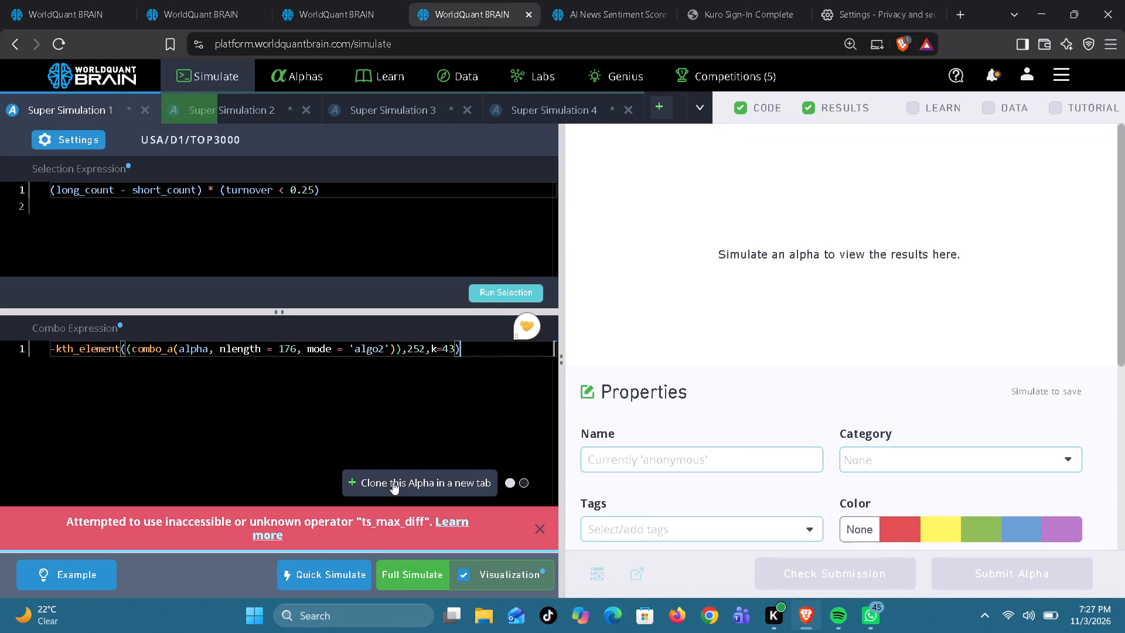
Run the alpha selection in Super Simulation 1 and start its full simulation.
left_click(503, 287)
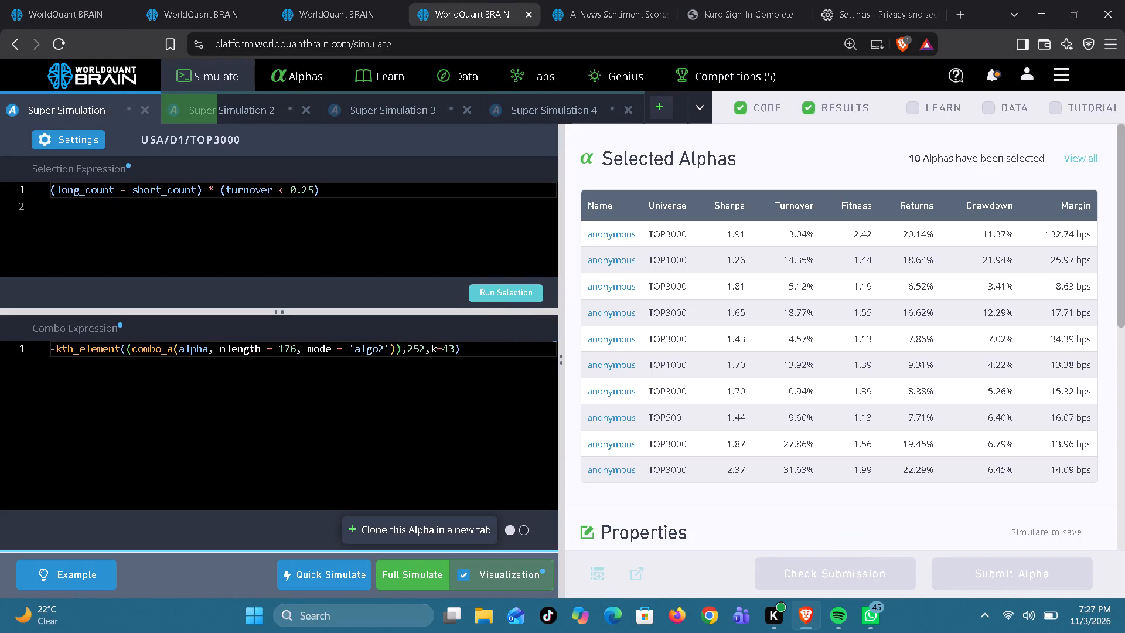
left_click(417, 571)
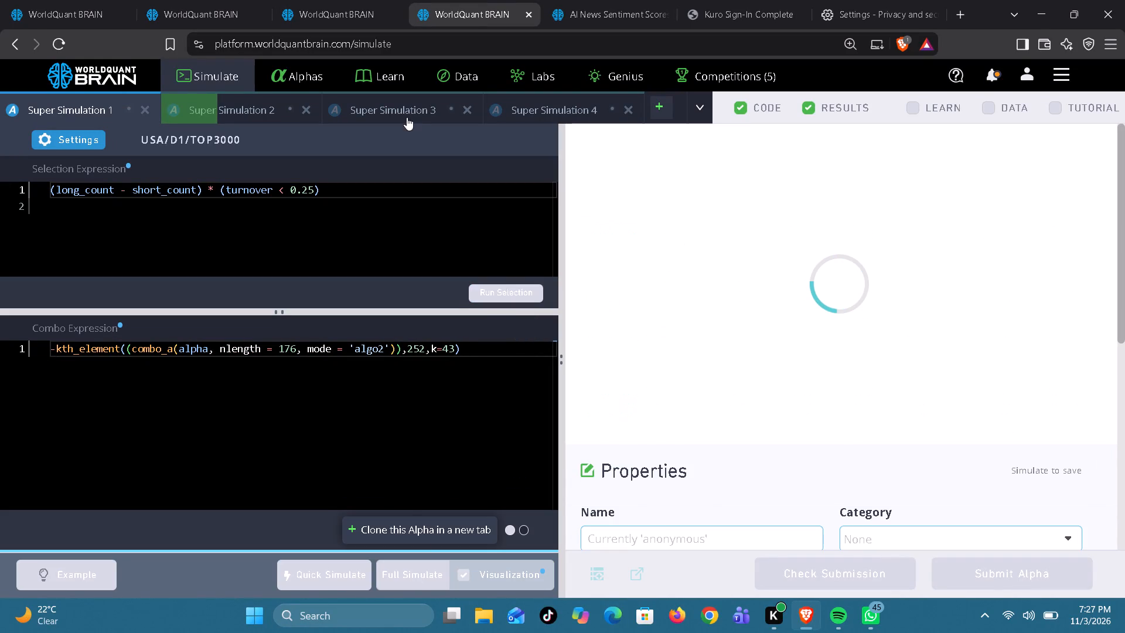
Replace Super Simulation 3's combo expression with kth_element((combo_a(alpha, nlength = 176, mode = 'algo2')),252,k=43).
left_click(407, 110)
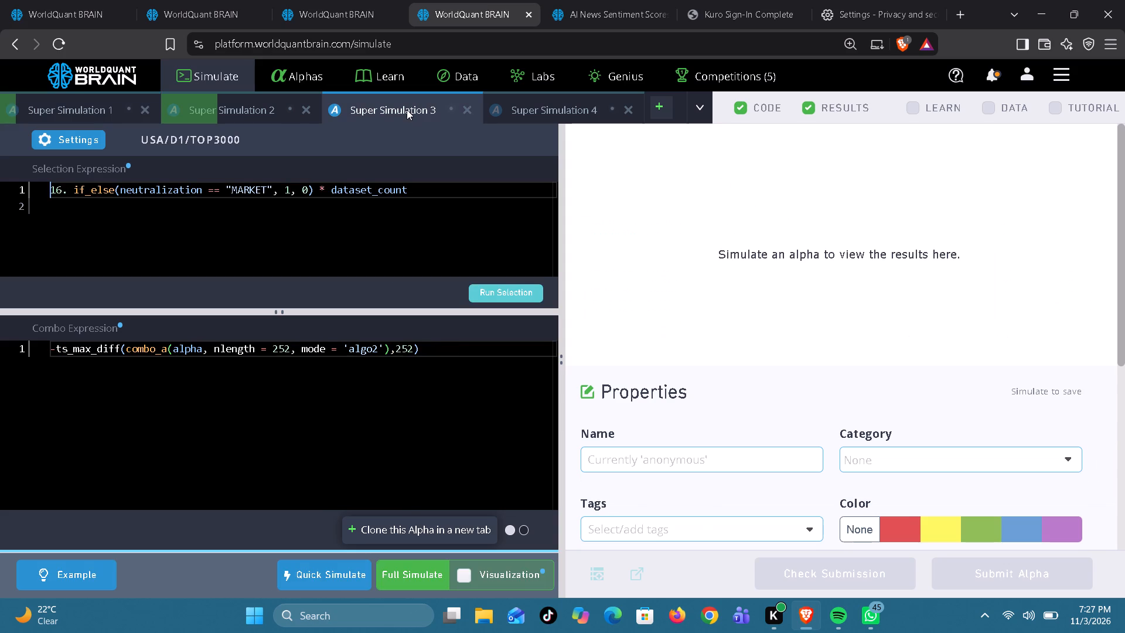
triple_click(261, 352)
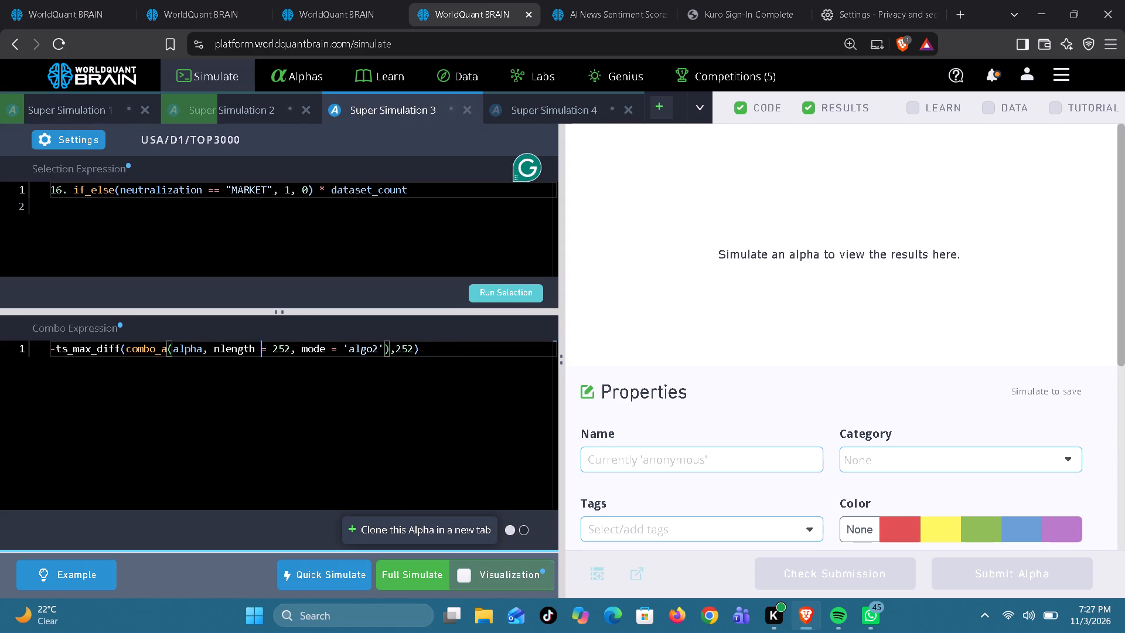
key("ctrl+v")
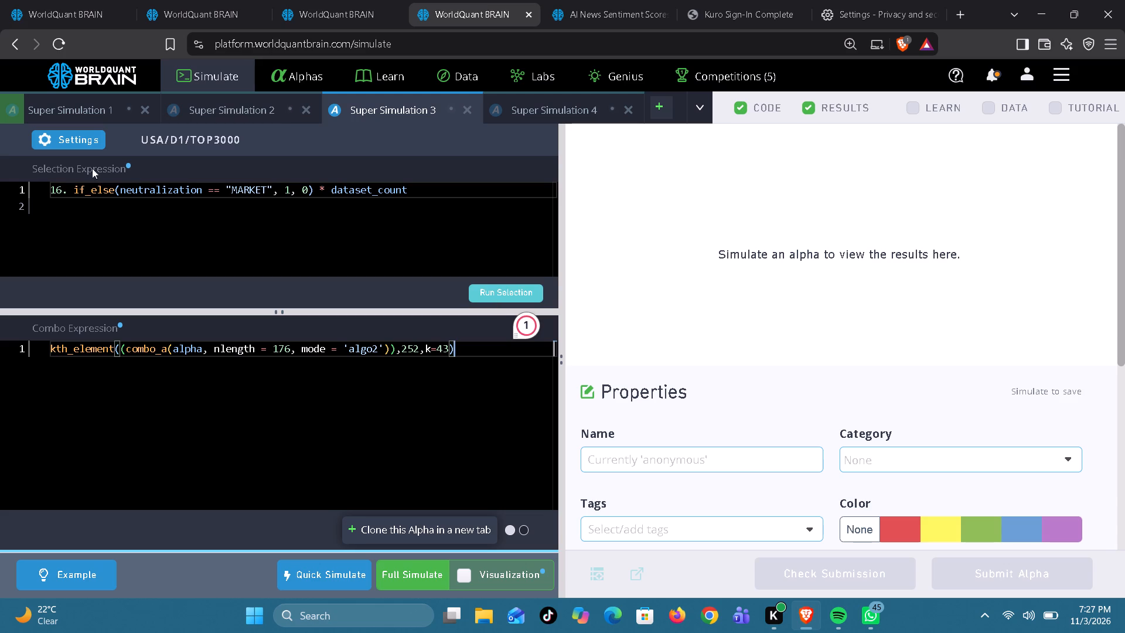
In Super Simulation 3's settings, apply a test period of 0 years, Industry neutralization and selection handling Non-Nan.
left_click(80, 137)
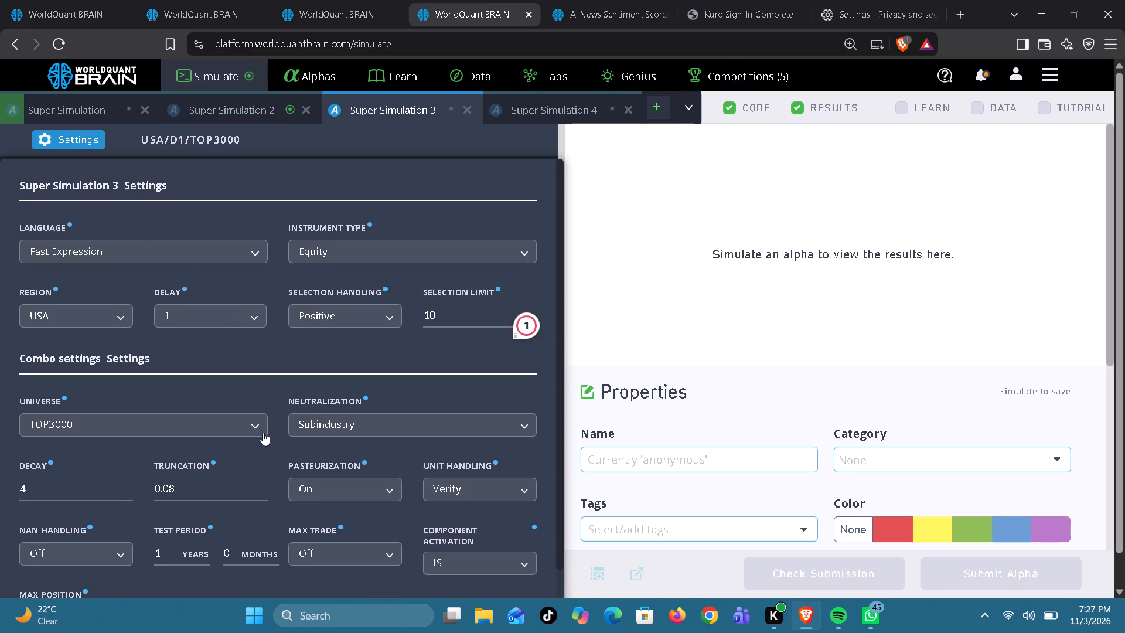
left_click(165, 559)
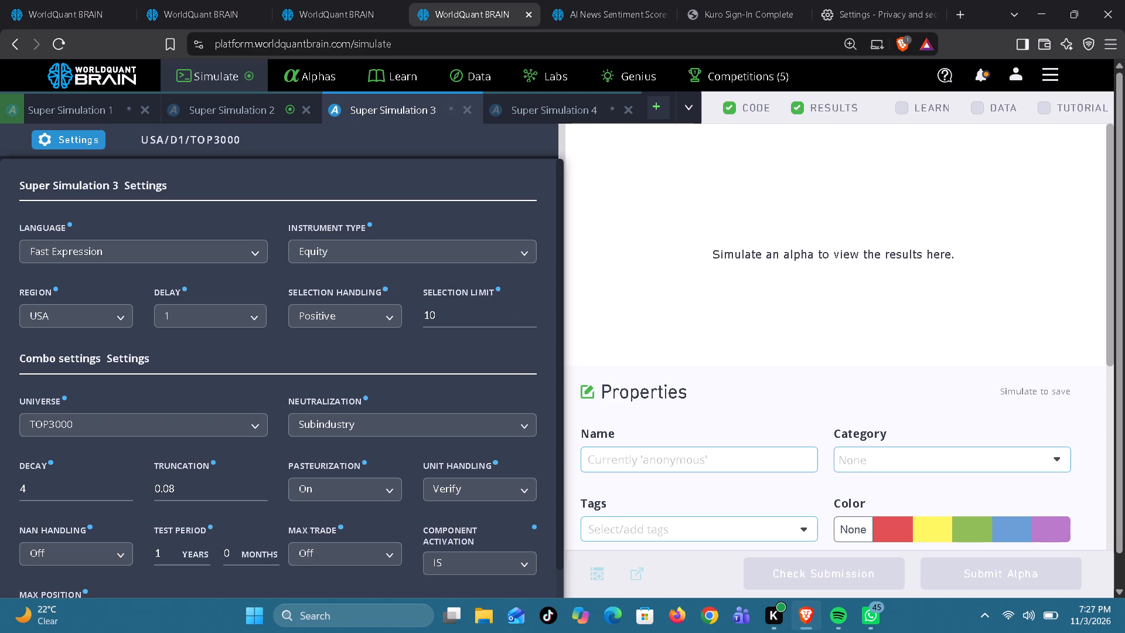
key("BackSpace")
key("0")
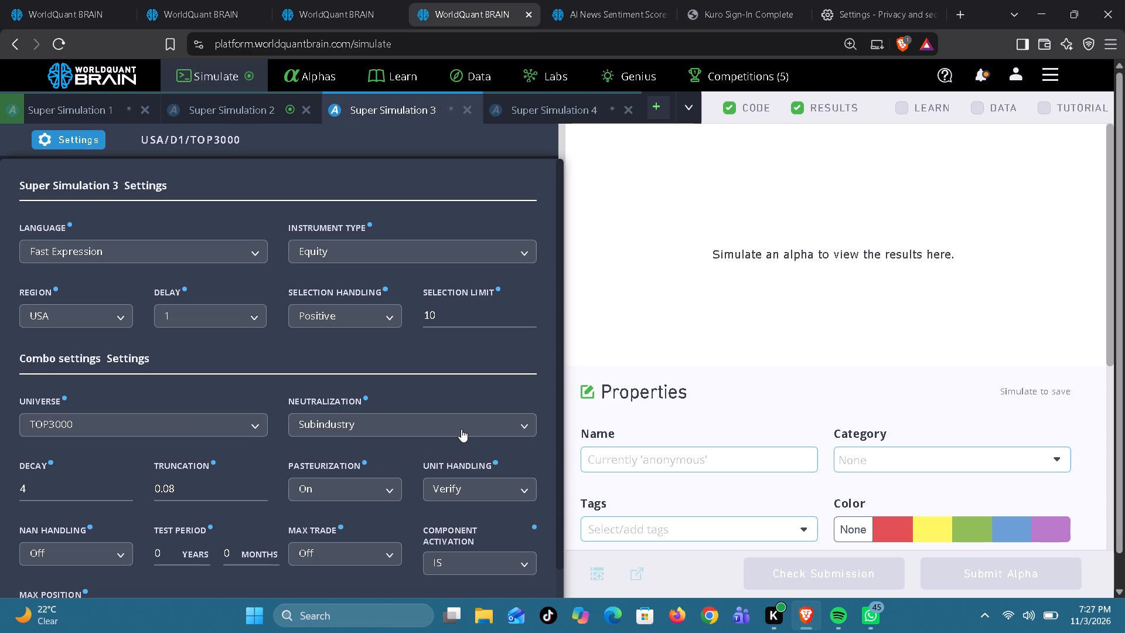
left_click(465, 428)
scroll(391, 563, "down", 1)
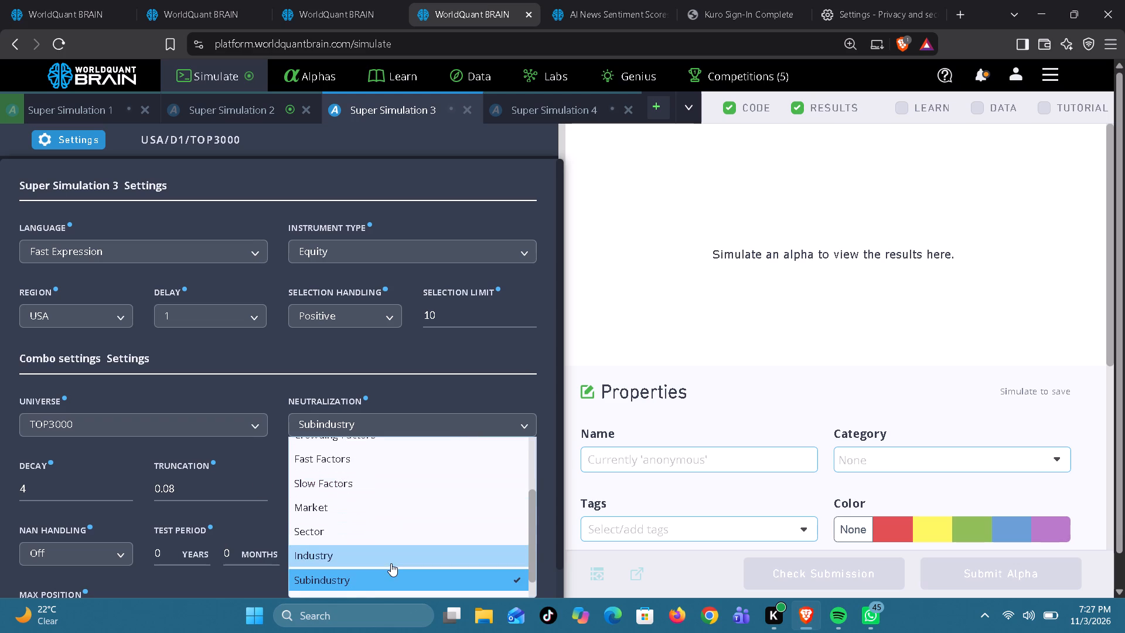
scroll(391, 563, "down", 1)
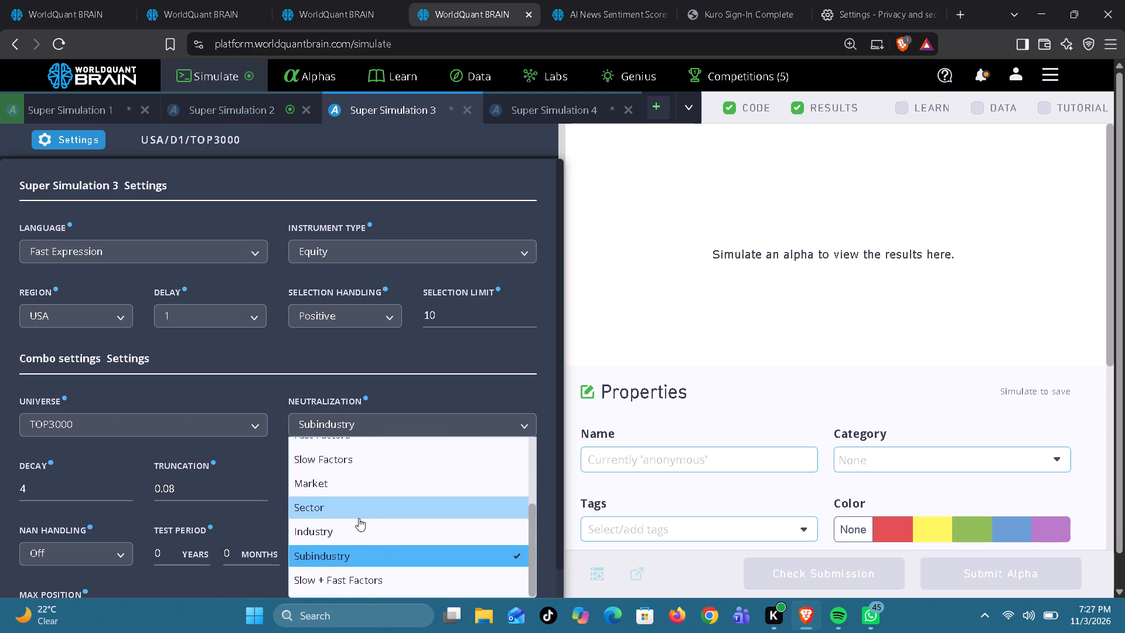
left_click(362, 530)
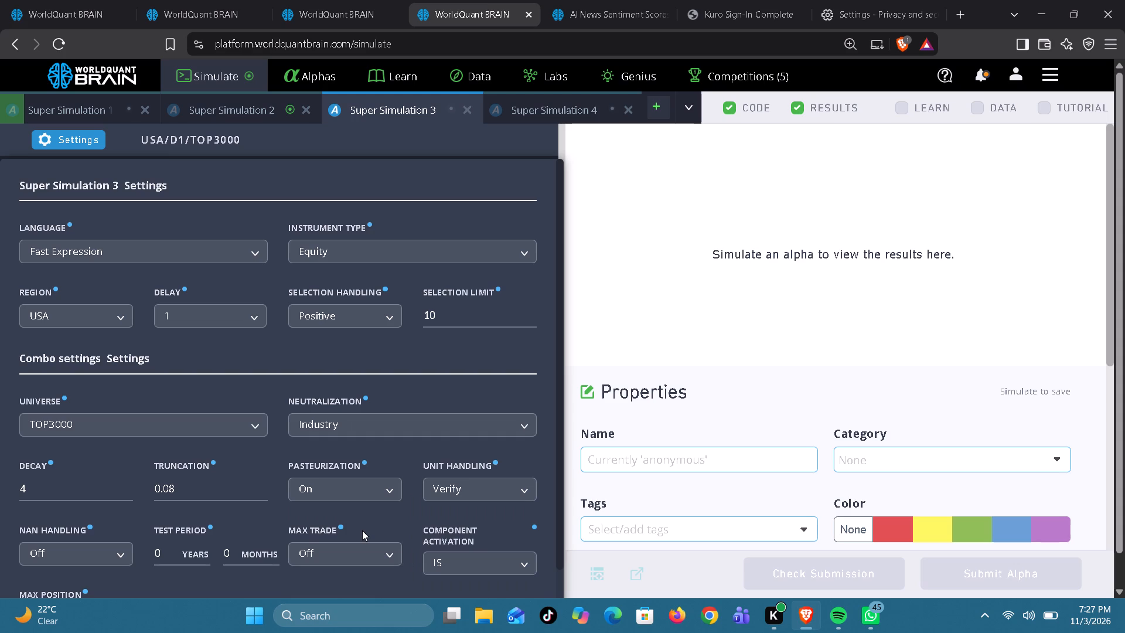
scroll(363, 479, "down", 1)
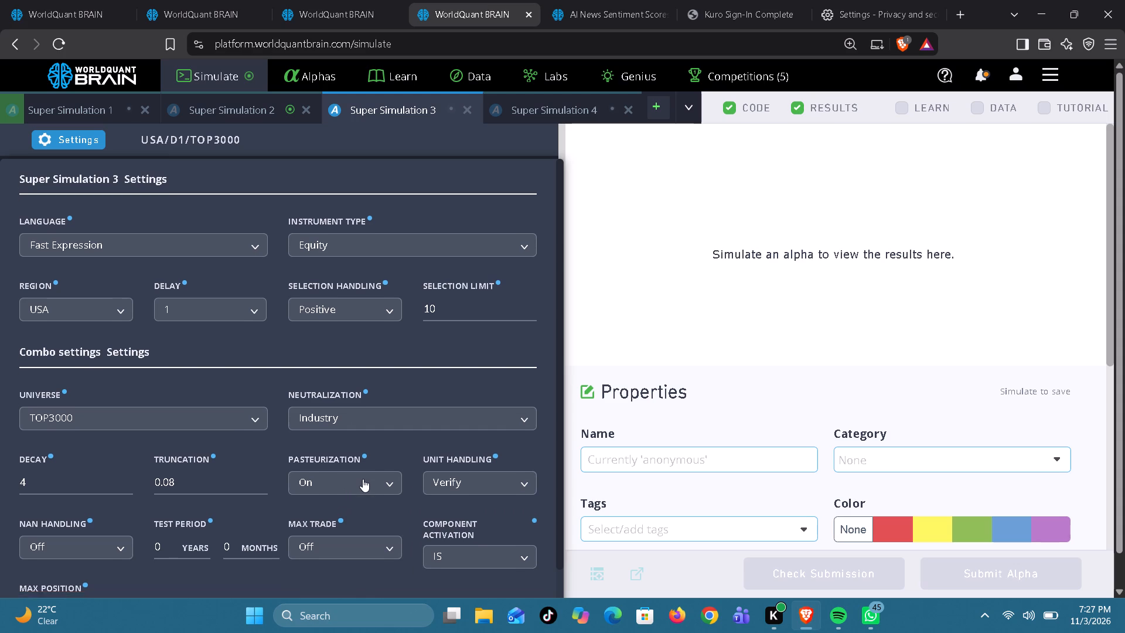
scroll(363, 479, "down", 2)
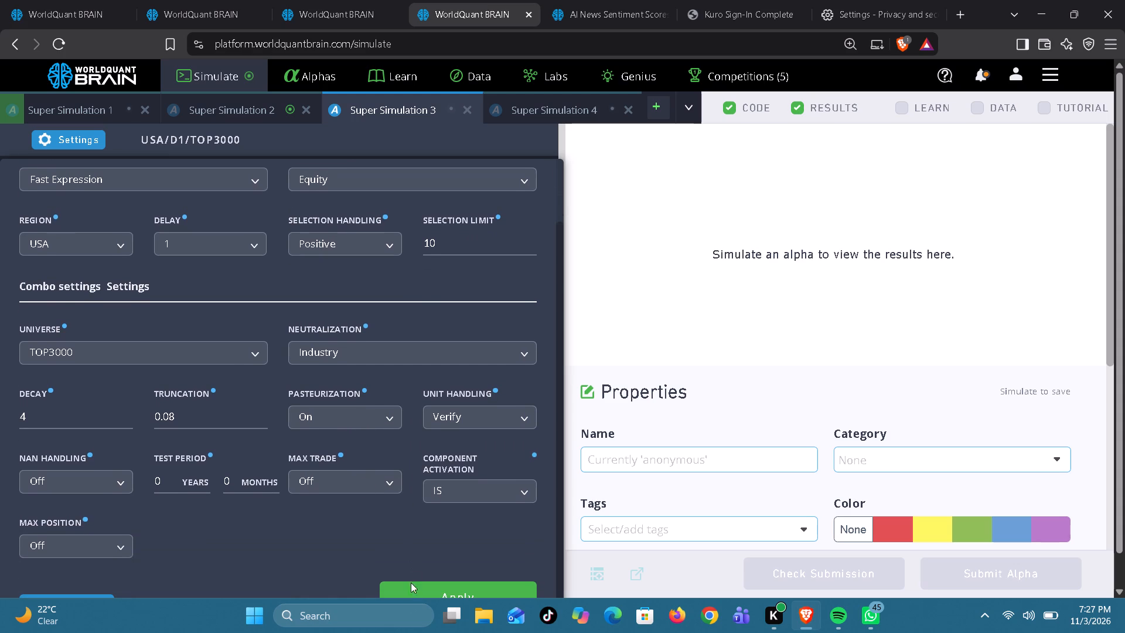
scroll(390, 434, "up", 1)
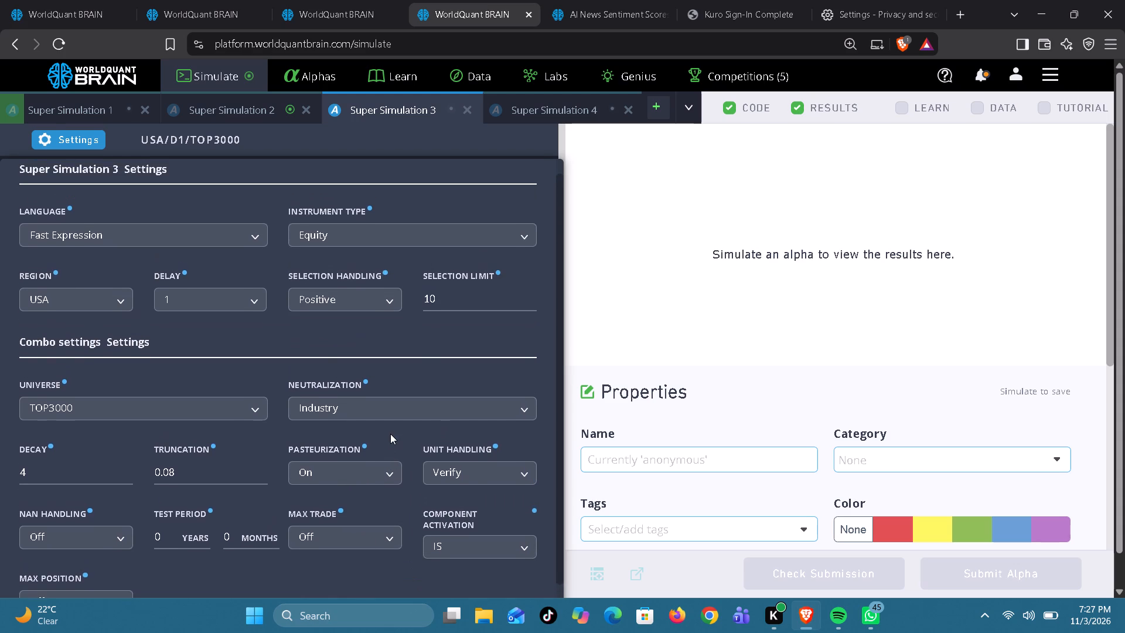
scroll(390, 434, "up", 1)
left_click(378, 322)
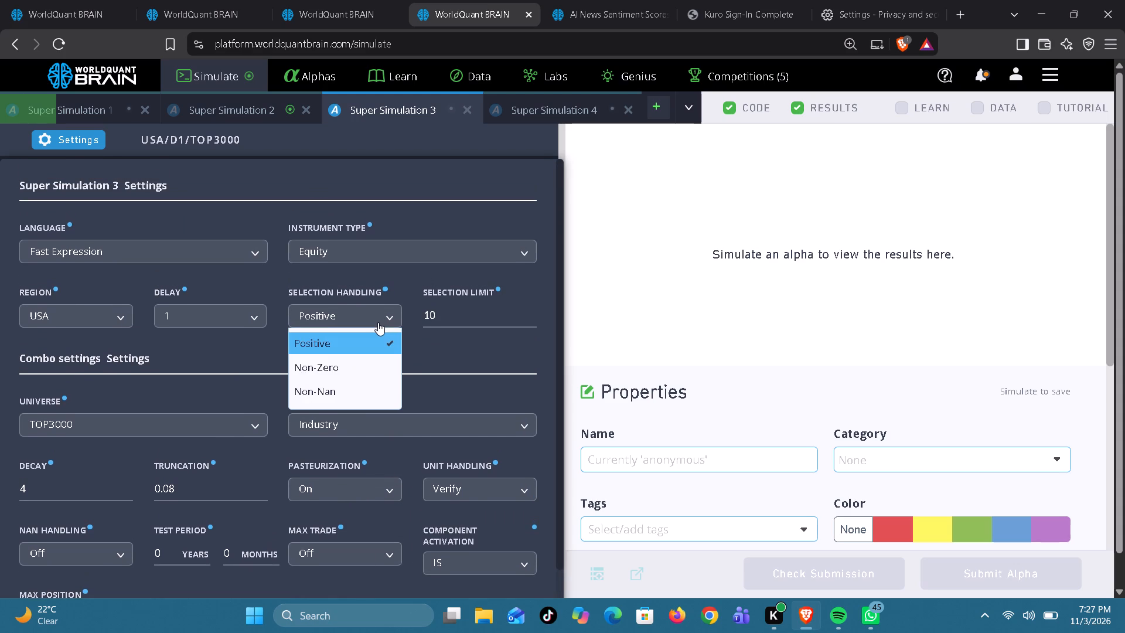
left_click(352, 383)
scroll(397, 443, "down", 1)
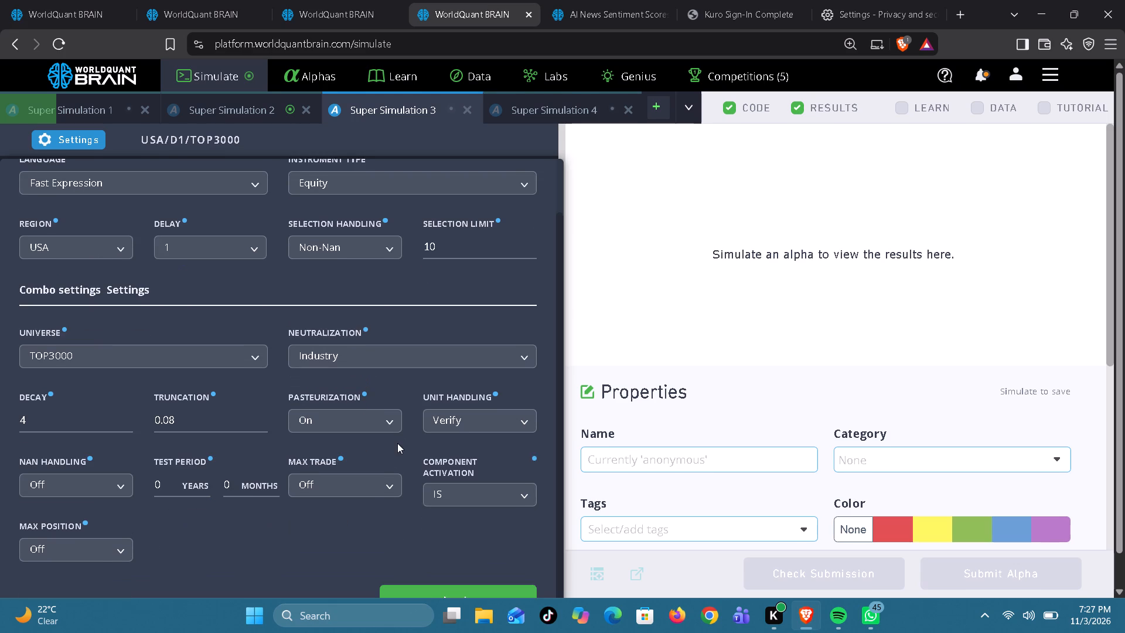
scroll(397, 443, "down", 1)
left_click(422, 575)
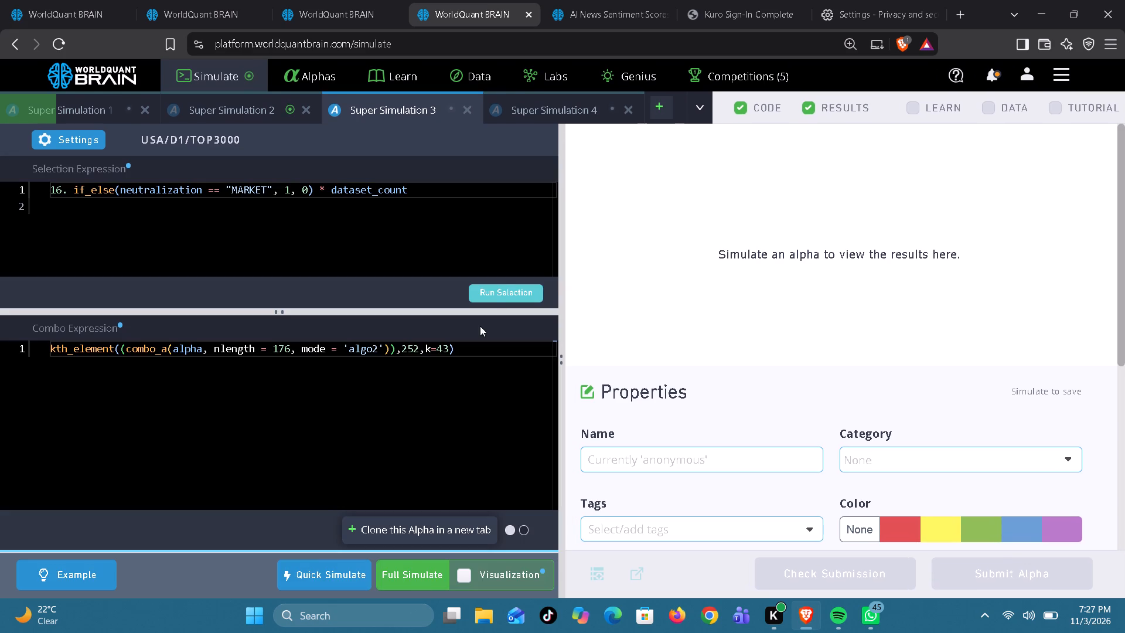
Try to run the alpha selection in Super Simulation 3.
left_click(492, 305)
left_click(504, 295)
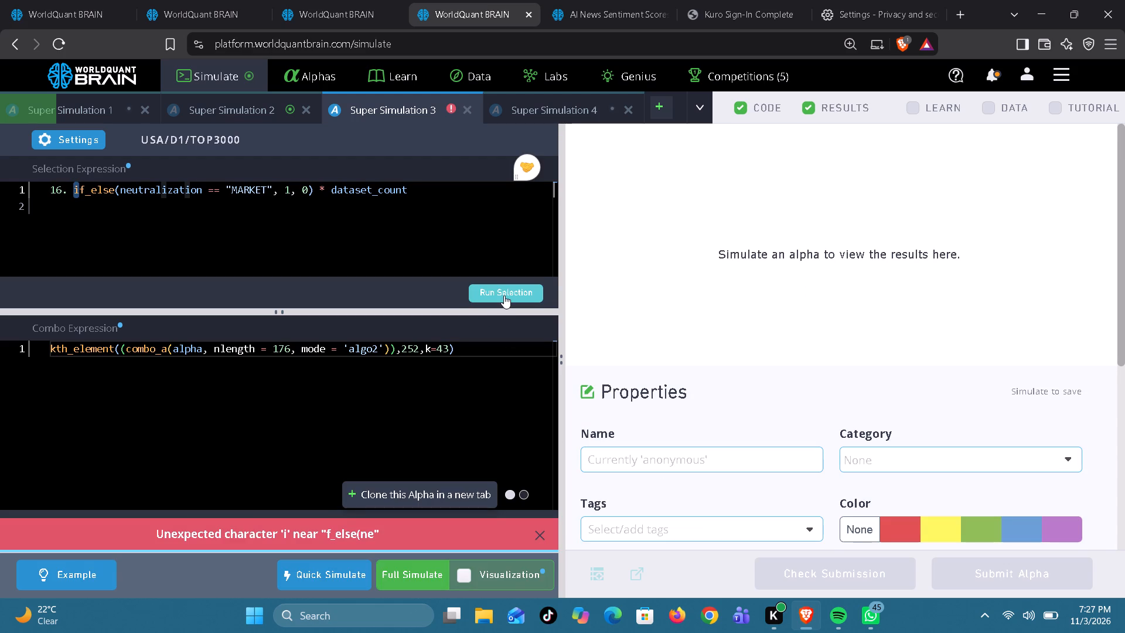
Remove the leading "16. " from Super Simulation 3's selection expression so it starts with if_else.
left_click_drag(73, 192, 75, 187)
left_click(75, 187)
key("BackSpace")
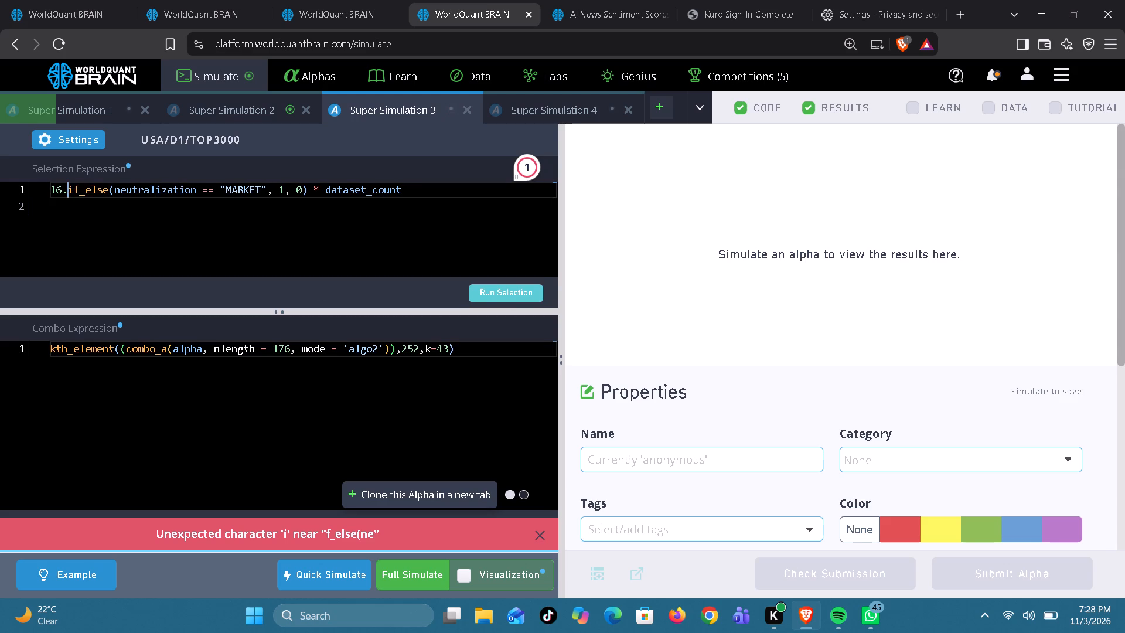
key("BackSpace")
key("BackSpace")
key("BackSpace")
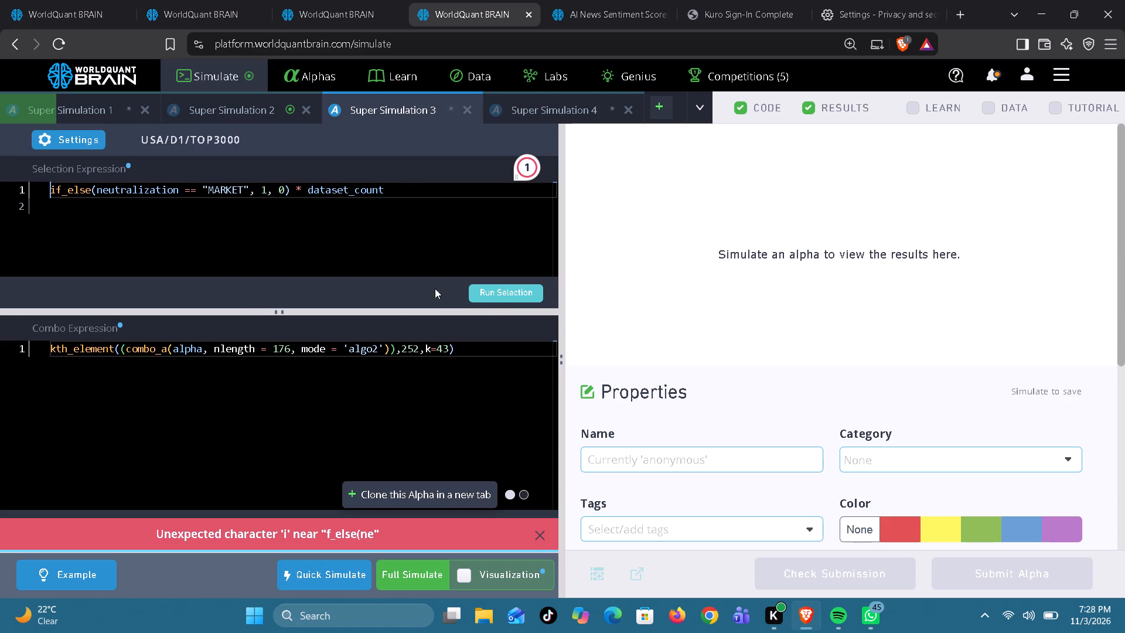
Run the alpha selection in Super Simulation 3 and start its full simulation.
left_click(499, 290)
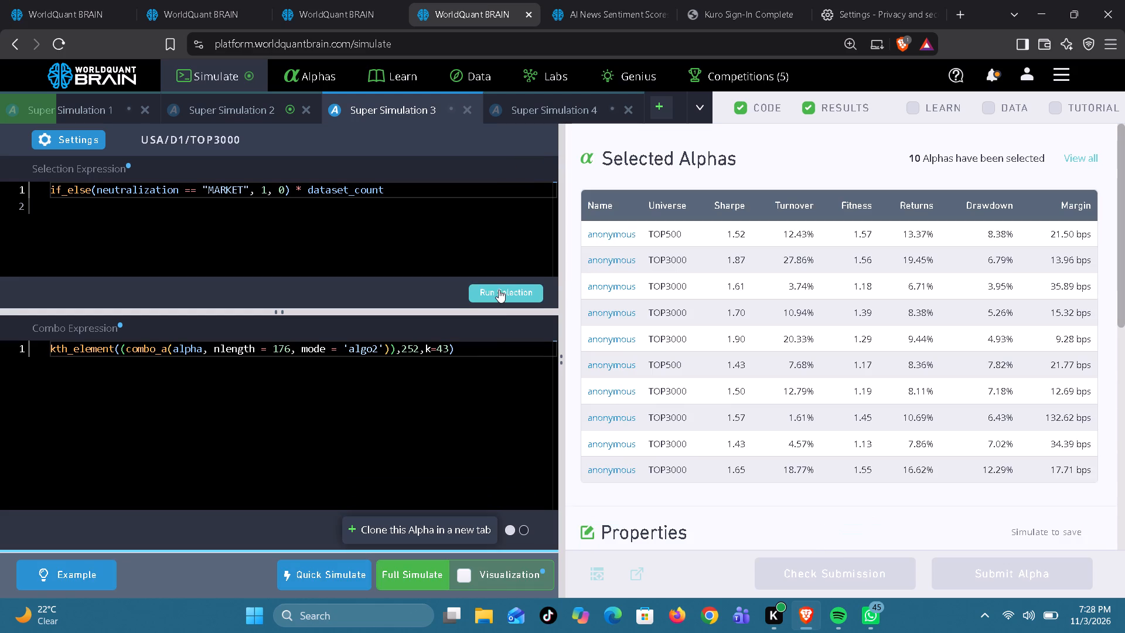
left_click(417, 570)
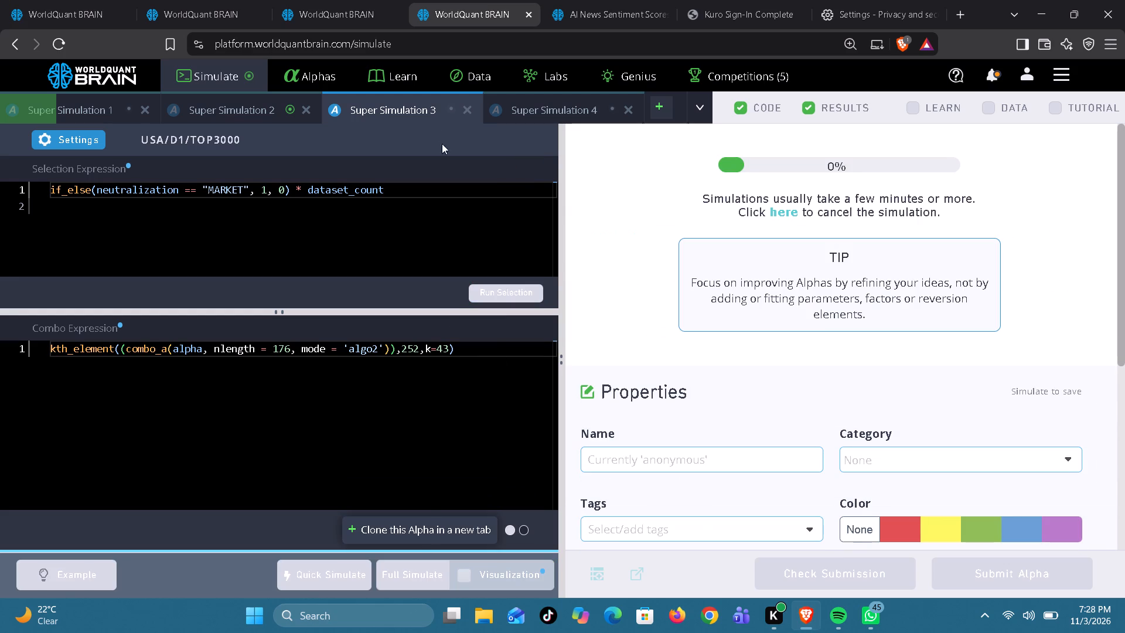
In Super Simulation 4's settings, choose universe TOP2000, selection handling Non-Nan and a test period of 0 years.
left_click(536, 110)
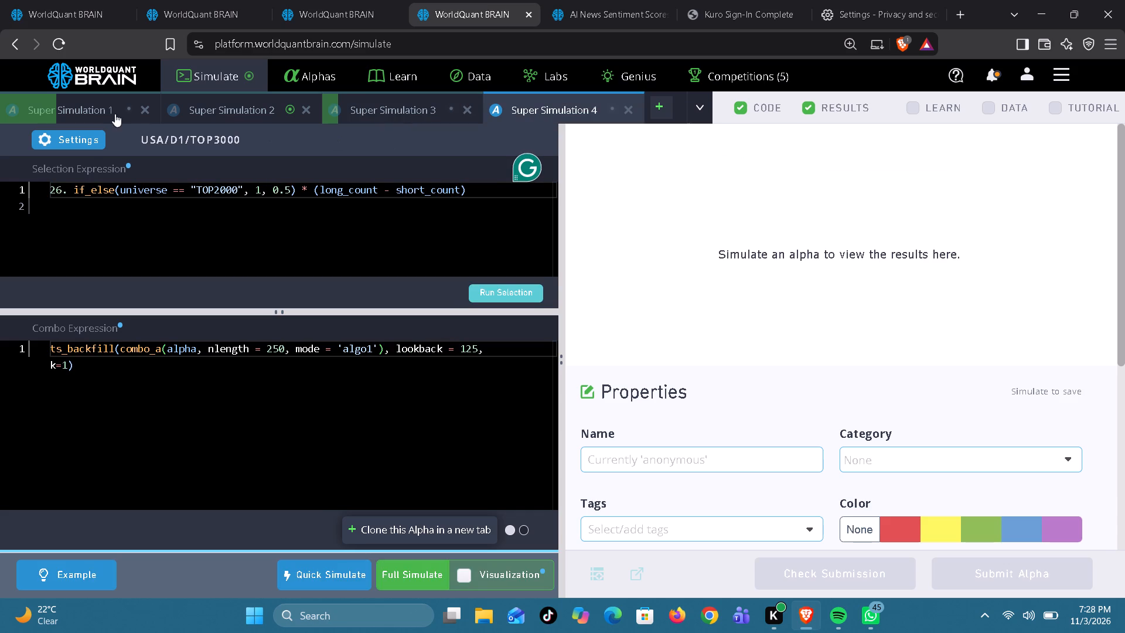
left_click(86, 139)
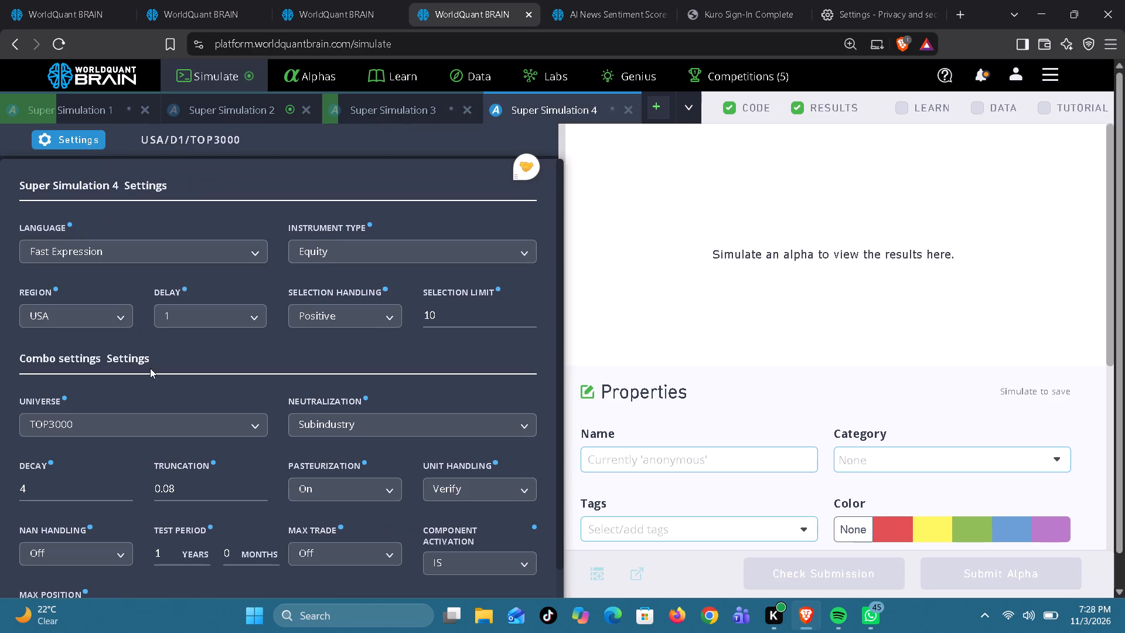
left_click(233, 430)
left_click(162, 471)
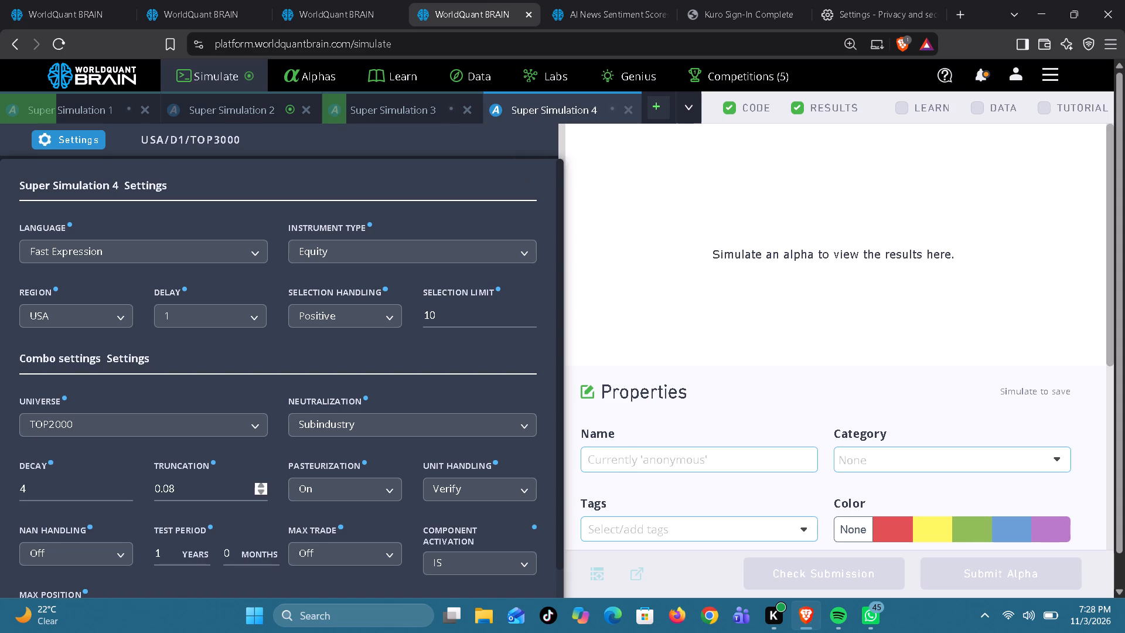
left_click(390, 313)
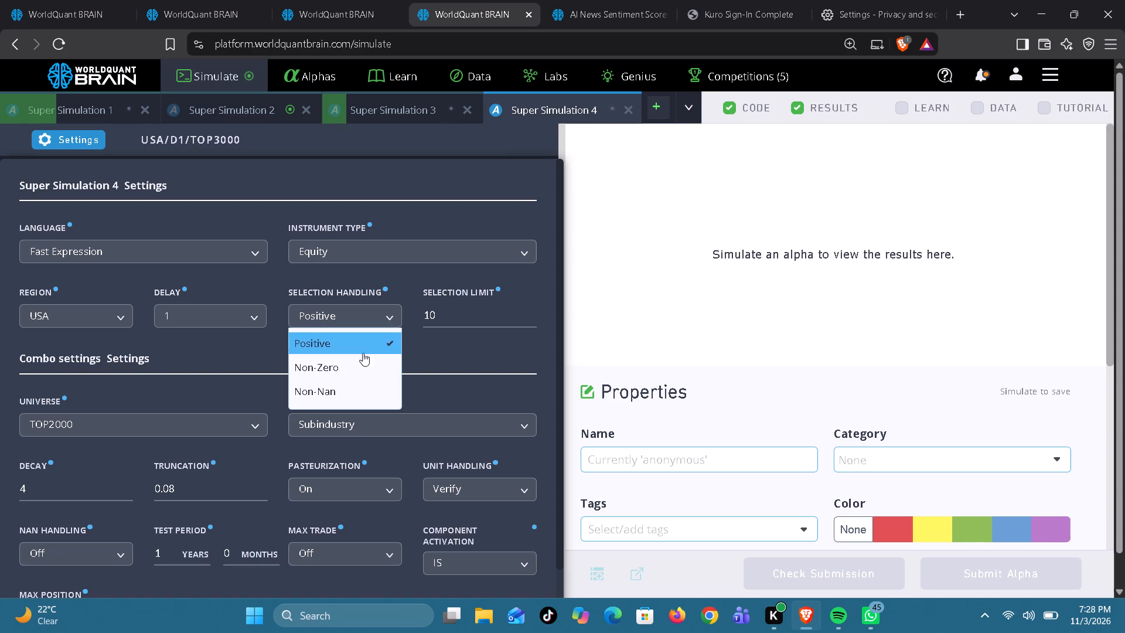
left_click(336, 384)
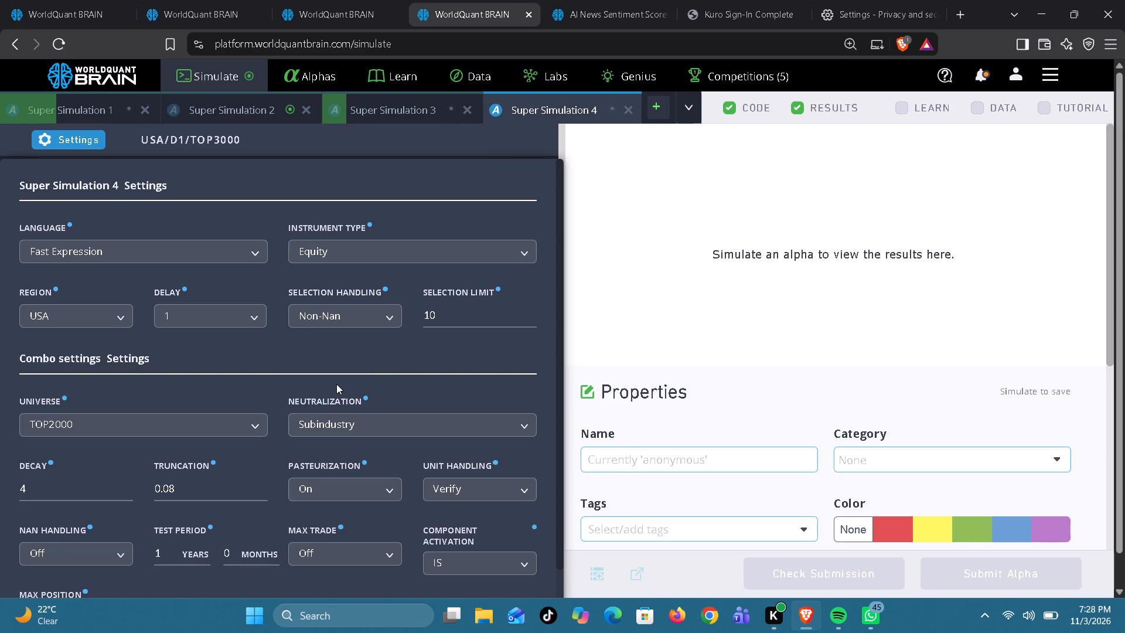
left_click(173, 558)
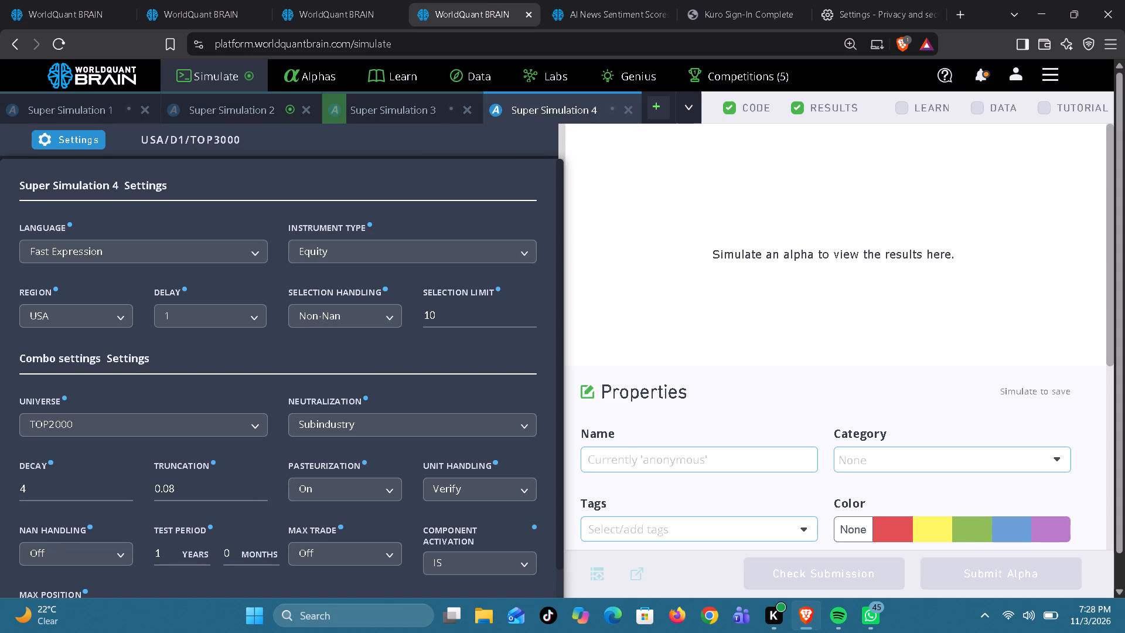
key("BackSpace")
key("0")
Set Super Simulation 4's neutralization to Market and apply the settings.
scroll(362, 494, "down", 2)
scroll(362, 494, "up", 1)
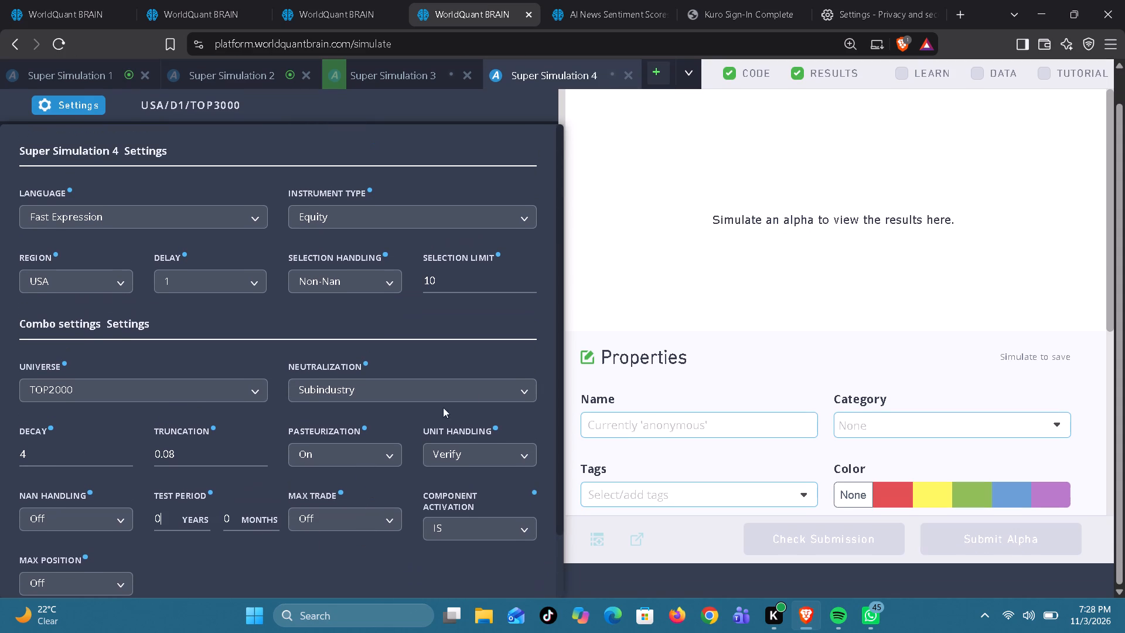
left_click(479, 391)
scroll(401, 514, "down", 2)
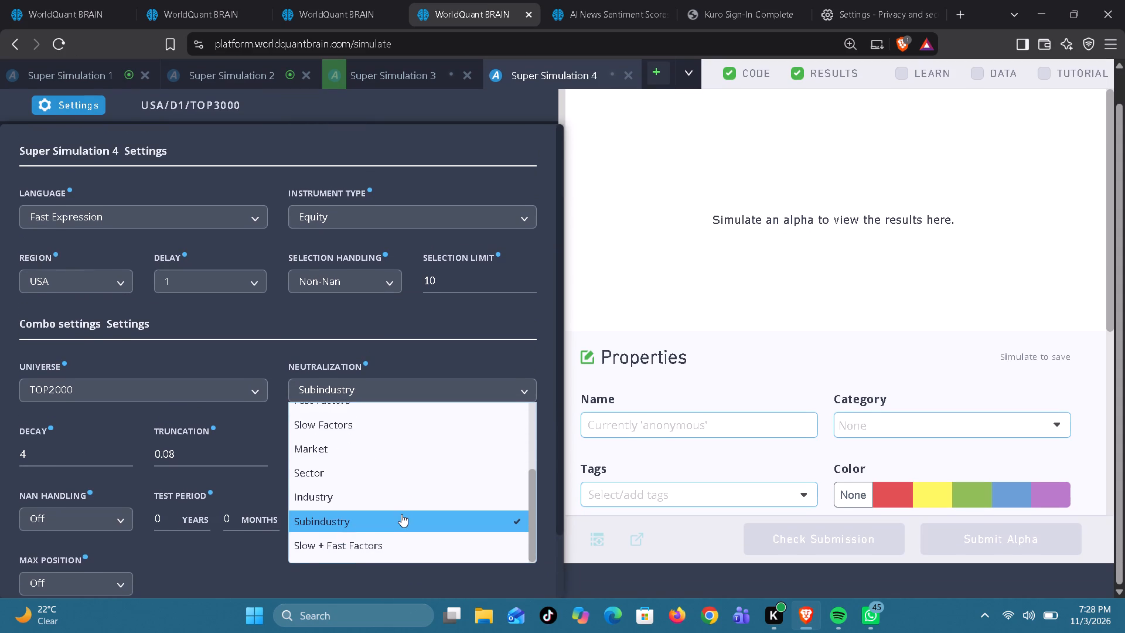
scroll(401, 514, "down", 1)
scroll(401, 514, "up", 1)
left_click(375, 469)
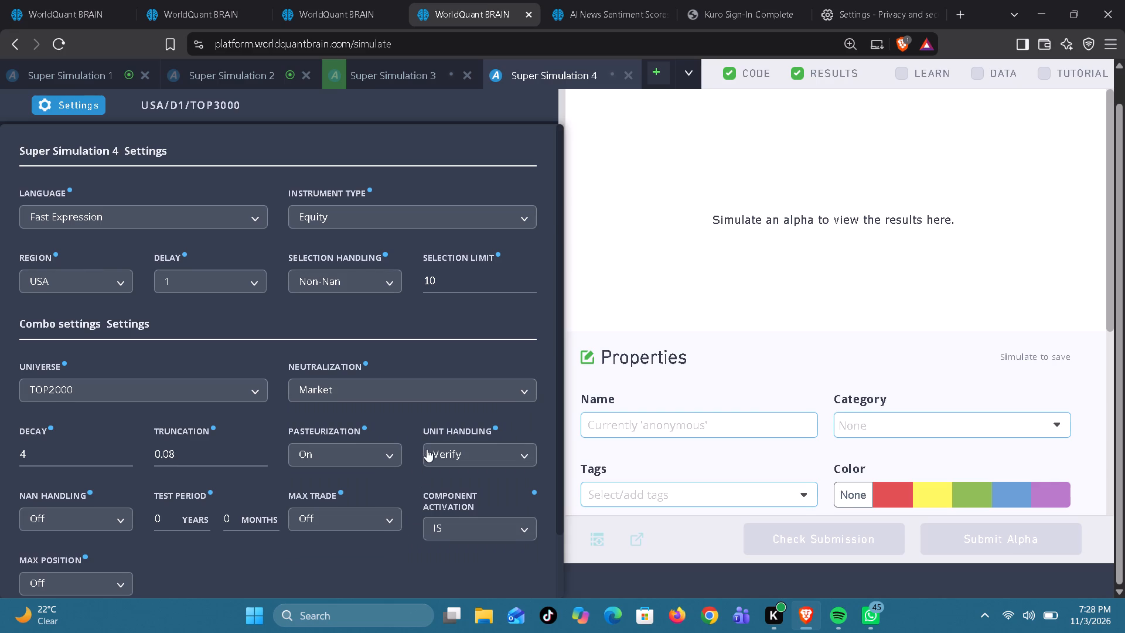
scroll(427, 449, "down", 2)
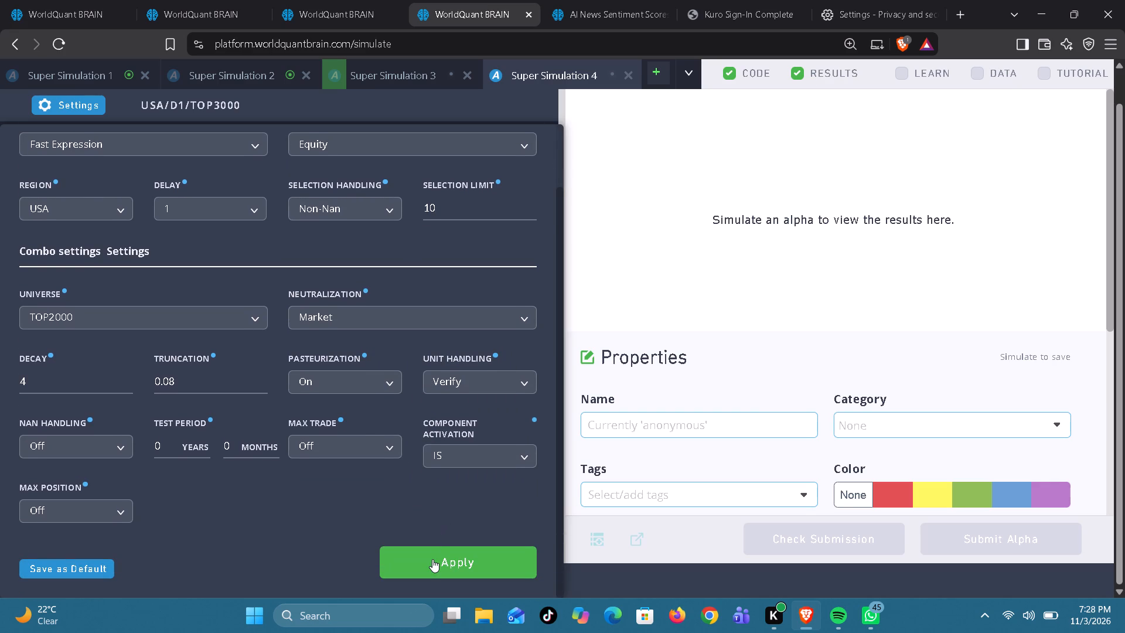
left_click(432, 559)
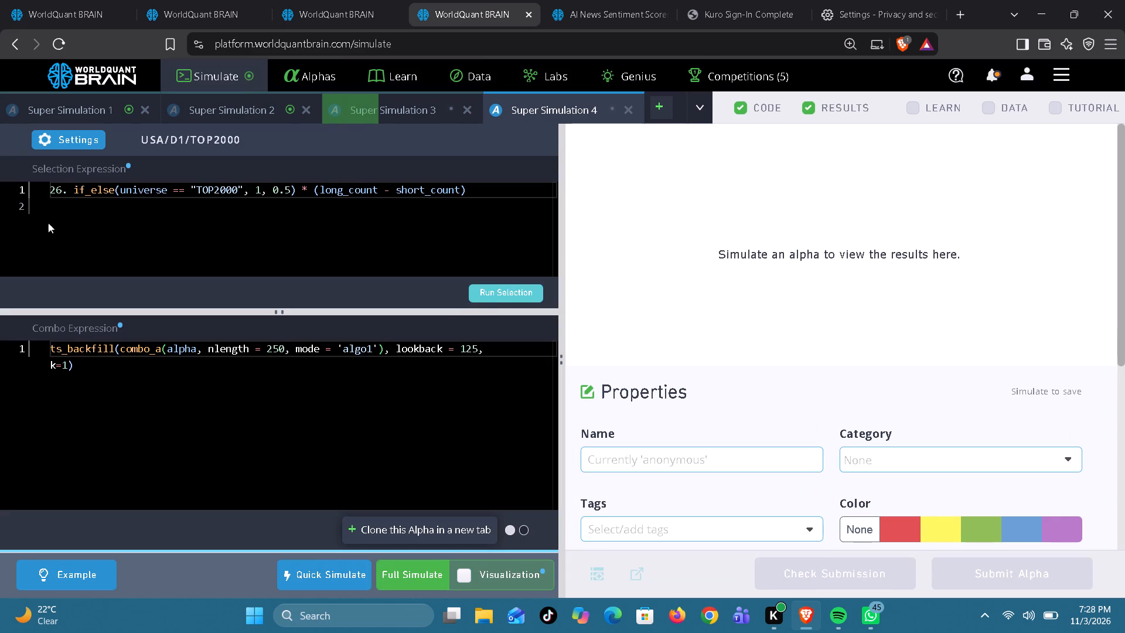
Remove the leading "26. " from Super Simulation 4's selection expression so it starts with if_else.
left_click(75, 195)
key("BackSpace")
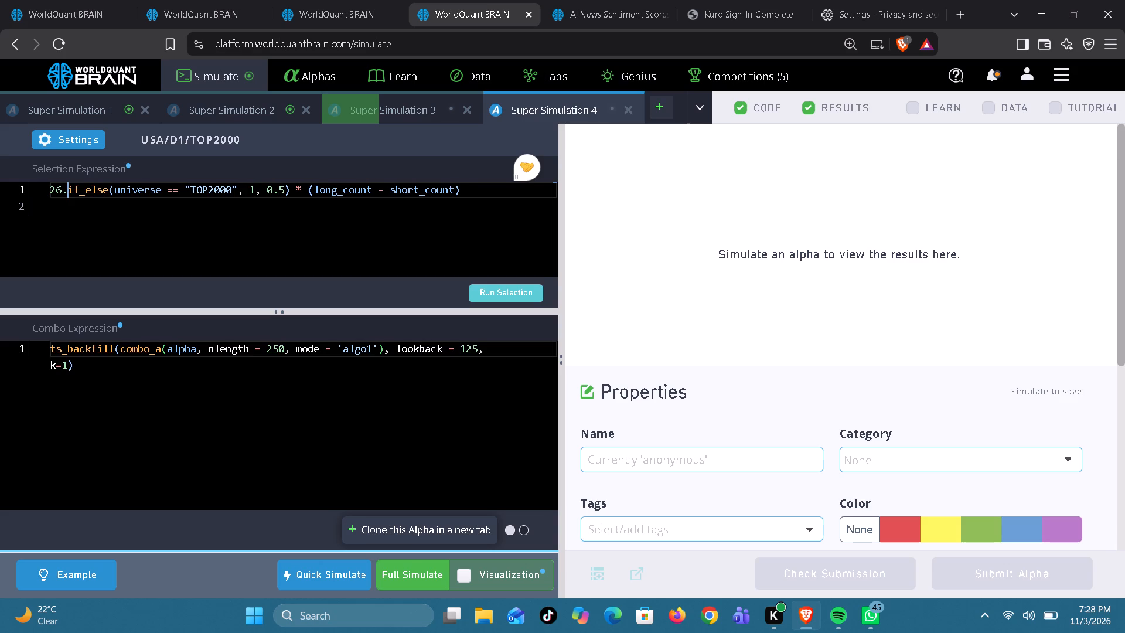
key("BackSpace")
key("BackSpace")
key("BackSpace")
left_click(212, 180)
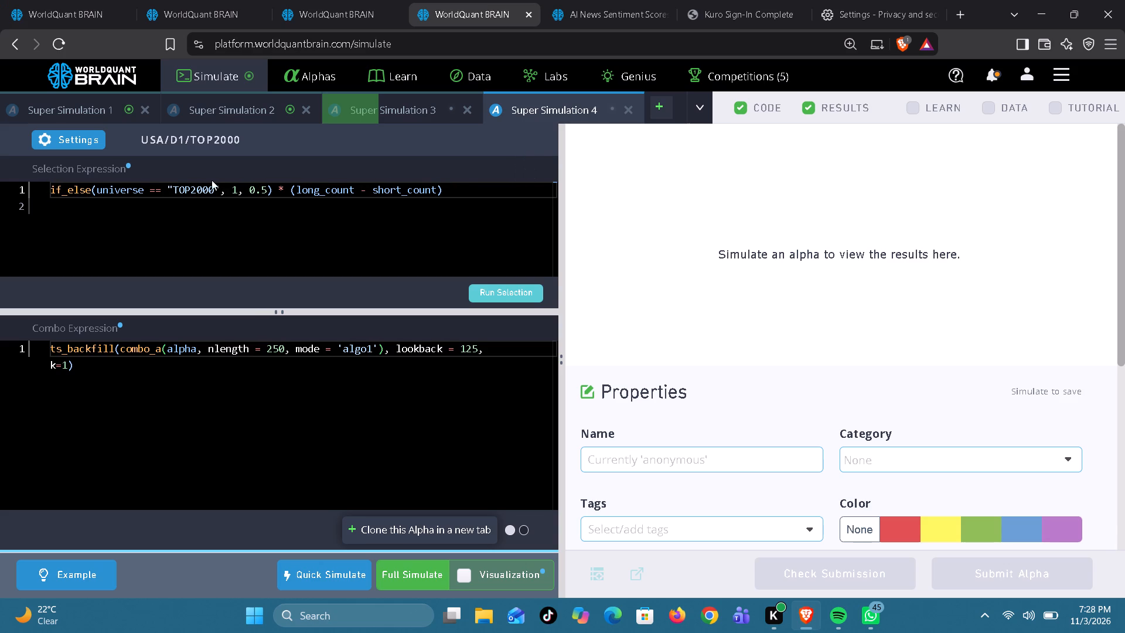
Run the alpha selection in Super Simulation 4 and start its full simulation.
left_click(489, 294)
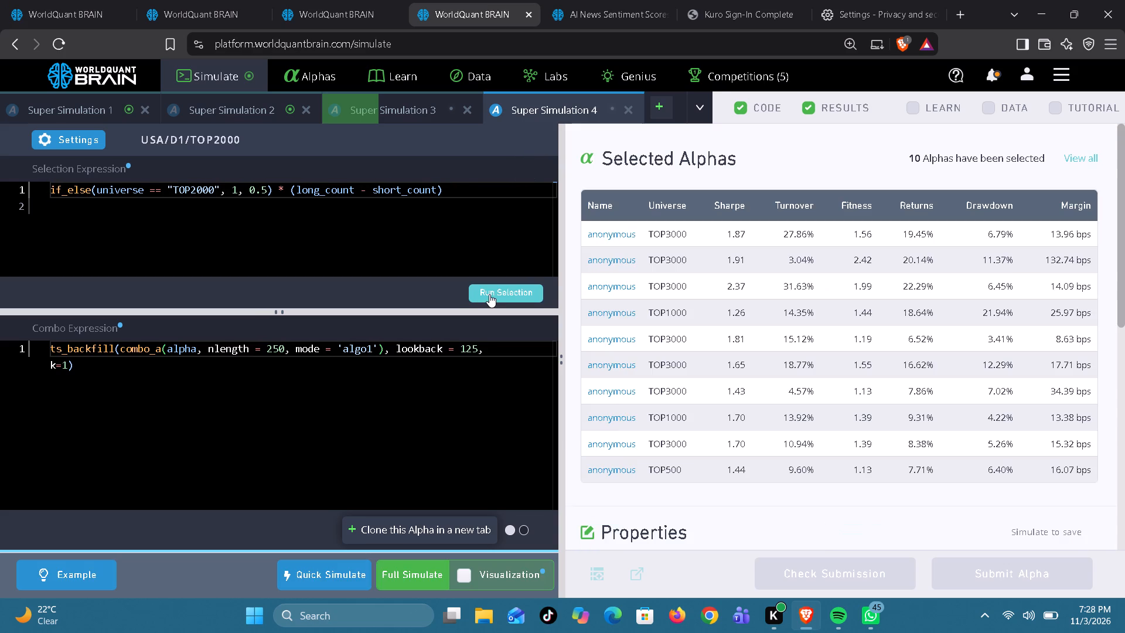
left_click(429, 576)
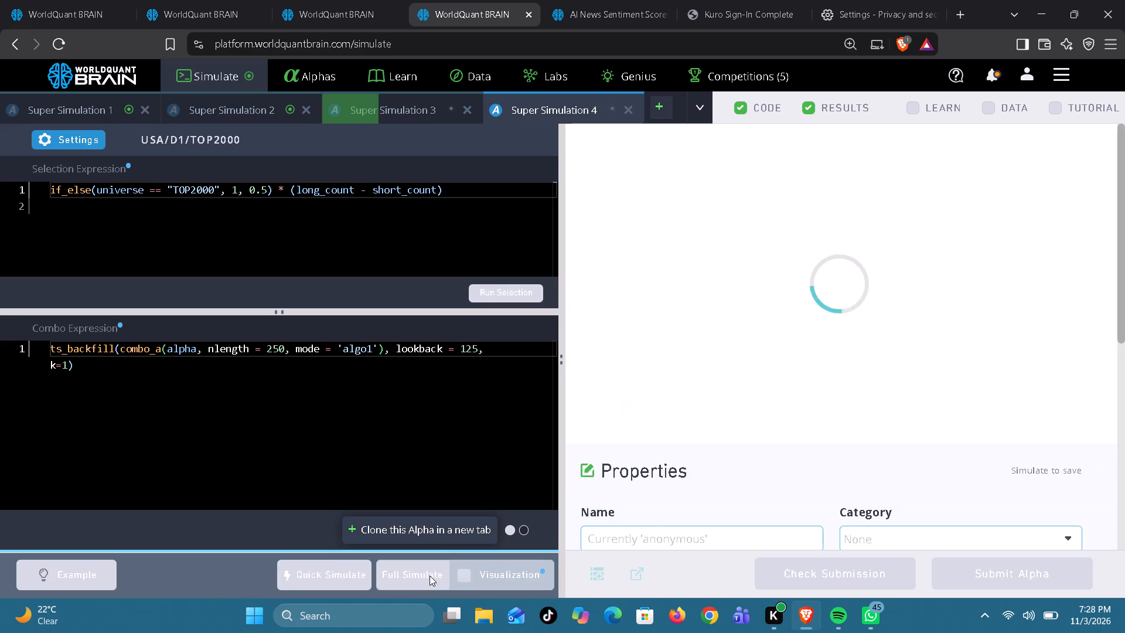
In Super Simulation 1's combo expression, set nlength to 196.
left_click(93, 103)
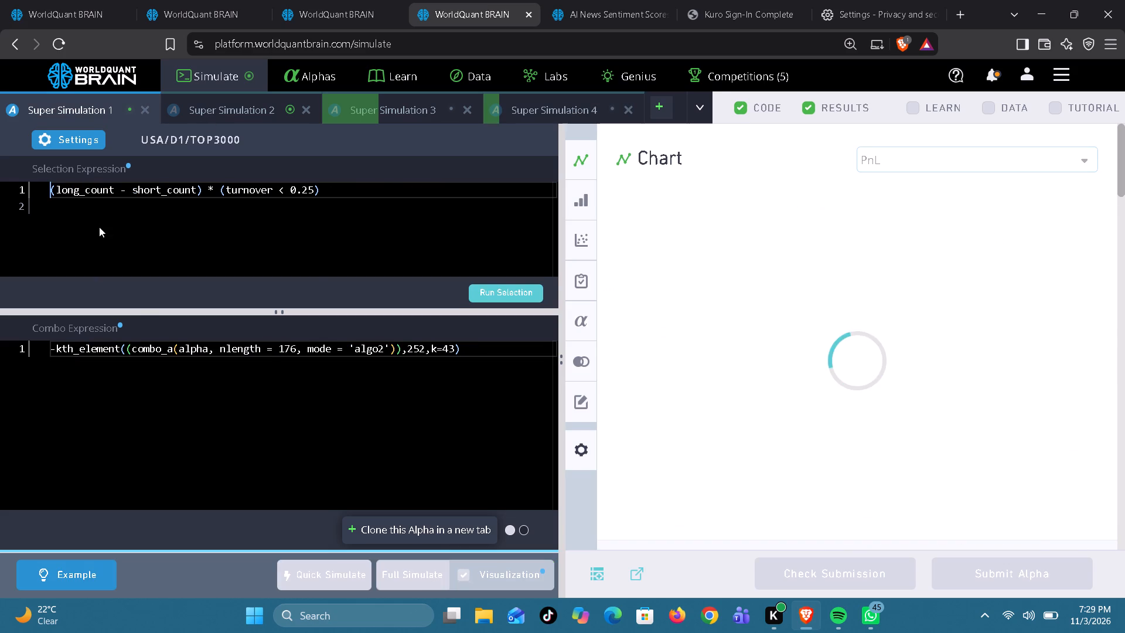
left_click(289, 350)
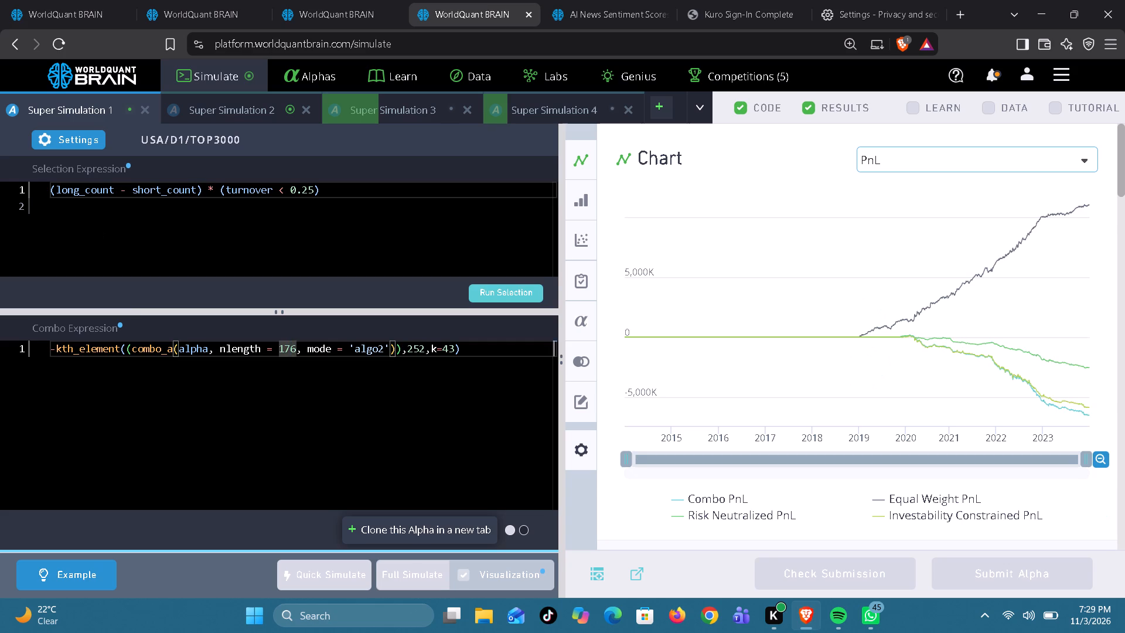
key("BackSpace")
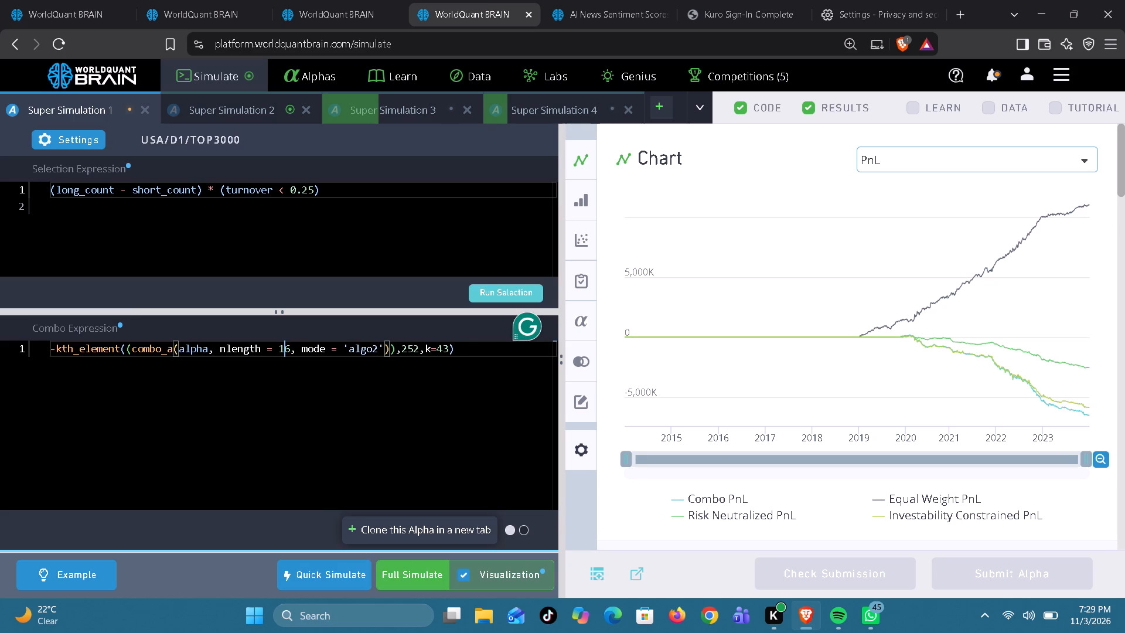
key("9")
Run the alpha selection in Super Simulation 1 and start its full simulation.
left_click(497, 290)
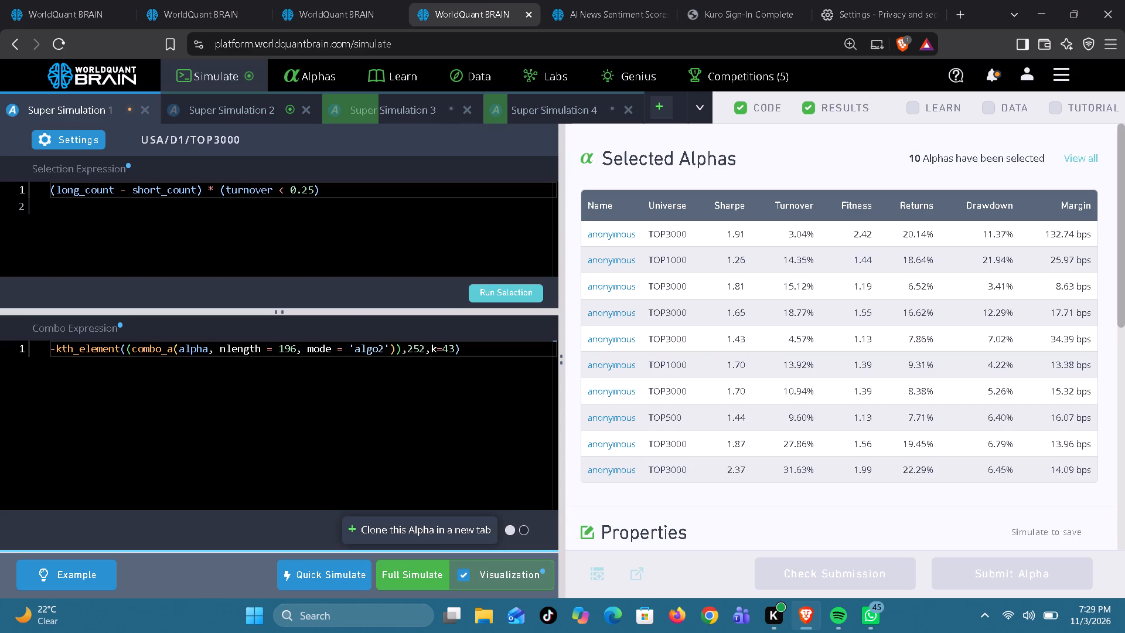
left_click(417, 573)
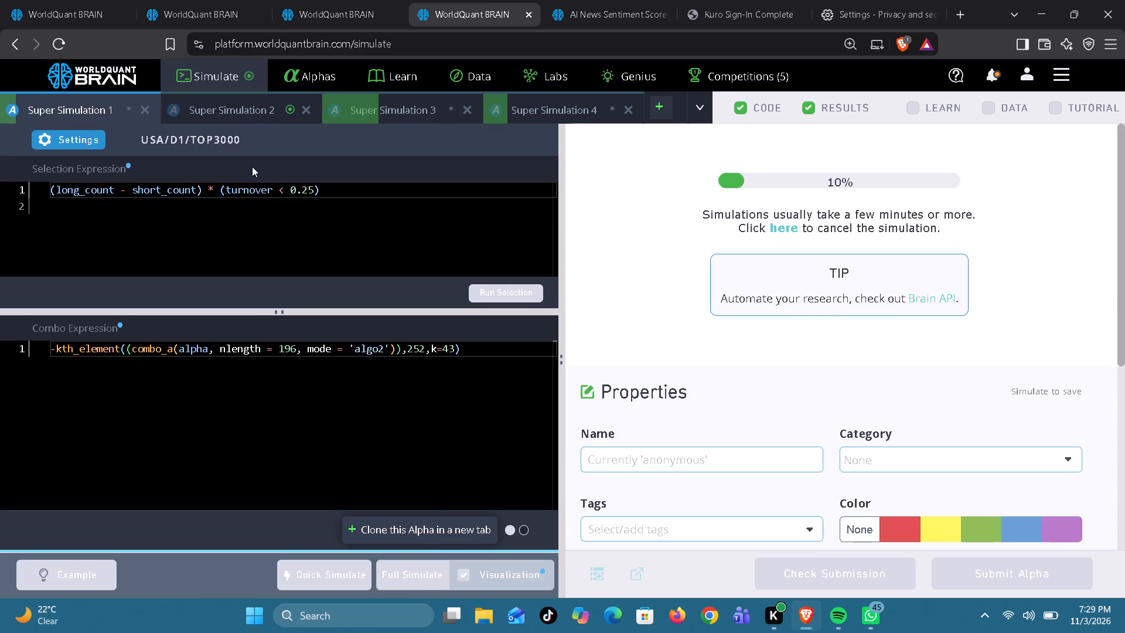
In Super Simulation 2's combo expression, set nlength to 220.
left_click(240, 106)
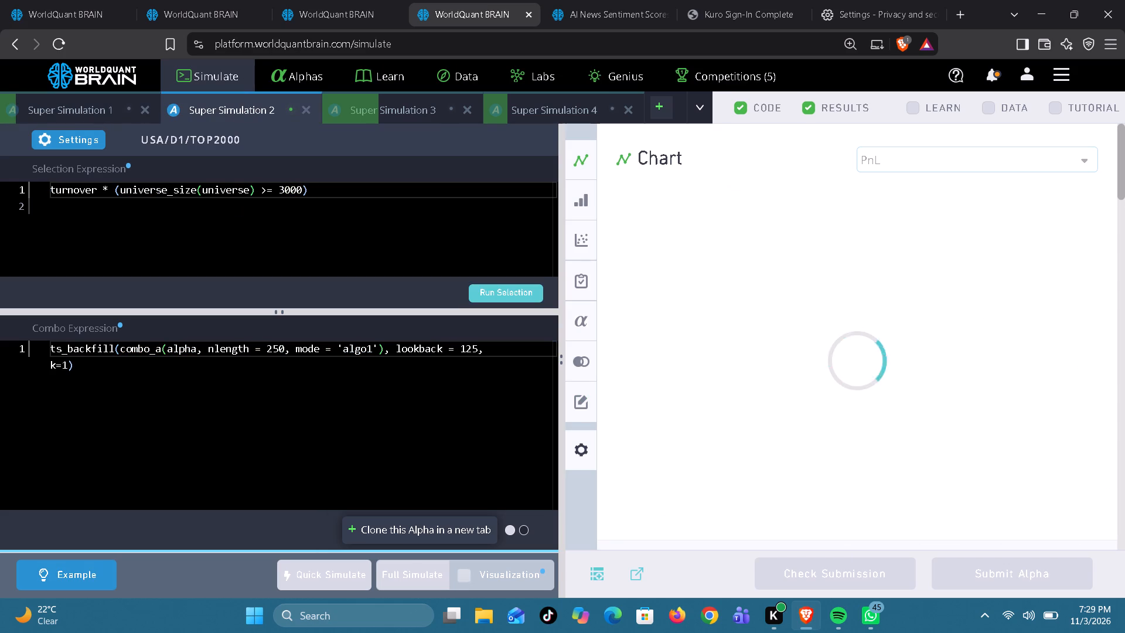
left_click(277, 350)
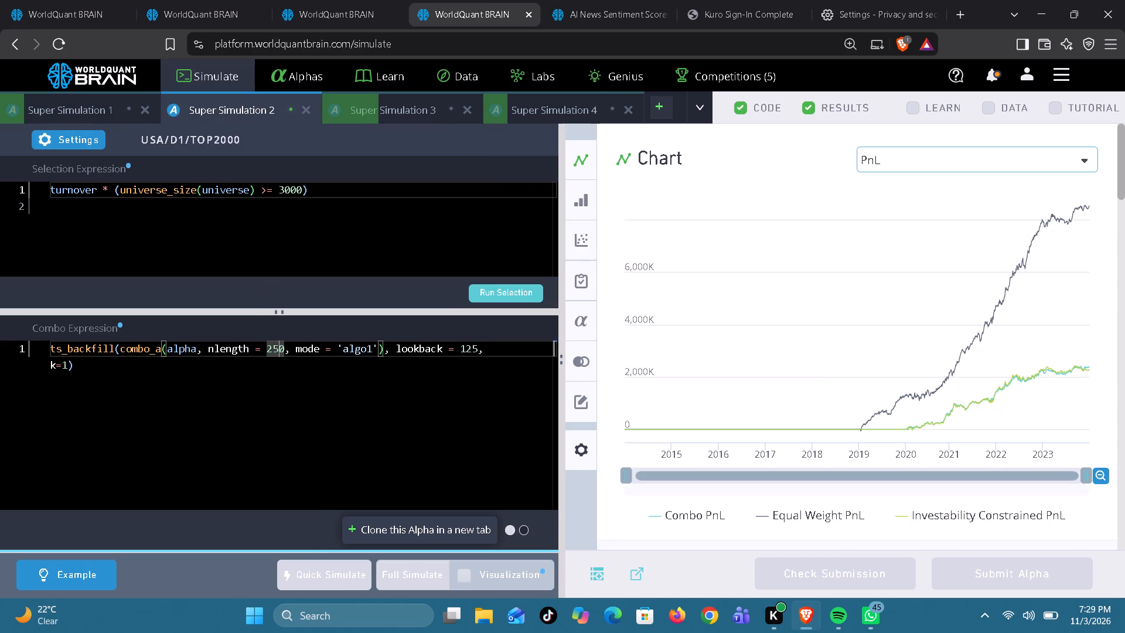
key("BackSpace")
key("2")
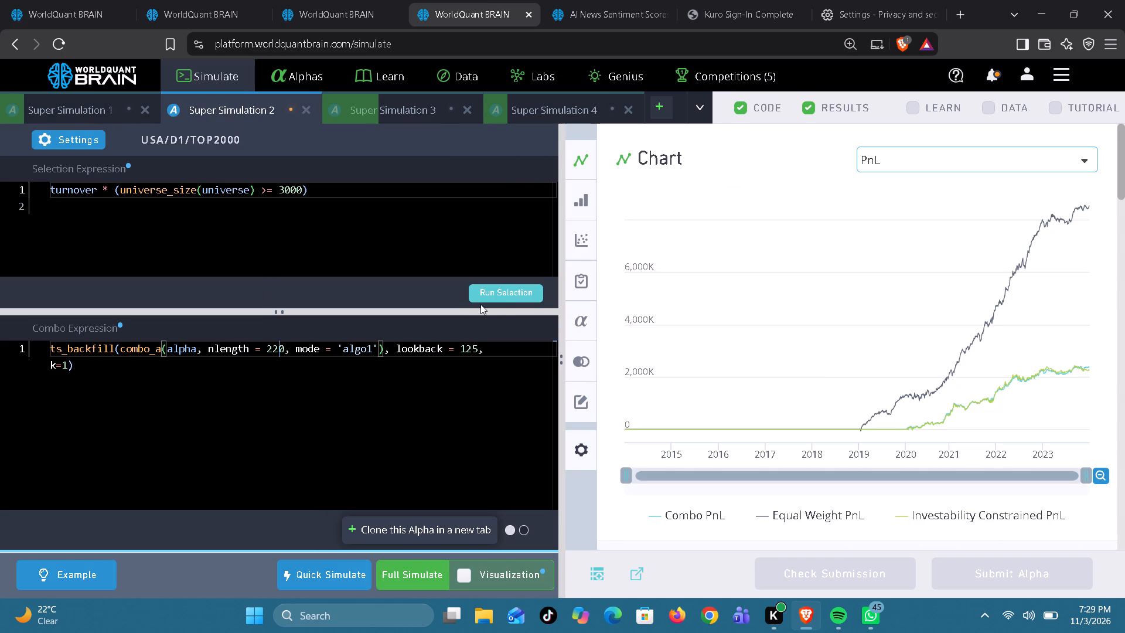
Run the alpha selection in Super Simulation 2 and try to start its full simulation.
left_click(500, 297)
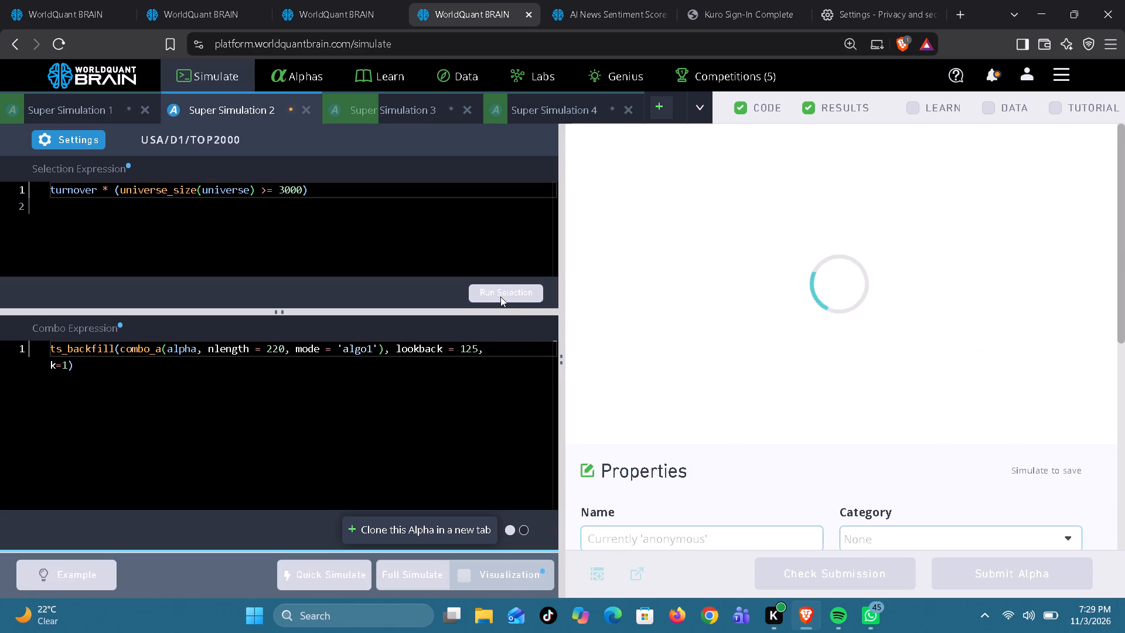
left_click(425, 576)
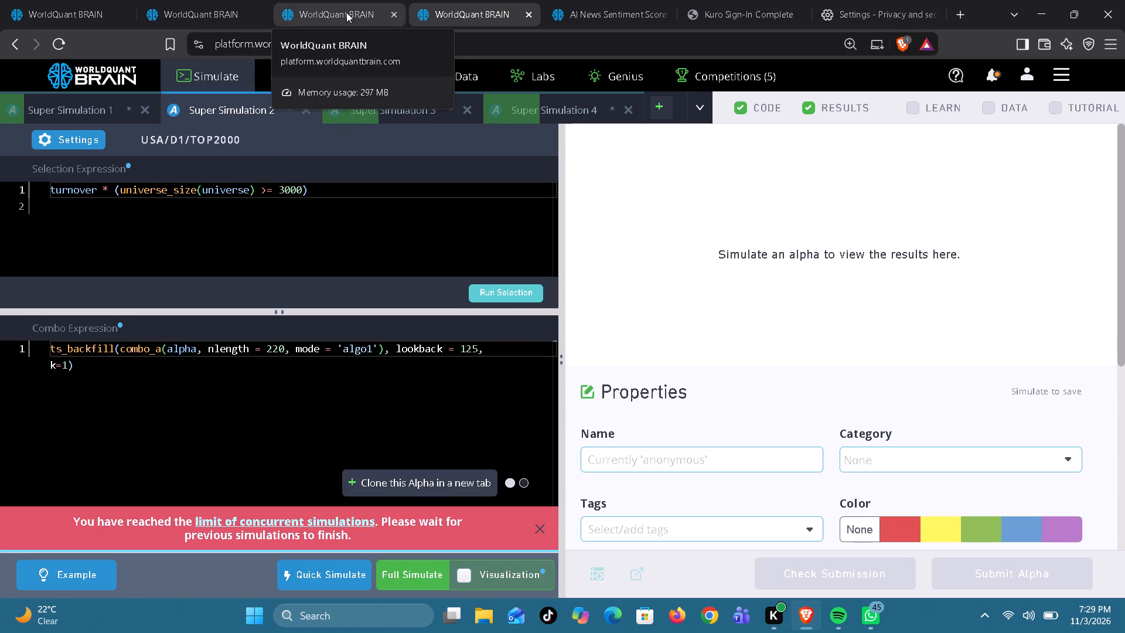
In the ASI/D1/MINVOL10M alpha, replace imb5_score with negative_score_average_value copied from the AI News Sentiment Scores fields, and start its full simulation.
left_click(346, 12)
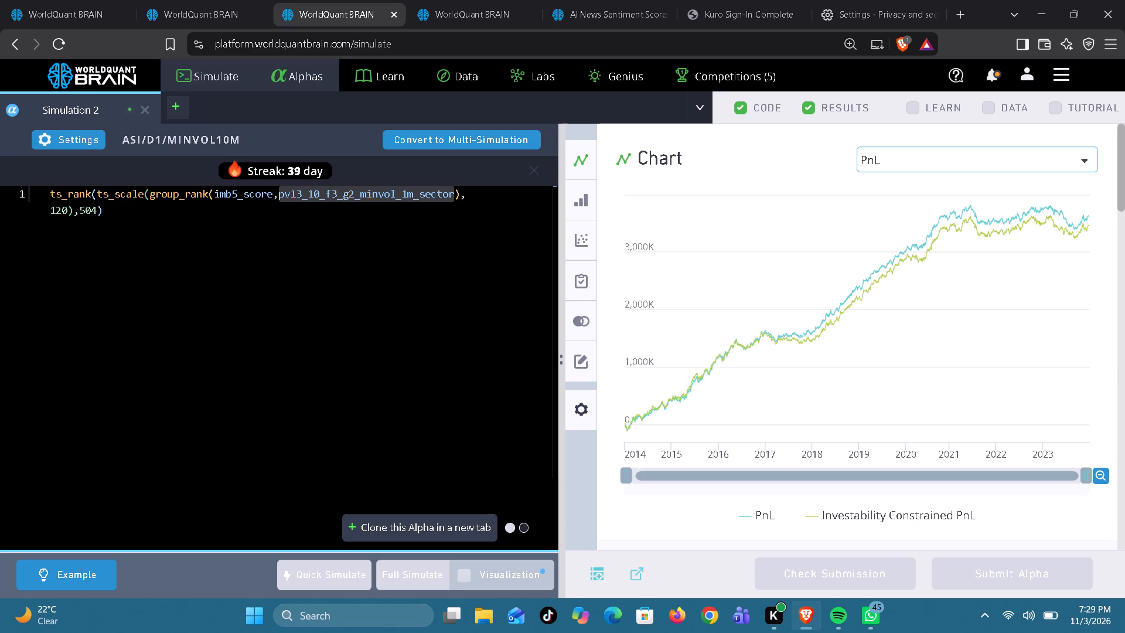
left_click(615, 11)
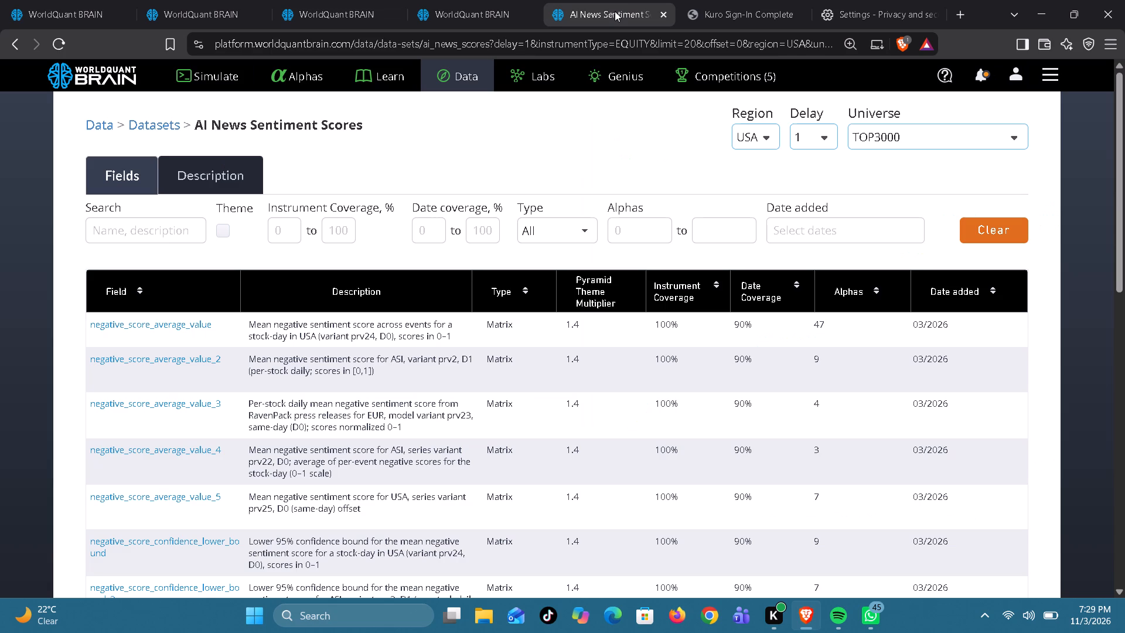
left_click(227, 326)
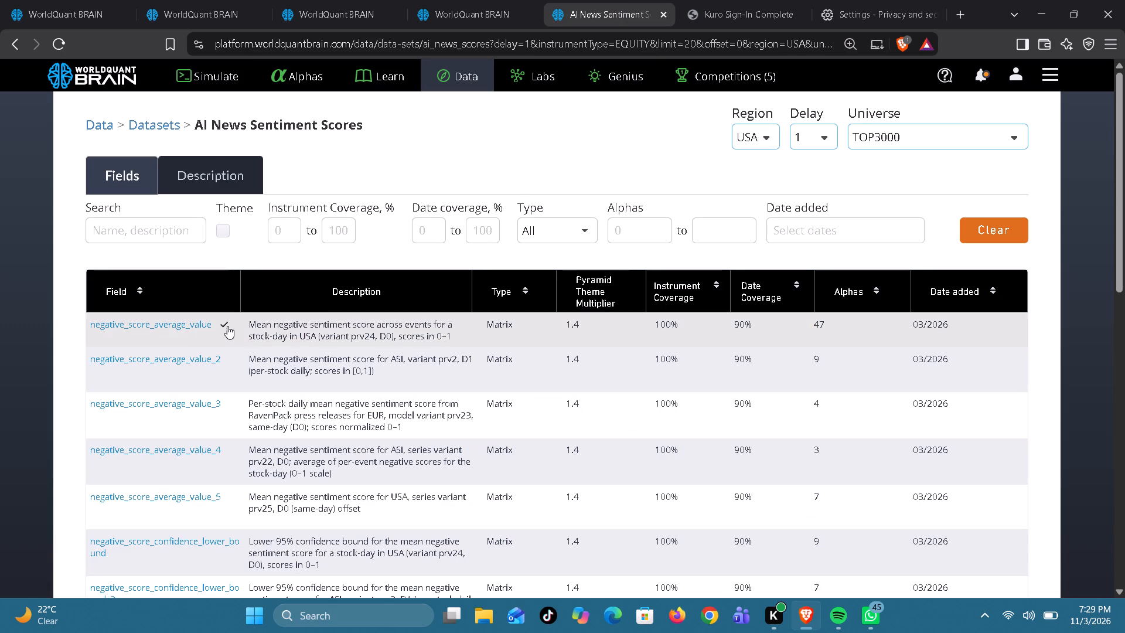
left_click(500, 0)
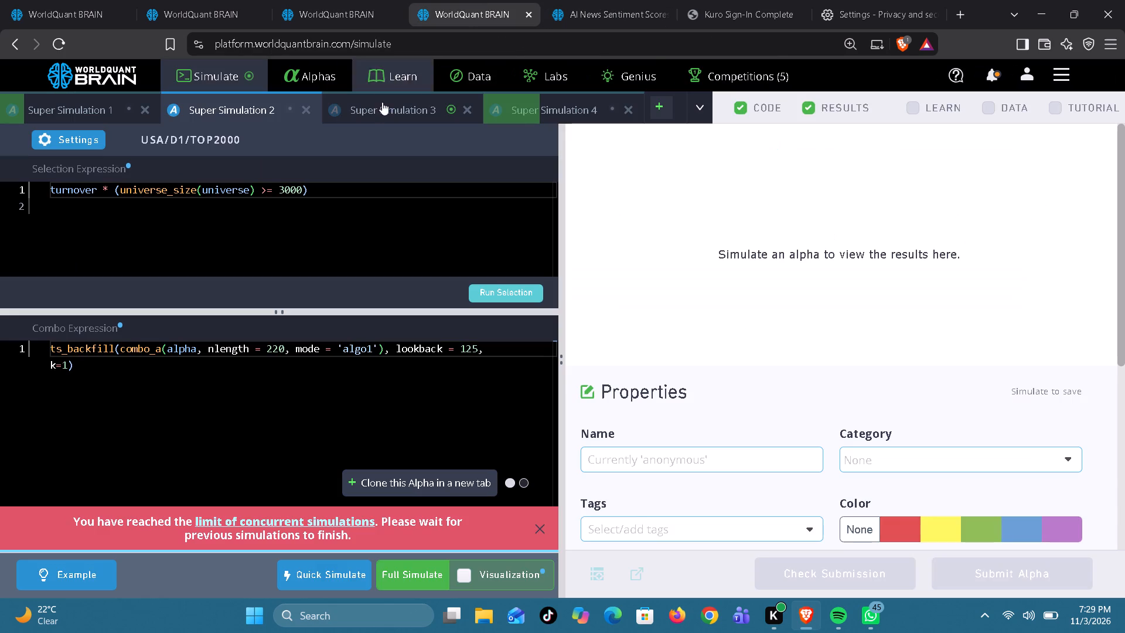
left_click(319, 12)
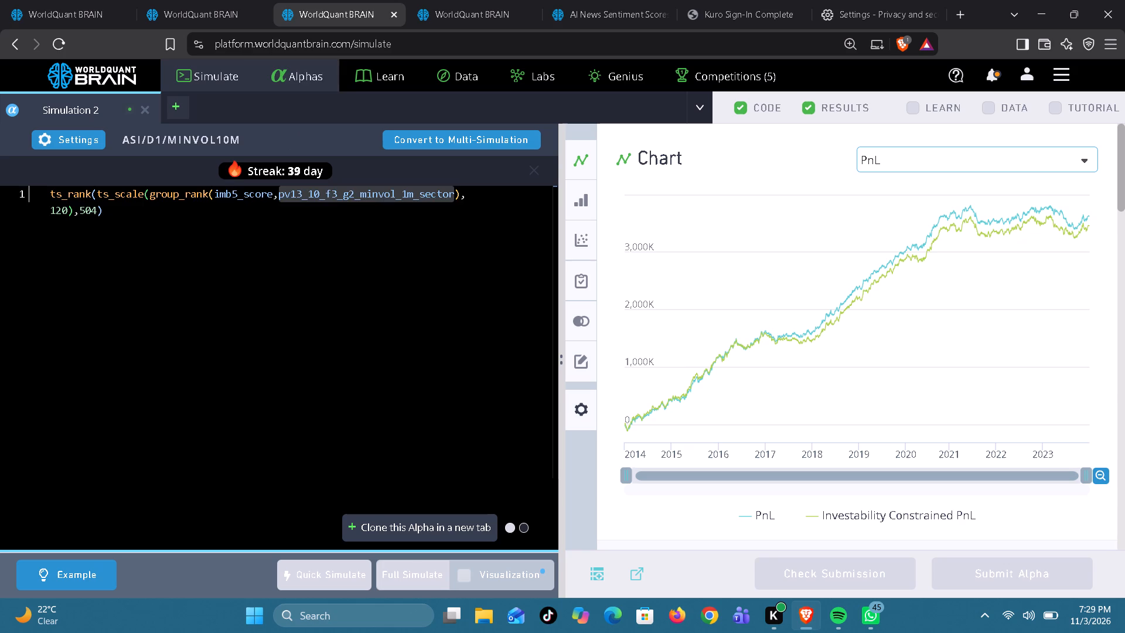
double_click(241, 195)
key("ctrl+v")
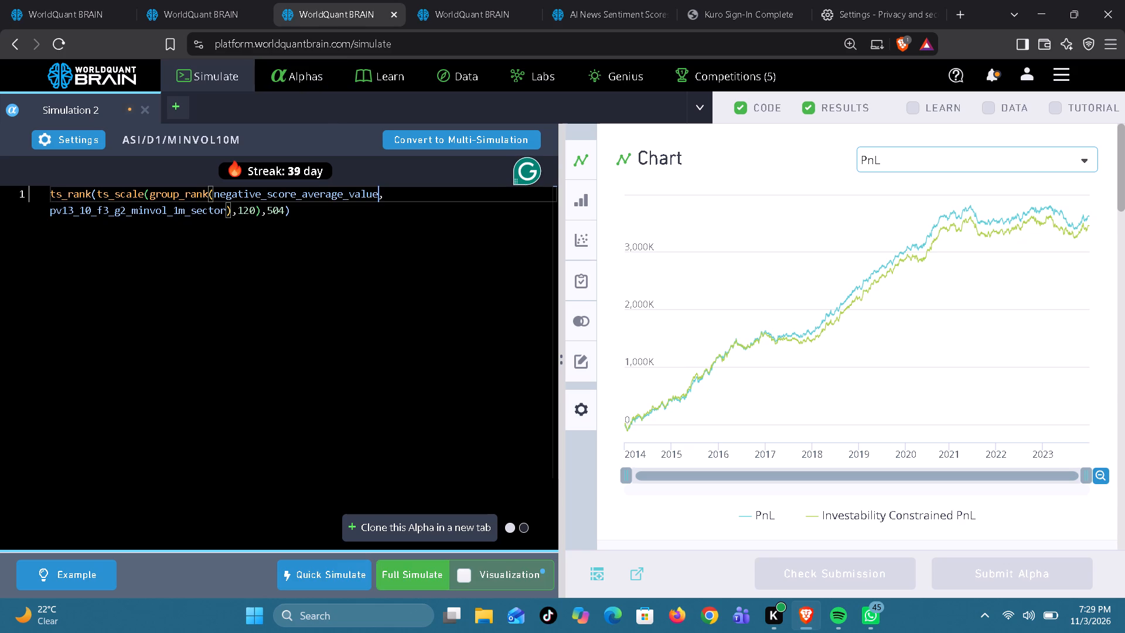
left_click(398, 574)
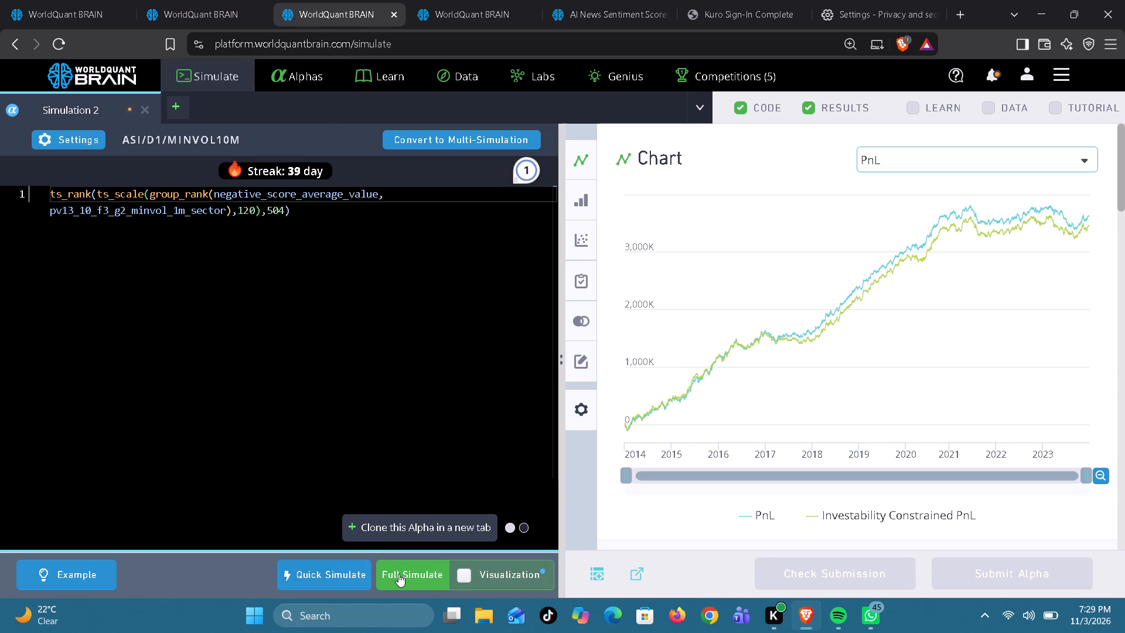
Run the Prod Correlation check on the finished ASI/D1/MINVOL1M alpha that uses imb5_score.
left_click(210, 9)
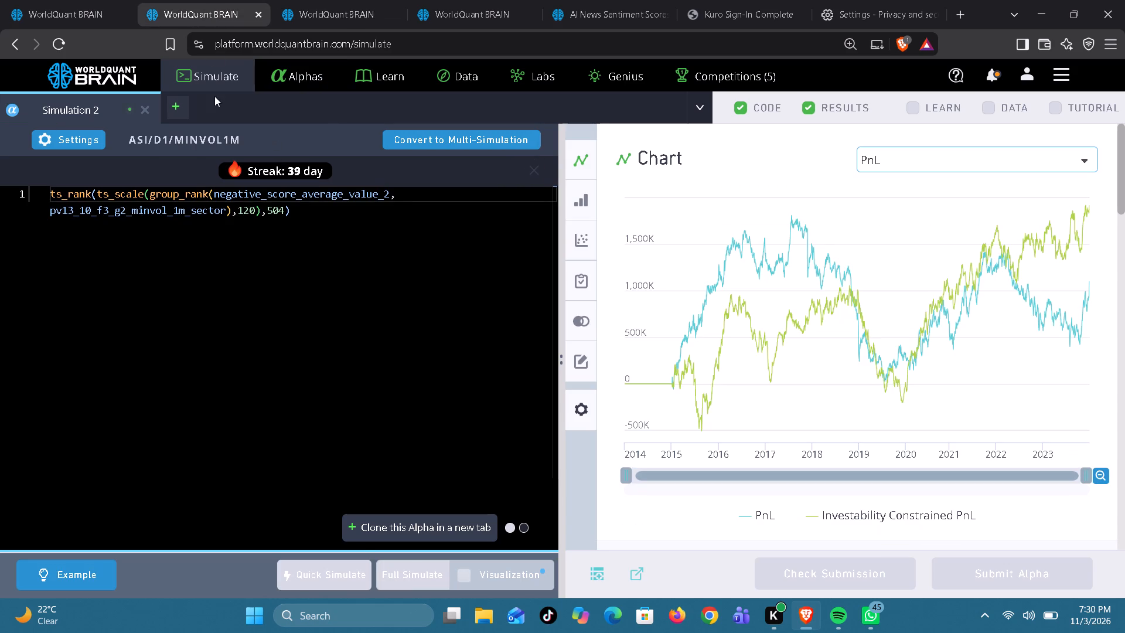
left_click(83, 16)
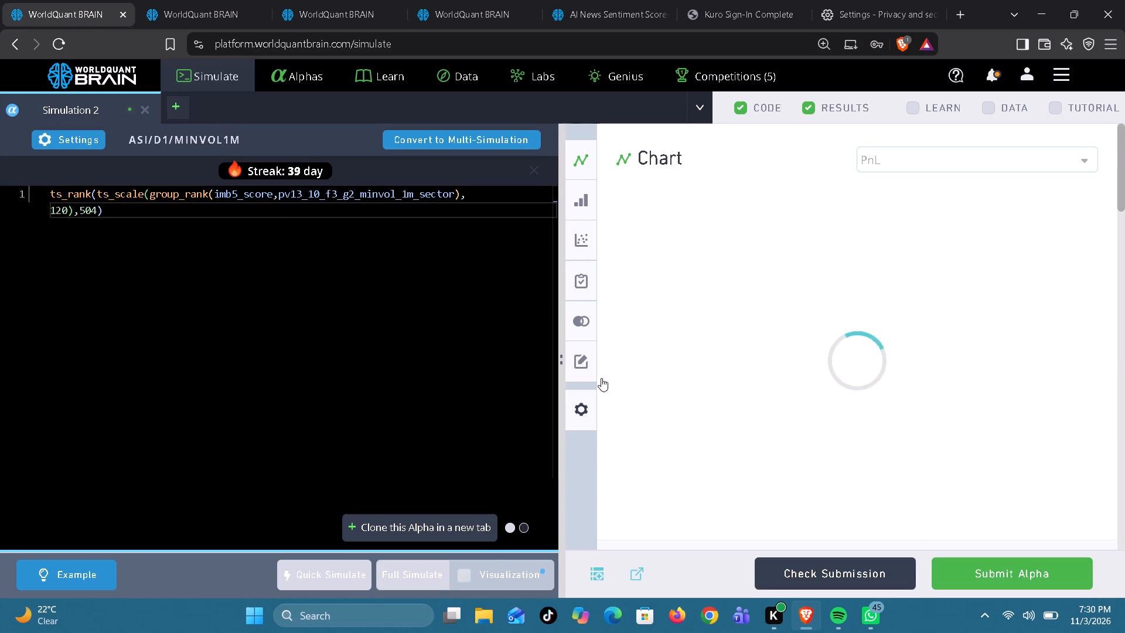
scroll(861, 417, "down", 1)
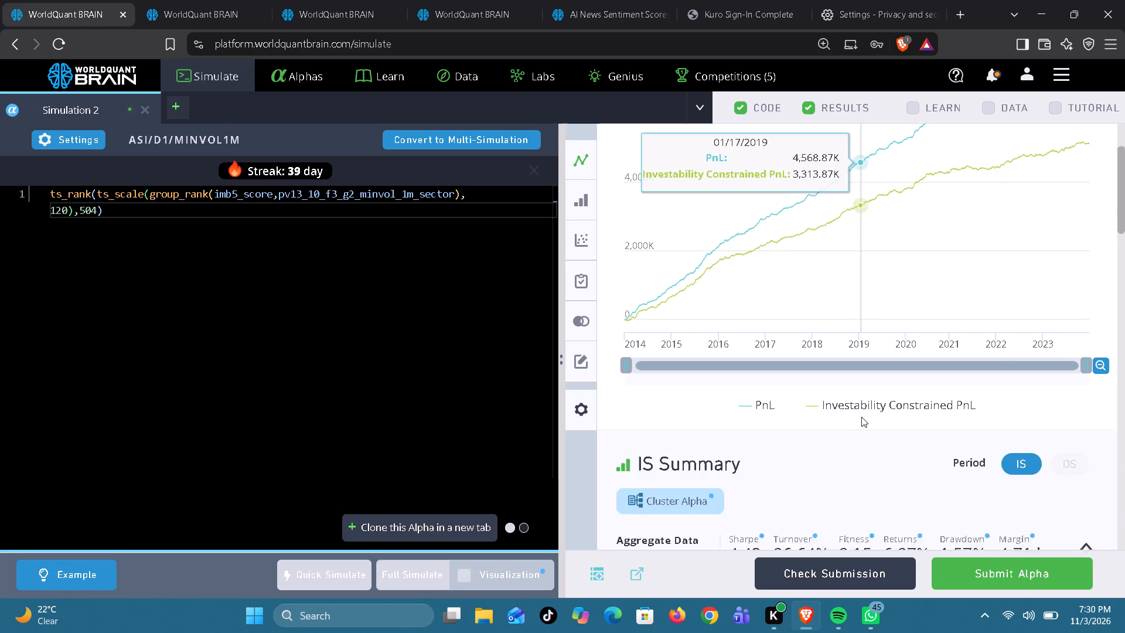
scroll(861, 417, "down", 3)
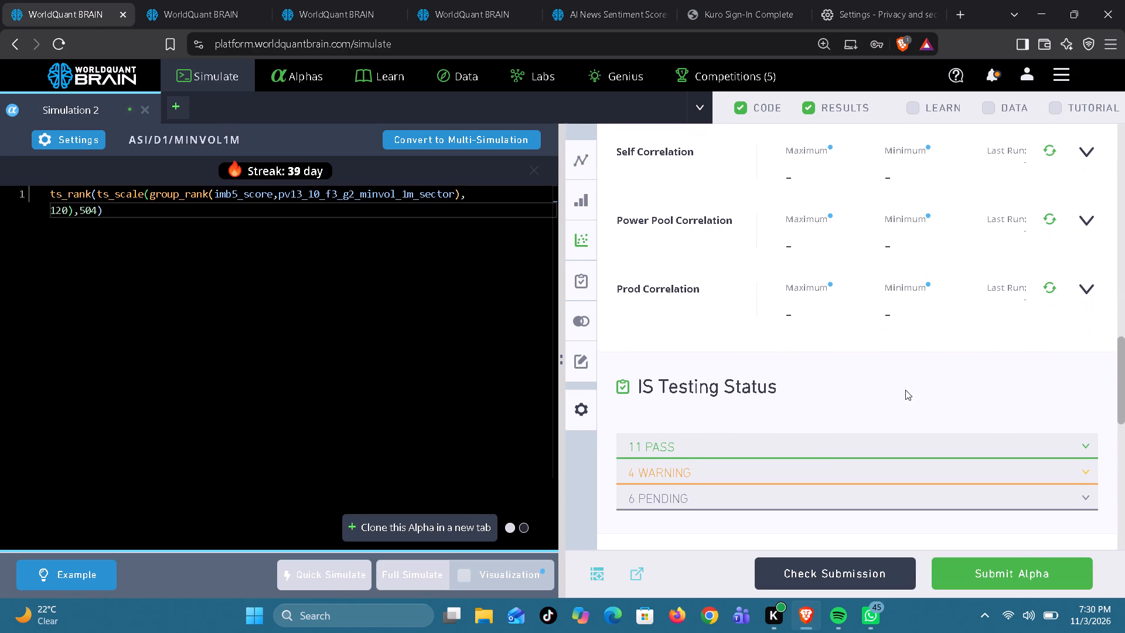
left_click(1050, 289)
In that ASI/D1/MINVOL1M alpha, replace imb5_score with negative_score_average_value and start its full simulation.
double_click(248, 196)
key("ctrl+v")
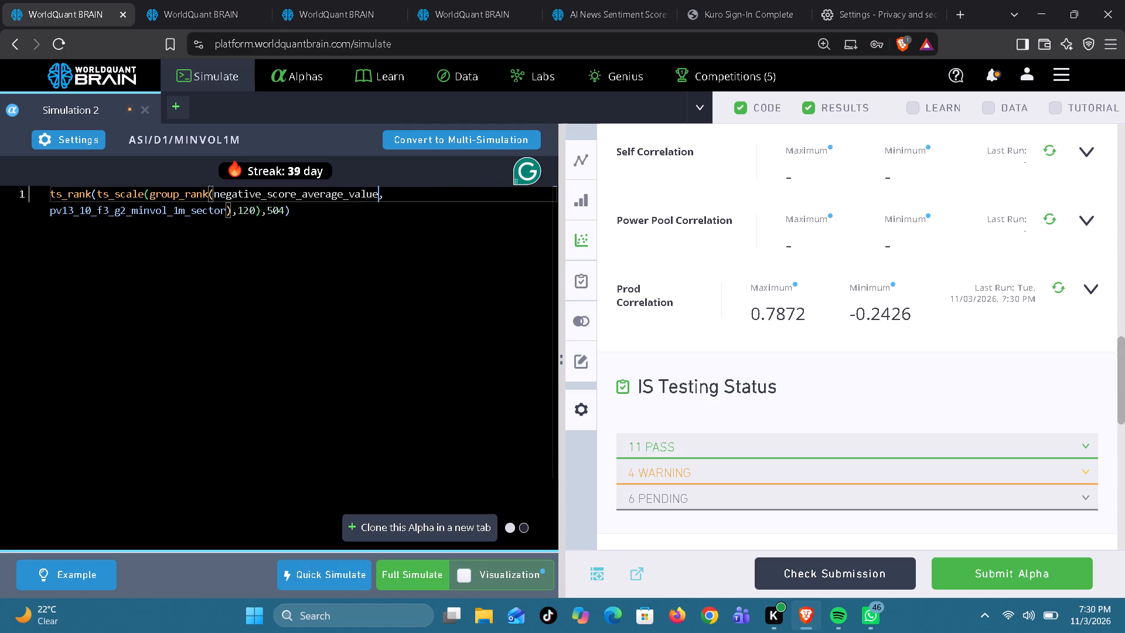
left_click(390, 572)
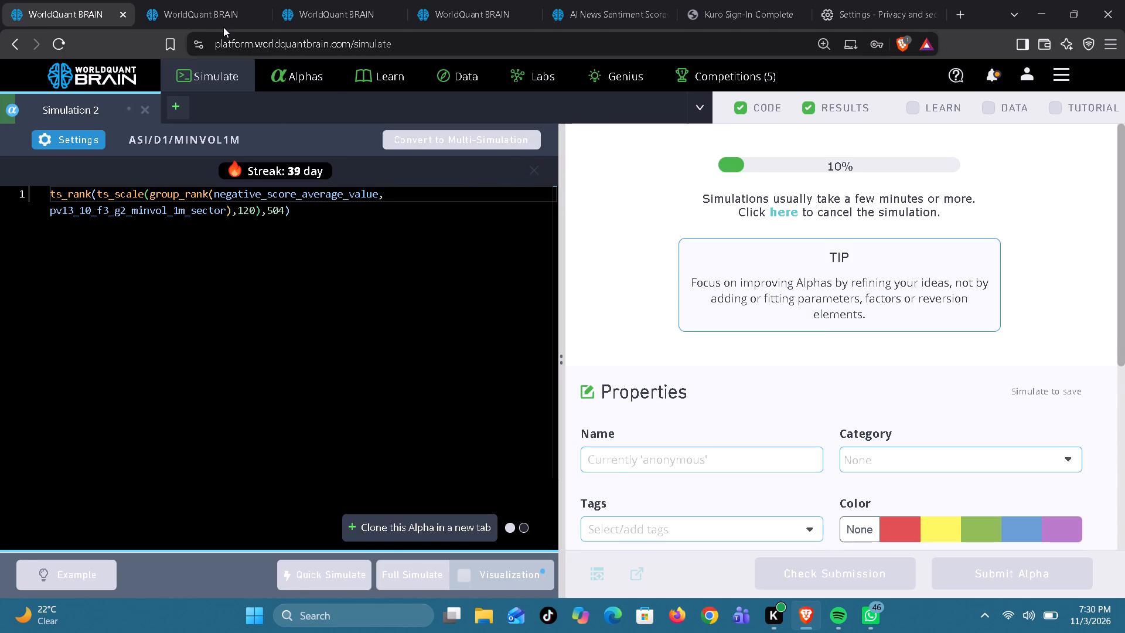
In the other ASI/D1/MINVOL1M alpha, replace the field with negative_score_average_value_3 copied from AI News Sentiment Scores, and start its full simulation.
left_click(215, 9)
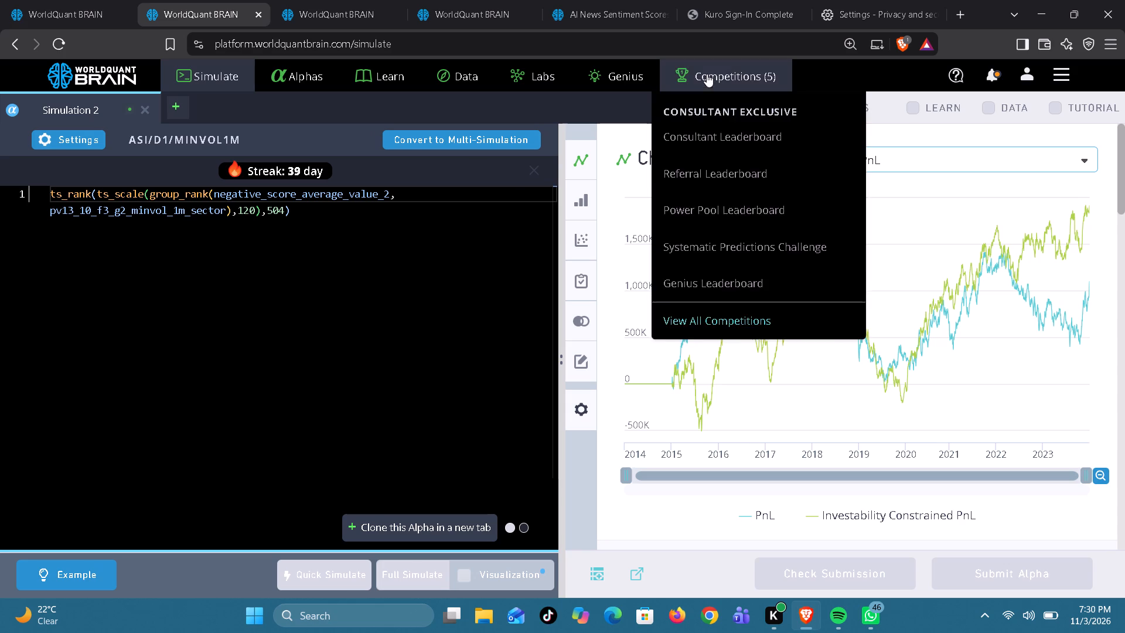
left_click(624, 16)
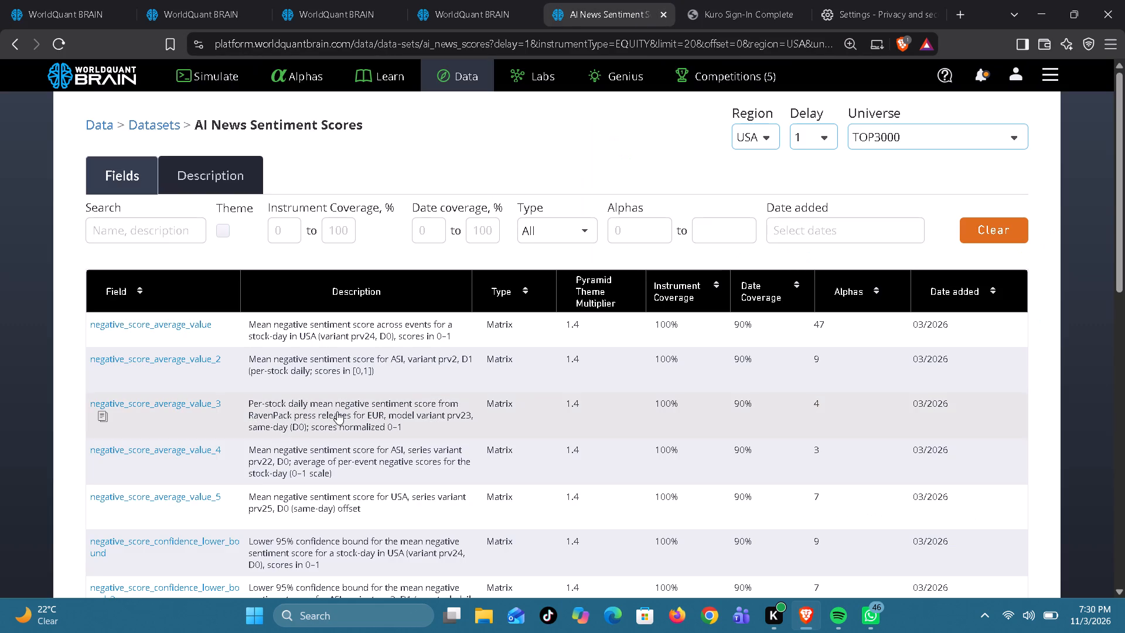
left_click(105, 418)
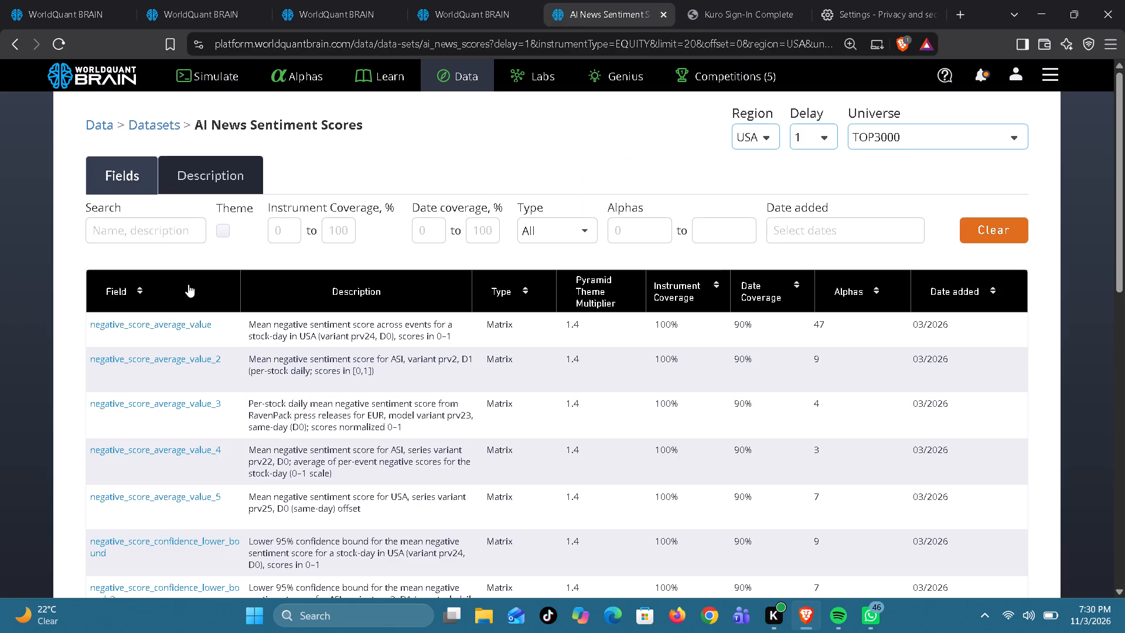
left_click(228, 8)
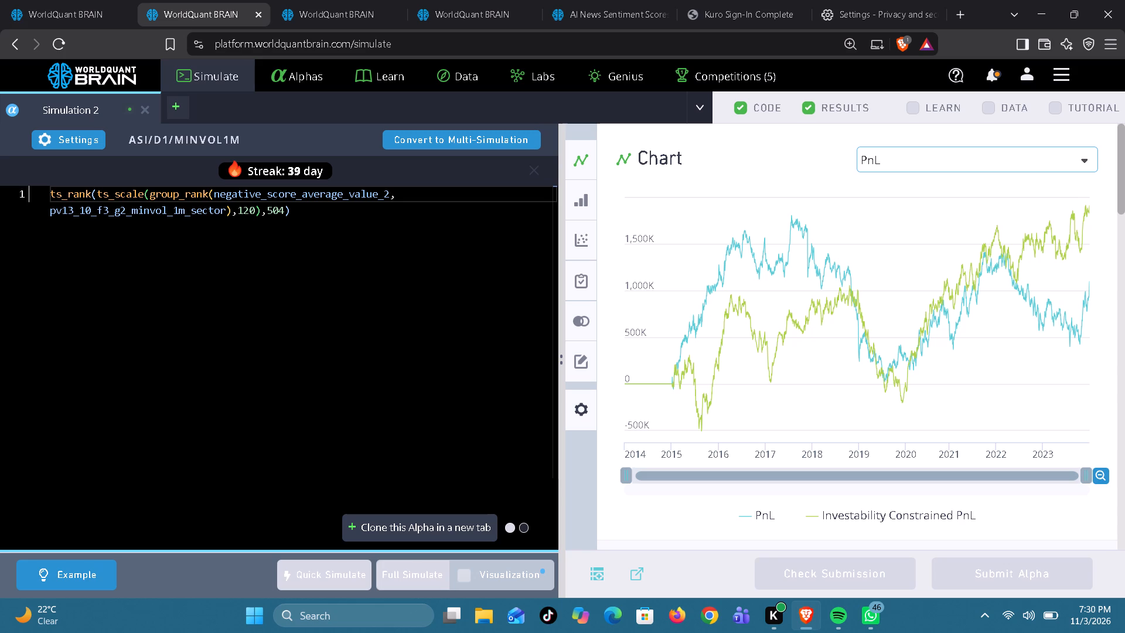
double_click(323, 196)
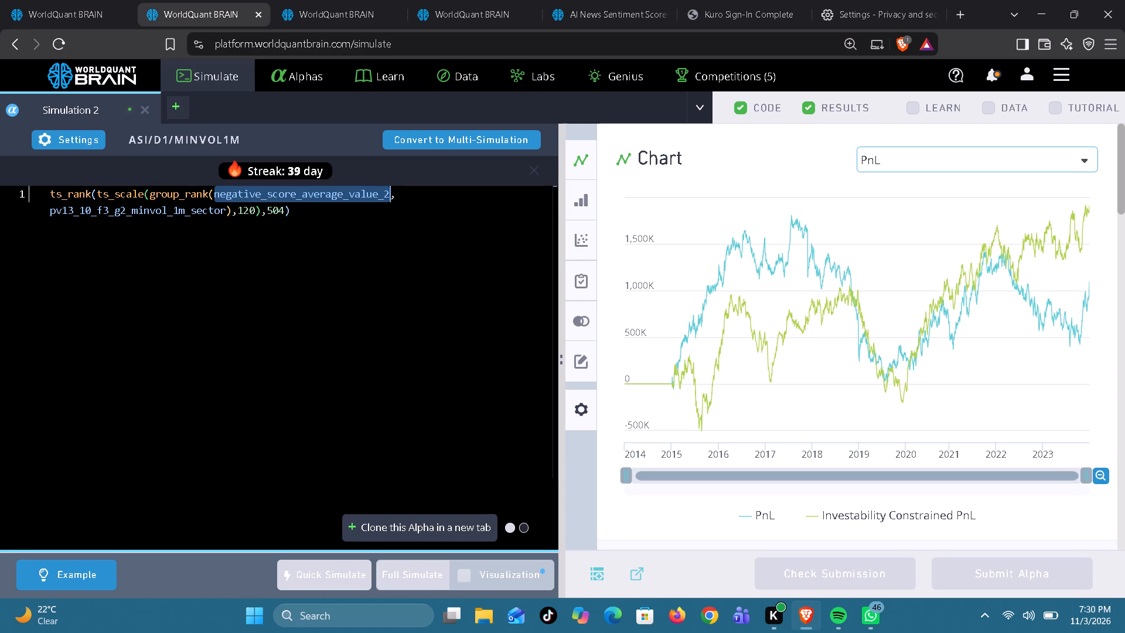
key("ctrl+v")
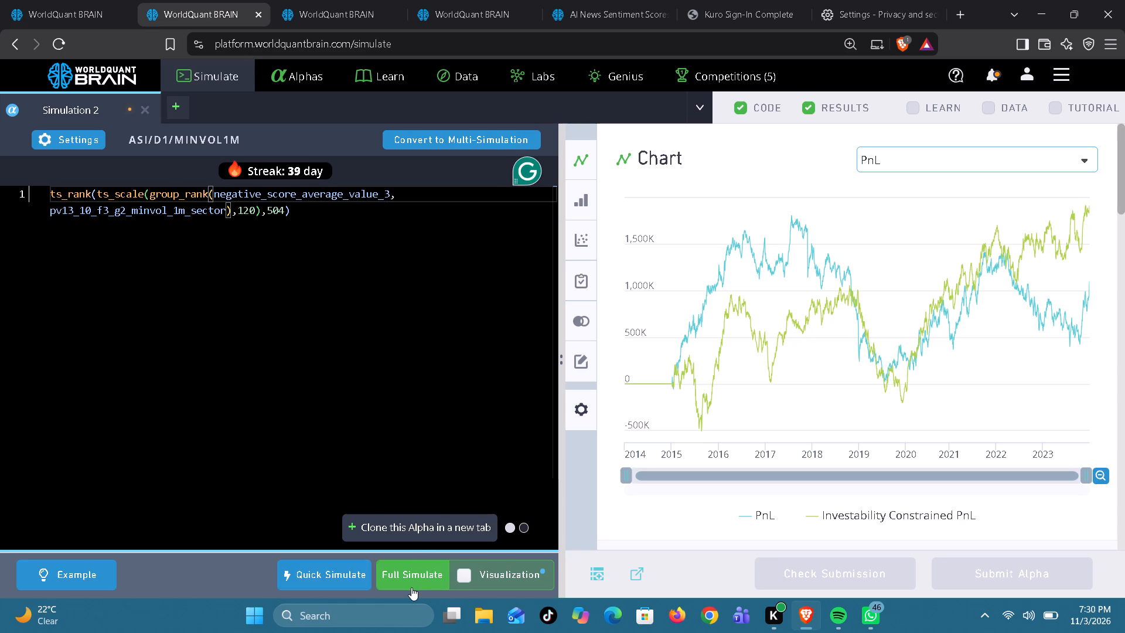
left_click(411, 587)
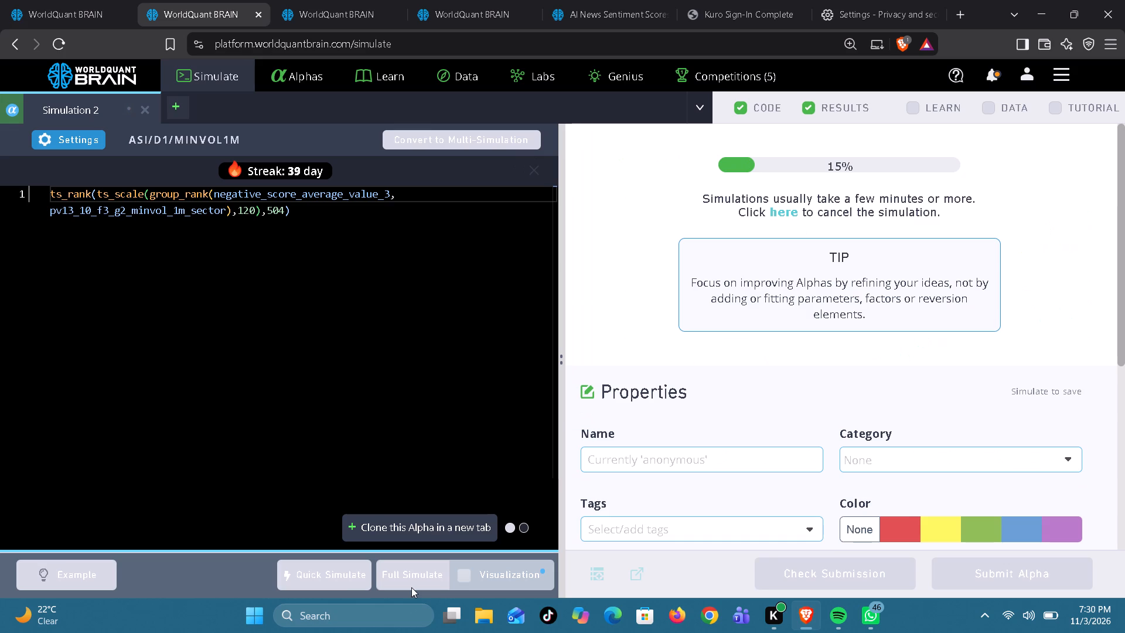
Review Super Simulation 3's results and run its Prod Correlation check.
left_click(339, 8)
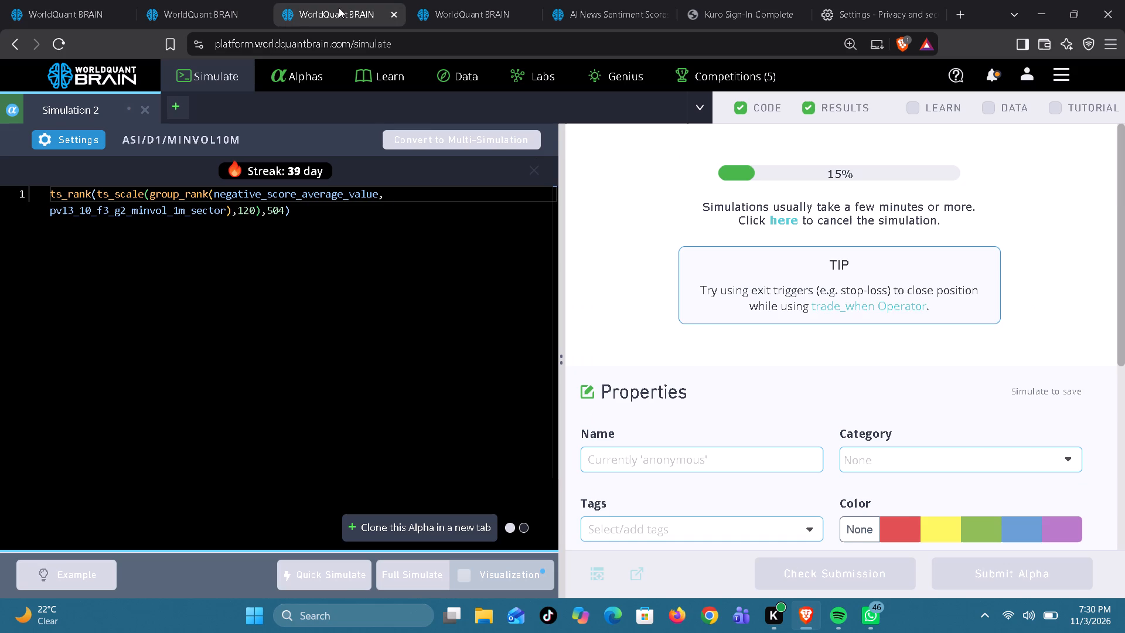
left_click(80, 17)
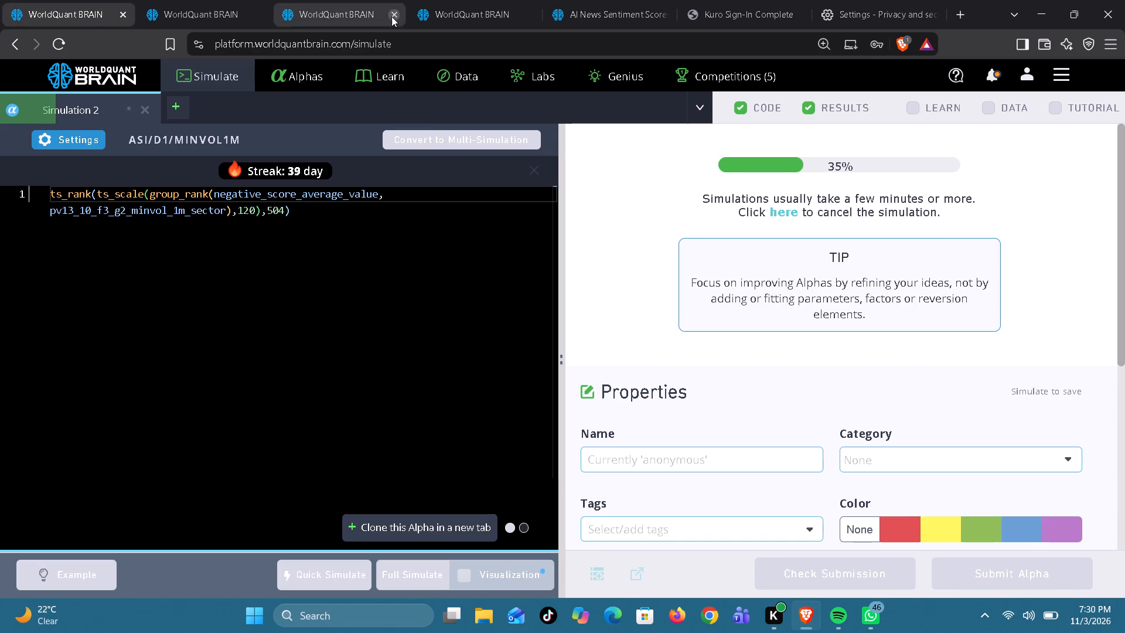
left_click(481, 15)
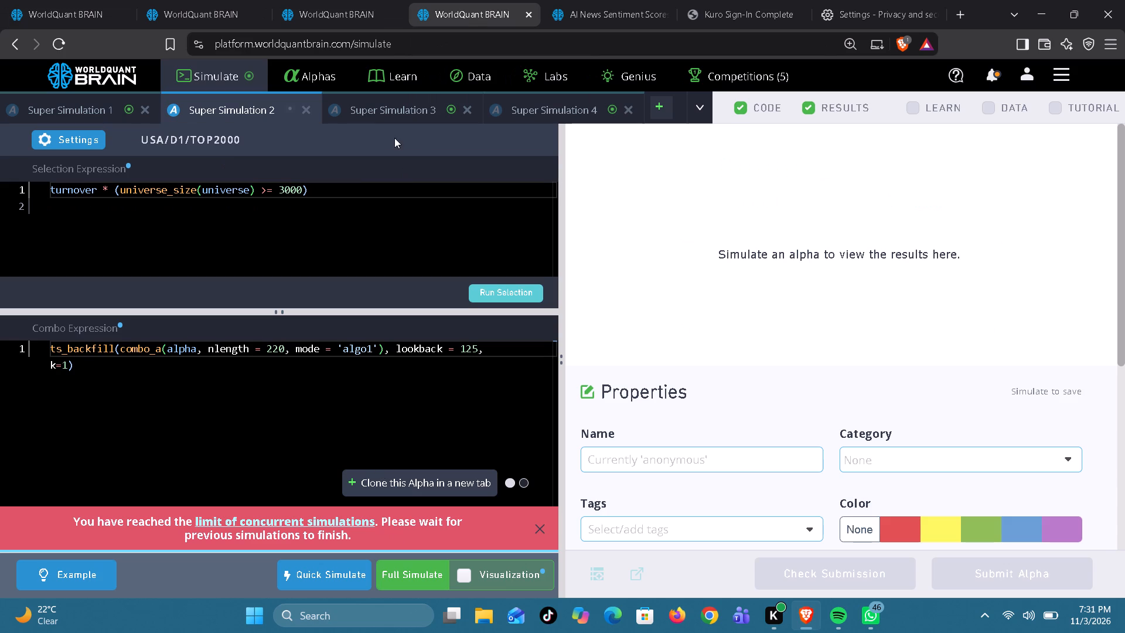
left_click(397, 109)
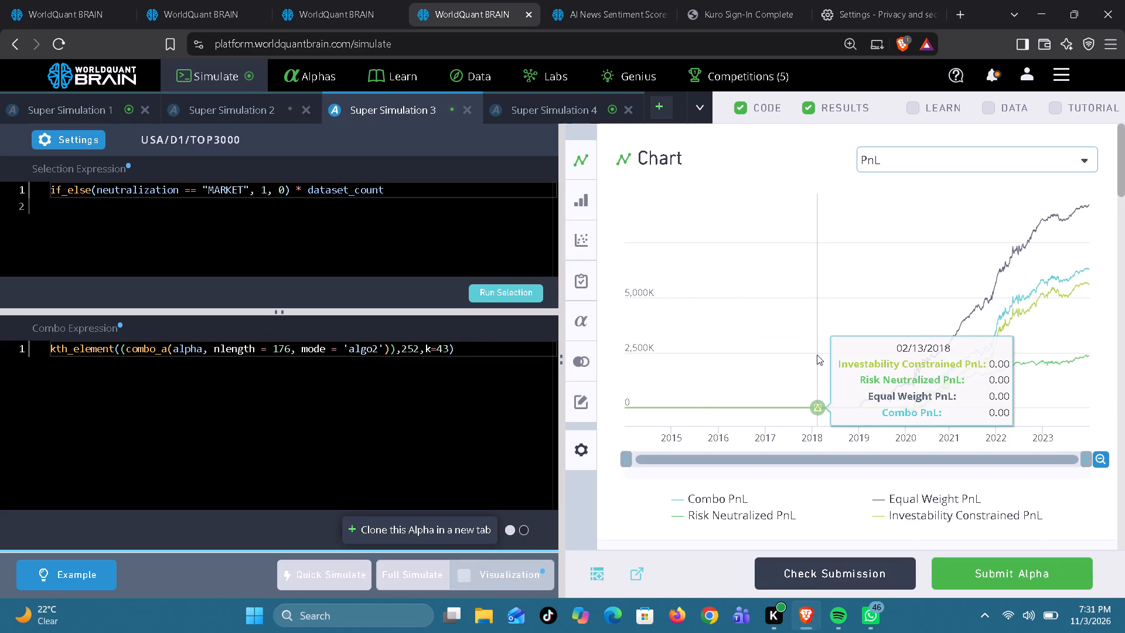
scroll(817, 355, "down", 5)
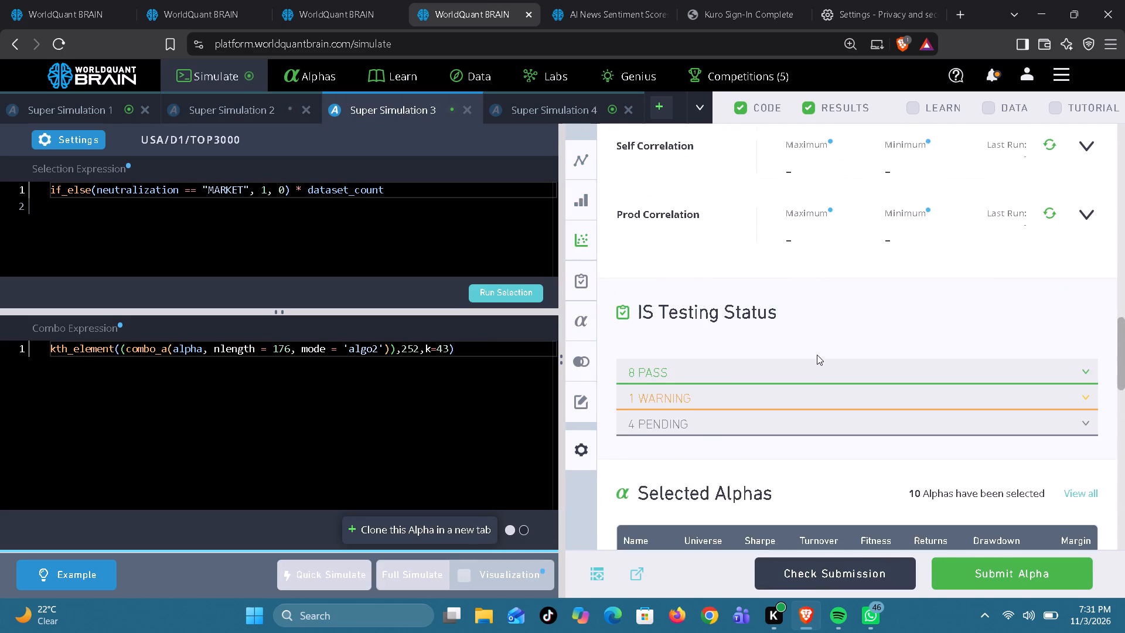
scroll(817, 355, "up", 2)
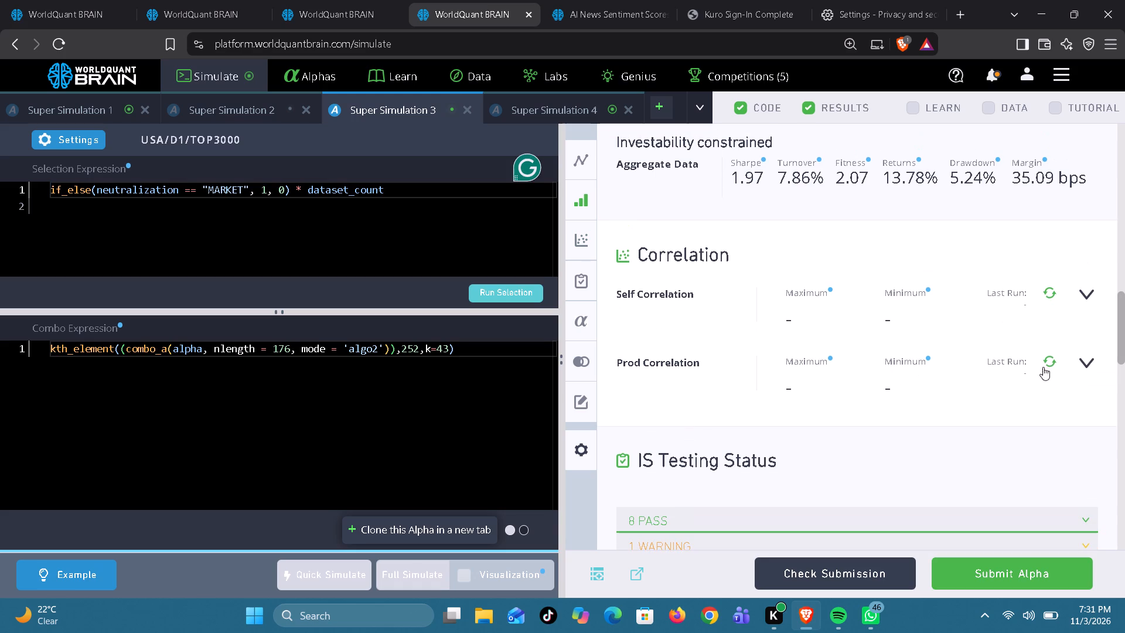
left_click(1050, 359)
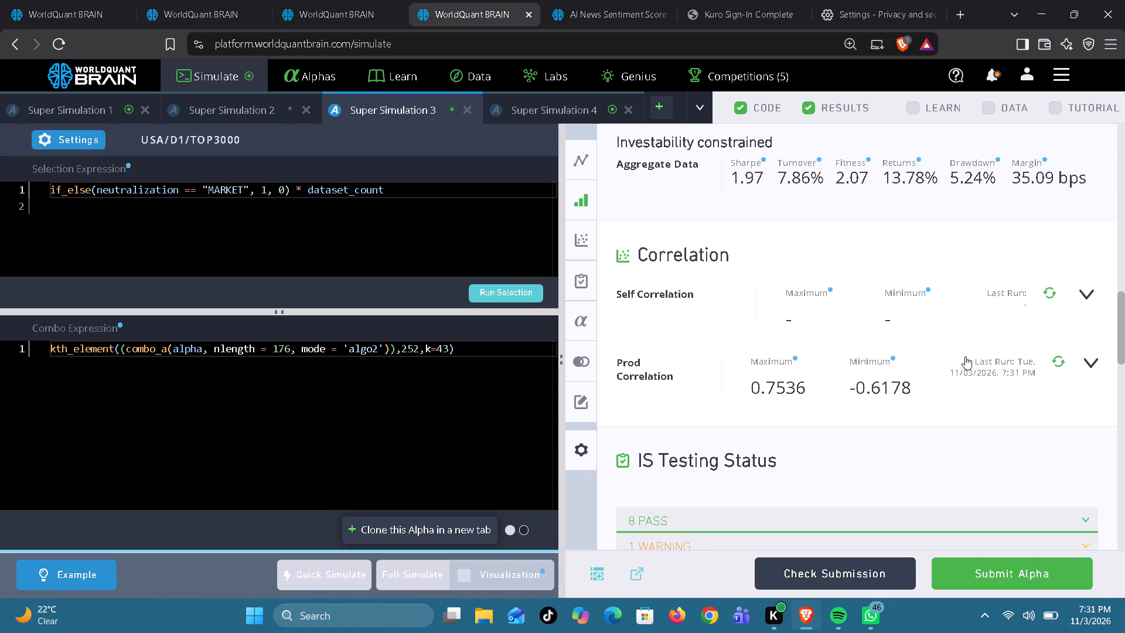
In Super Simulation 3's combo expression, set nlength to 126.
left_click(282, 350)
key("BackSpace")
key("2")
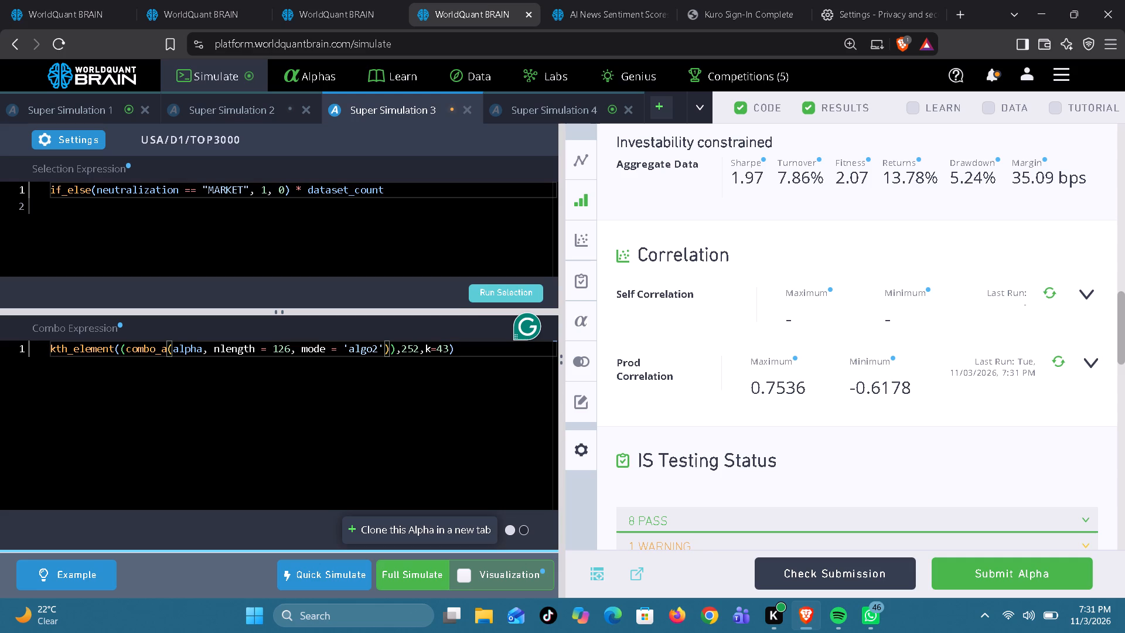
Run the alpha selection in Super Simulation 3 and start its full simulation.
left_click(489, 287)
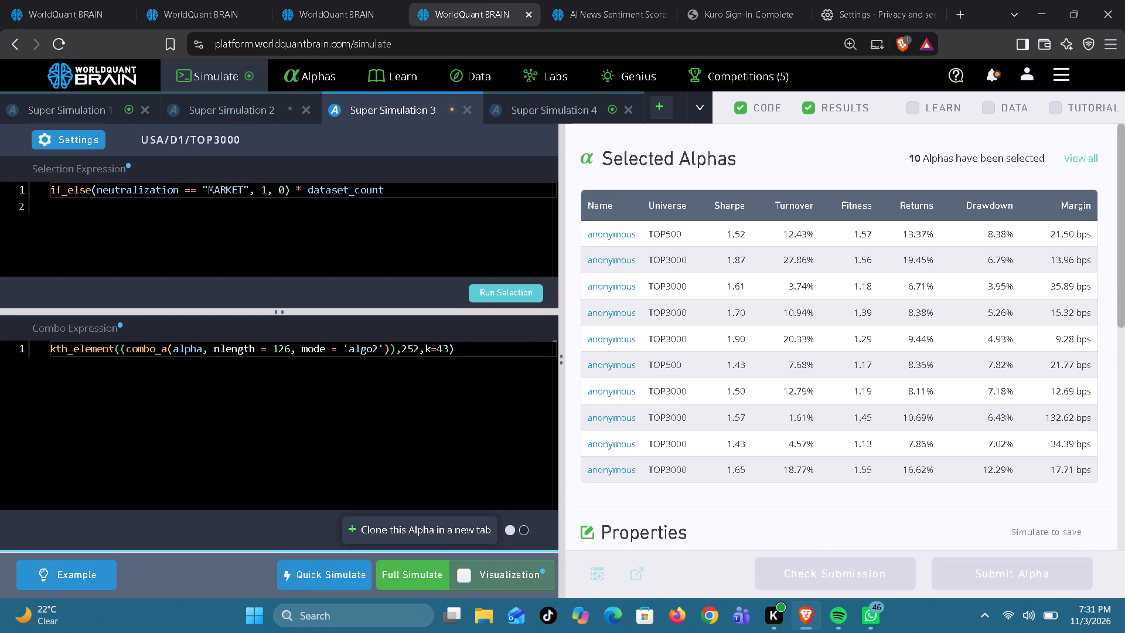
left_click(416, 575)
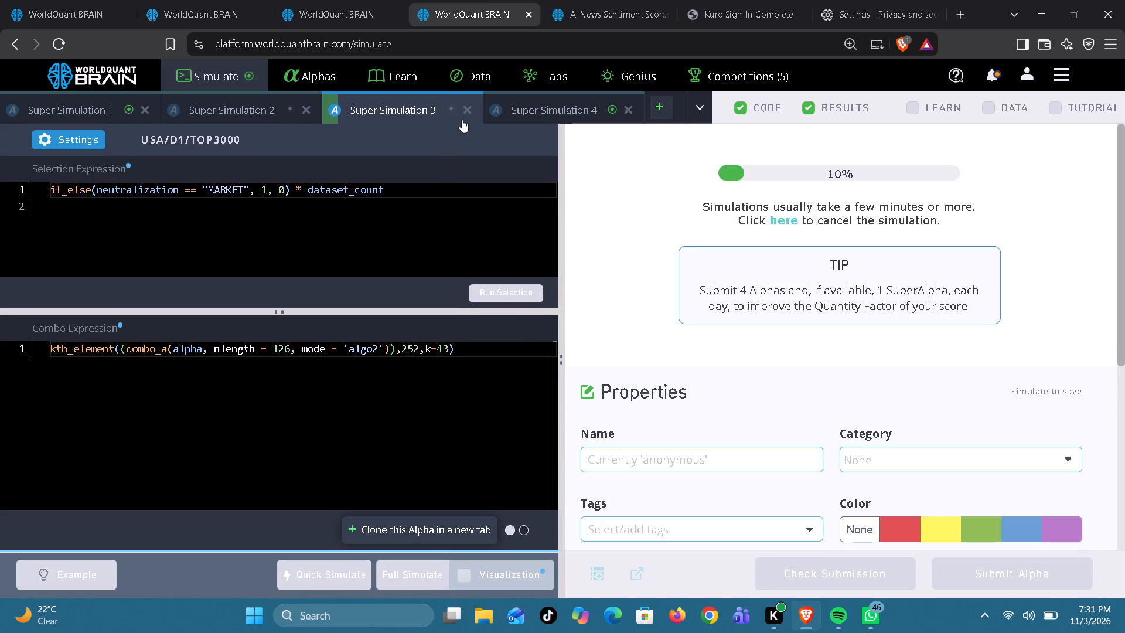
Start Super Simulation 2's full simulation again with its current combo expression.
left_click(237, 108)
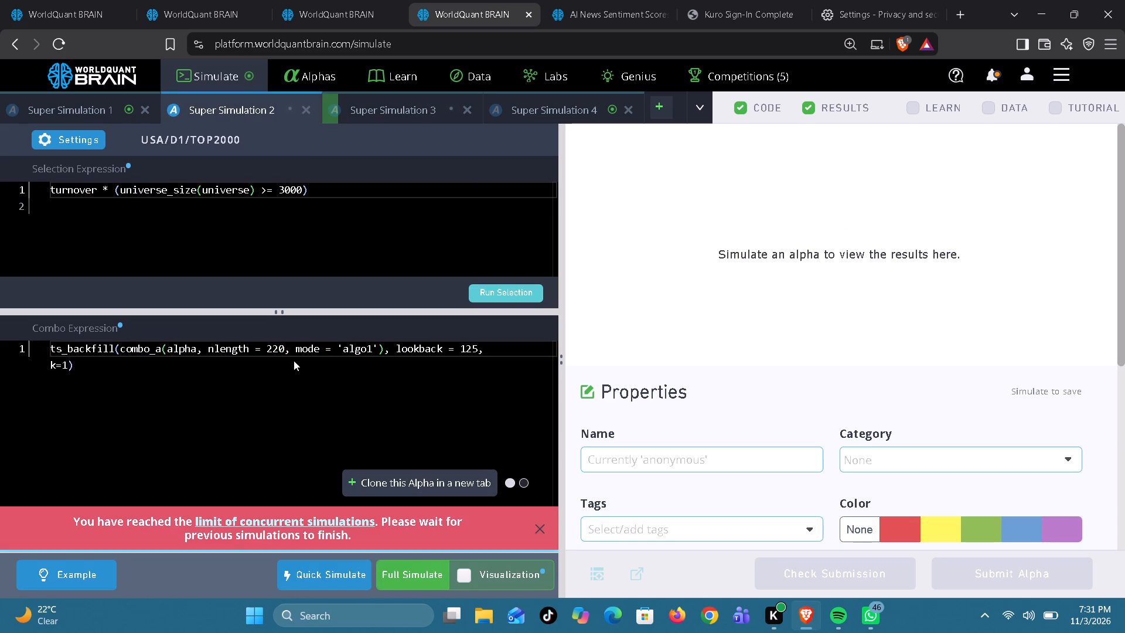
left_click(394, 576)
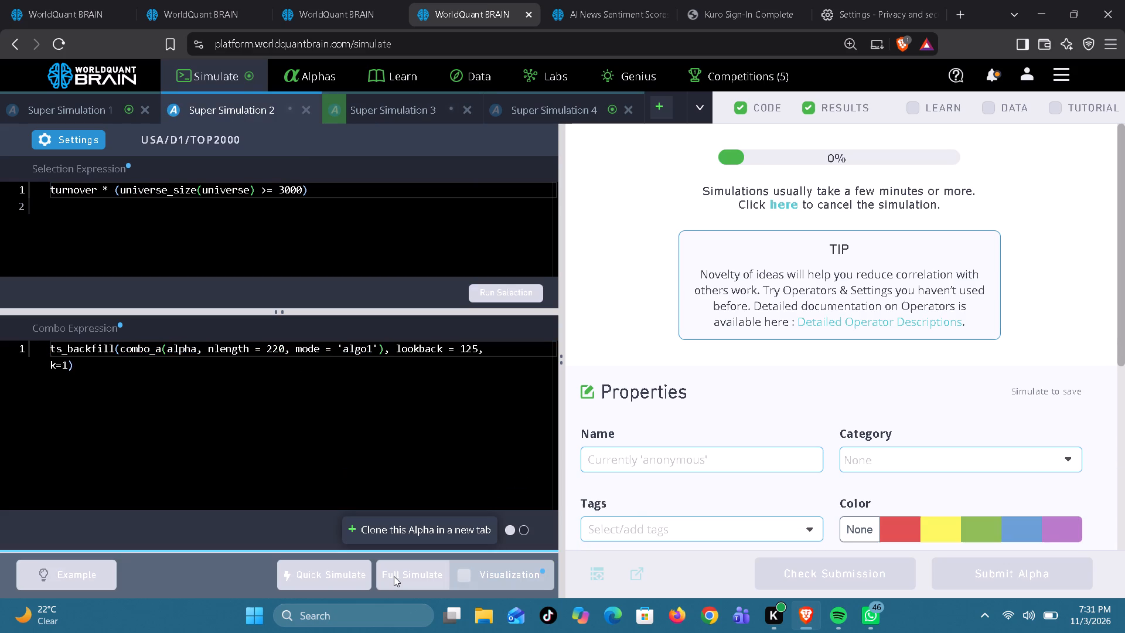
Review Super Simulation 4's results and run its Prod Correlation check.
left_click(549, 106)
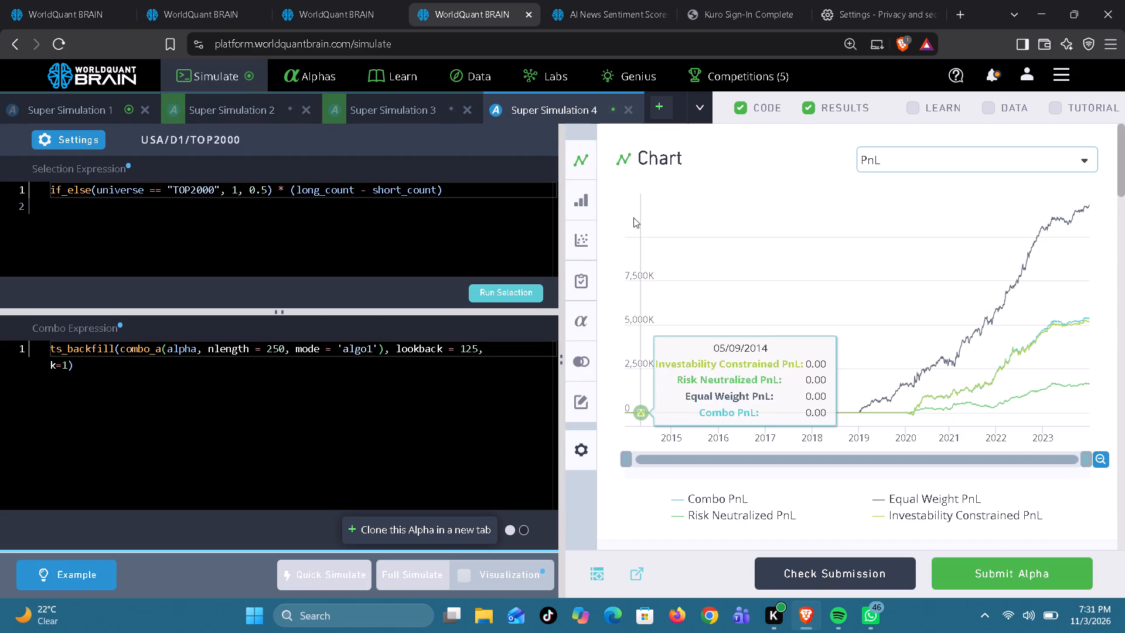
scroll(892, 410, "down", 3)
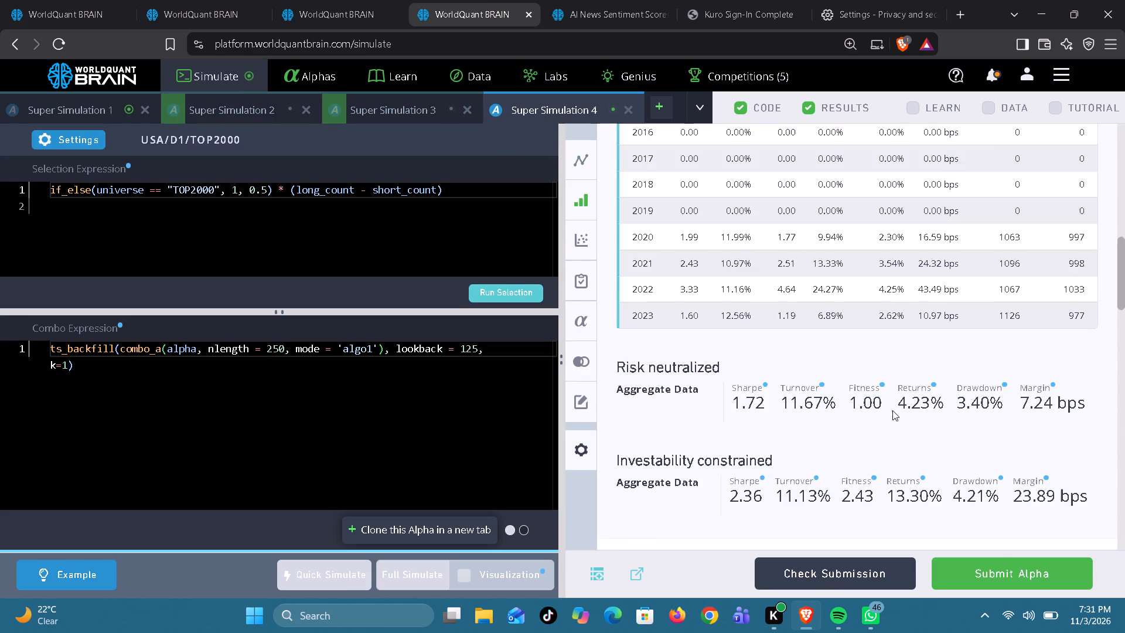
scroll(892, 410, "down", 3)
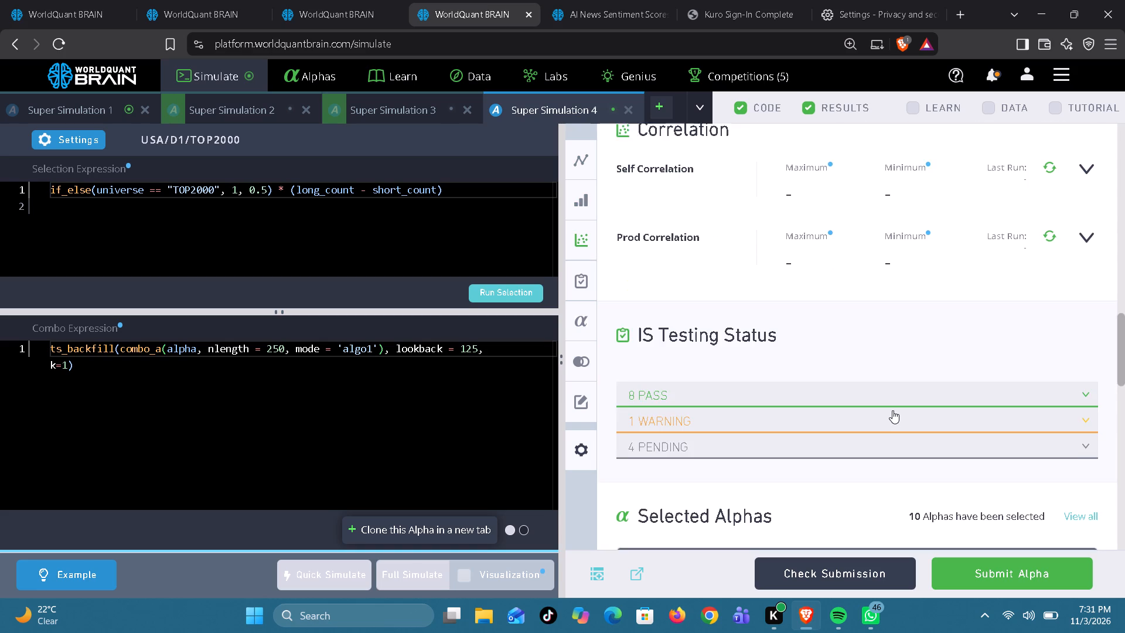
scroll(919, 349, "up", 1)
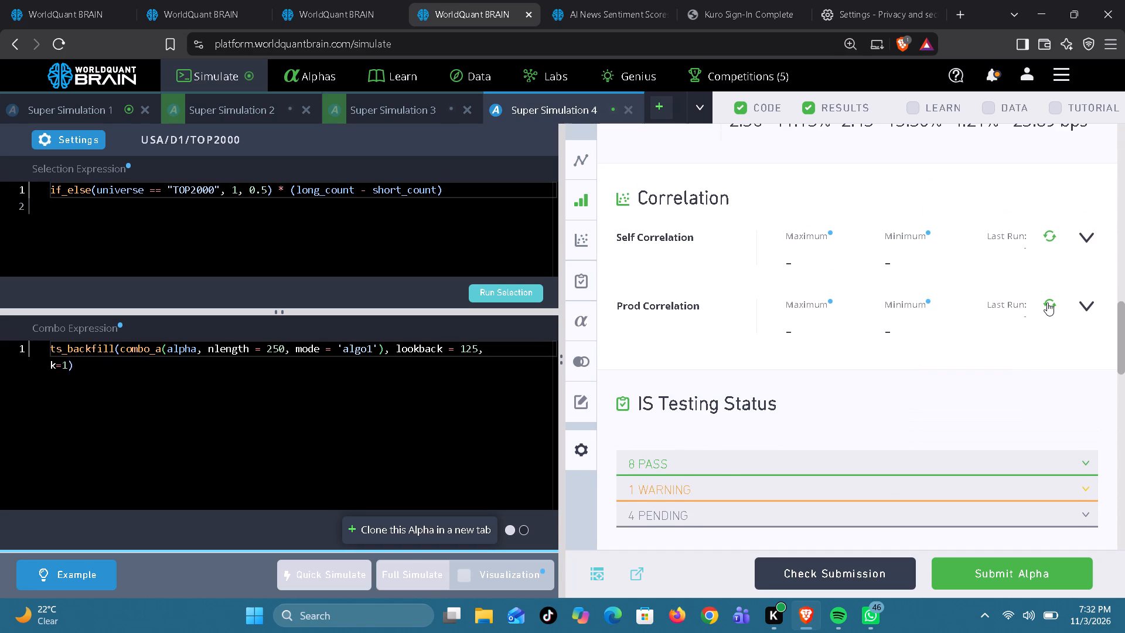
left_click(1047, 302)
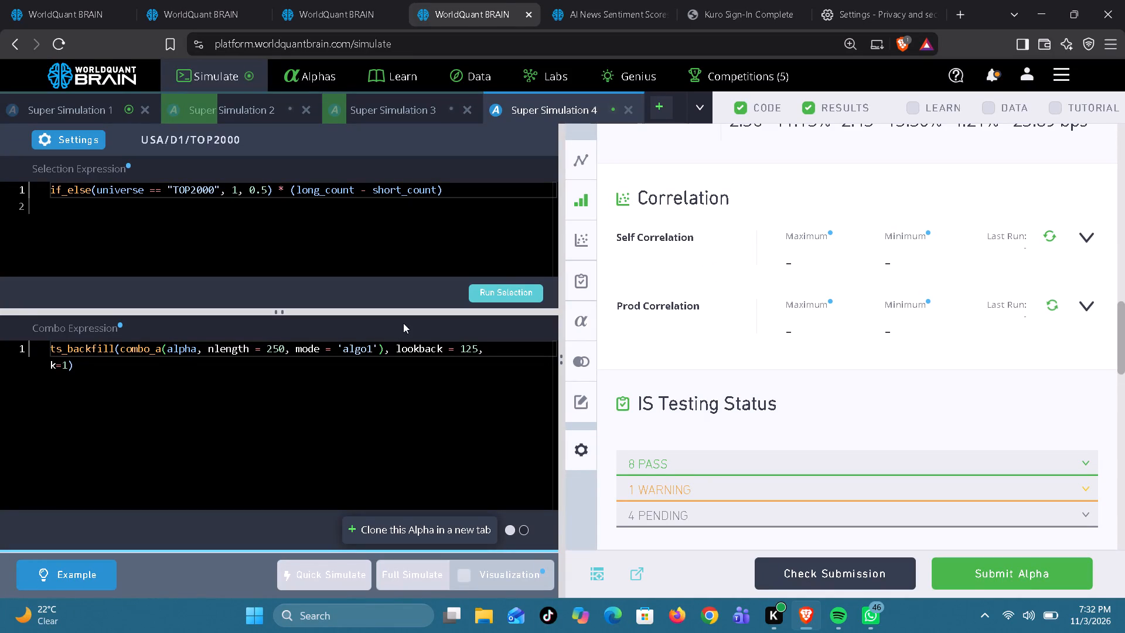
In Super Simulation 4's combo expression, set nlength to 180.
left_click(278, 351)
key("BackSpace")
key("BackSpace")
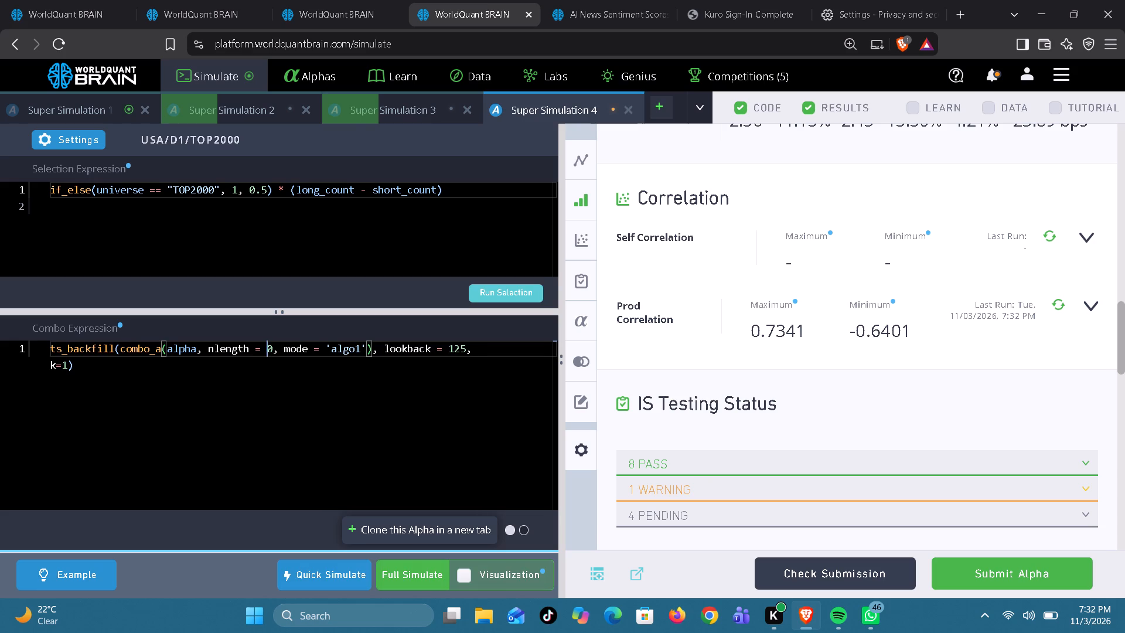
key("1")
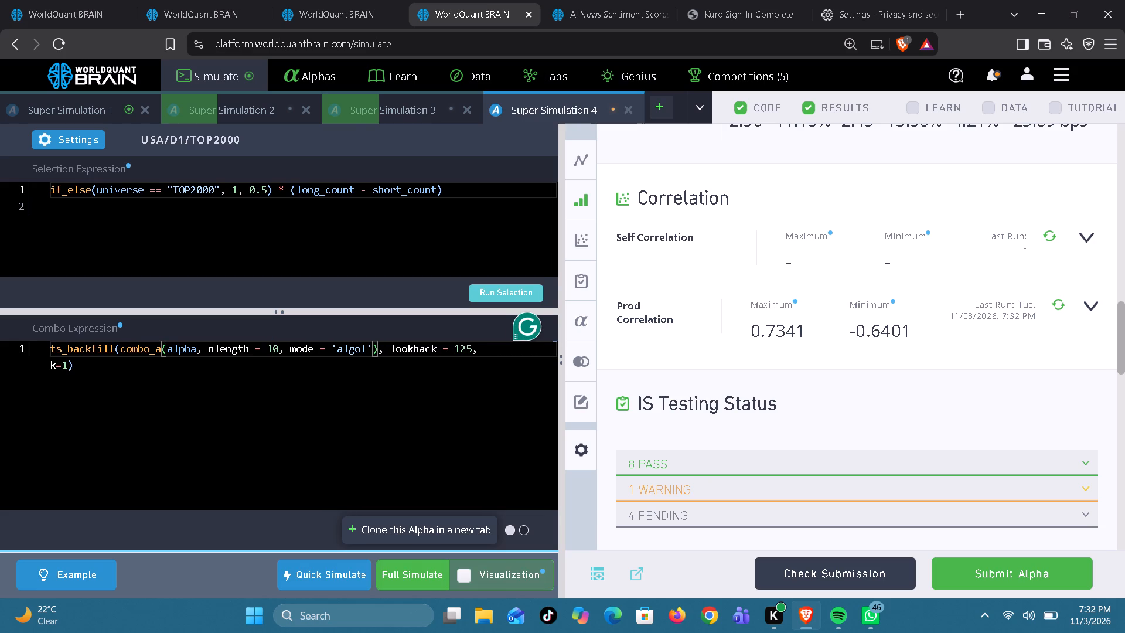
key("8")
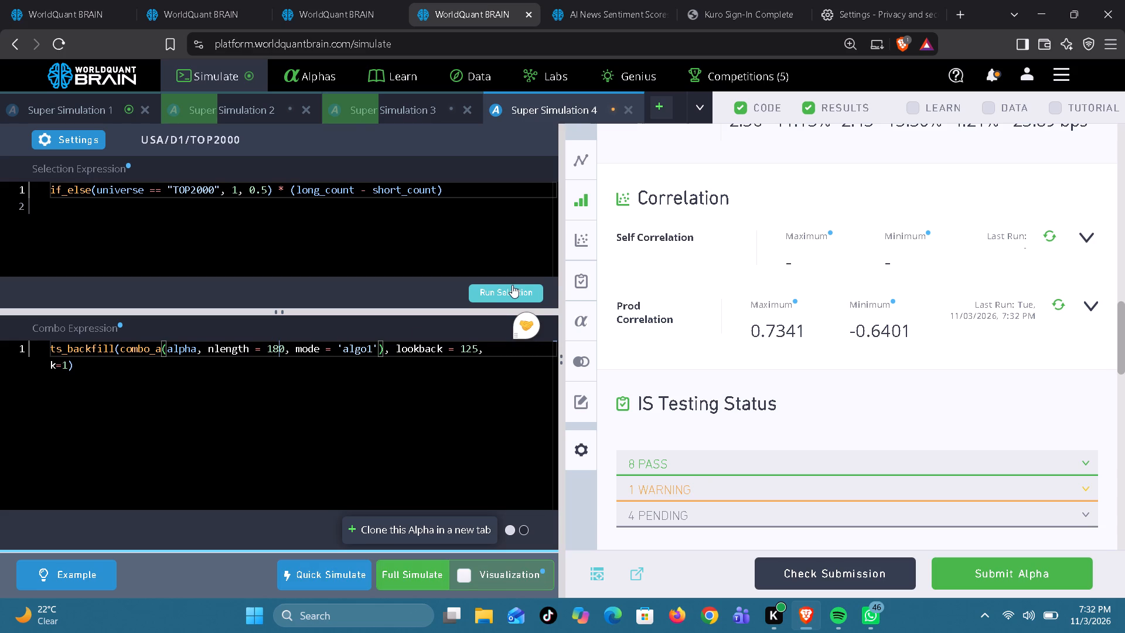
Run the alpha selection in Super Simulation 4 and start its full simulation.
left_click(512, 285)
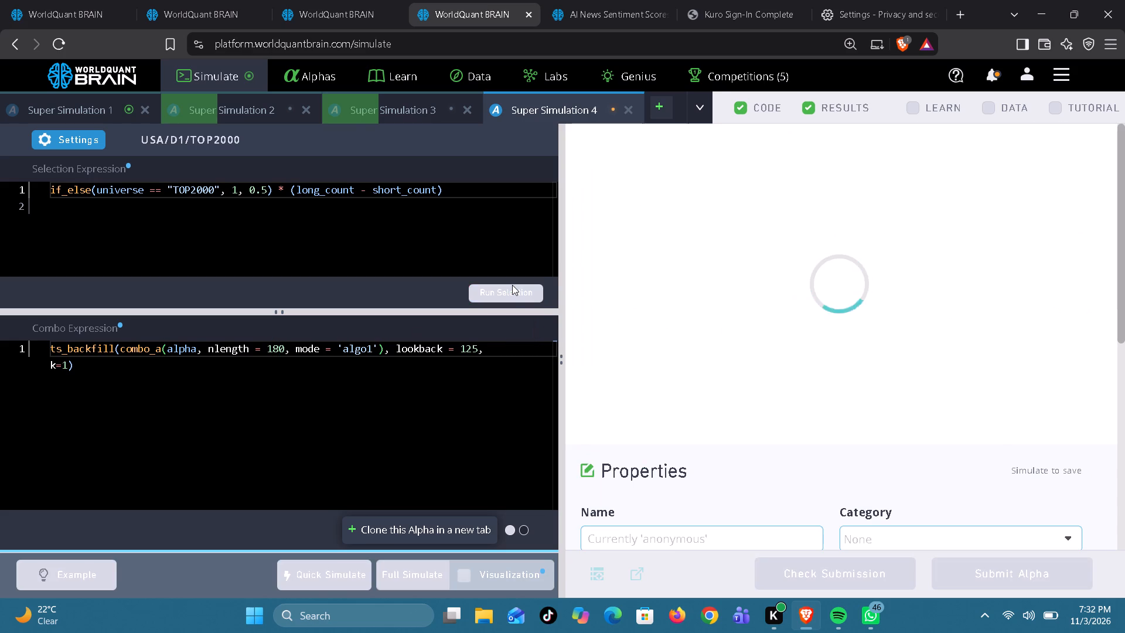
left_click(412, 579)
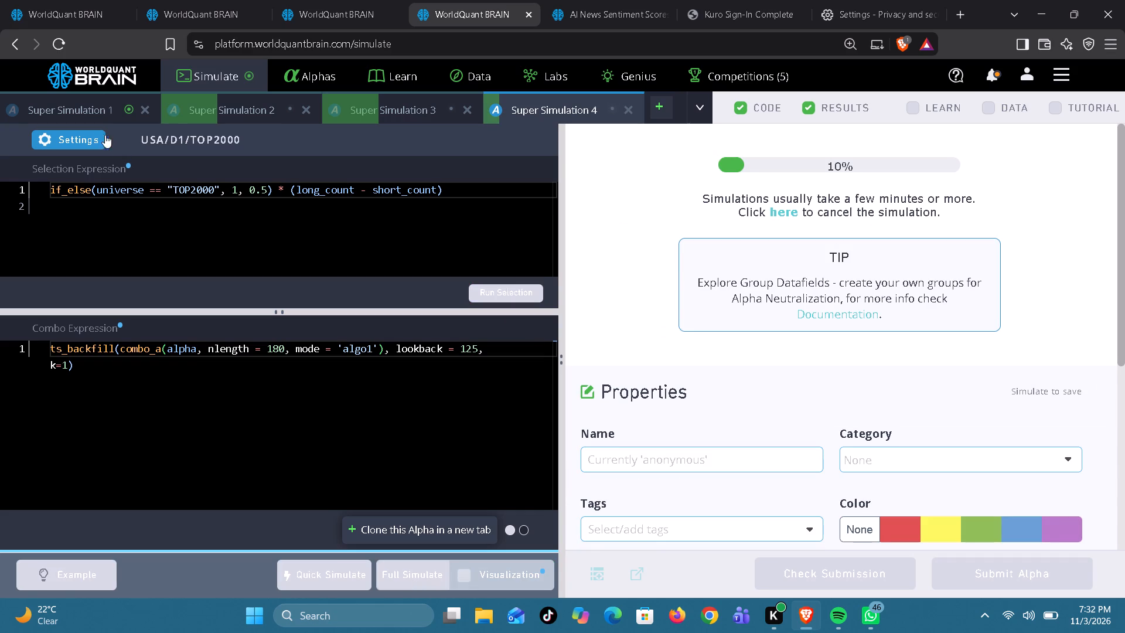
Check Super Simulation 1's settings, and set nlength to 296 in its combo expression.
left_click(88, 108)
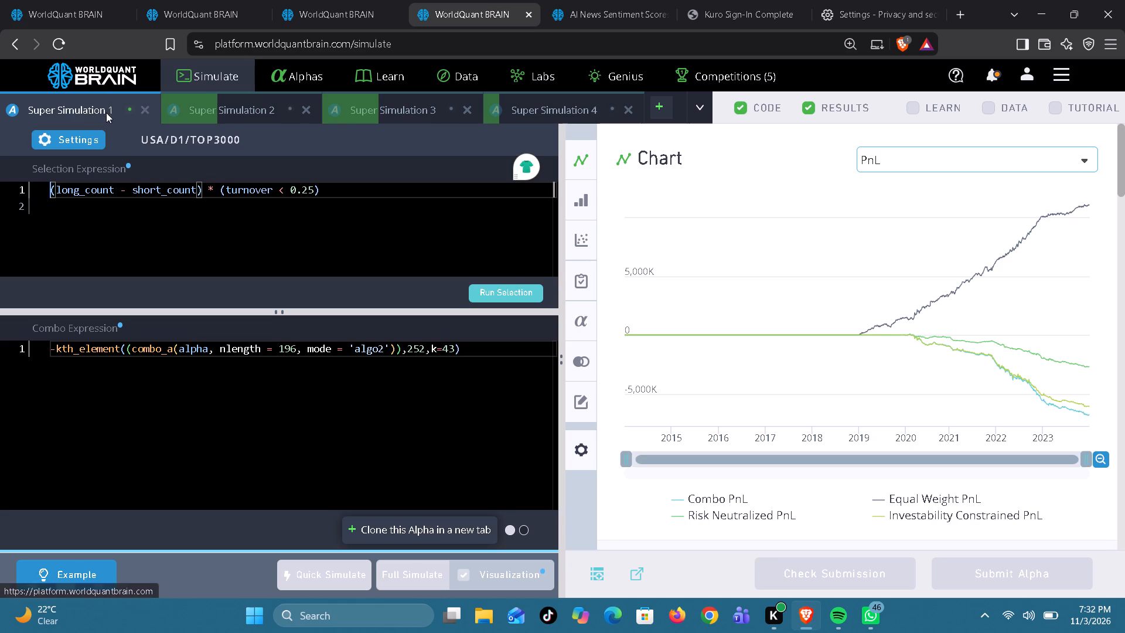
left_click(90, 146)
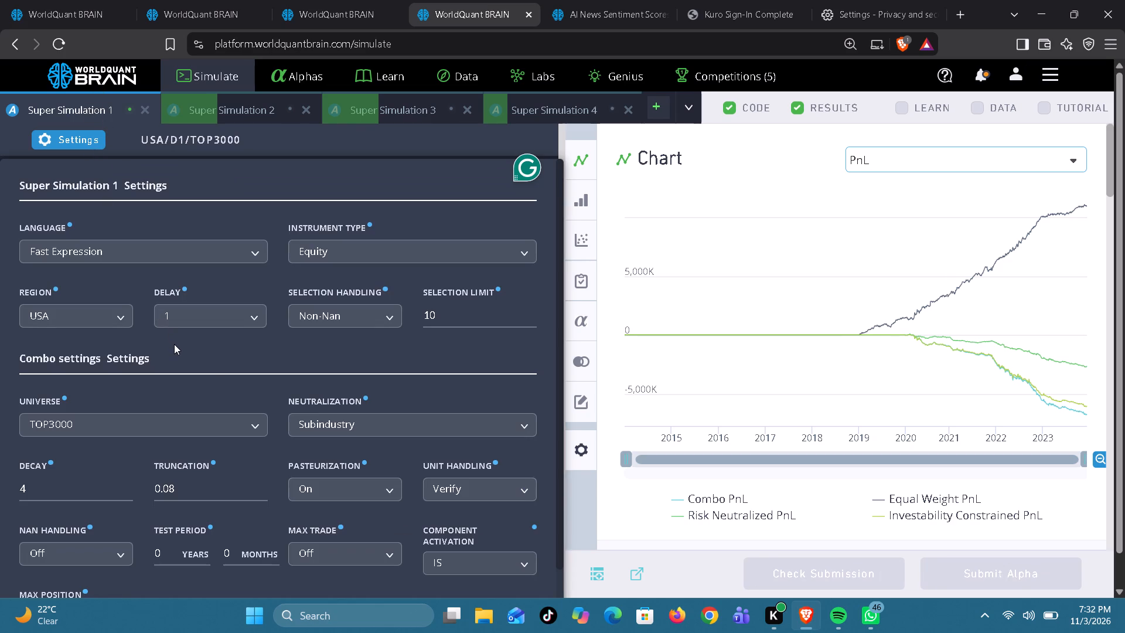
left_click(581, 503)
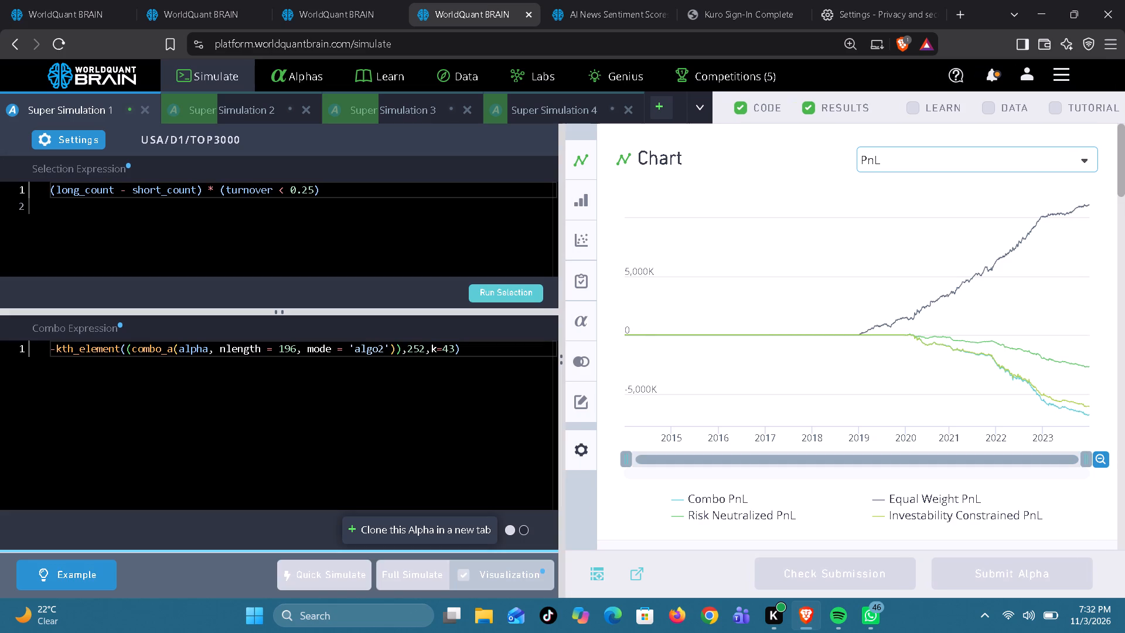
left_click(285, 352)
key("BackSpace")
key("2")
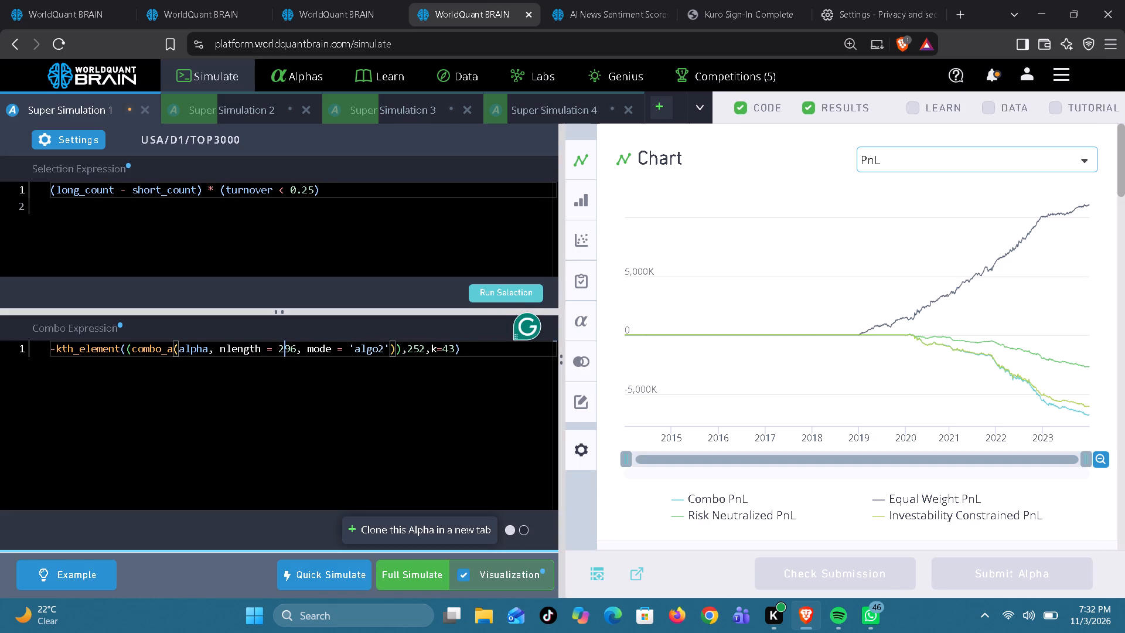
Run the alpha selection in Super Simulation 1 and try to start its full simulation.
left_click(493, 298)
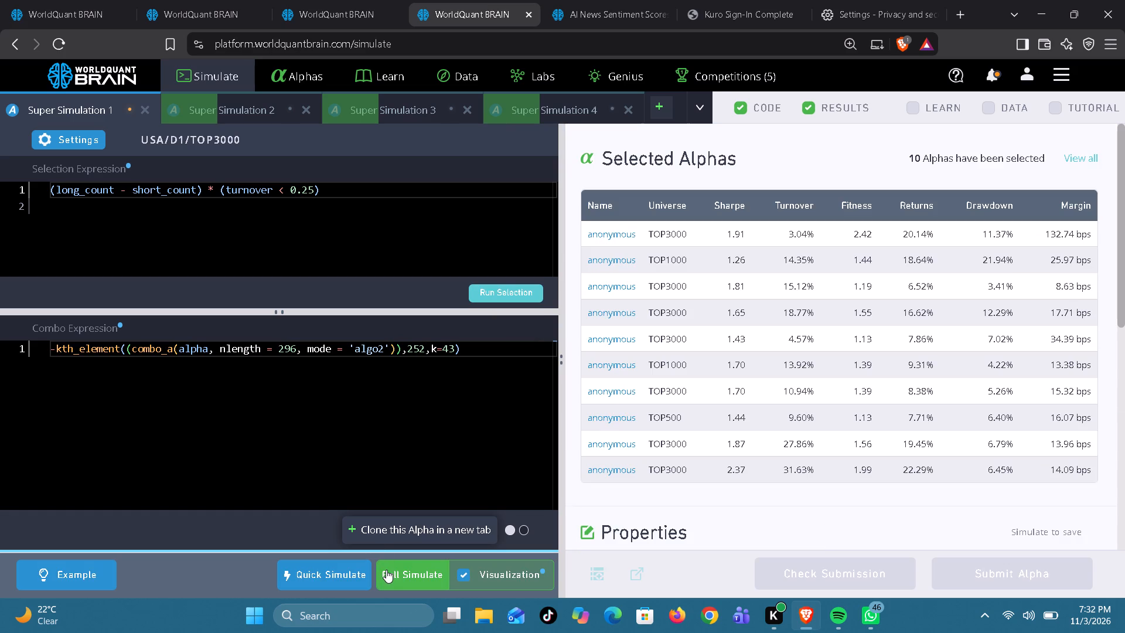
left_click(386, 570)
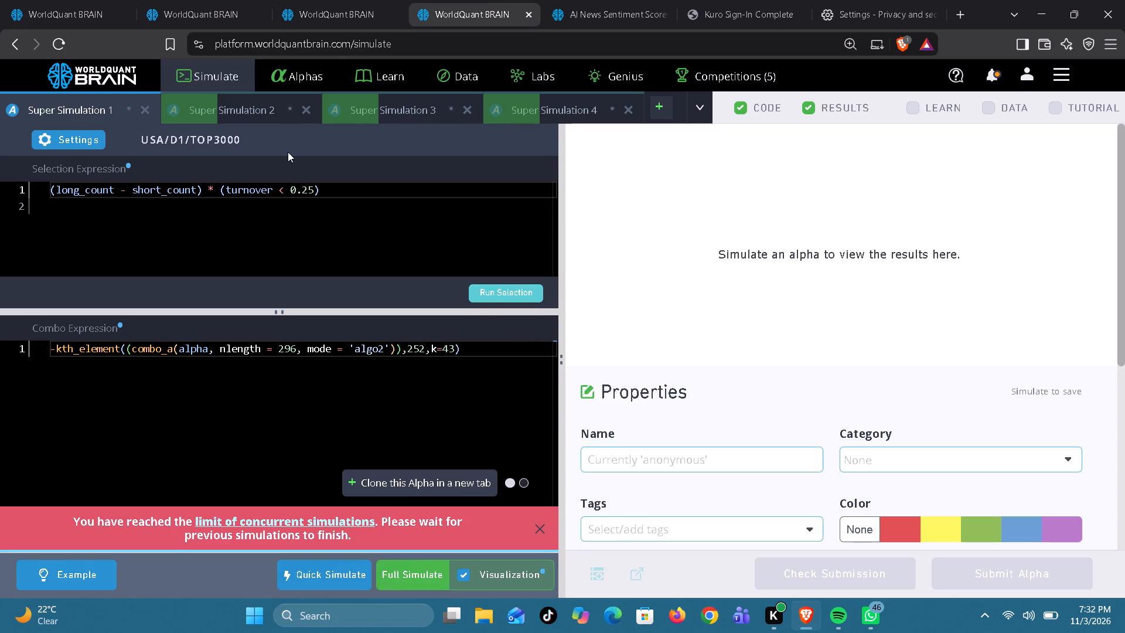
Copy negative_score_average_value_2 from the AI News Sentiment Scores dataset into the ASI/D1/MINVOL10M alpha as its data field, and start its full simulation.
left_click(329, 16)
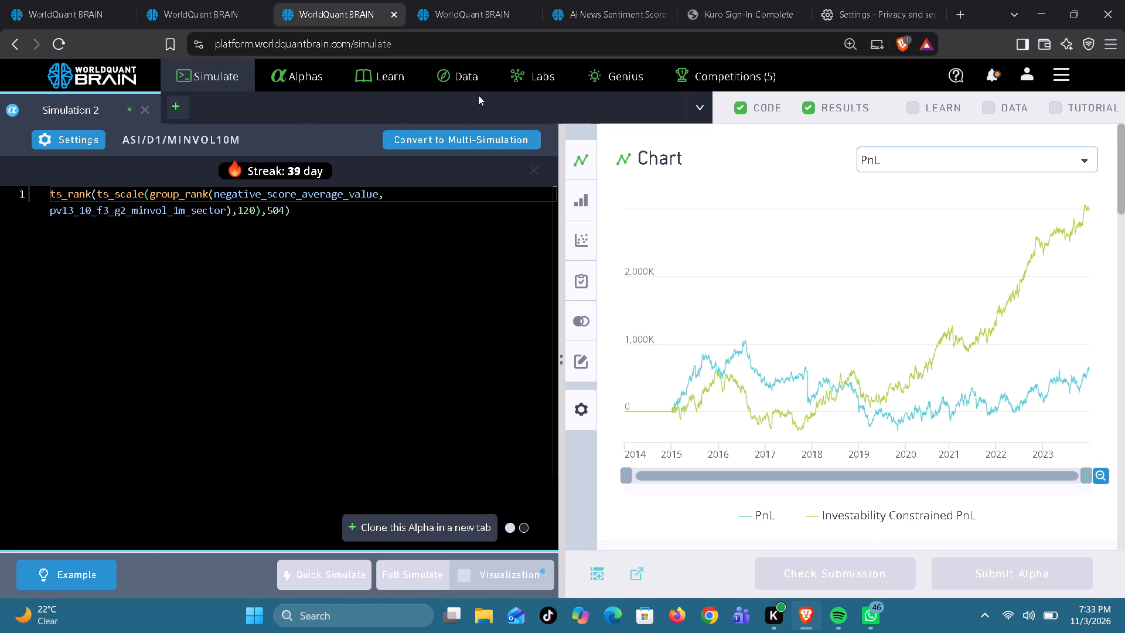
left_click(617, 18)
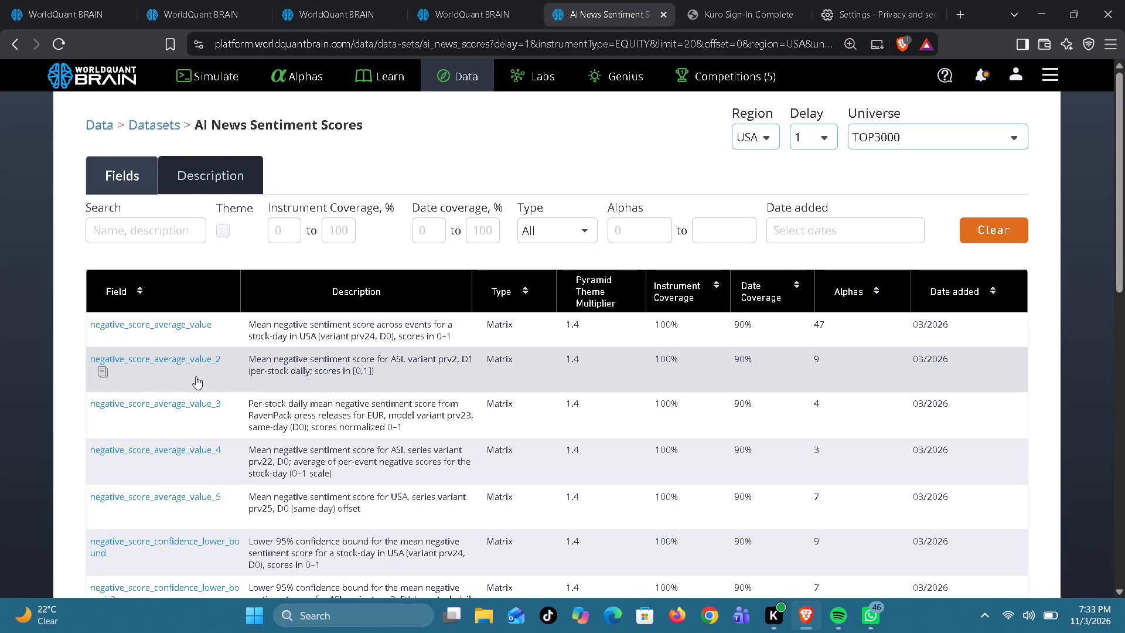
left_click(101, 376)
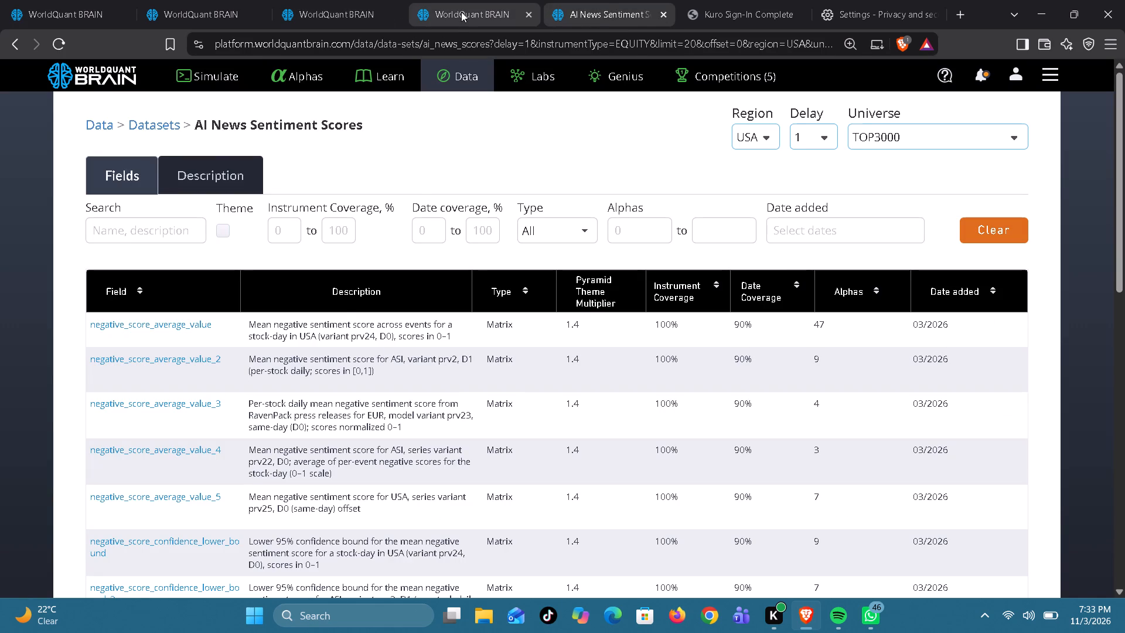
left_click(345, 13)
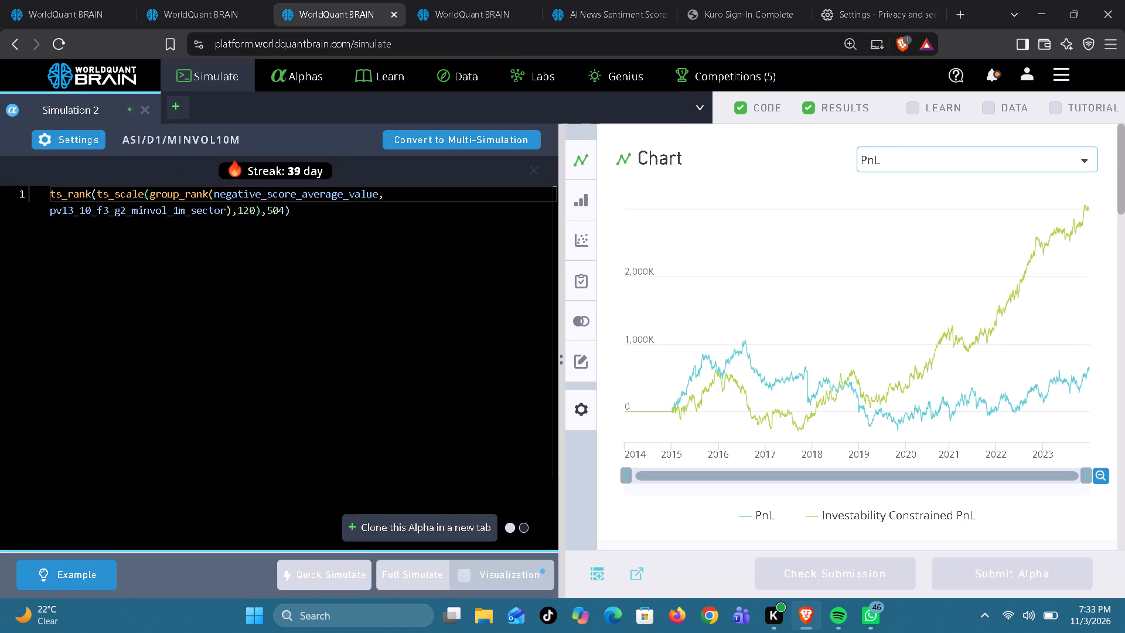
double_click(252, 190)
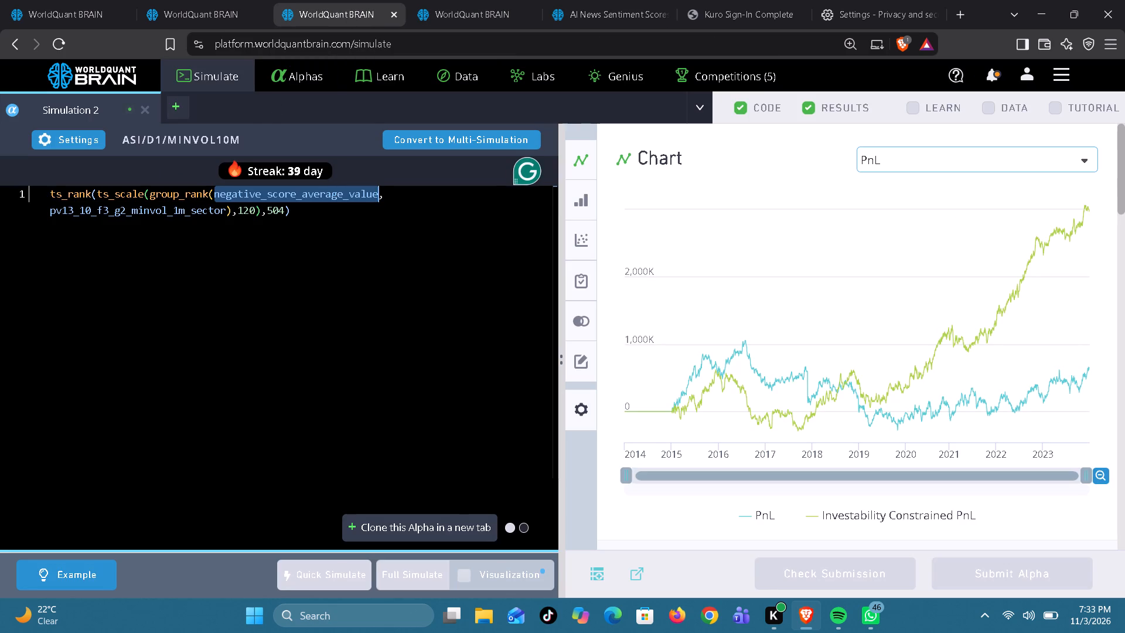
key("ctrl+v")
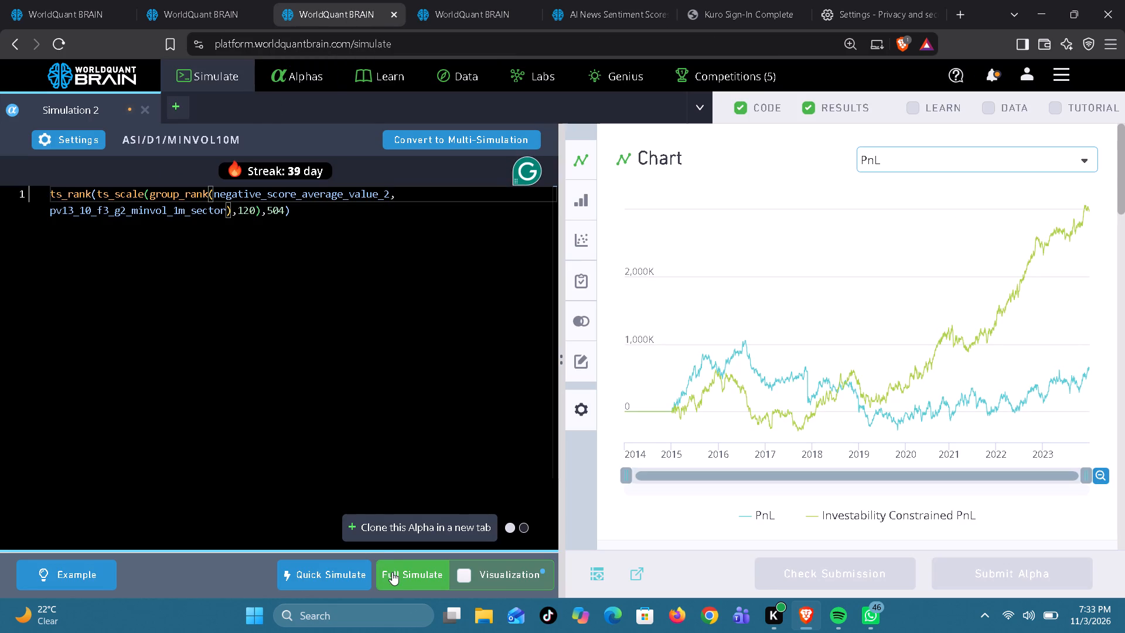
left_click(392, 572)
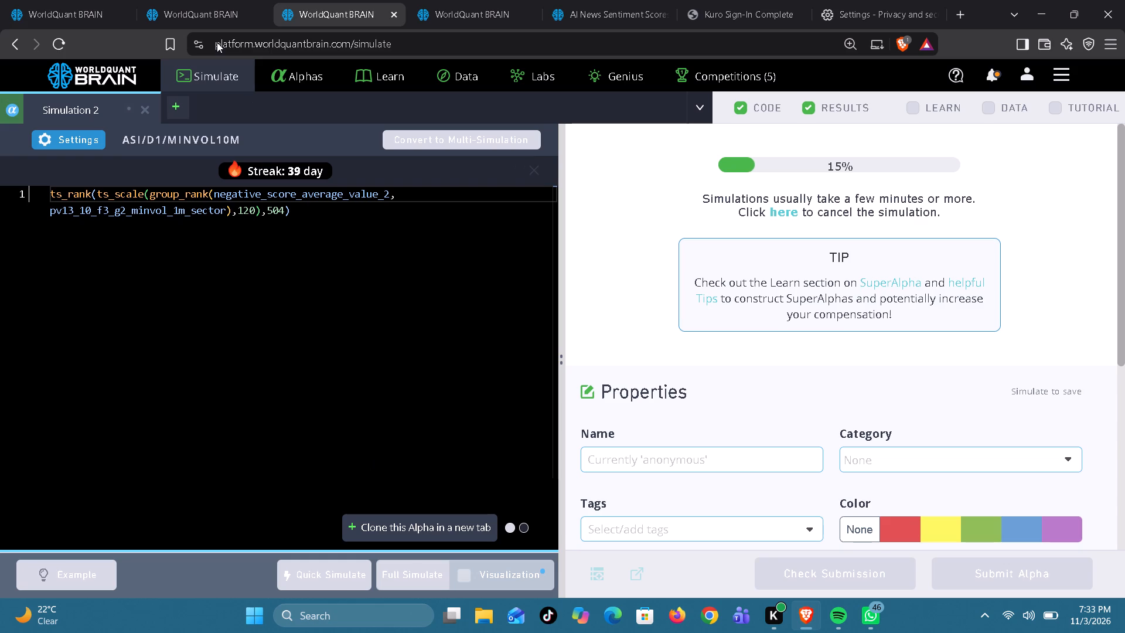
In the ASI/D1/MINVOL1M alpha using negative_score_average_value, replace that field with negative_score_average_value_2 from the dataset page and start its full simulation.
left_click(207, 18)
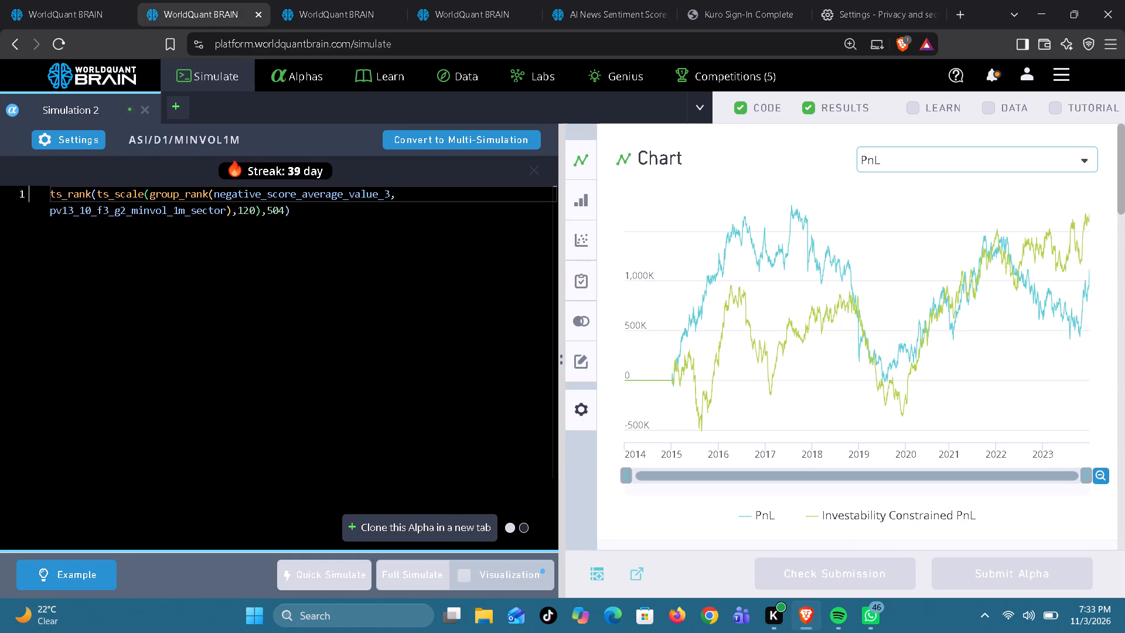
left_click(84, 9)
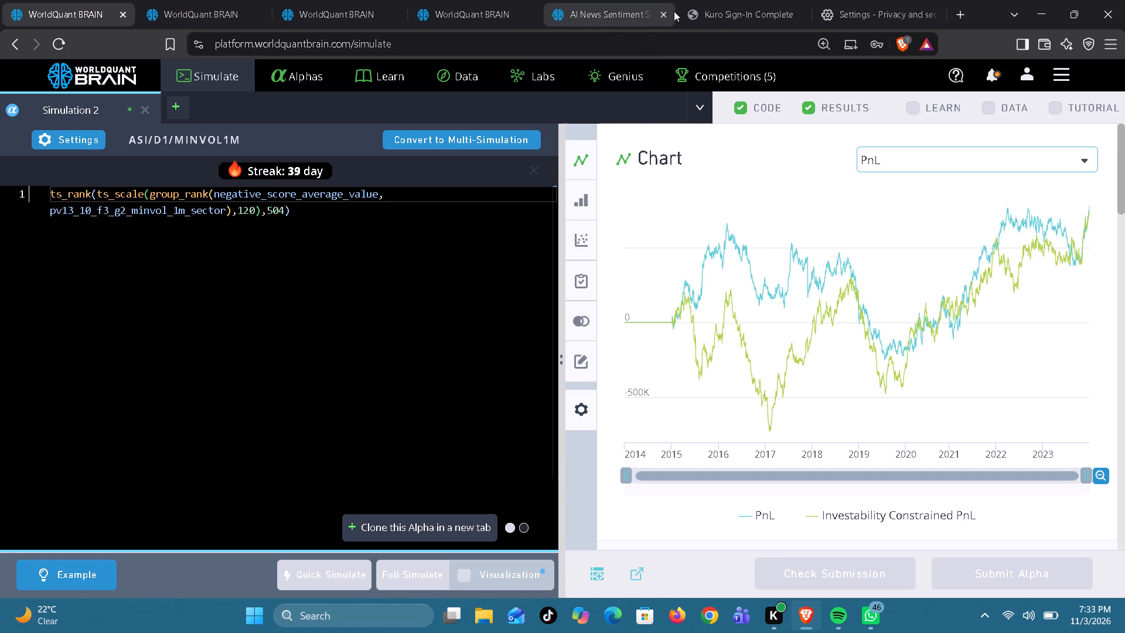
left_click(621, 12)
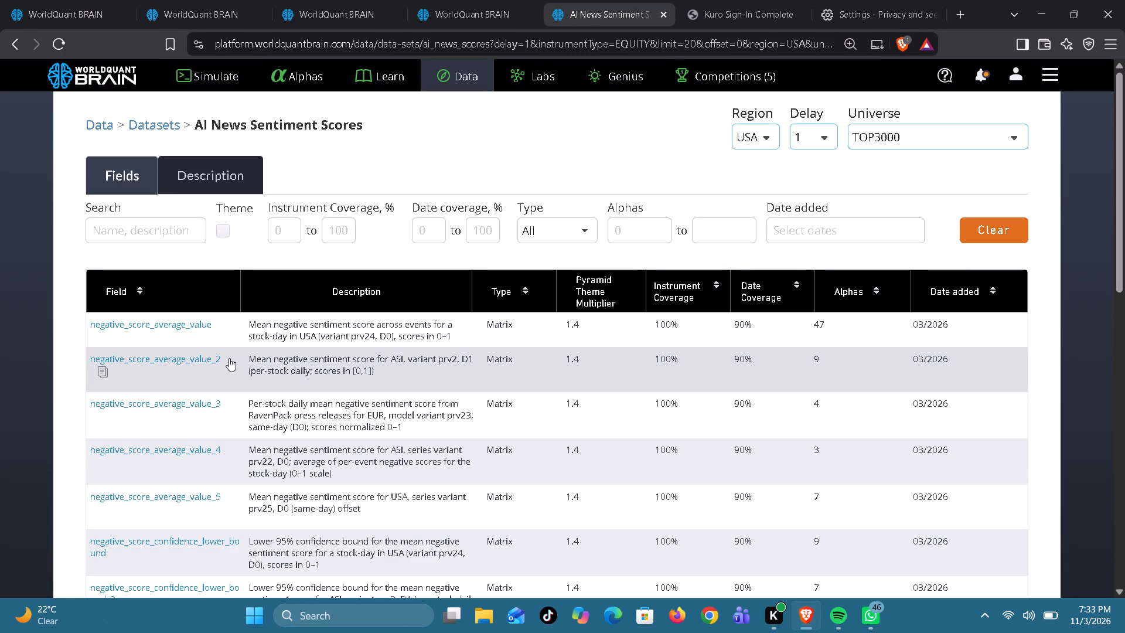
left_click(98, 377)
left_click(88, 15)
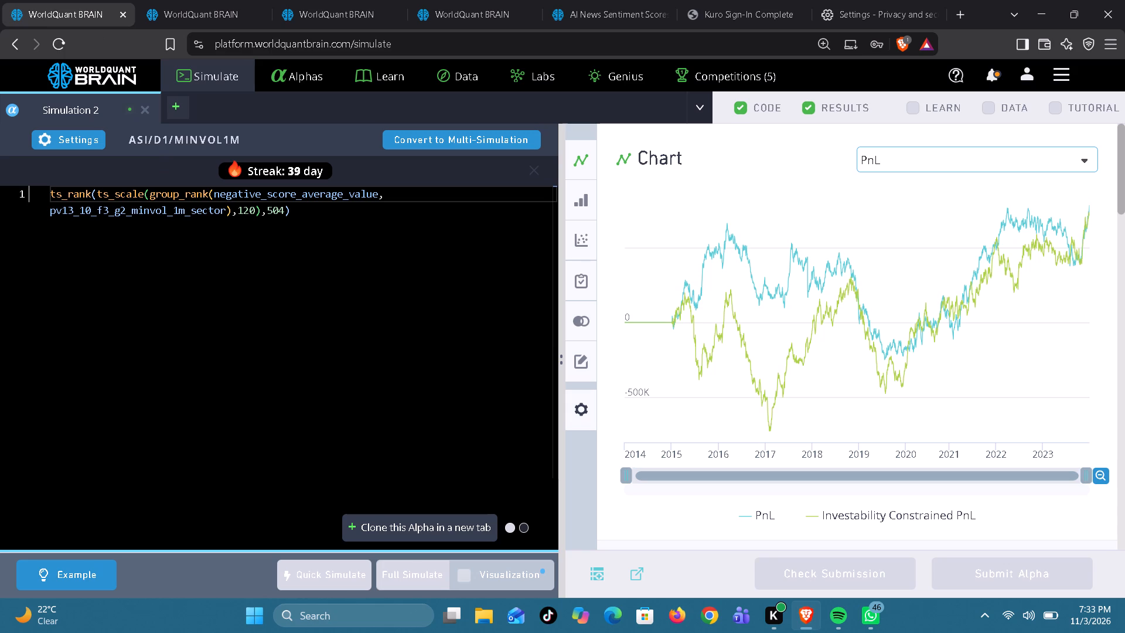
left_click(272, 196)
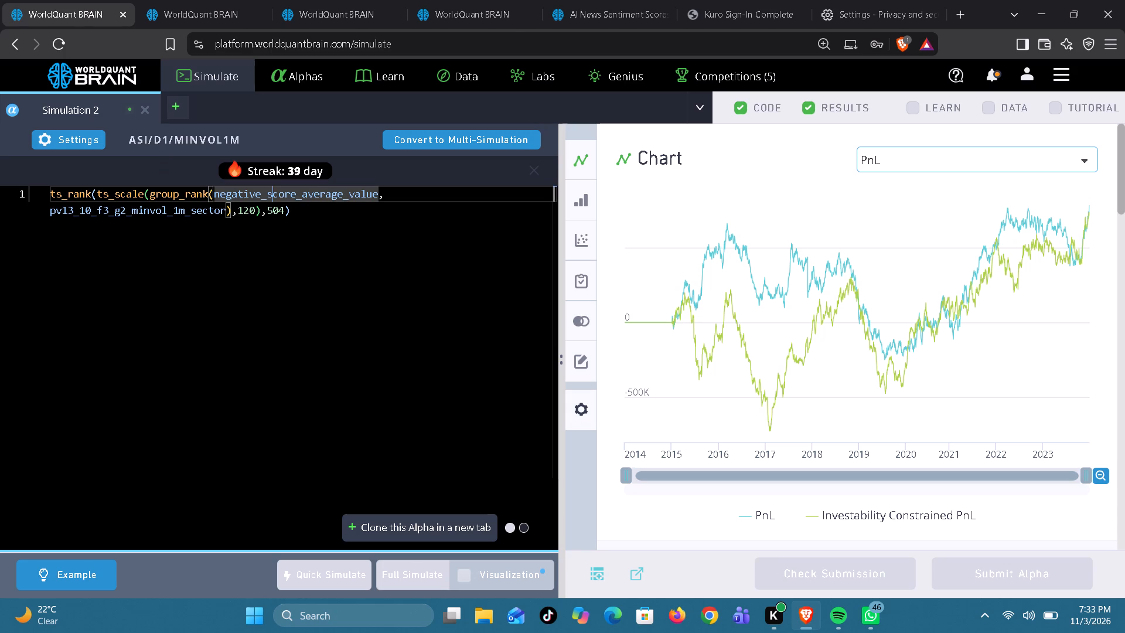
double_click(272, 196)
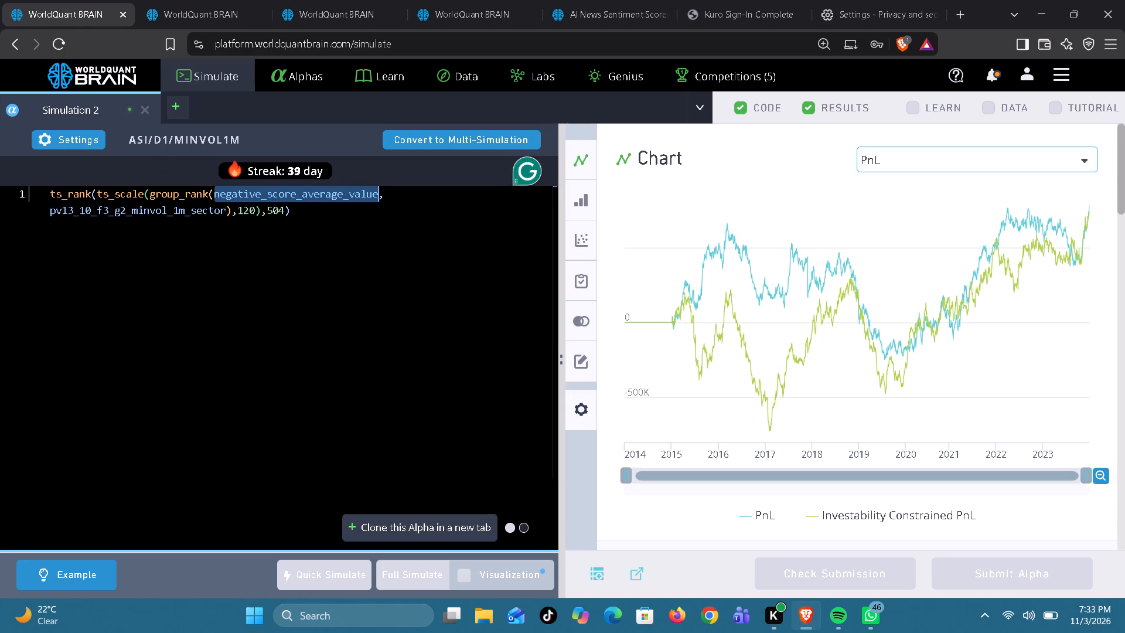
key("ctrl+v")
left_click(392, 573)
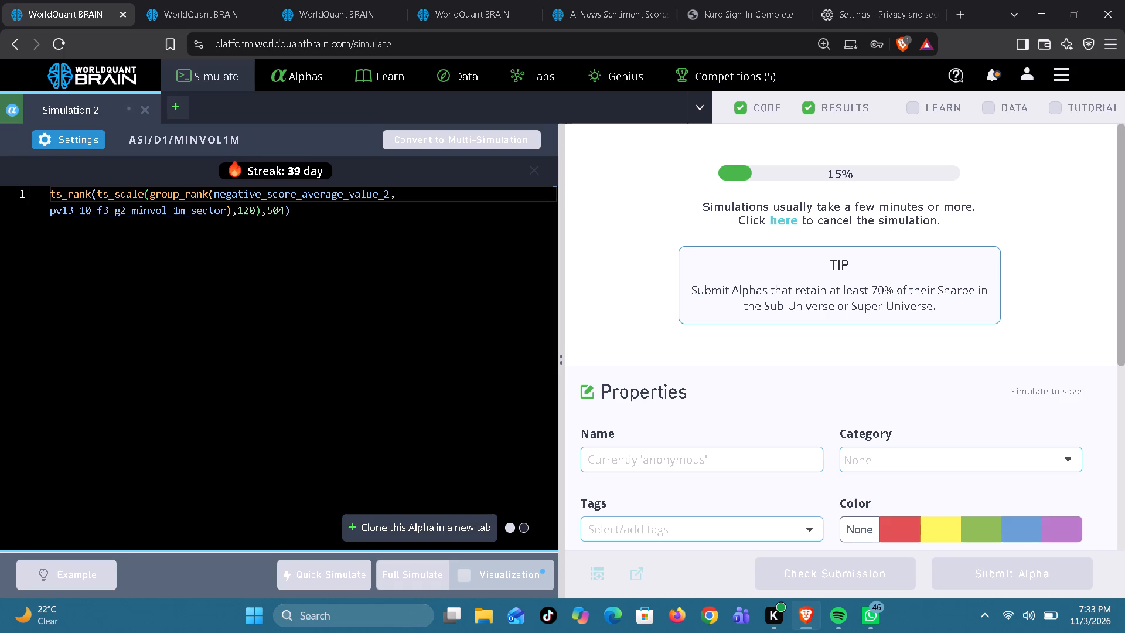
In the ASI/D1/MINVOL1M alpha using negative_score_average_value_3, swap in negative_score_average_value_4 from the dataset page and start its full simulation.
left_click(196, 12)
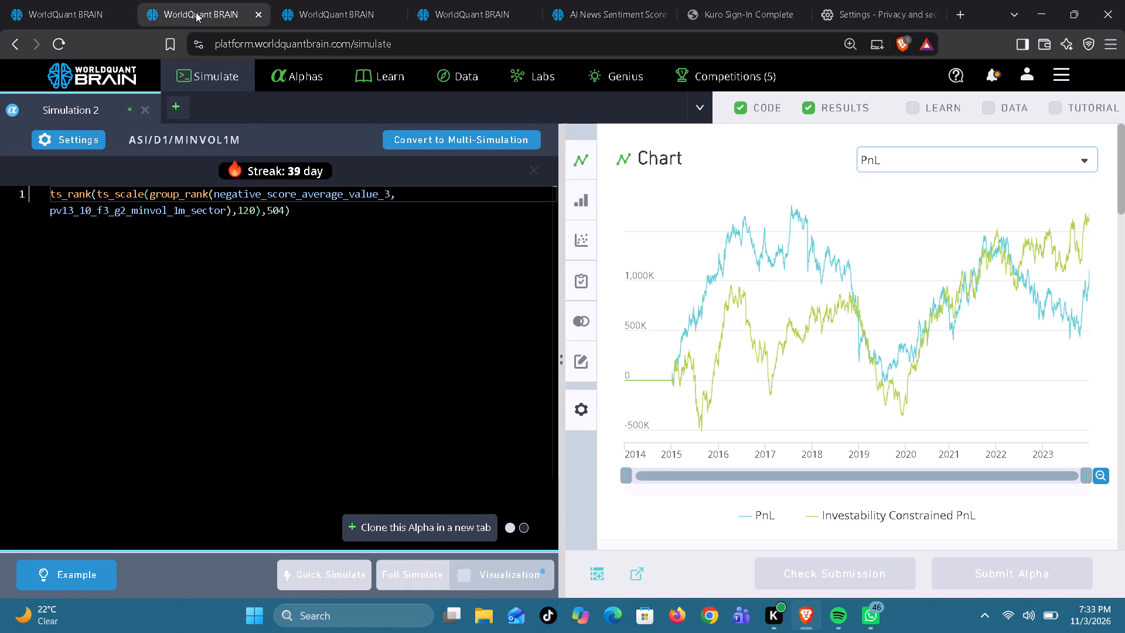
left_click(626, 12)
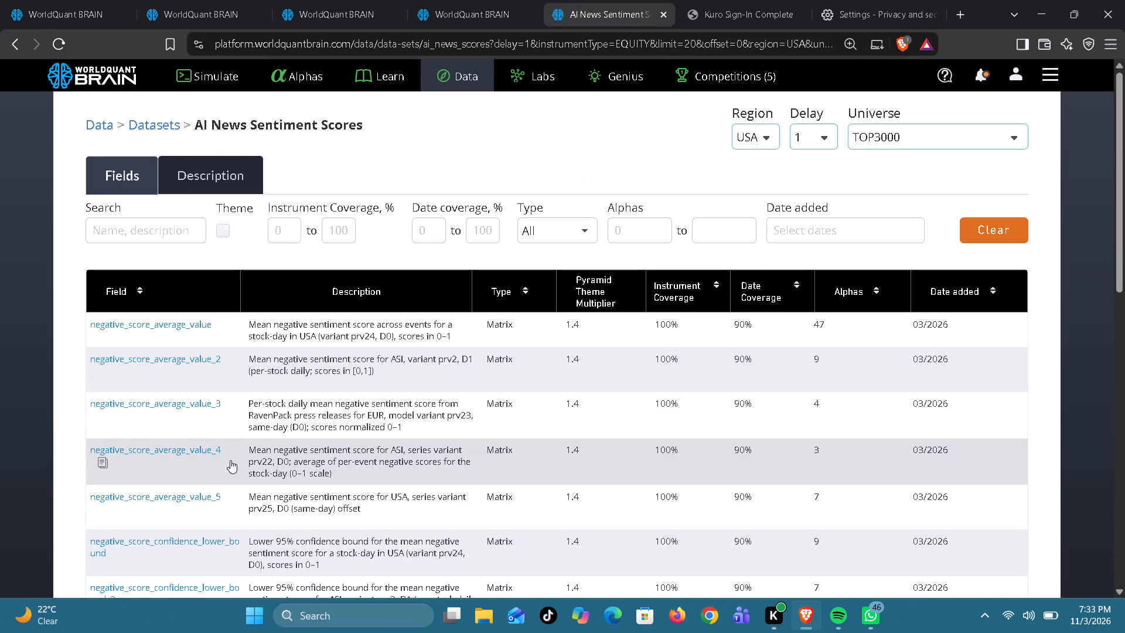
left_click(104, 464)
left_click(233, 7)
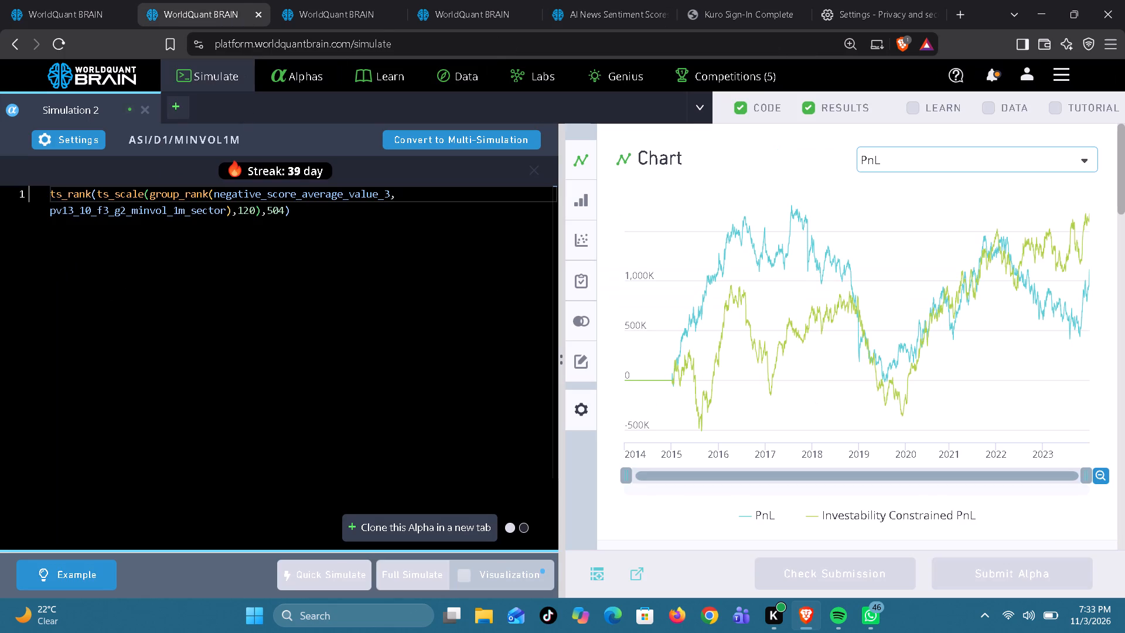
double_click(315, 196)
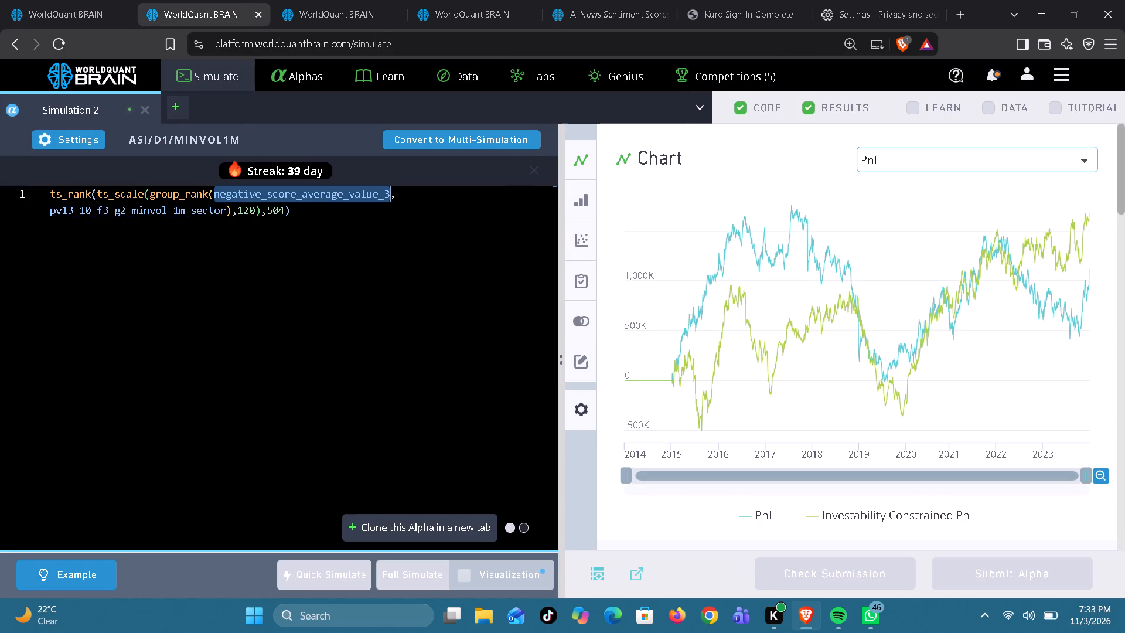
key("ctrl+v")
left_click(401, 581)
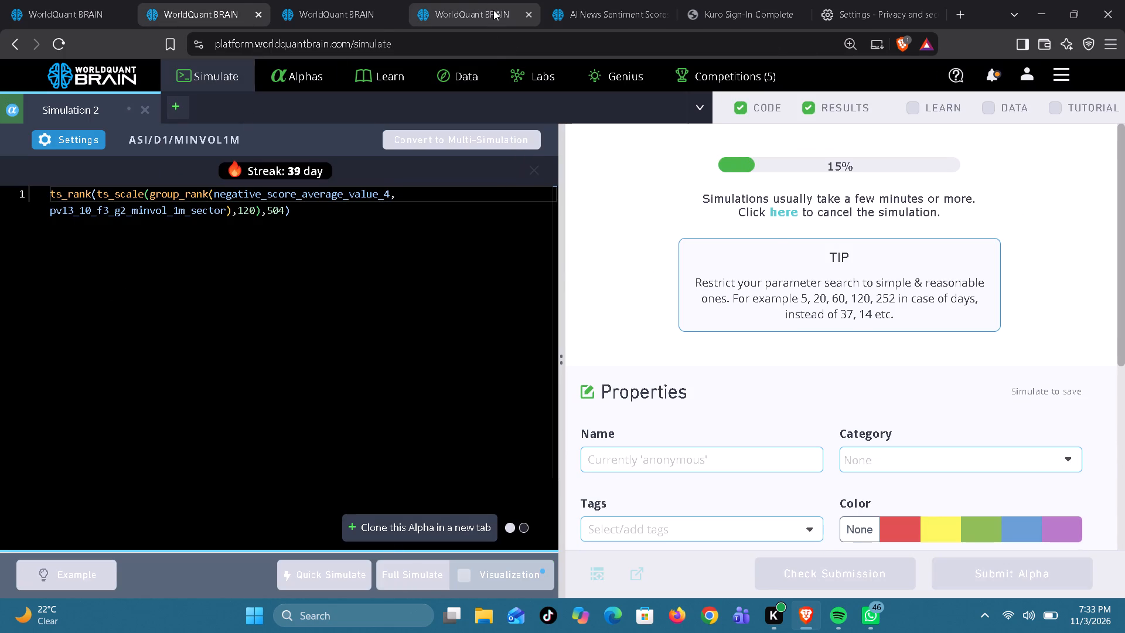
Return to Super Simulation 1 and start its full simulation again.
left_click(476, 13)
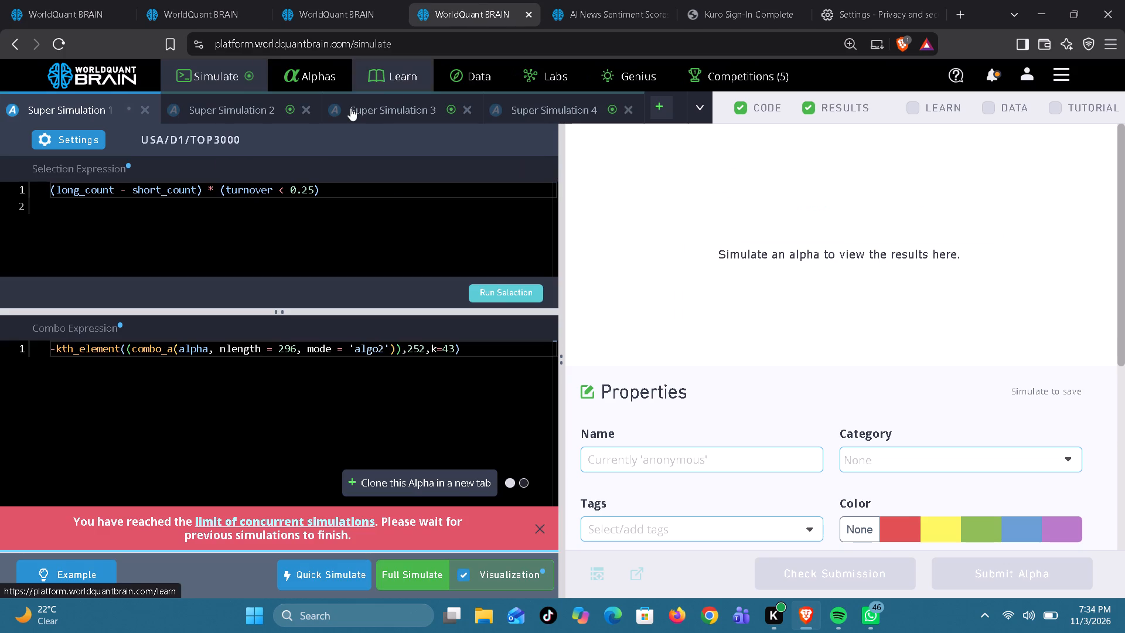
left_click(398, 571)
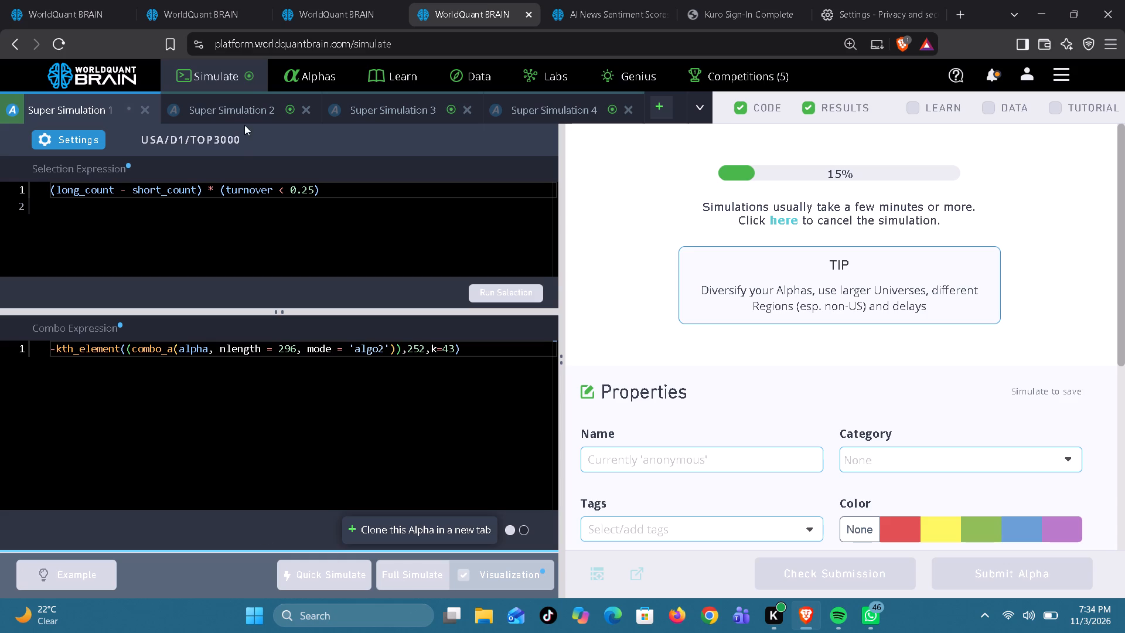
In Super Simulation 2's combo expression, set nlength to 320.
left_click(255, 104)
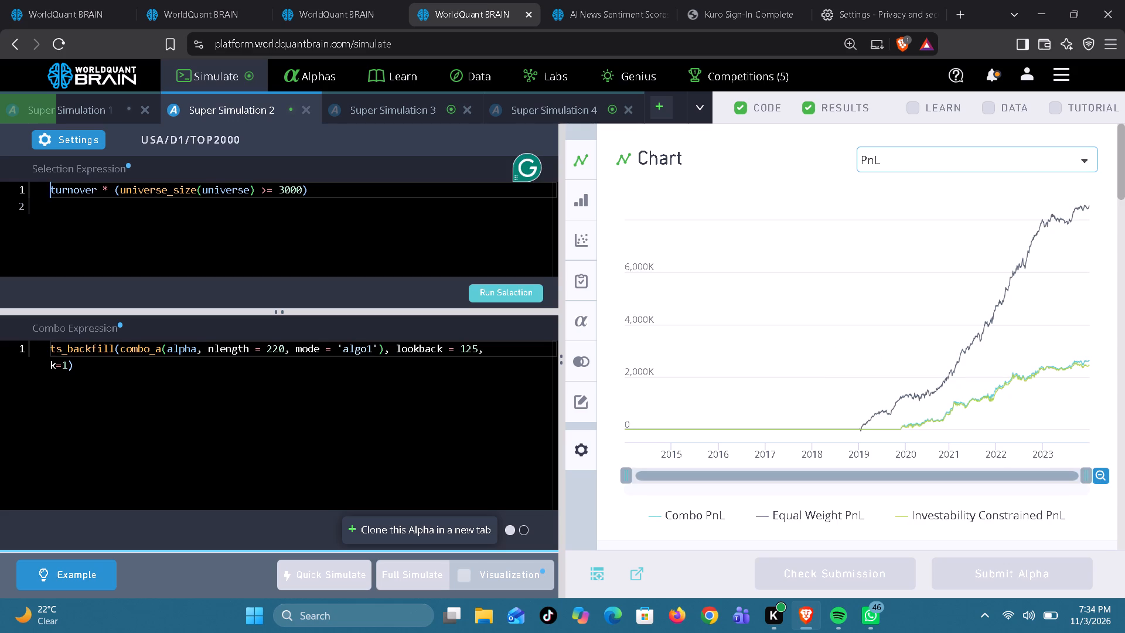
left_click(272, 350)
key("BackSpace")
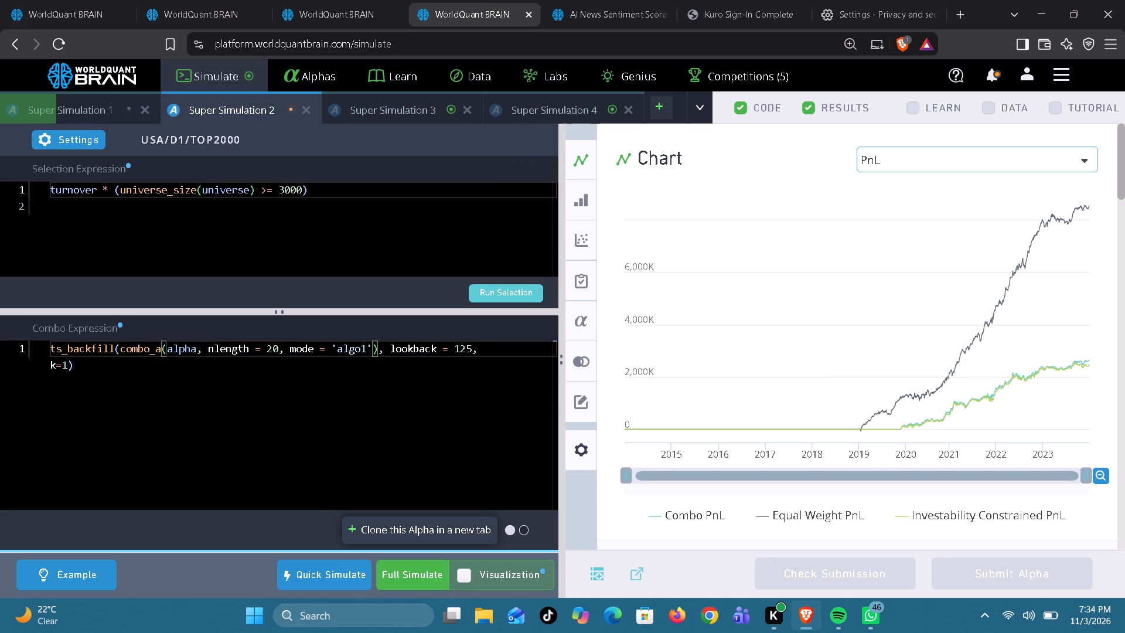
key("3")
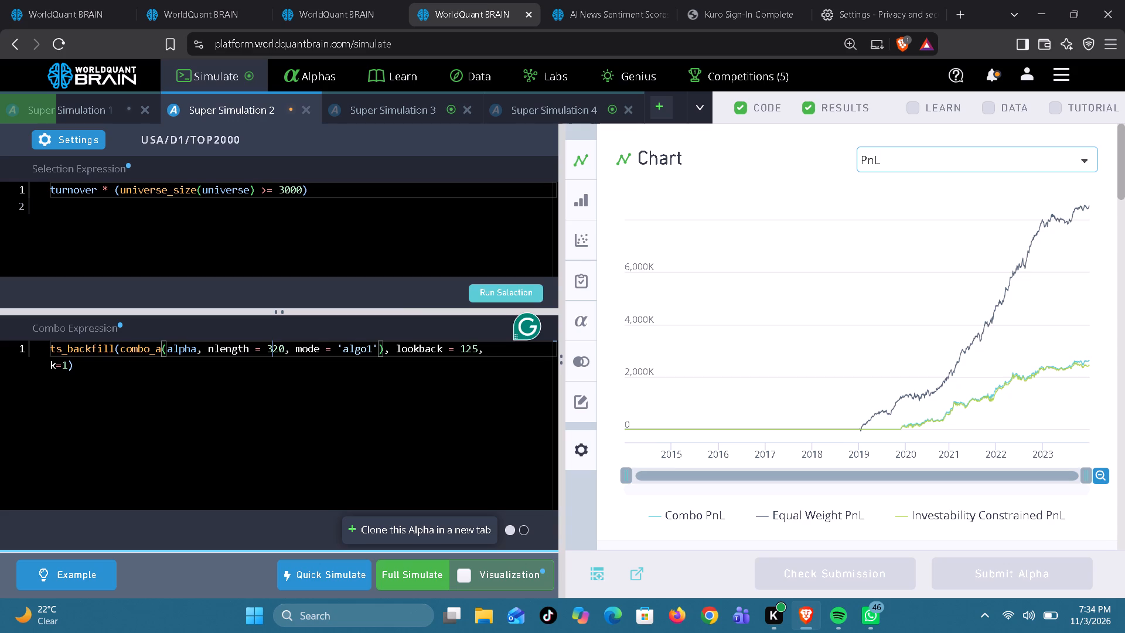
Run Super Simulation 2's alpha selection and start its full simulation.
left_click(482, 295)
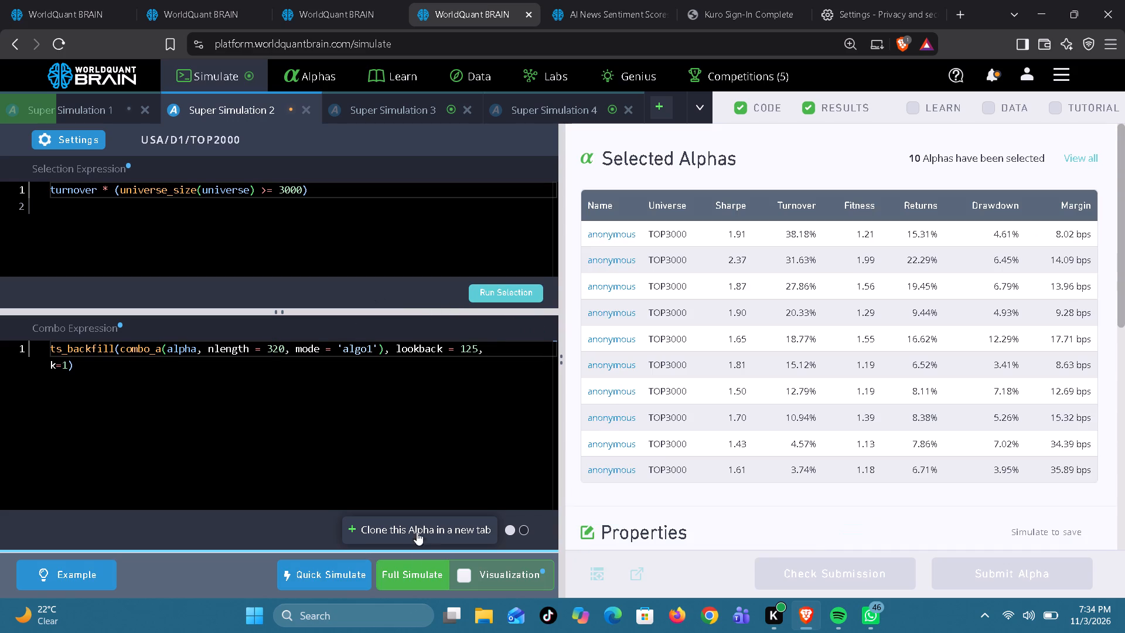
left_click(410, 577)
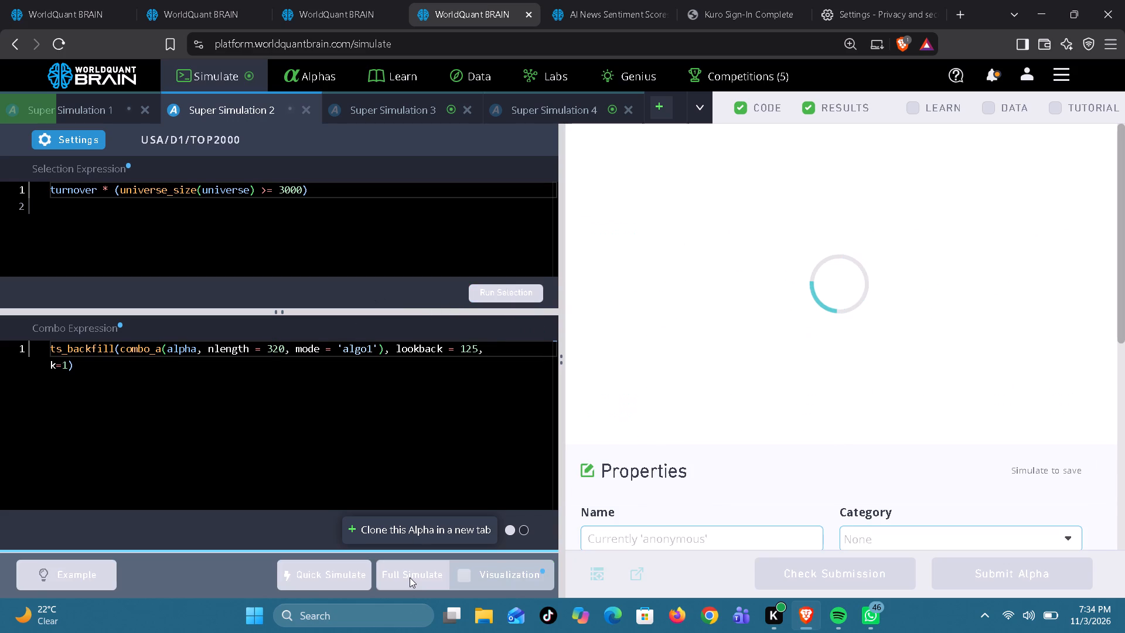
Open Super Simulation 3's results and run its Prod Correlation check.
left_click(402, 108)
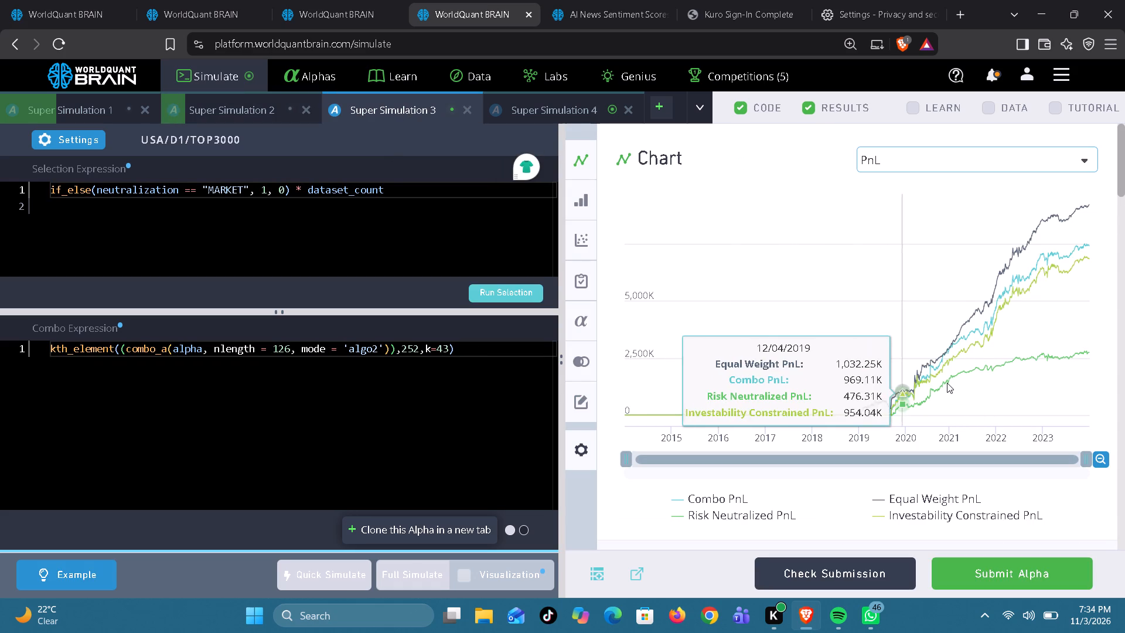
scroll(947, 383, "down", 5)
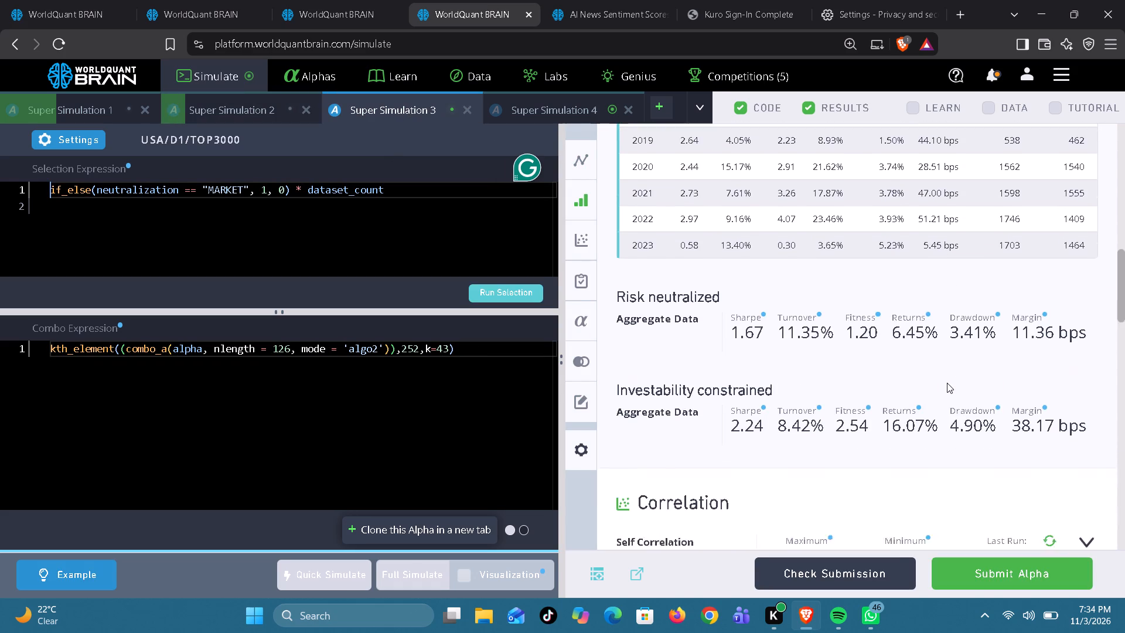
scroll(947, 383, "down", 2)
scroll(947, 383, "up", 2)
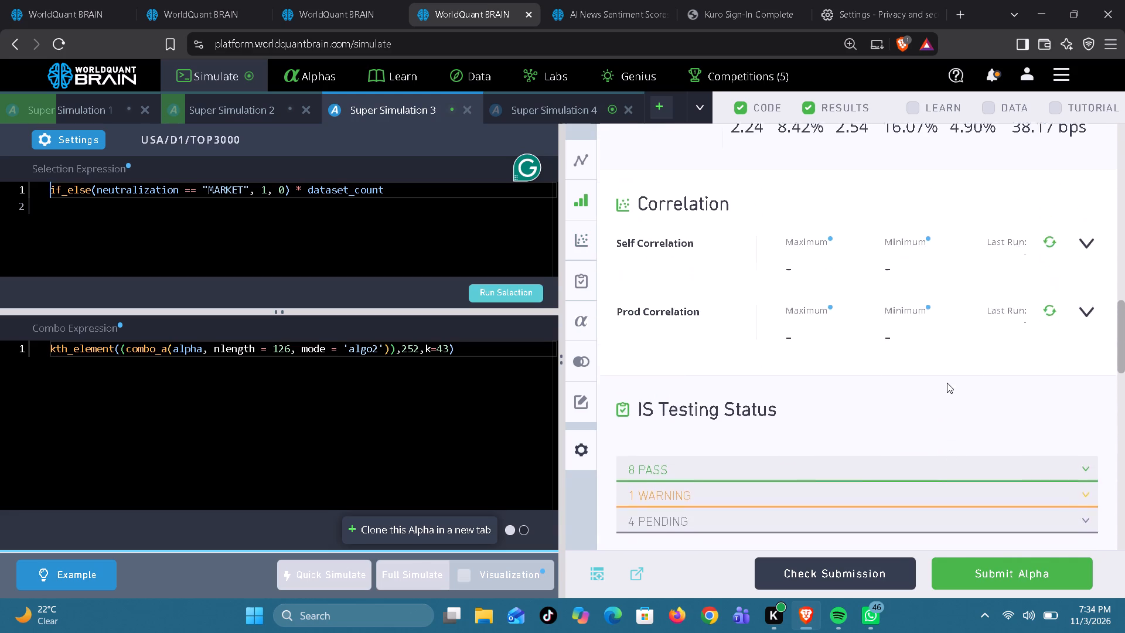
left_click(1051, 343)
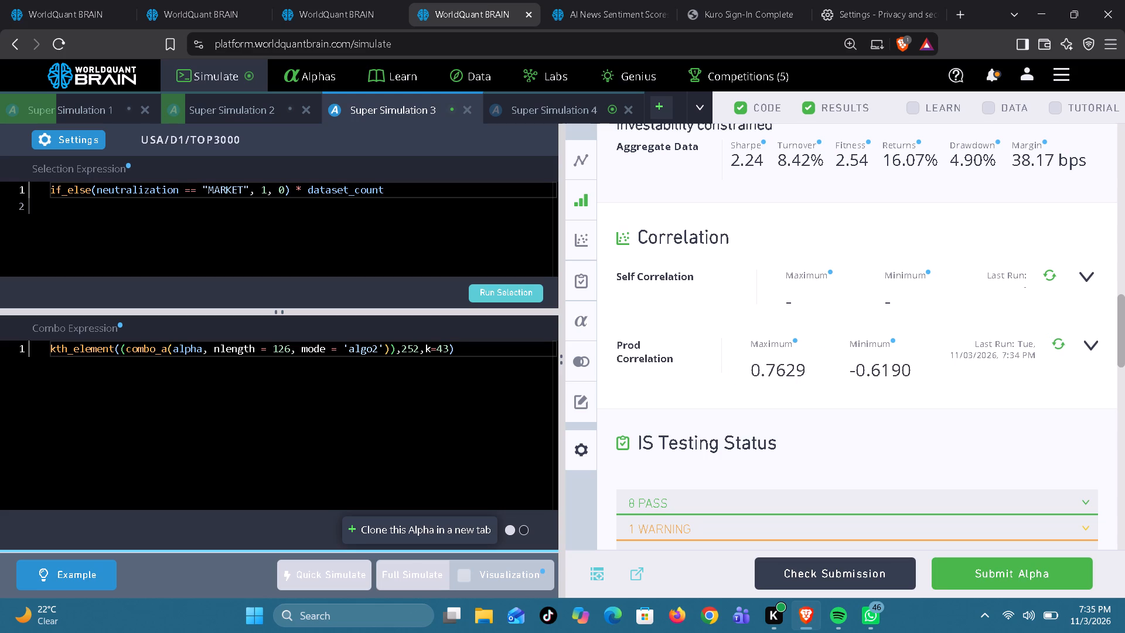
In Super Simulation 3's combo expression, set nlength to 26, rerun the selection and start the full simulation.
left_click(279, 353)
key("BackSpace")
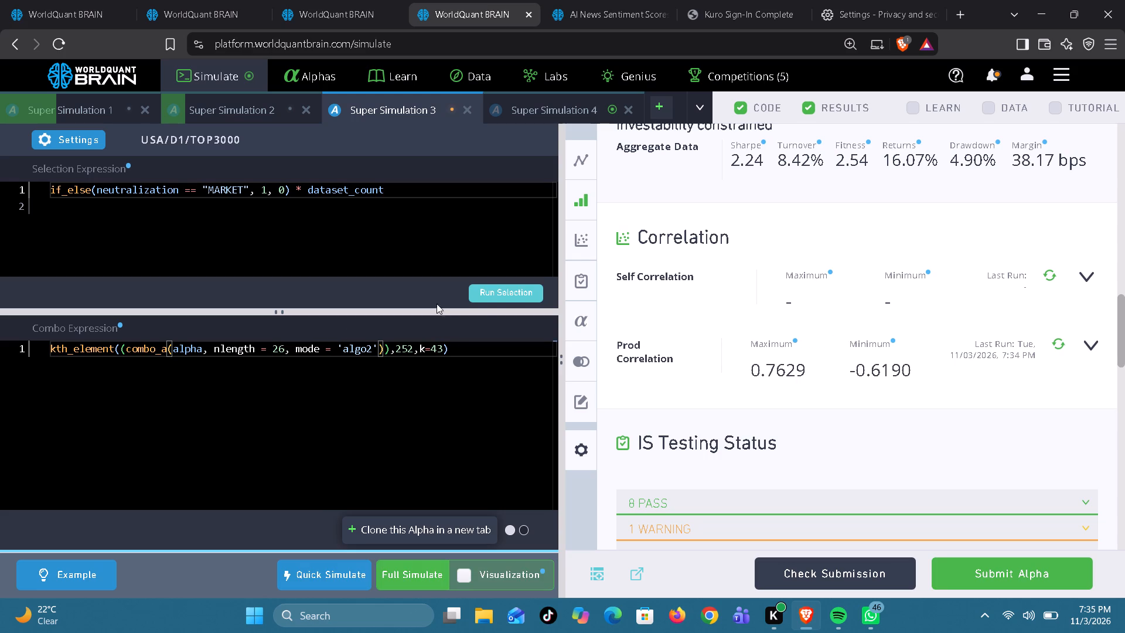
left_click(509, 292)
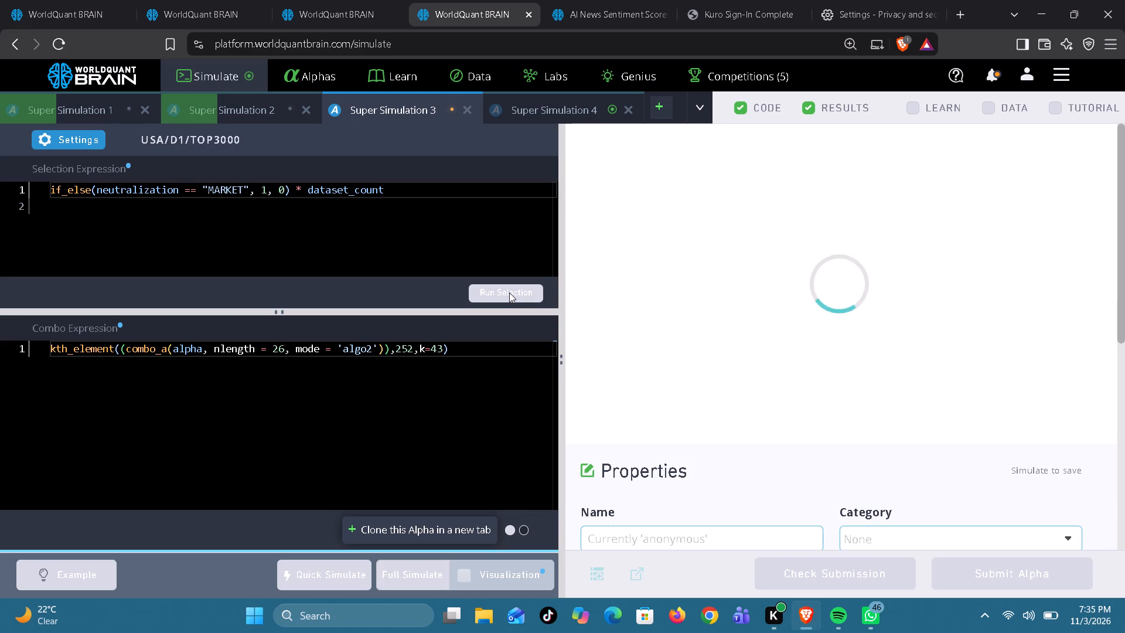
left_click(404, 576)
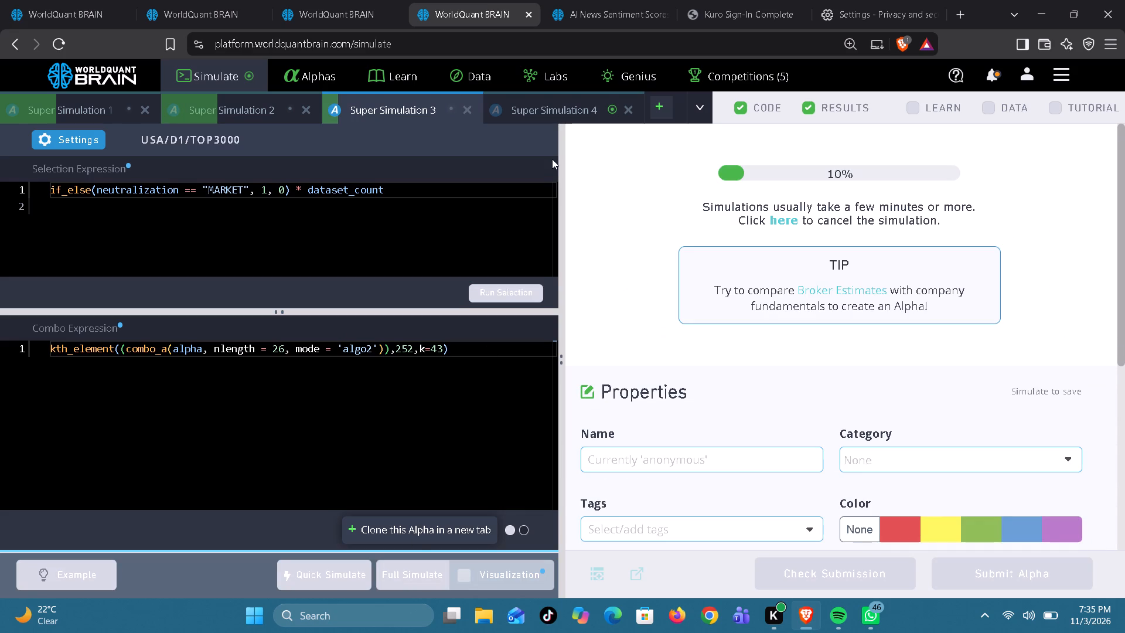
Open Super Simulation 4's results and run its Prod Correlation check.
left_click(560, 106)
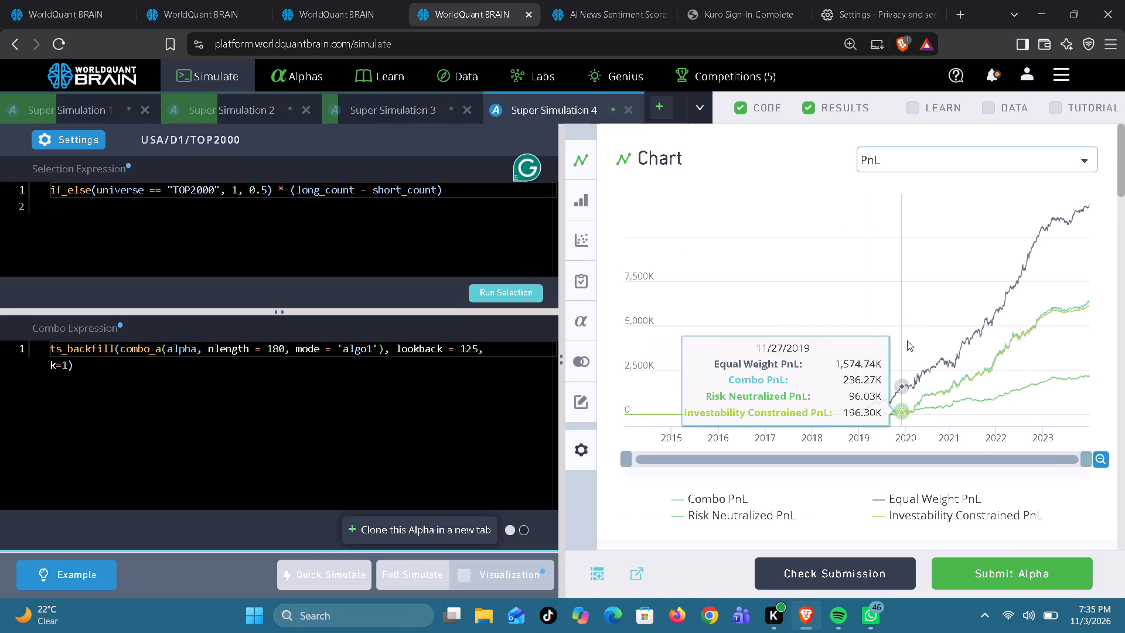
scroll(920, 384, "down", 4)
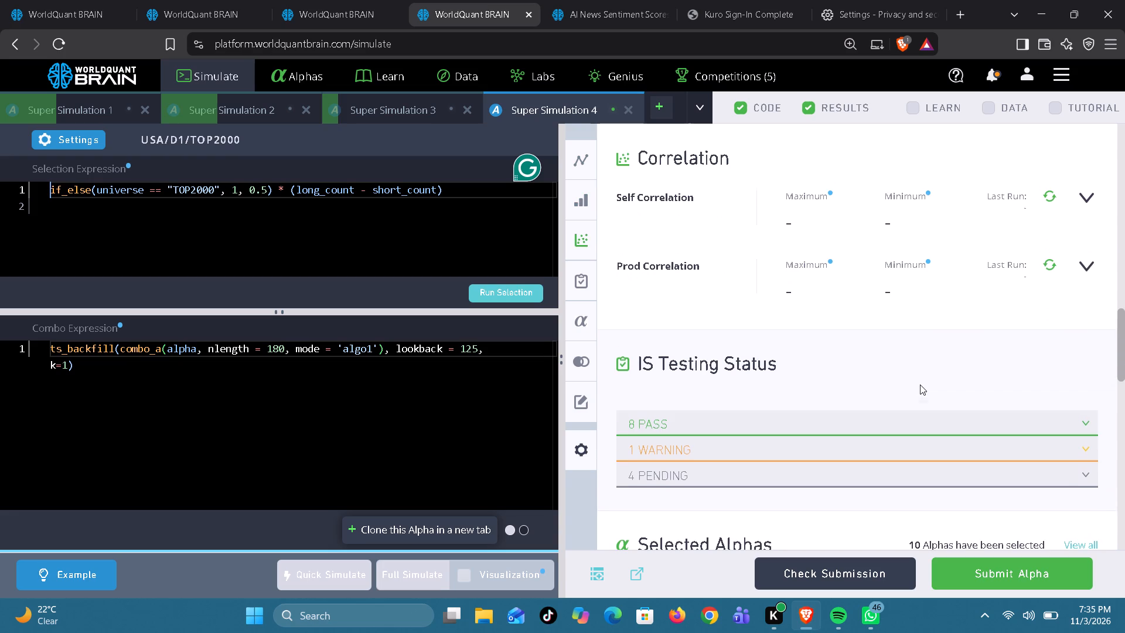
scroll(920, 384, "up", 1)
left_click(1056, 308)
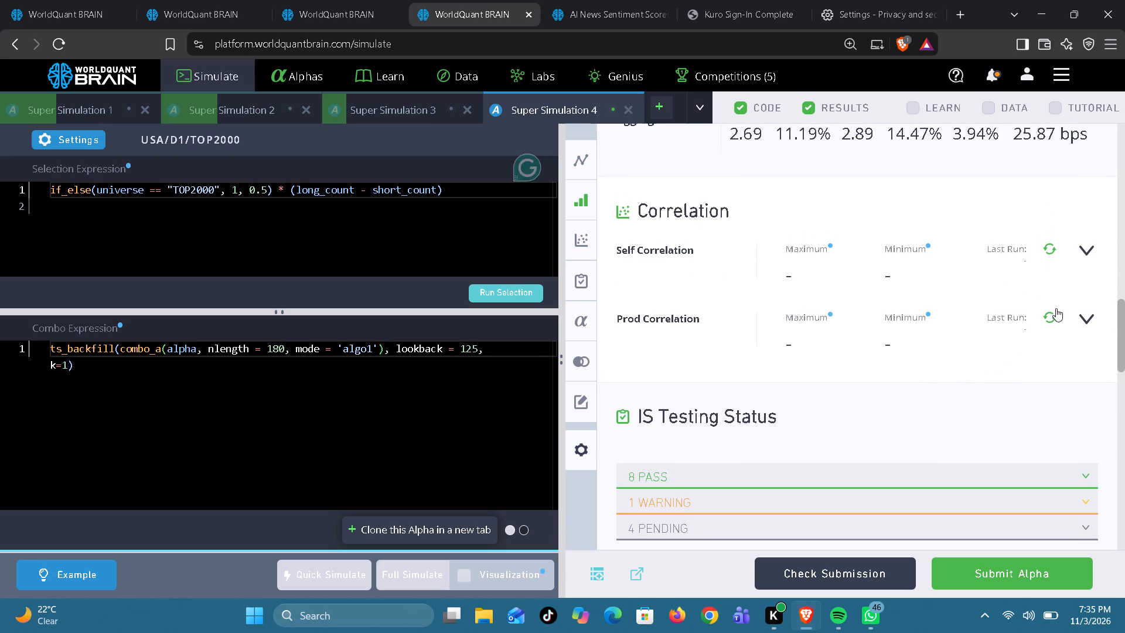
left_click(1052, 319)
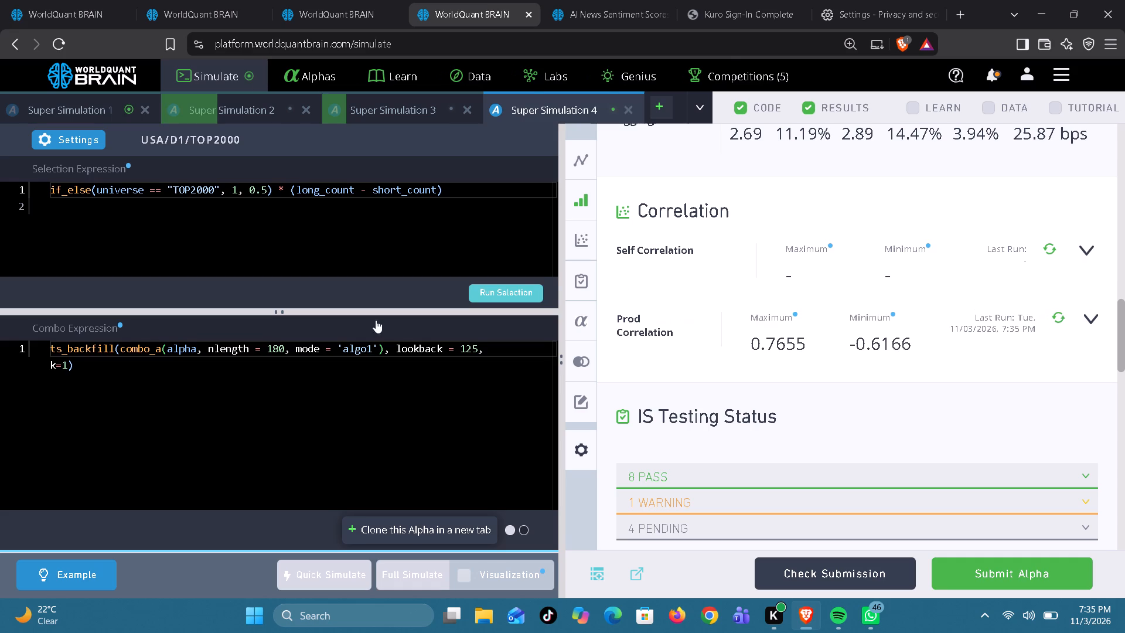
In Super Simulation 4's combo expression, set nlength to 150, rerun the selection and start the full simulation.
left_click(280, 350)
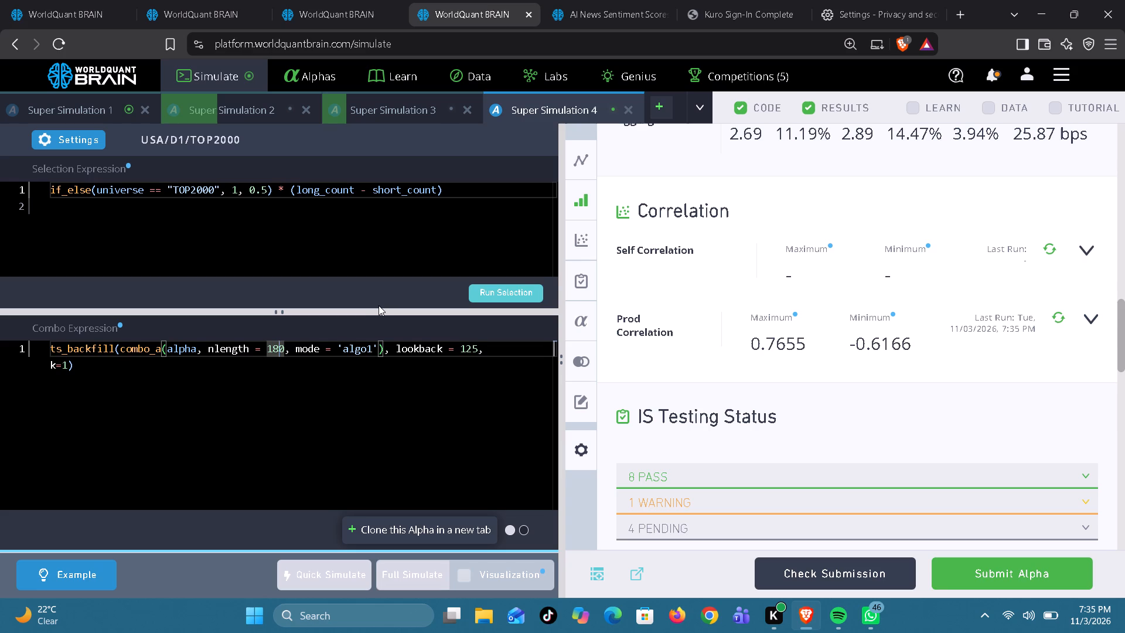
key("BackSpace")
key("5")
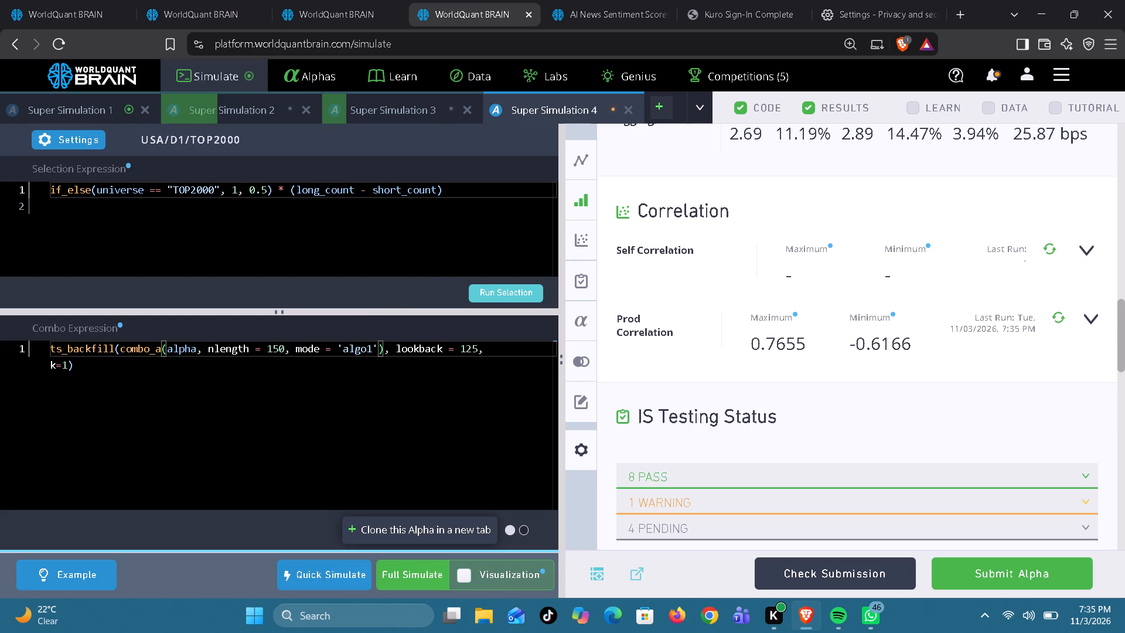
left_click(487, 291)
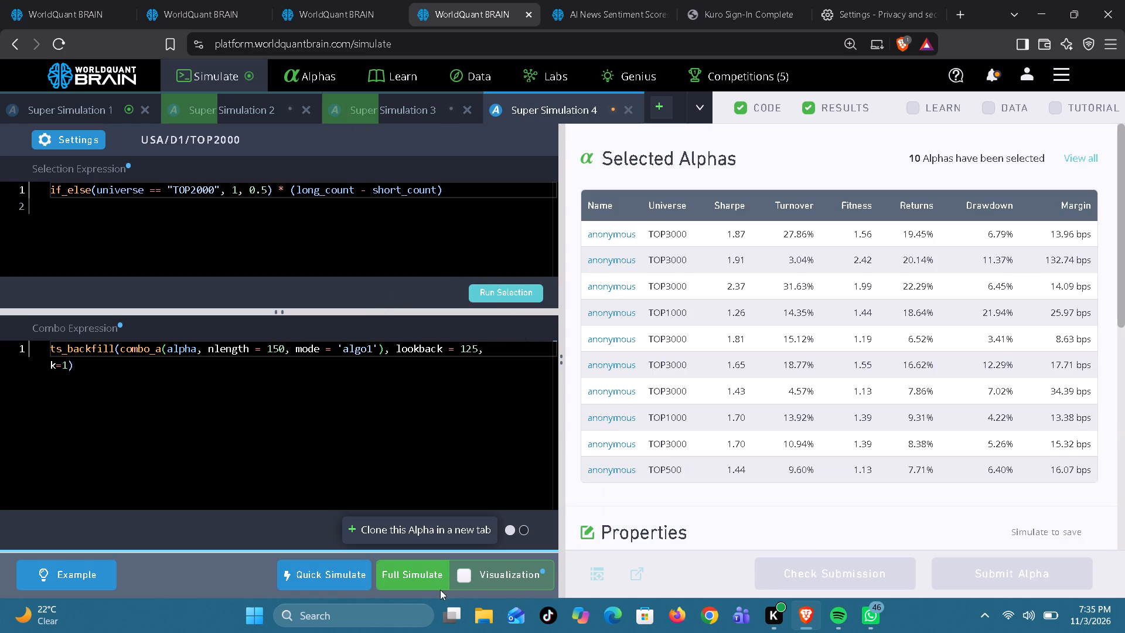
left_click(429, 581)
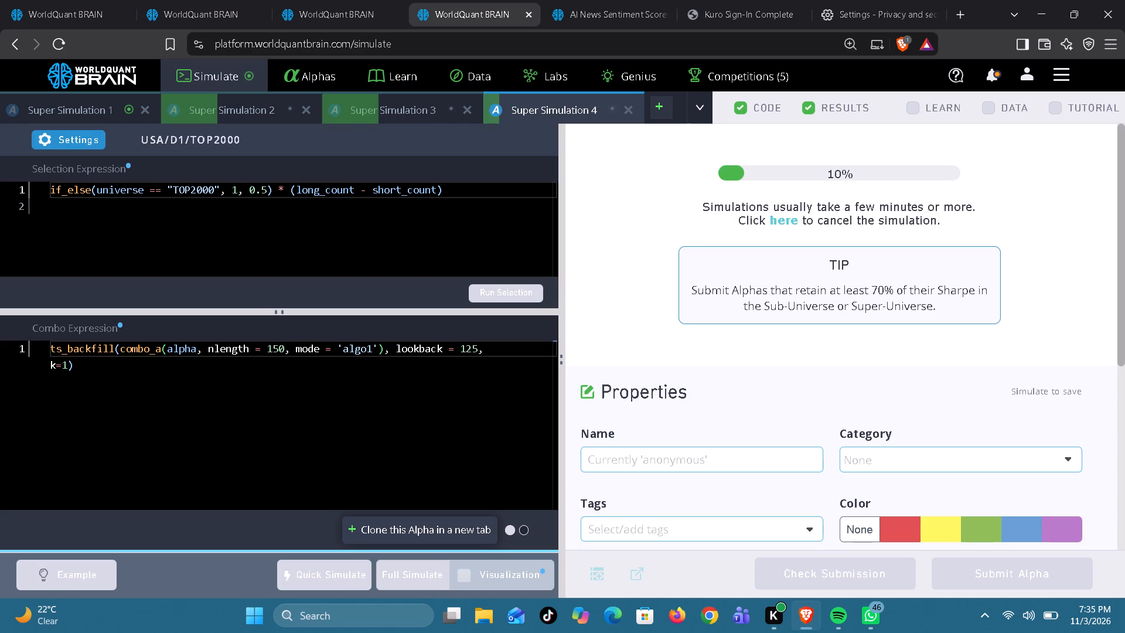
From the Analyst category's datasets, open Performance-Weighted Analyst Estimates and copy the actual_update_flag_ebi field name.
left_click(323, 2)
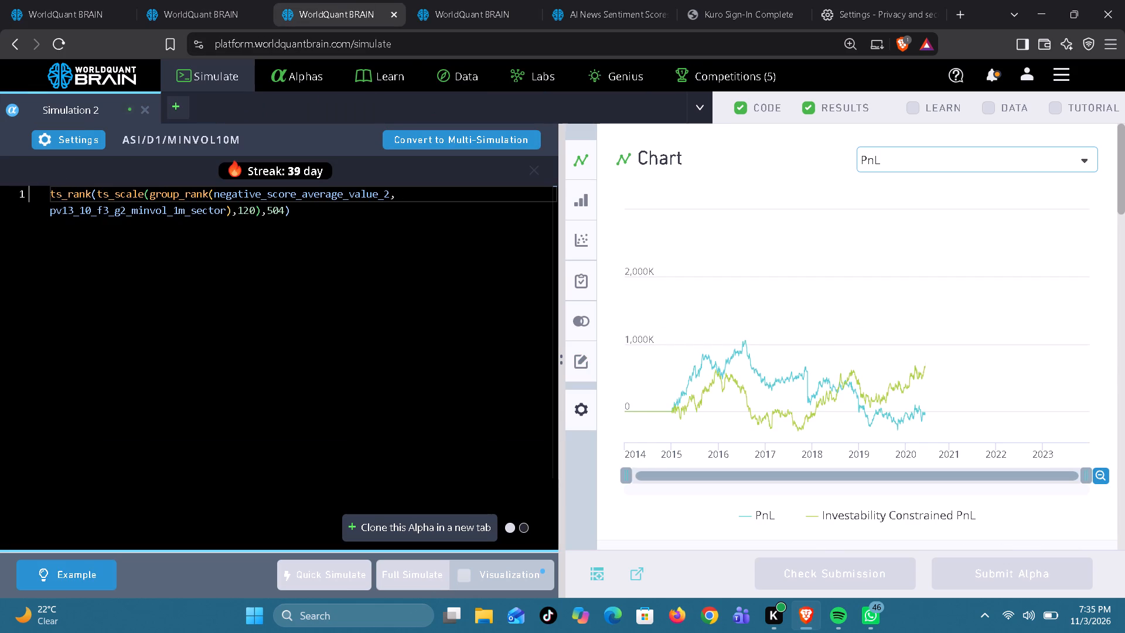
left_click(212, 8)
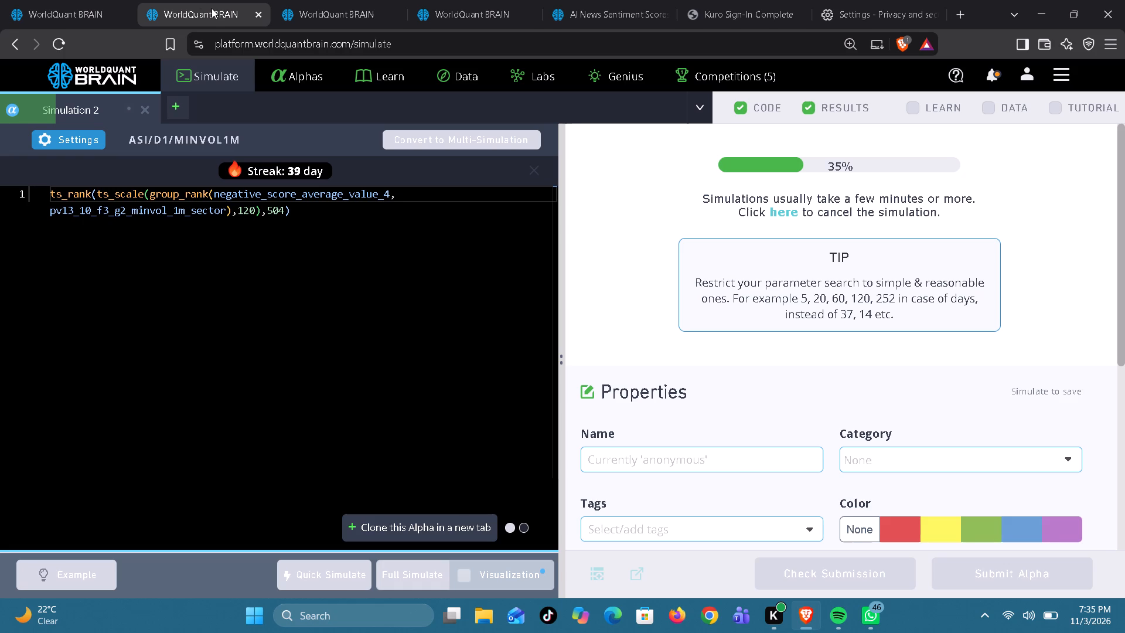
left_click(83, 11)
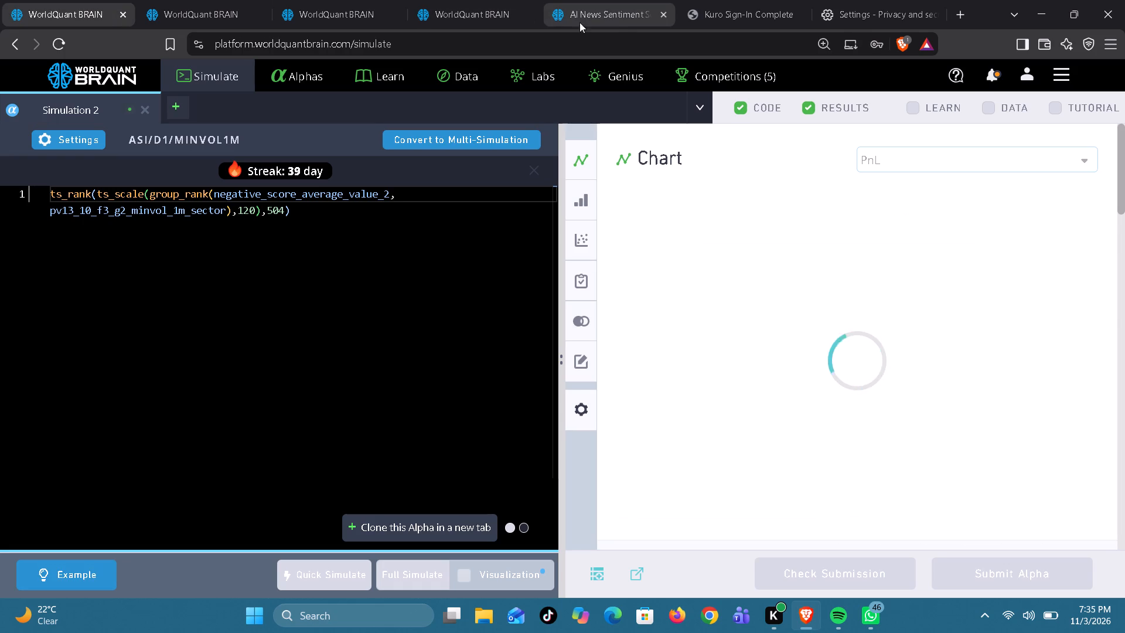
left_click(623, 18)
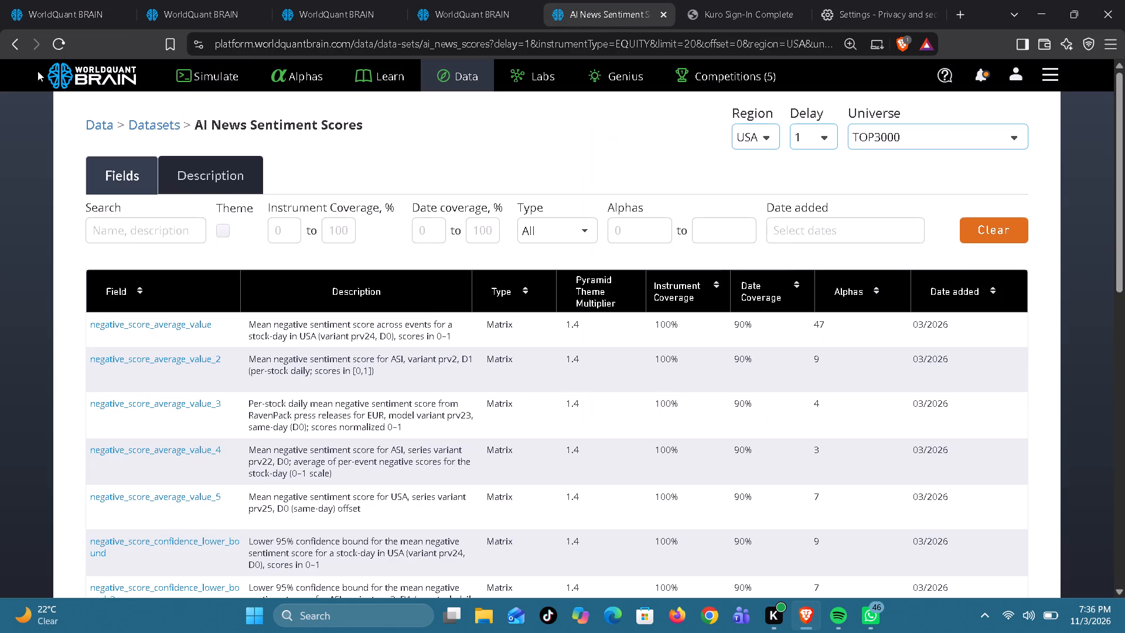
left_click(13, 43)
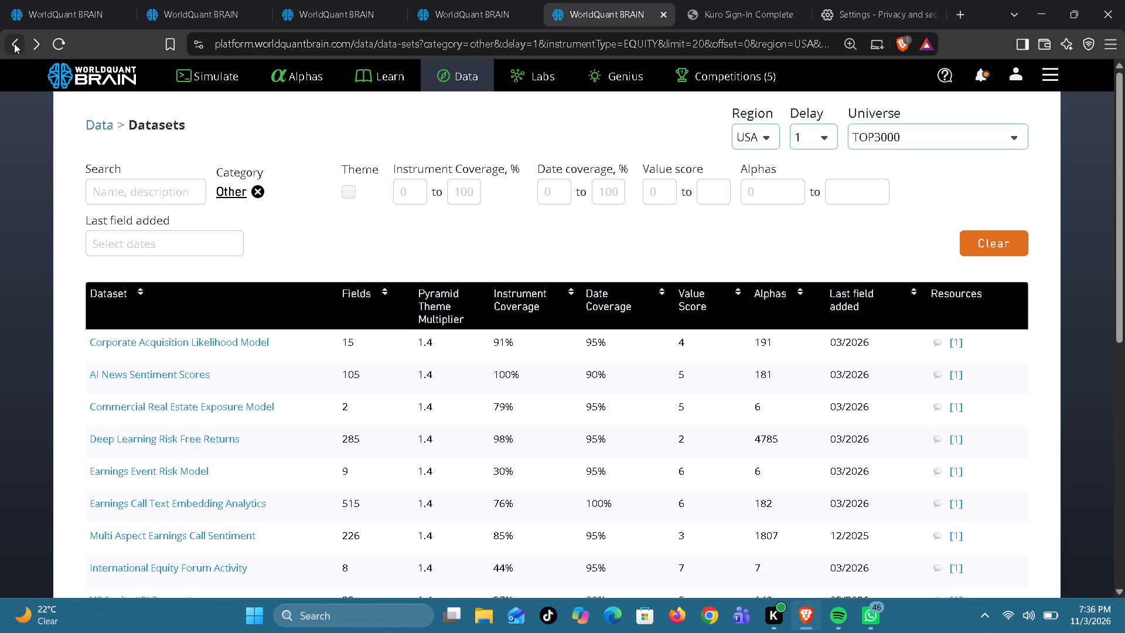
left_click(14, 43)
scroll(304, 428, "down", 1)
left_click(214, 413)
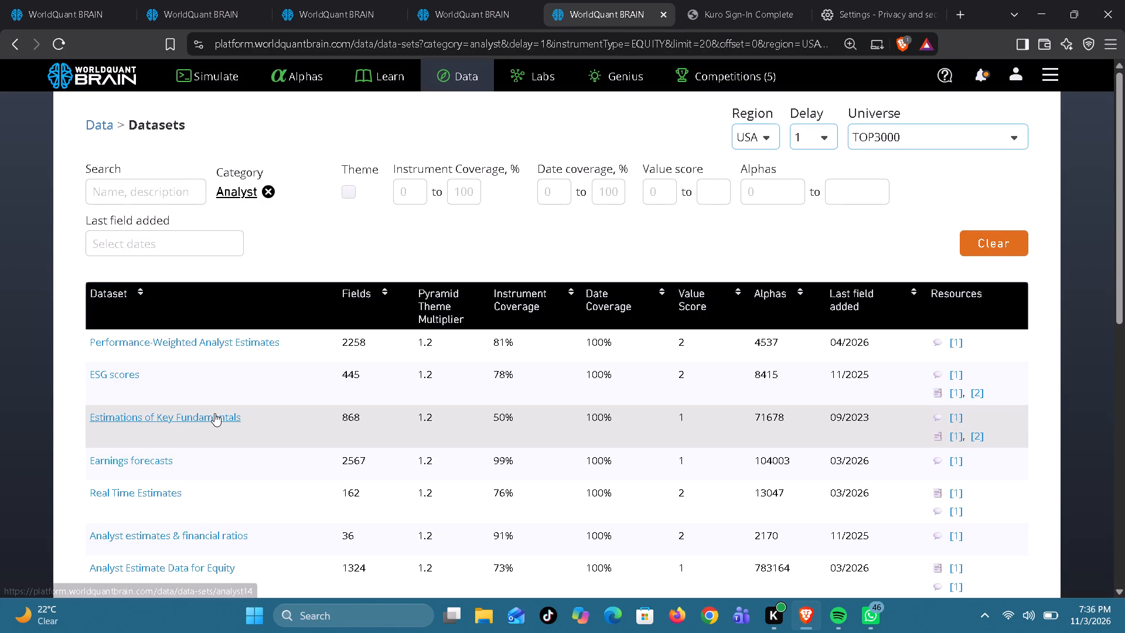
left_click(293, 345)
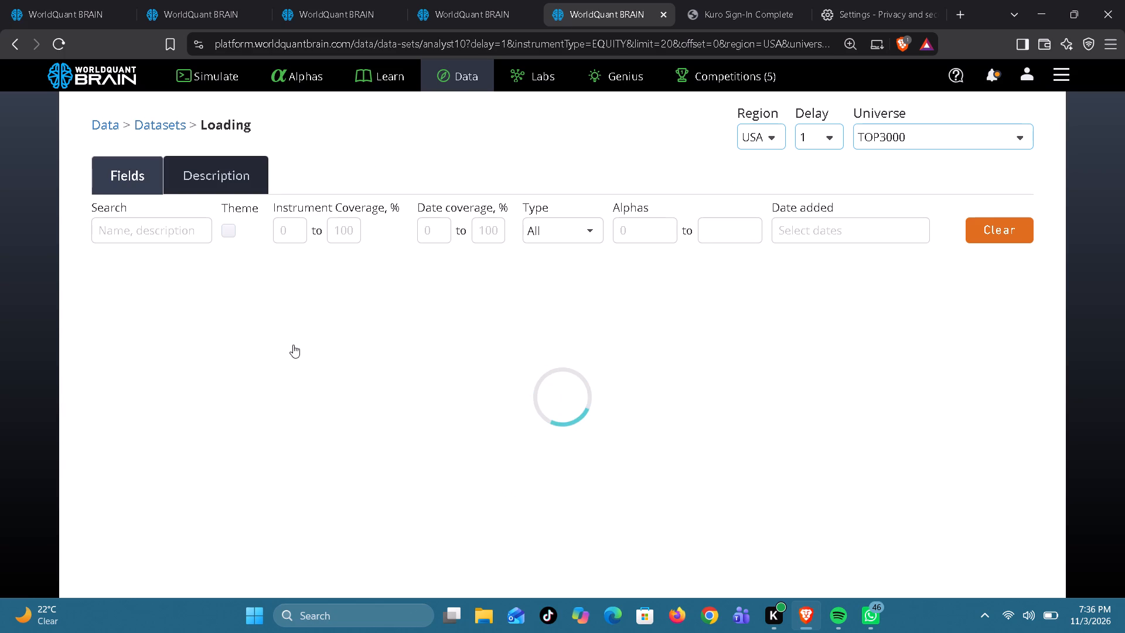
left_click(196, 321)
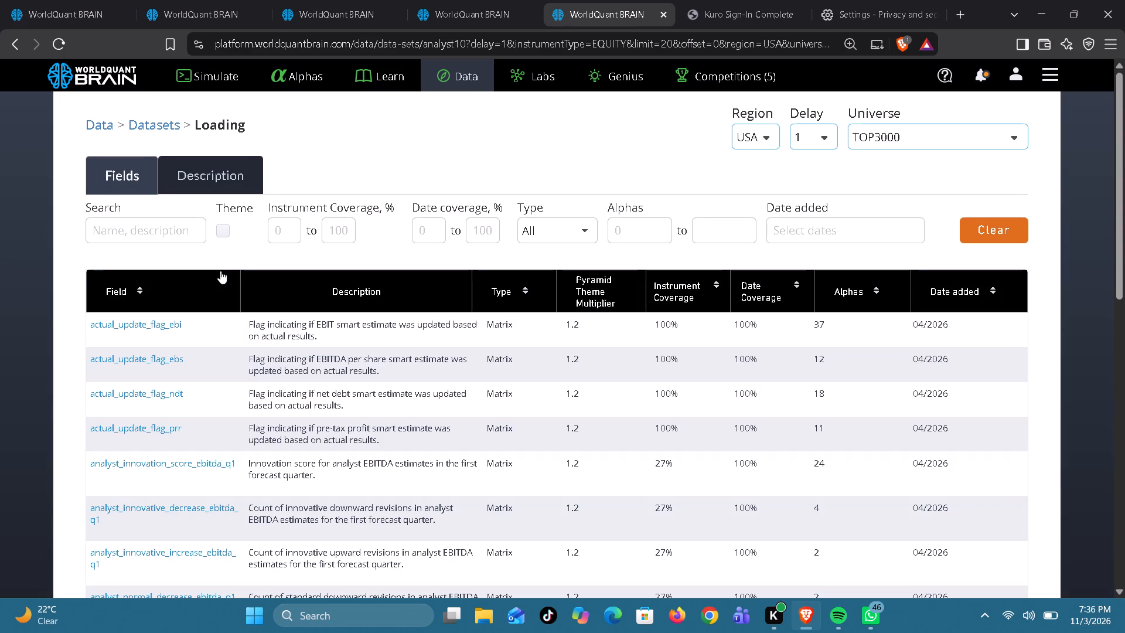
In the ASI/D1/MINVOL10M alpha, replace negative_score_average_value_2 with actual_update_flag_ebi and start its full simulation.
left_click(345, 9)
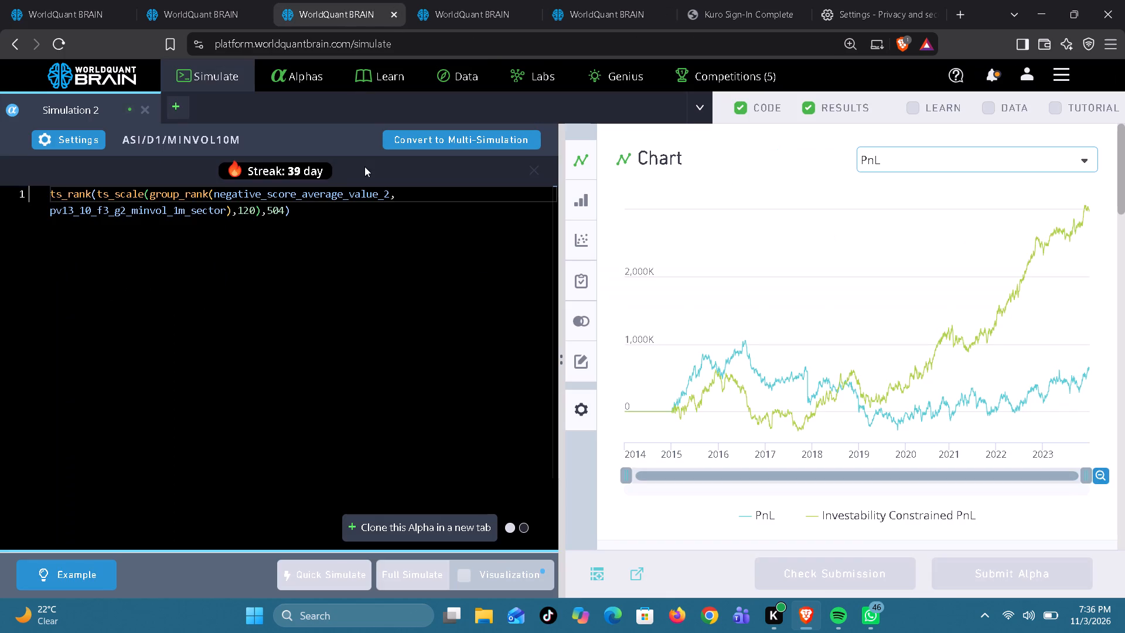
double_click(301, 196)
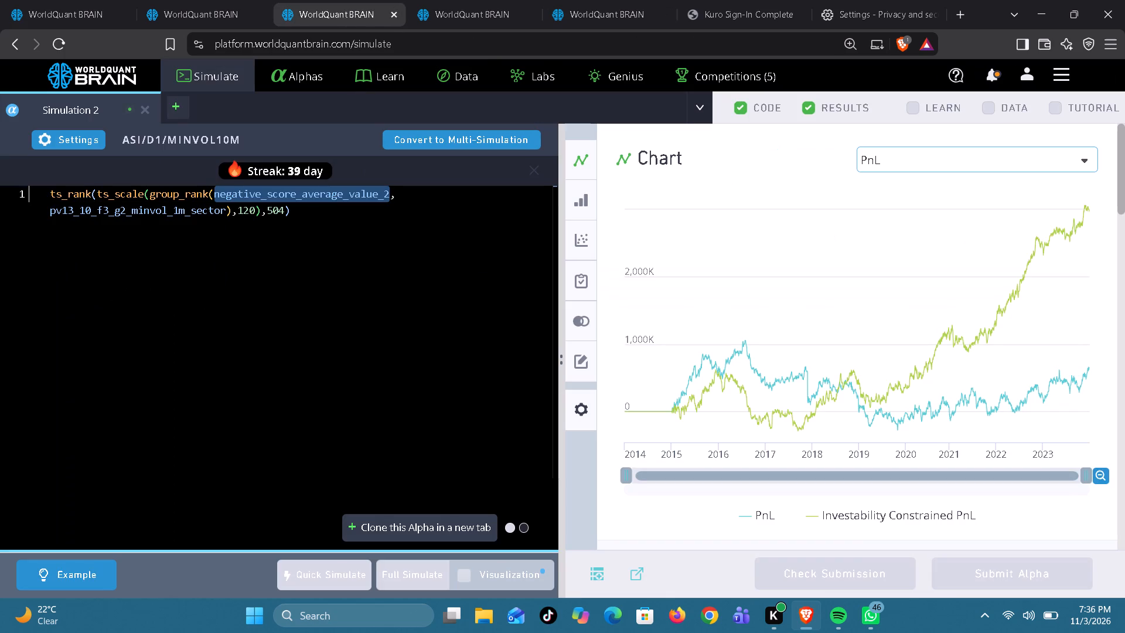
key("ctrl+v")
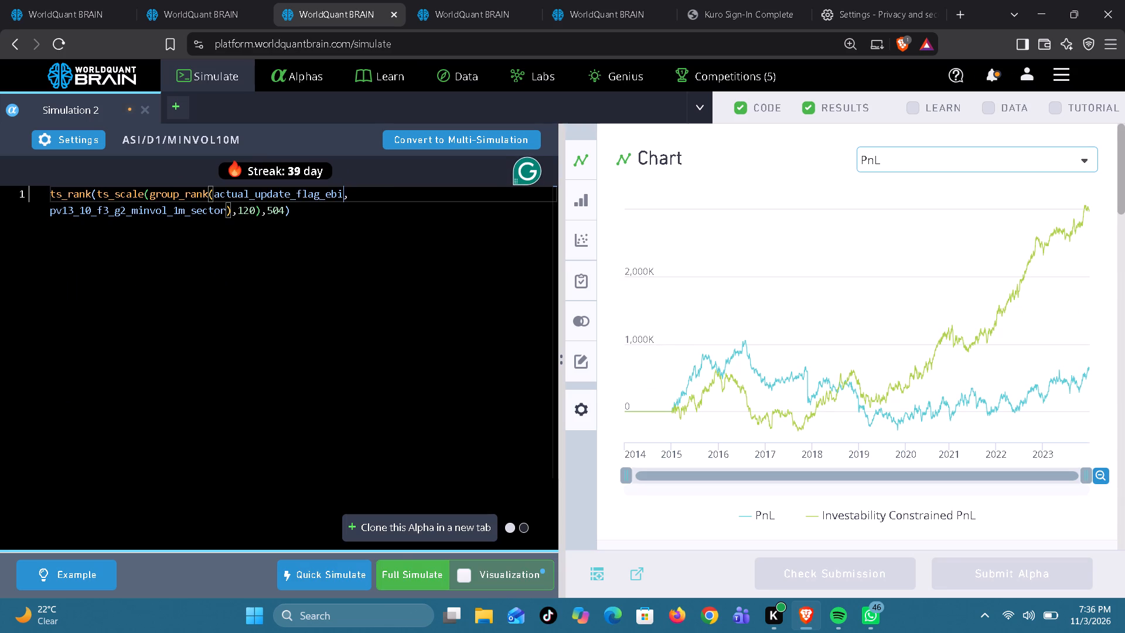
left_click(407, 574)
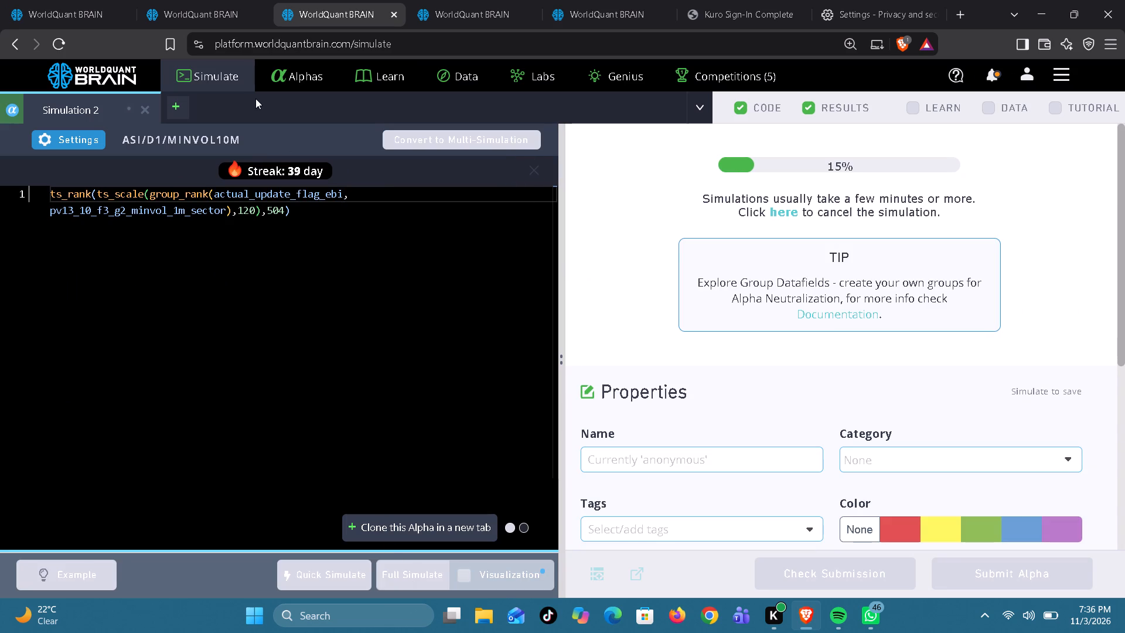
In the ASI/D1/MINVOL1M alpha using negative_score_average_value_2, swap in actual_update_flag_ebi and start its full simulation.
left_click(203, 12)
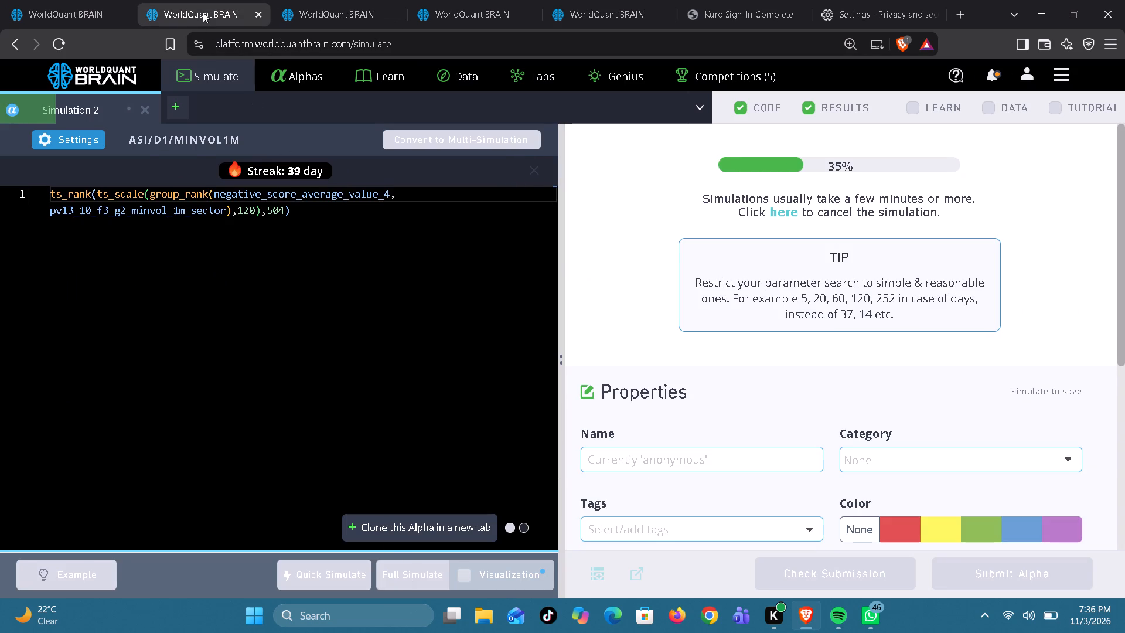
left_click(54, 11)
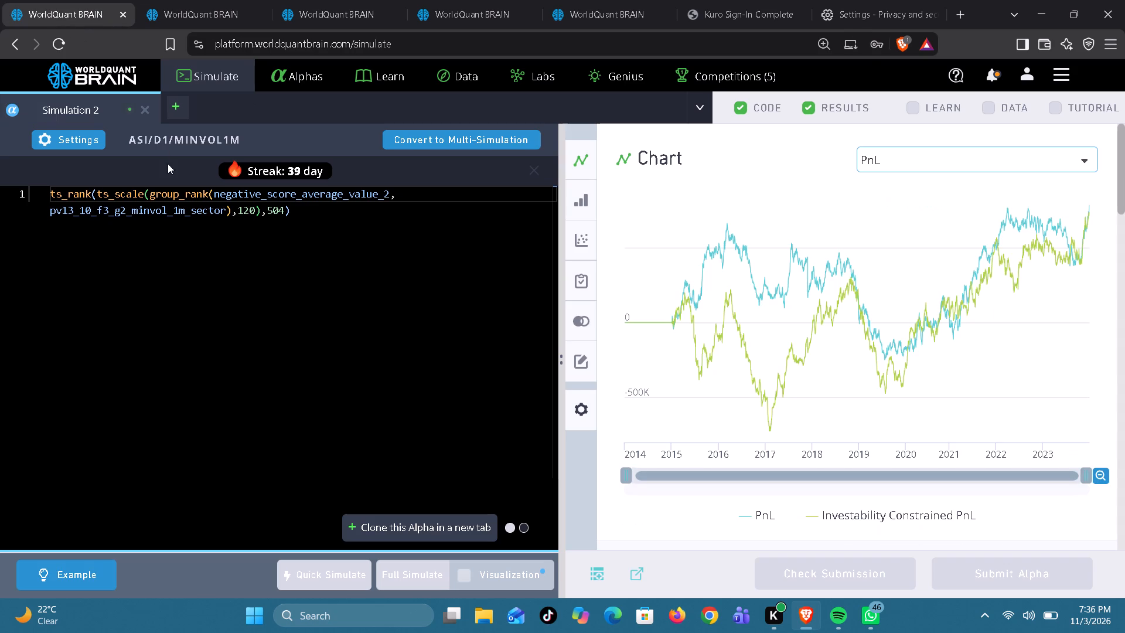
double_click(273, 193)
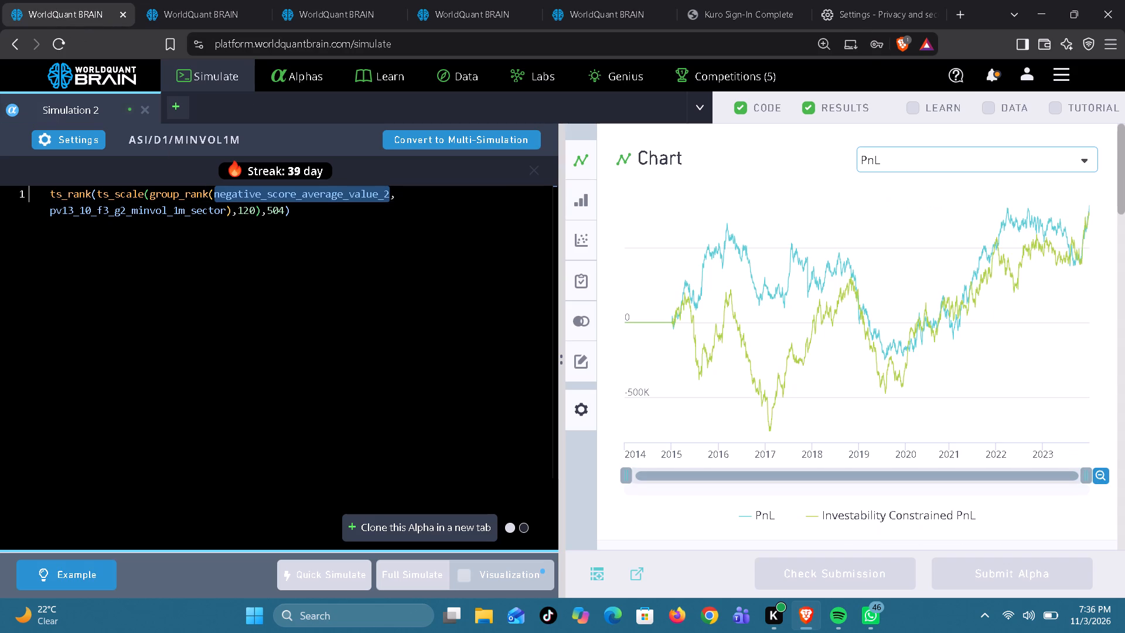
key("ctrl+v")
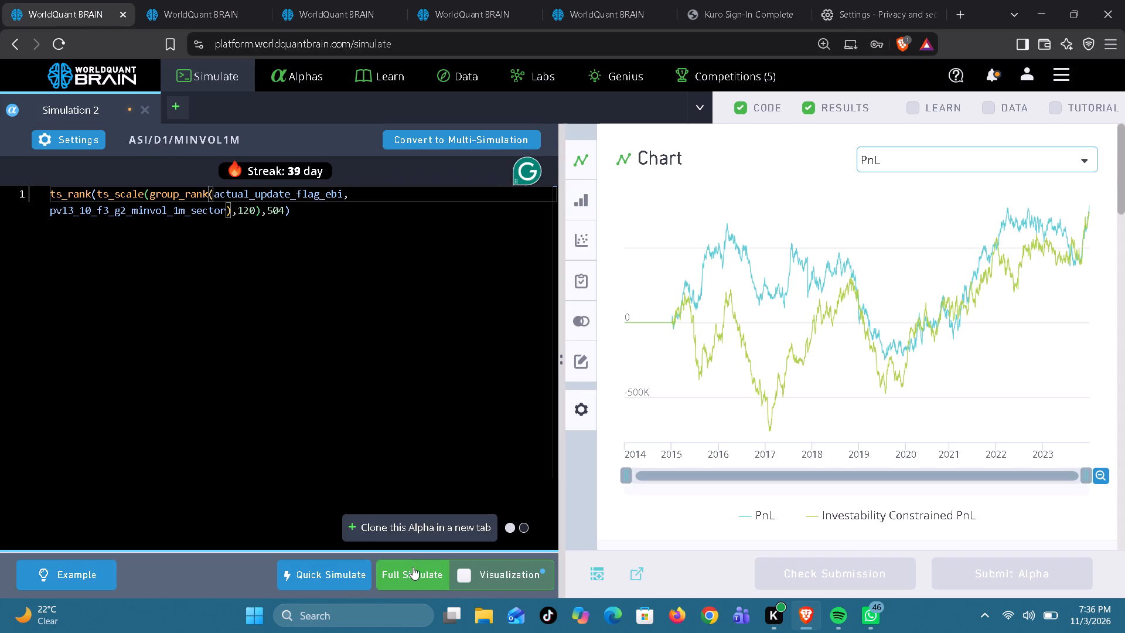
left_click(411, 572)
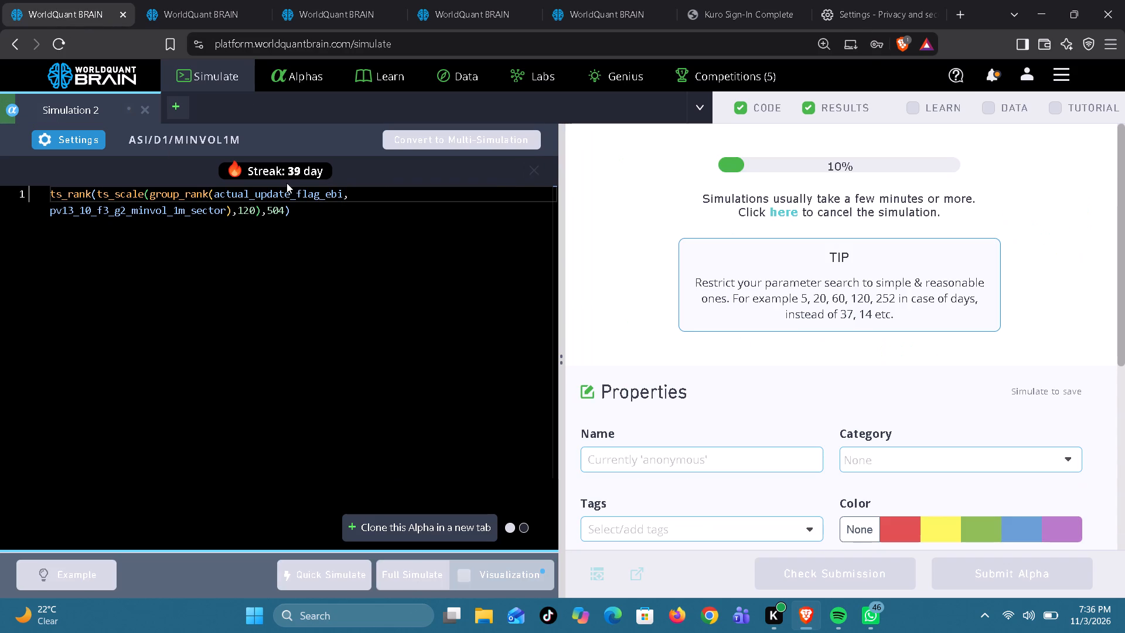
In the ASI/D1/MINVOL1M alpha using negative_score_average_value_4, swap in actual_update_flag_ebi and start its full simulation.
left_click(199, 21)
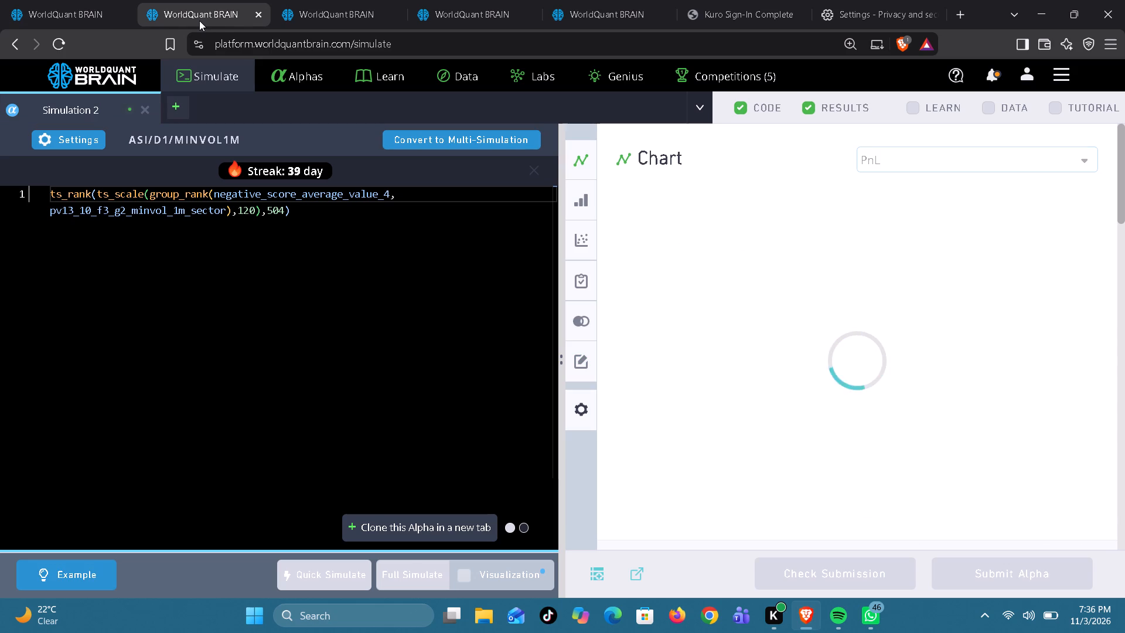
double_click(294, 197)
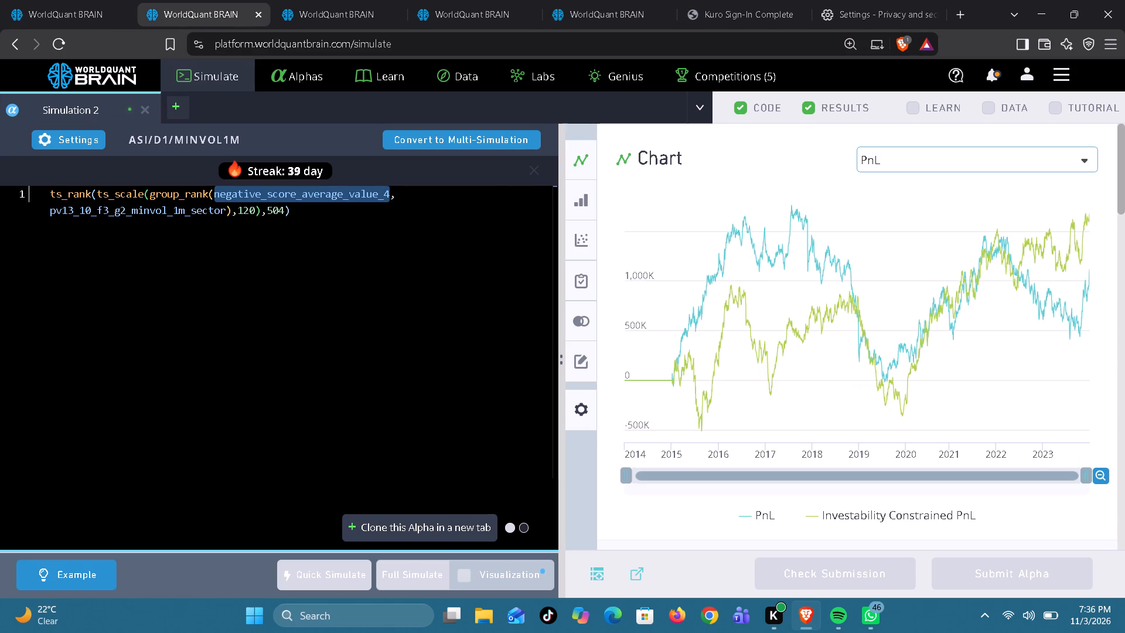
key("ctrl+v")
left_click(374, 542)
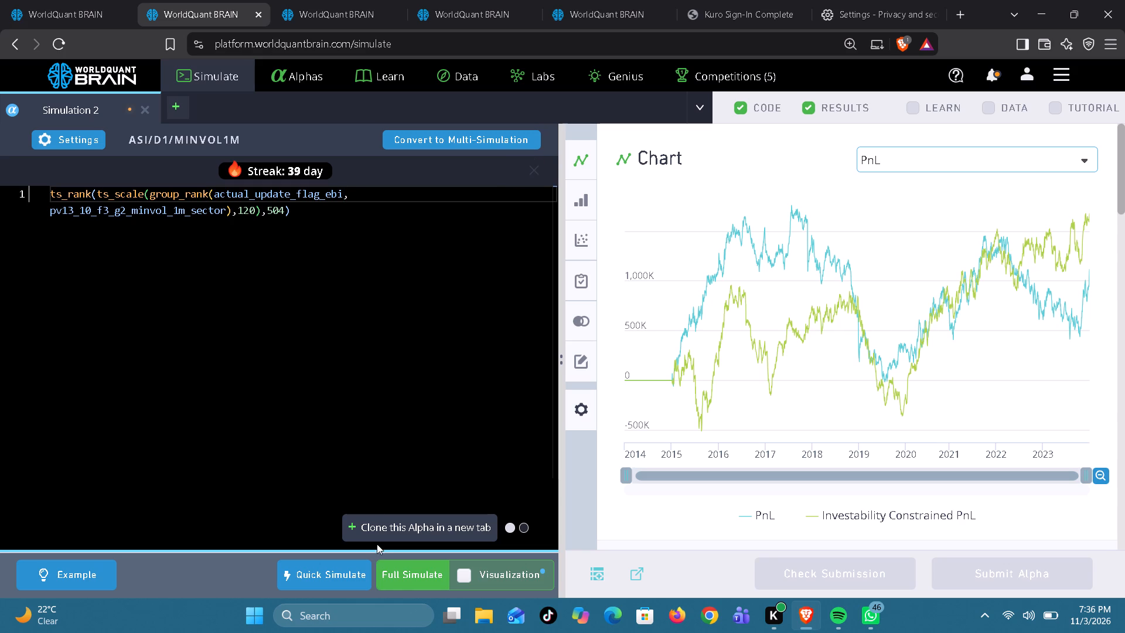
left_click(400, 571)
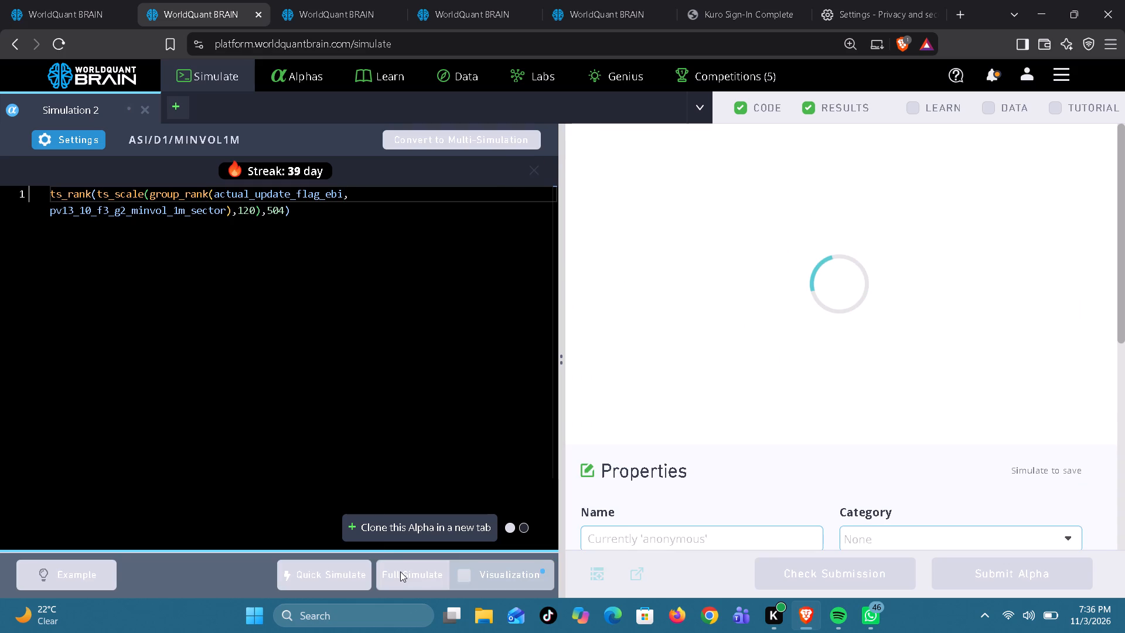
In Super Simulation 1's combo expression, set nlength to 396, rerun the selection and start the full simulation.
left_click(477, 18)
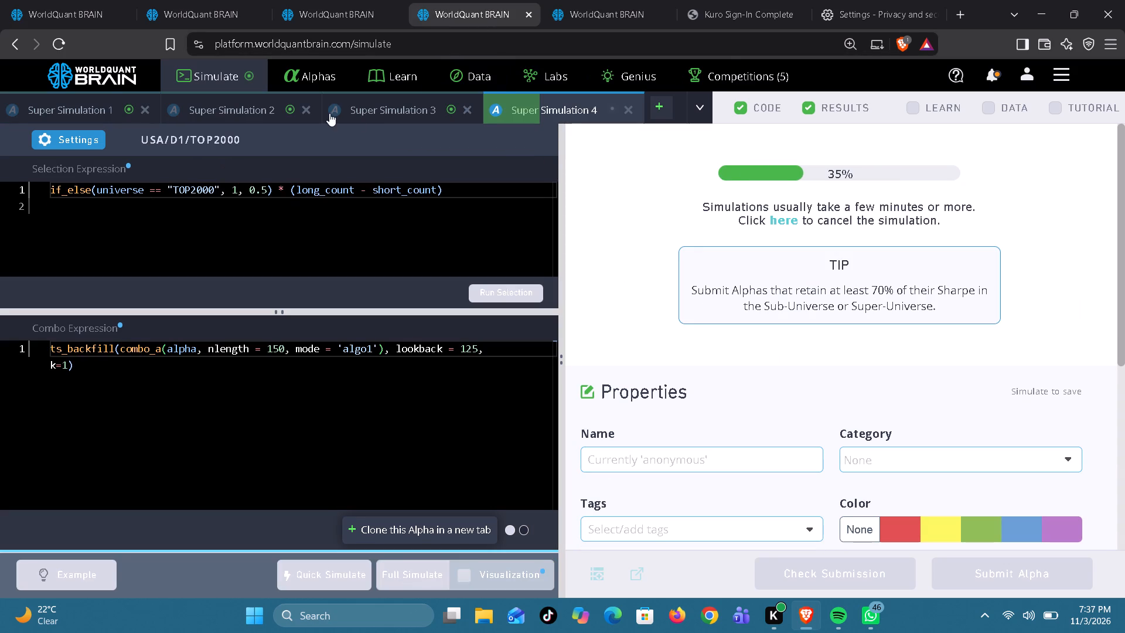
left_click(87, 110)
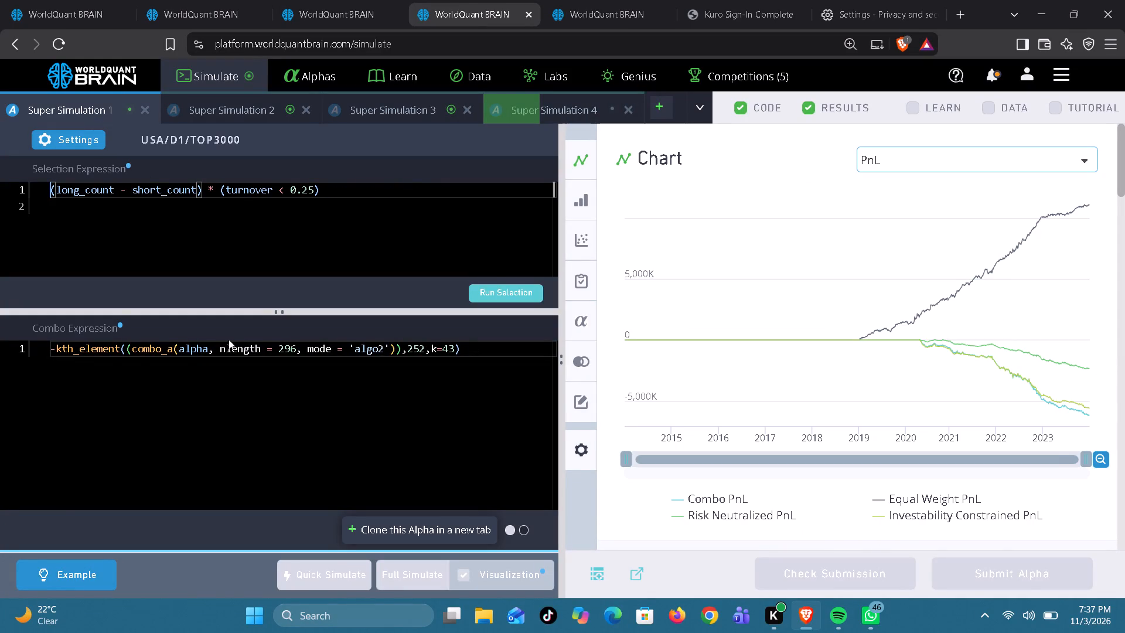
left_click(282, 350)
key("Delete")
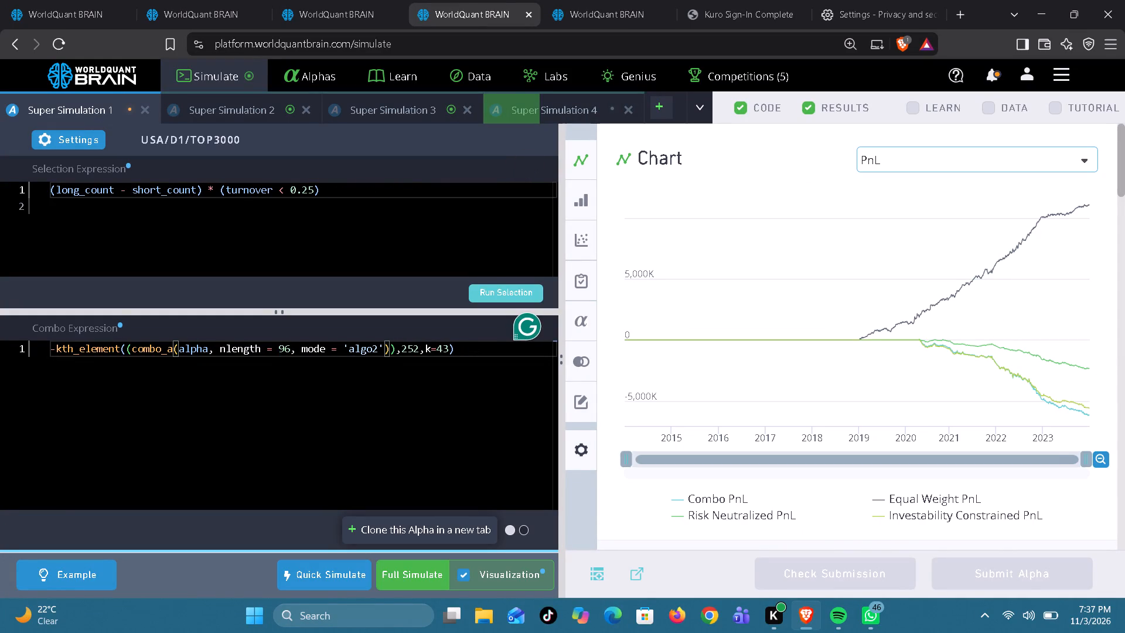
key("3")
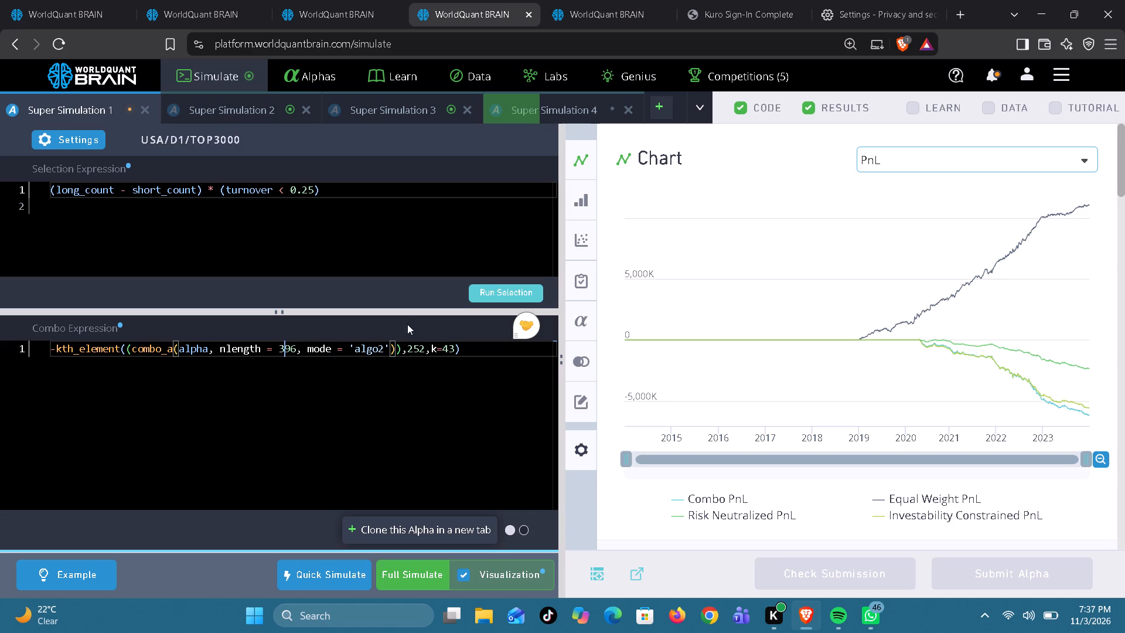
left_click(506, 295)
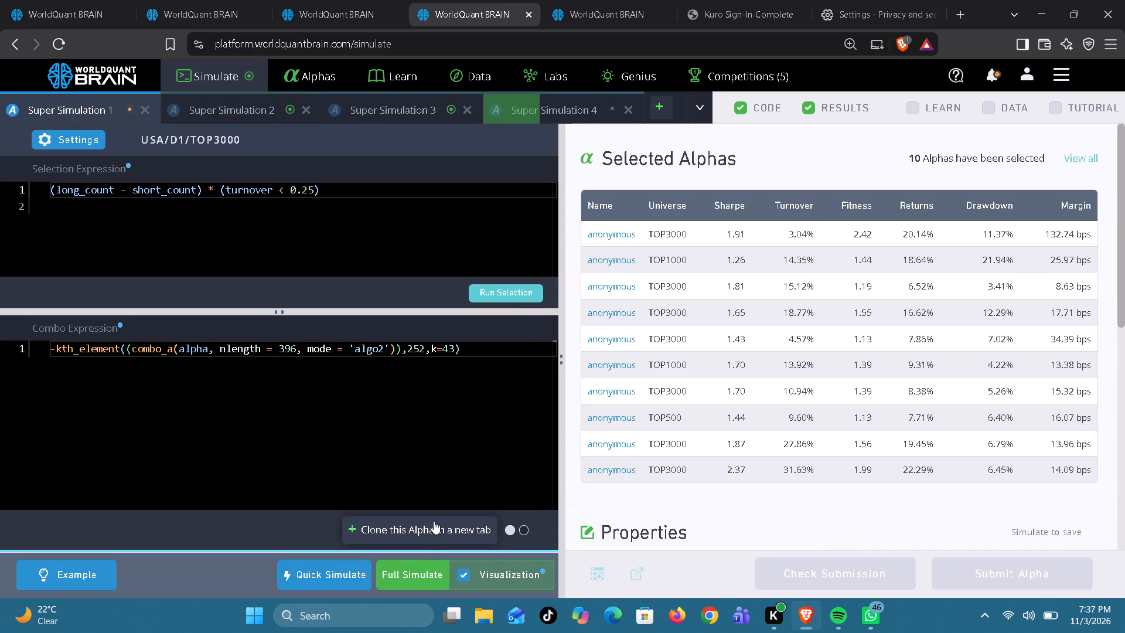
left_click(412, 574)
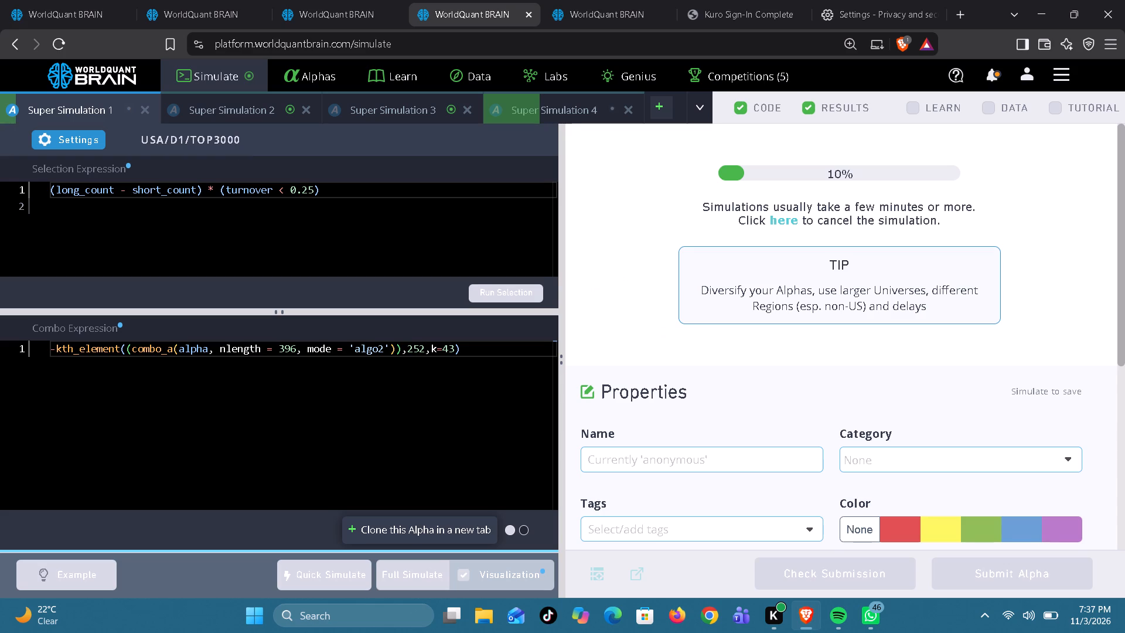
In Super Simulation 2's combo expression, set nlength to 420, rerun the selection and start the full simulation.
left_click(236, 107)
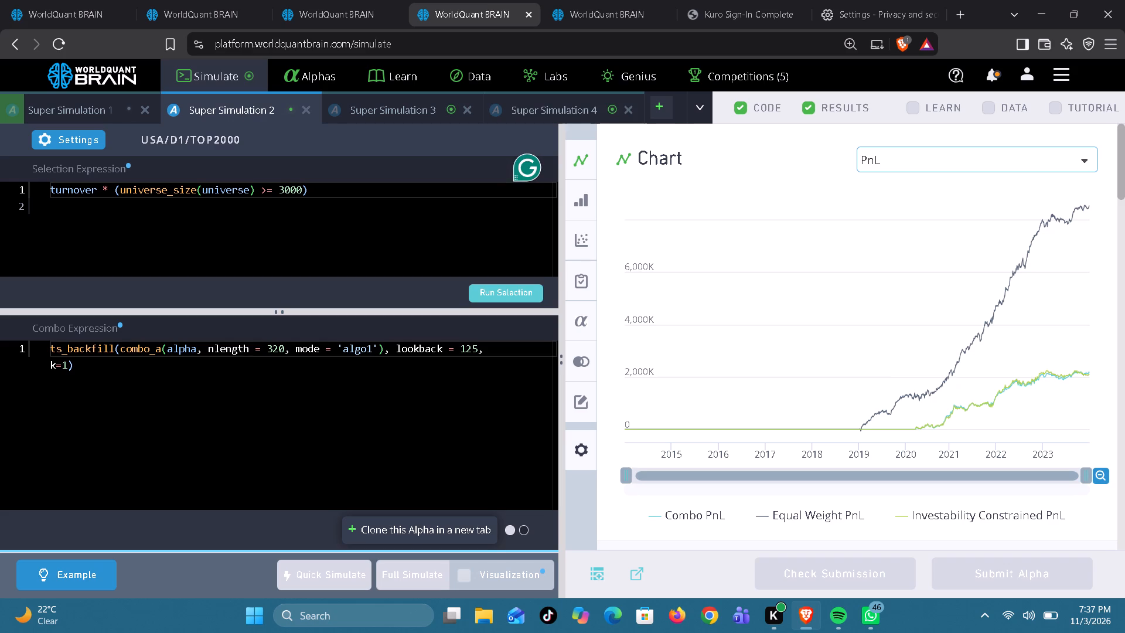
left_click(271, 351)
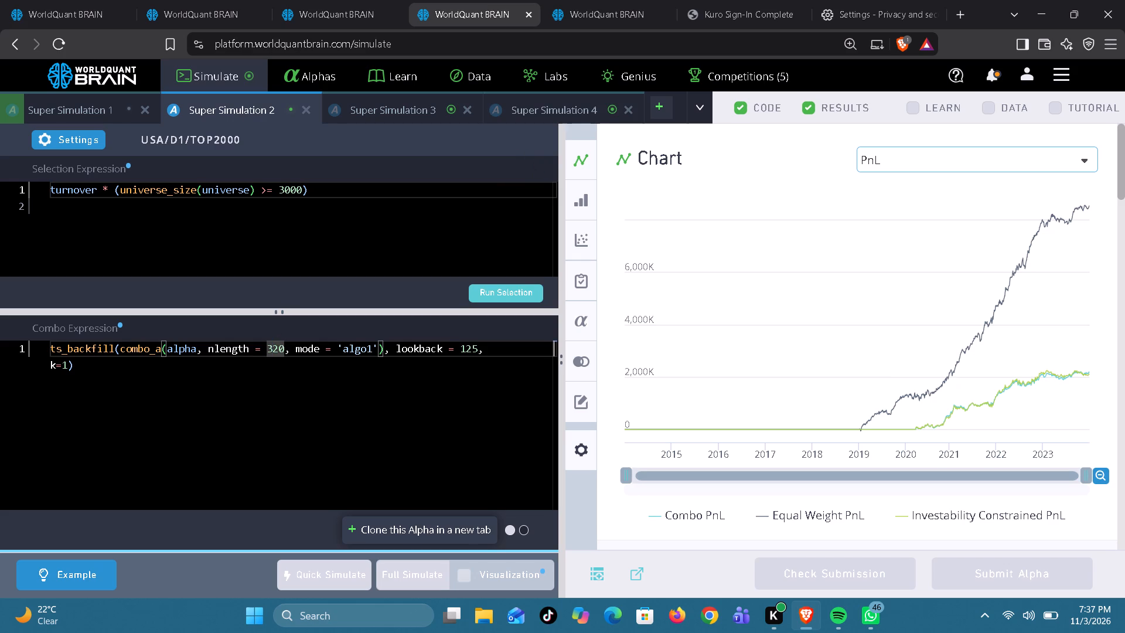
key("BackSpace")
key("4")
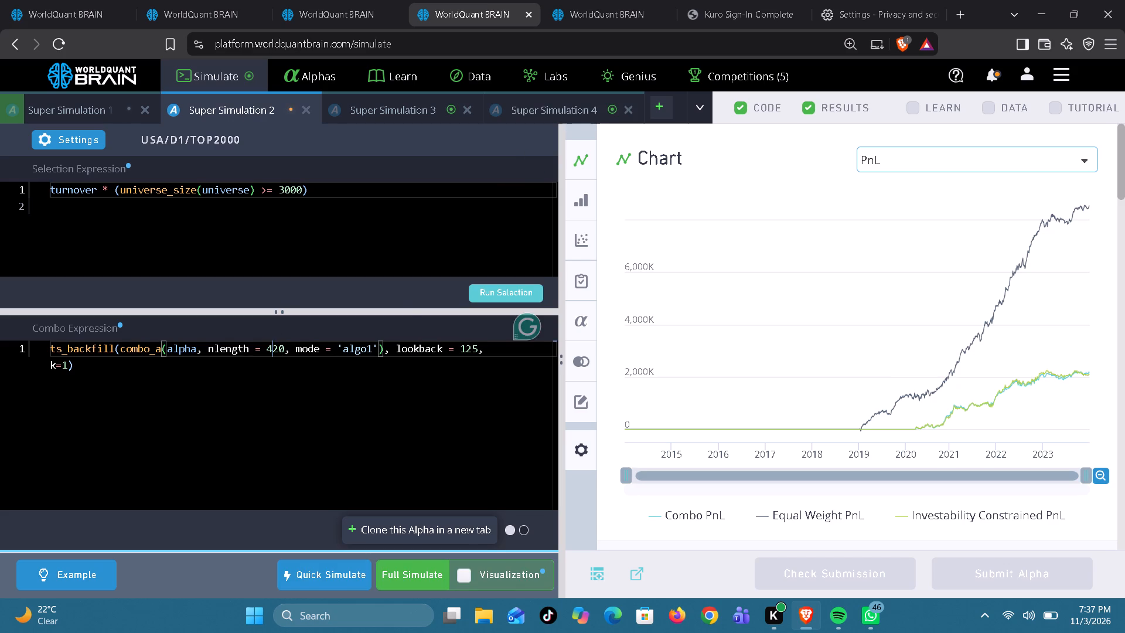
left_click(517, 298)
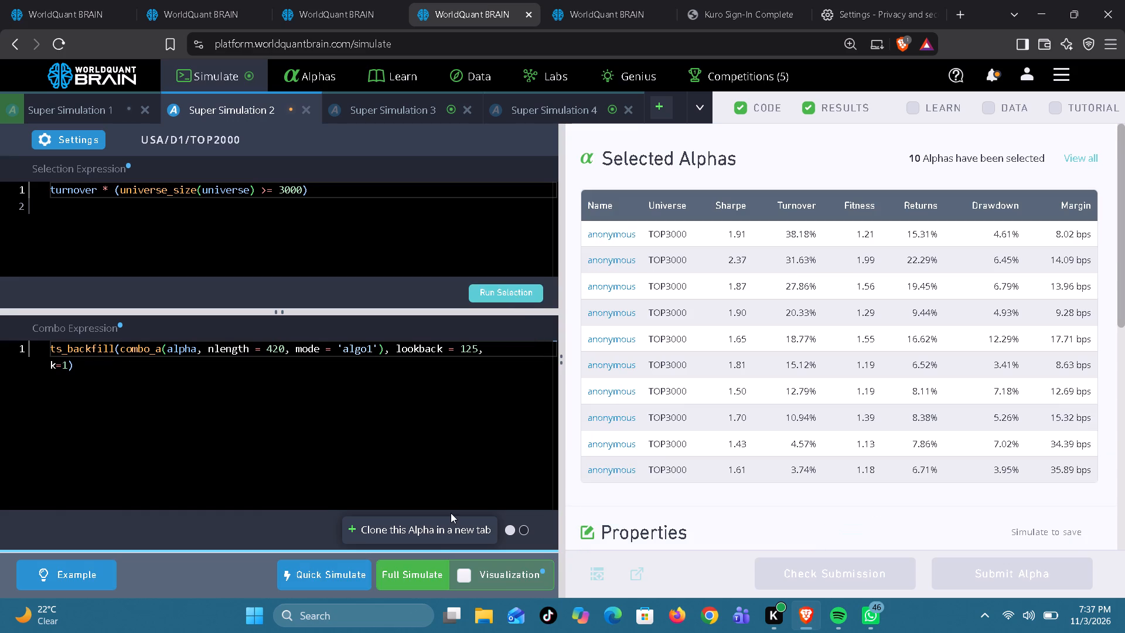
left_click(411, 571)
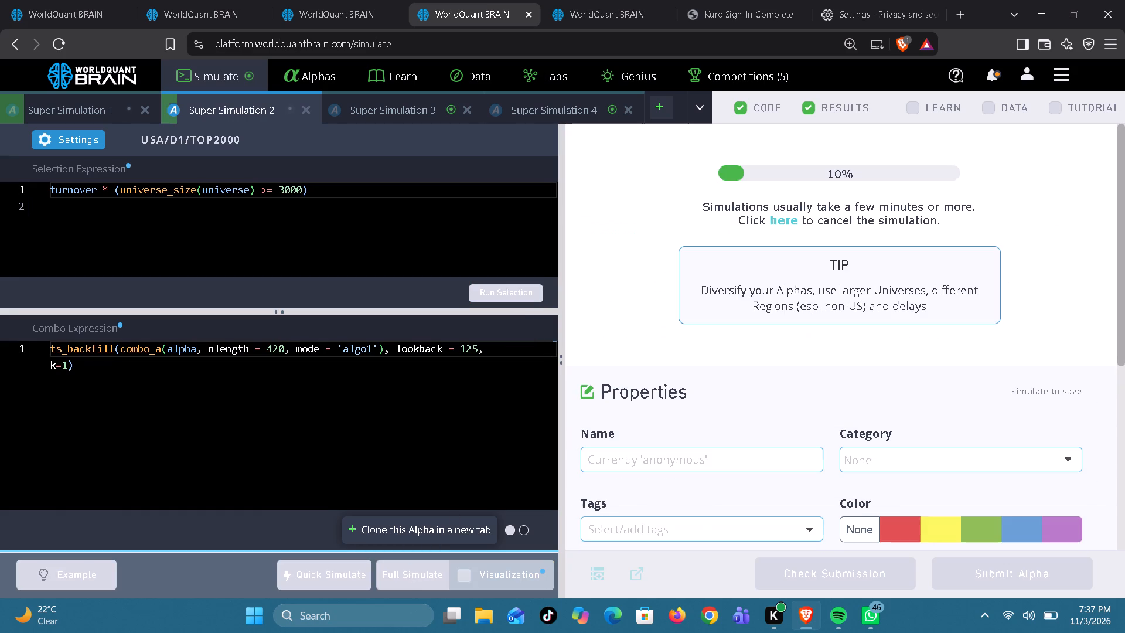
In Super Simulation 3's combo expression, set nlength to 116, rerun the selection and start the full simulation.
left_click(388, 108)
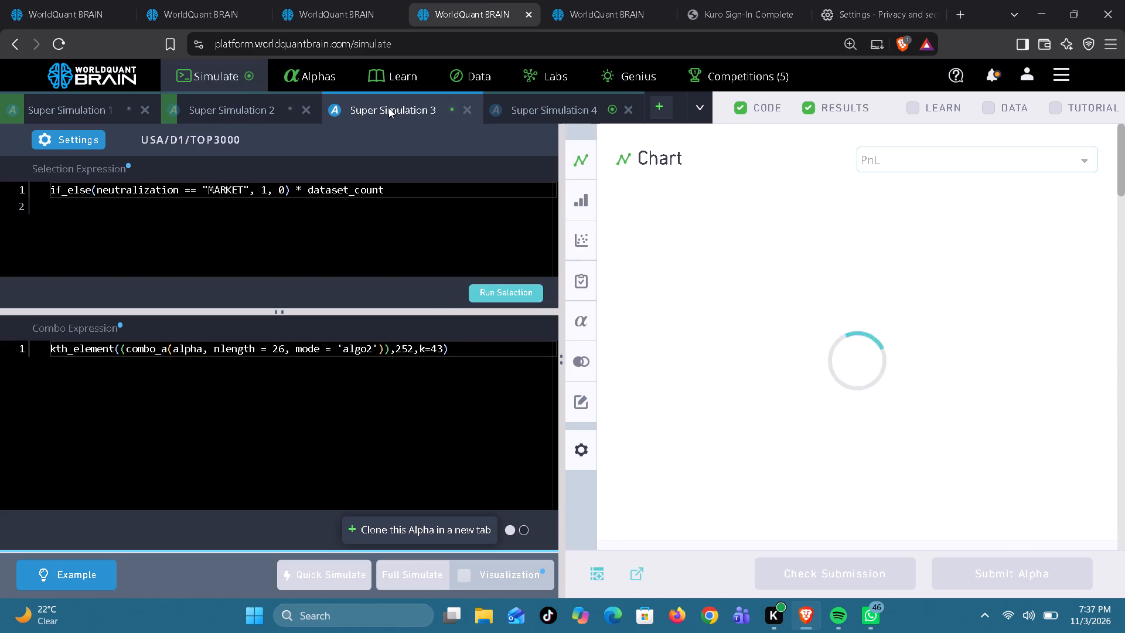
left_click(272, 349)
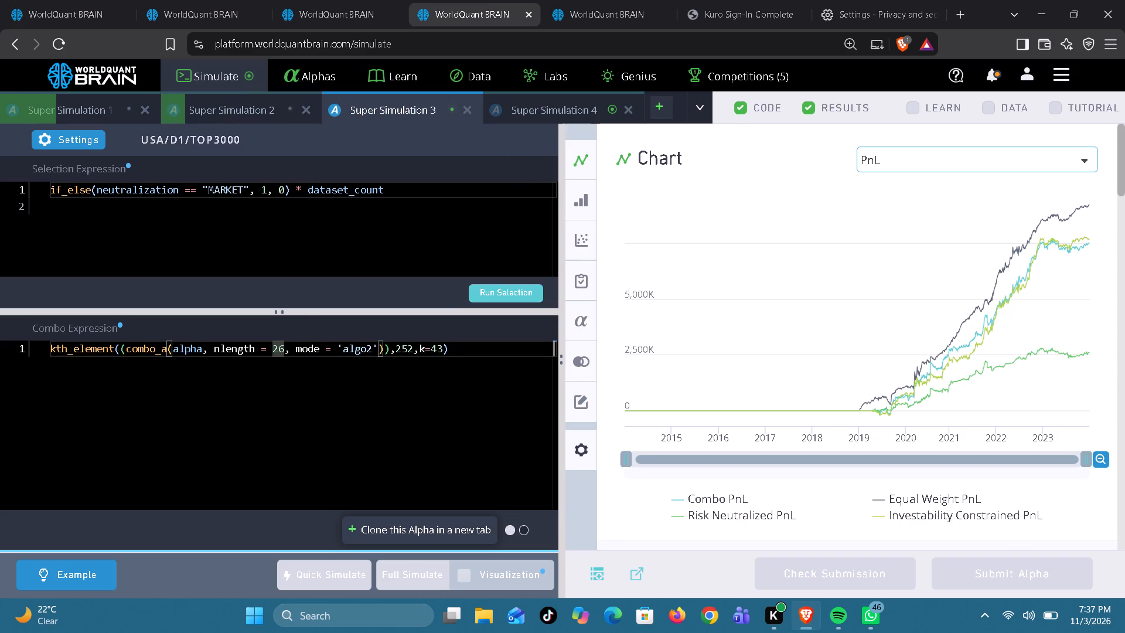
key("1")
key("Delete")
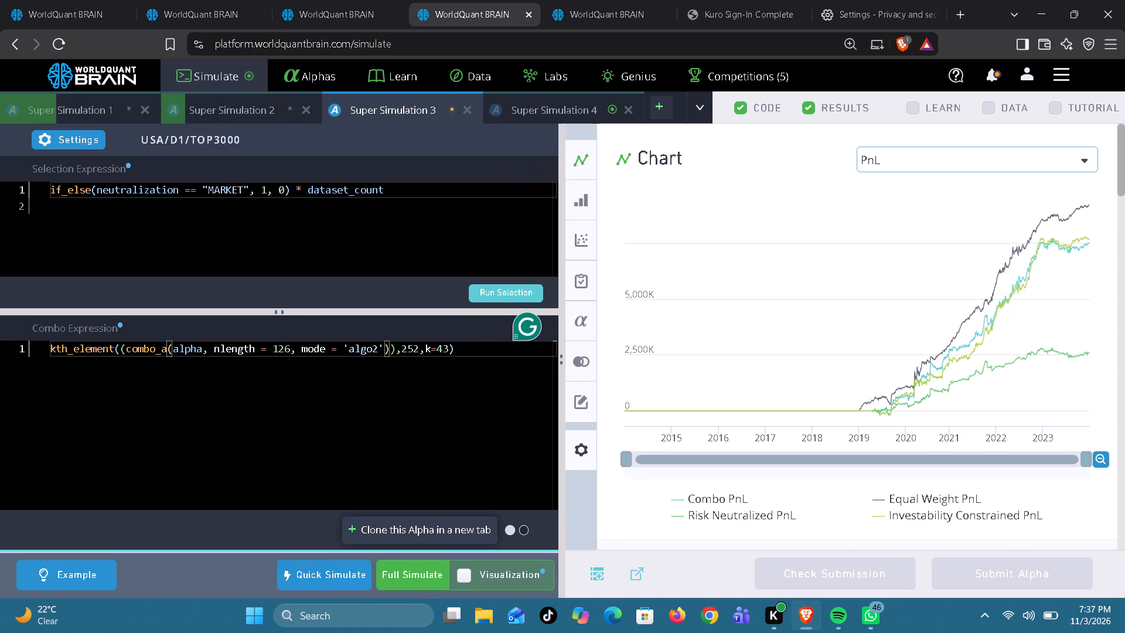
key("1")
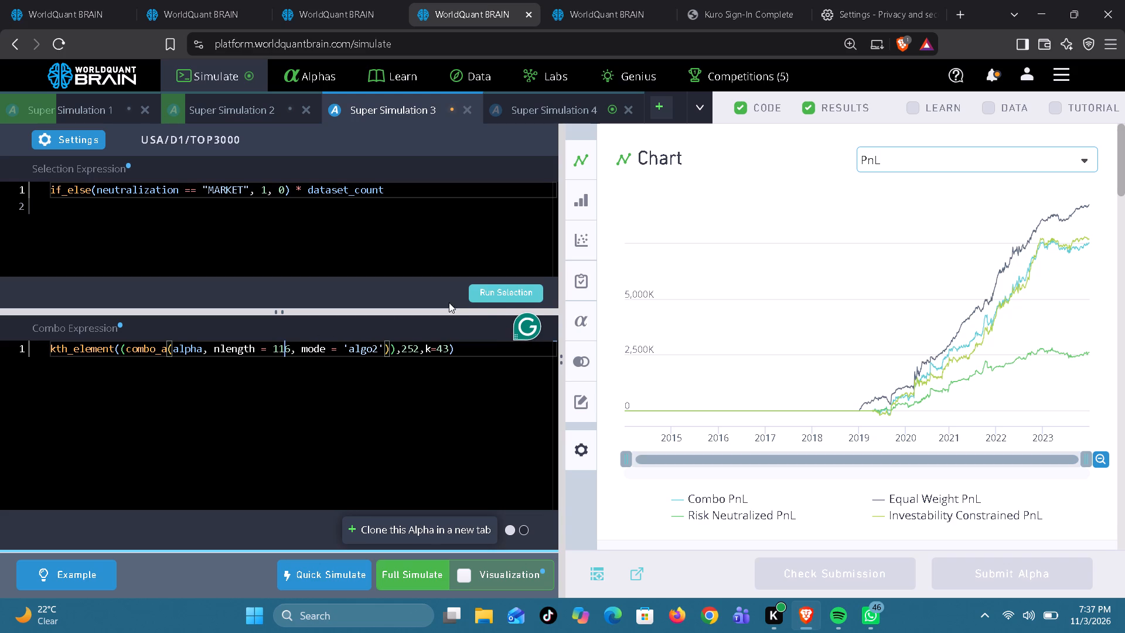
left_click(491, 294)
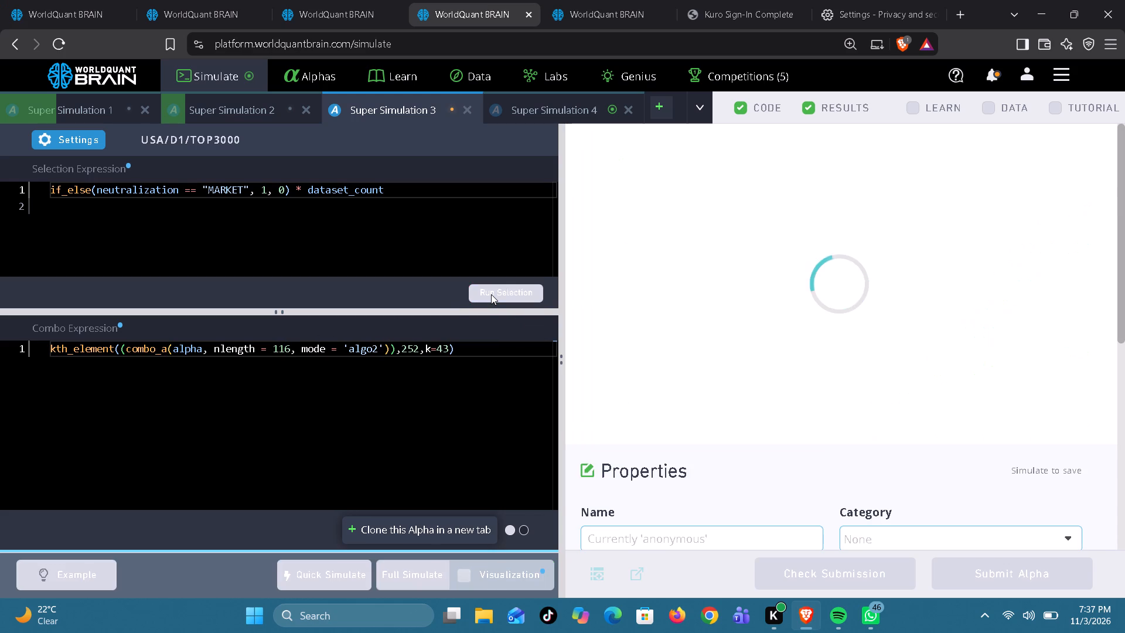
left_click(420, 567)
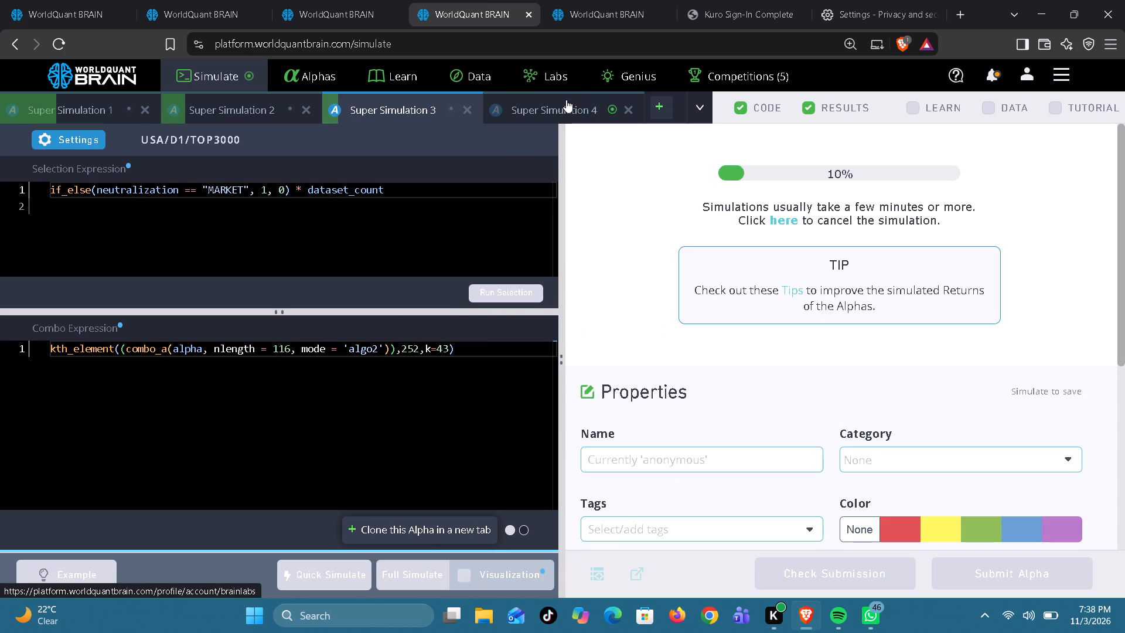
Review Super Simulation 4's aggregate results and run its Prod Correlation check.
left_click(566, 103)
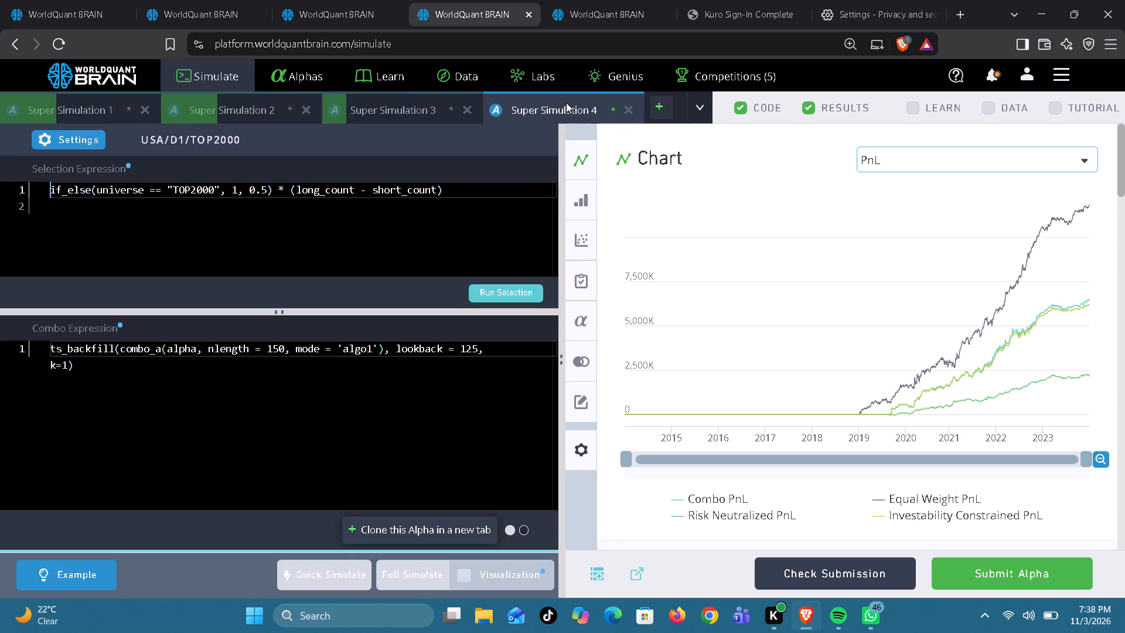
scroll(897, 406, "down", 4)
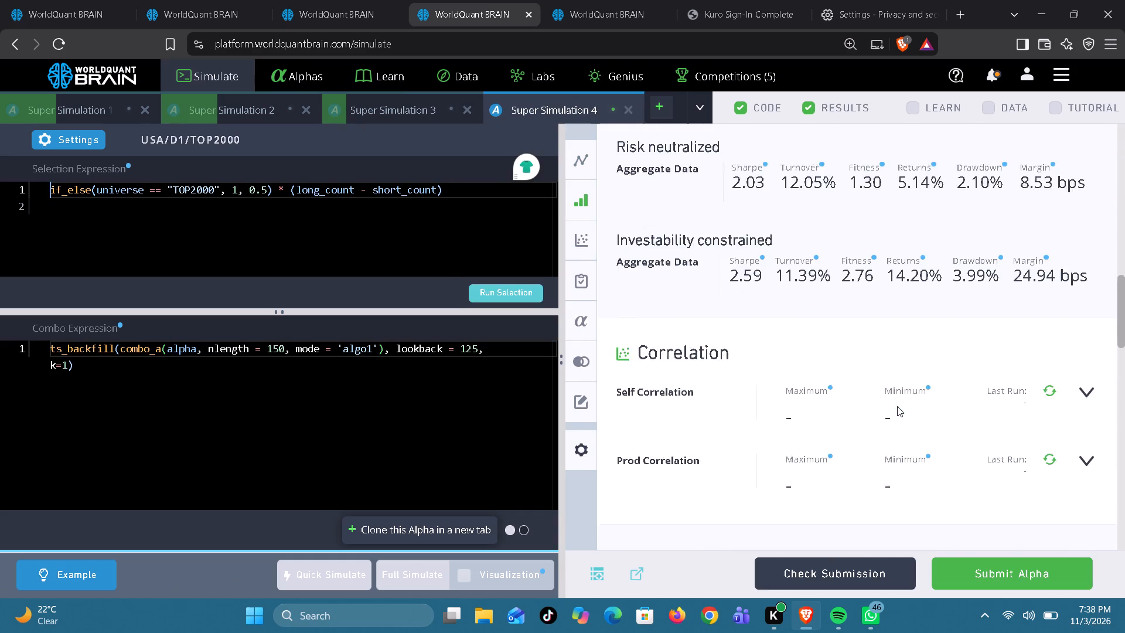
scroll(897, 406, "down", 1)
scroll(897, 406, "up", 3)
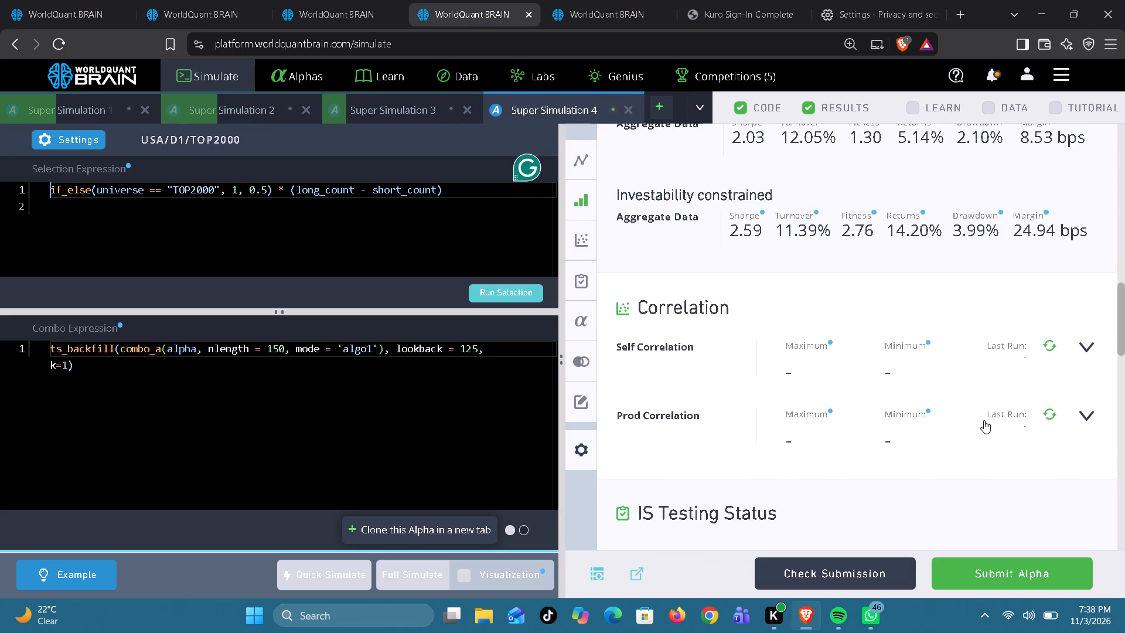
left_click(1048, 411)
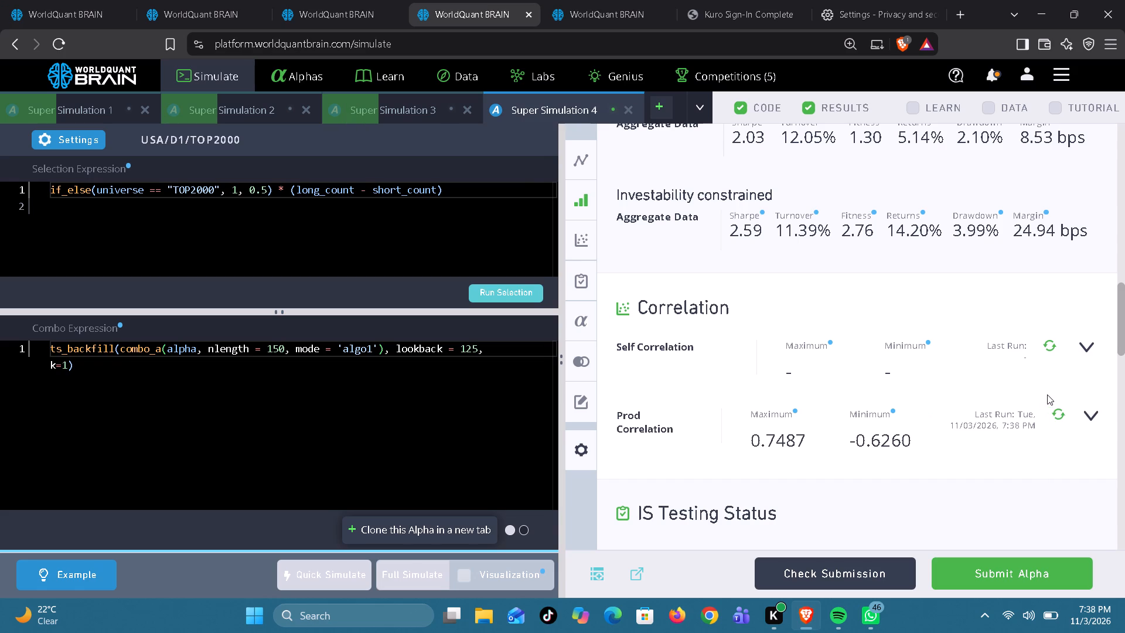
In Super Simulation 4's combo expression, set nlength to 120, rerun the selection and start the full simulation.
left_click(277, 349)
key("BackSpace")
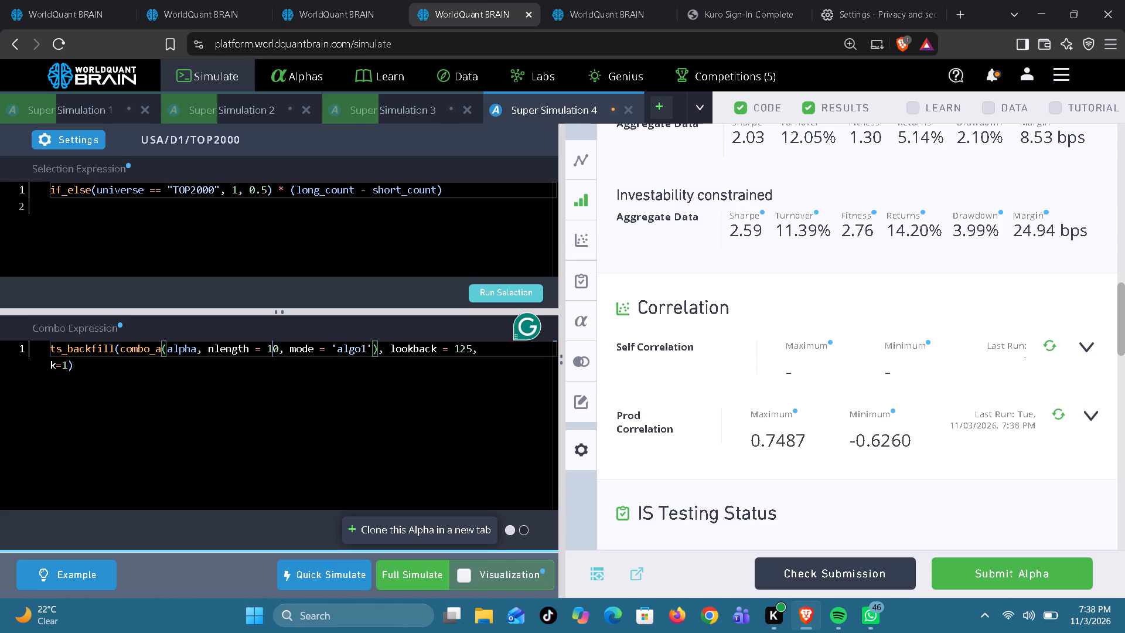
key("2")
left_click(520, 286)
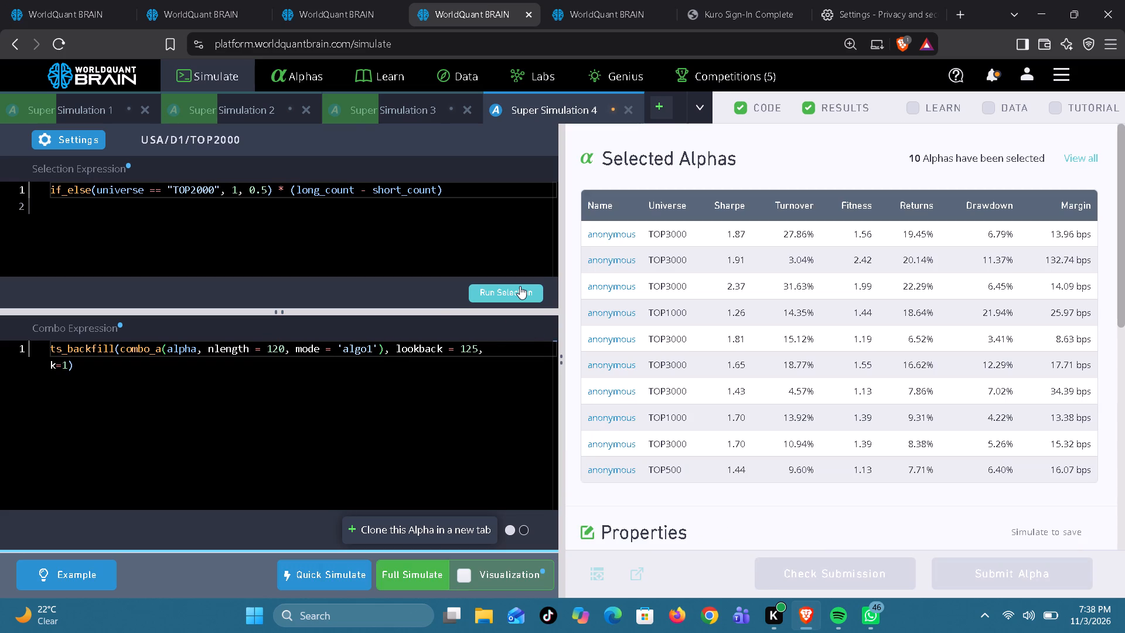
left_click(425, 569)
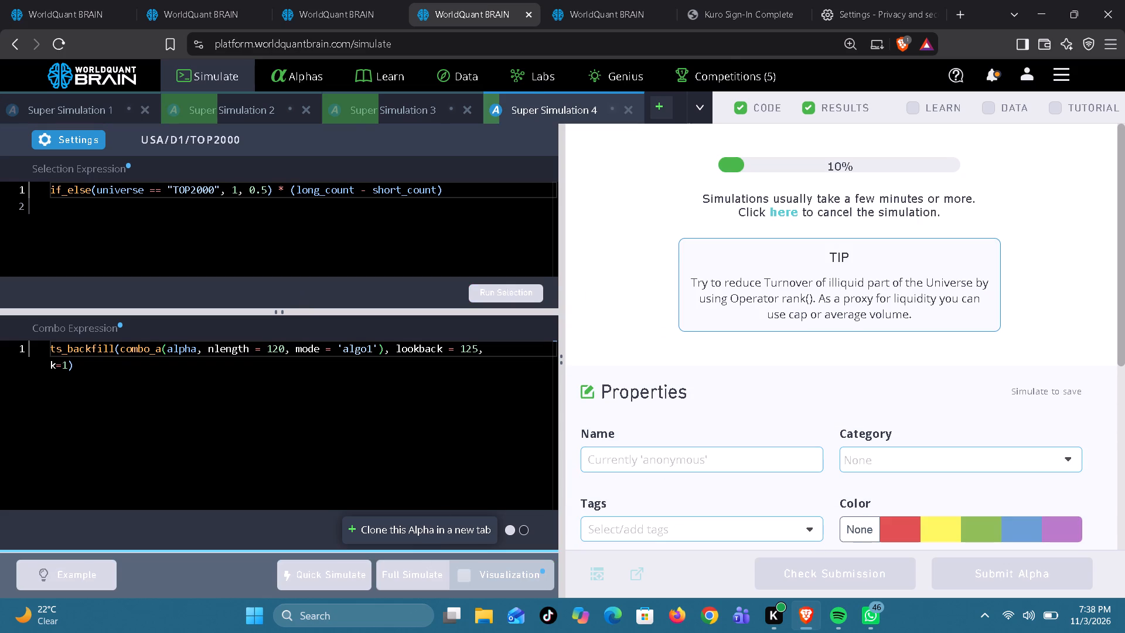
Check the ASI alpha simulations, and copy the actual_update_flag_ebs field name from the Performance-Weighted Analyst Estimates dataset.
left_click(330, 16)
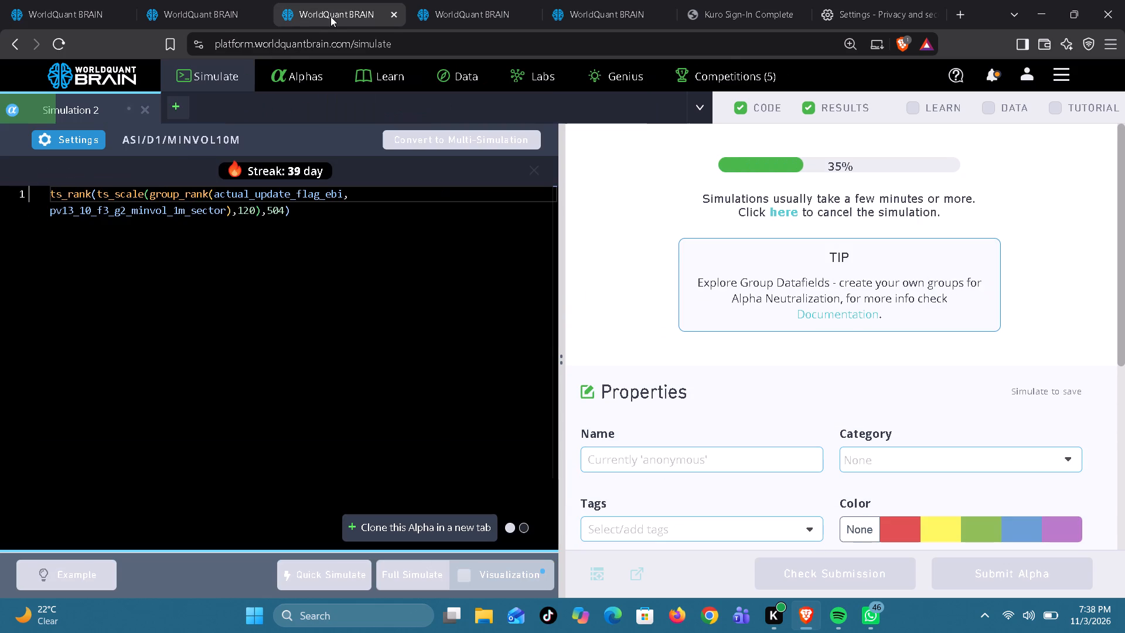
left_click(217, 10)
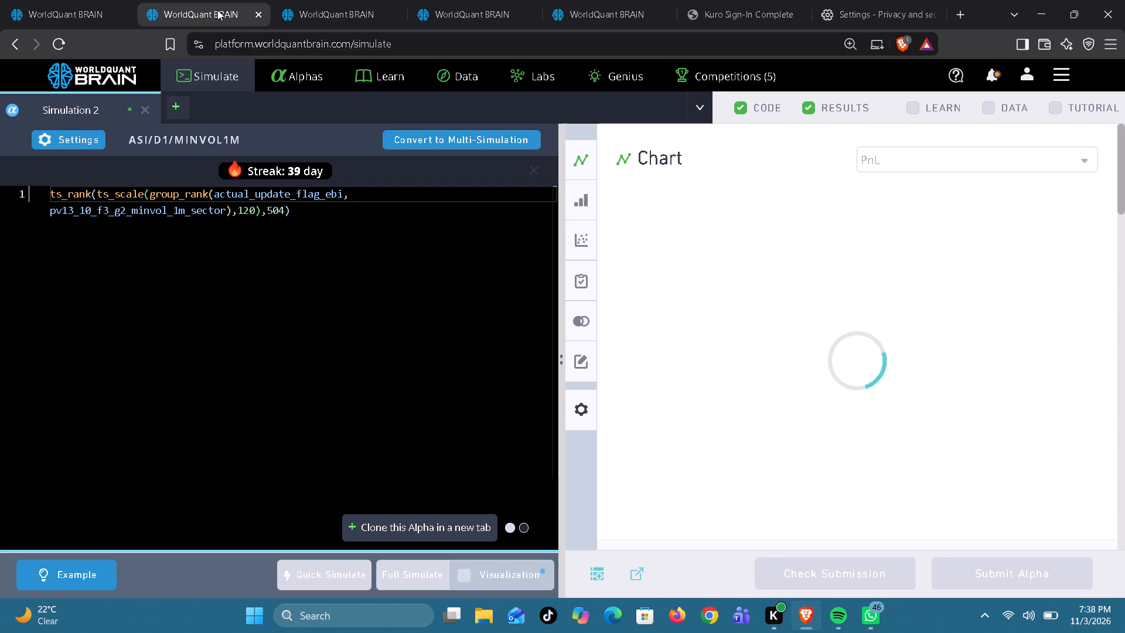
left_click(621, 15)
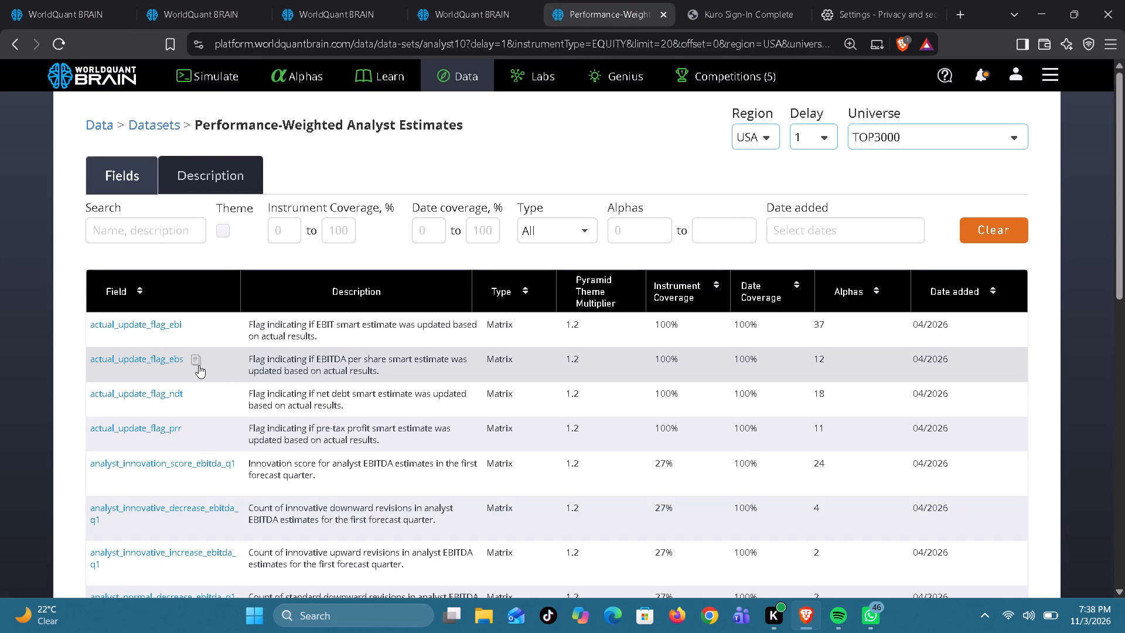
left_click(199, 365)
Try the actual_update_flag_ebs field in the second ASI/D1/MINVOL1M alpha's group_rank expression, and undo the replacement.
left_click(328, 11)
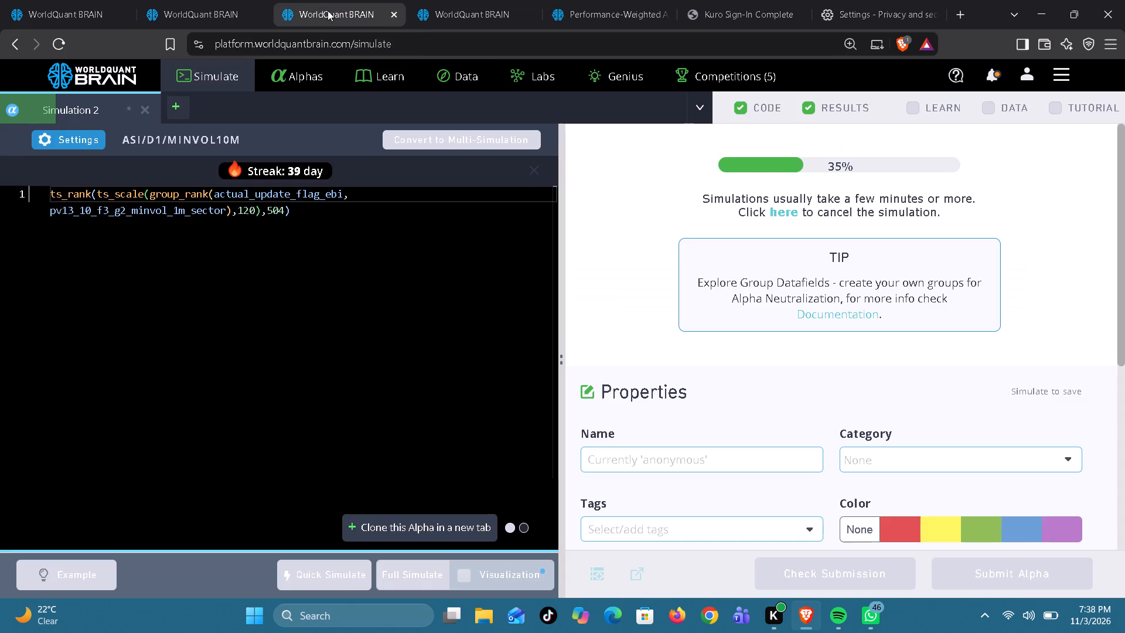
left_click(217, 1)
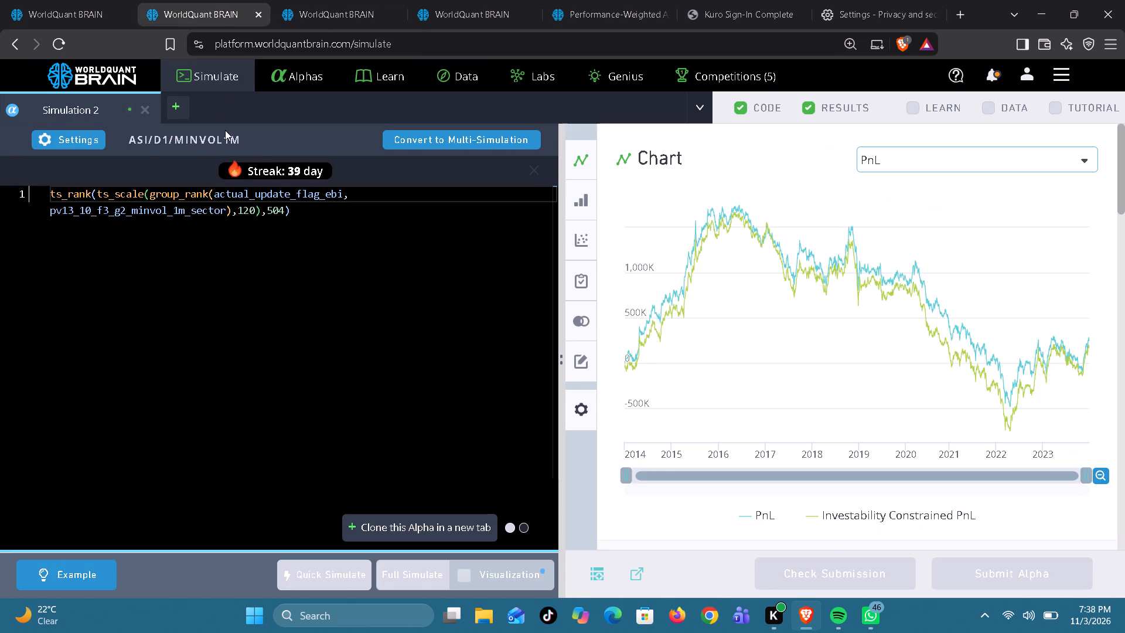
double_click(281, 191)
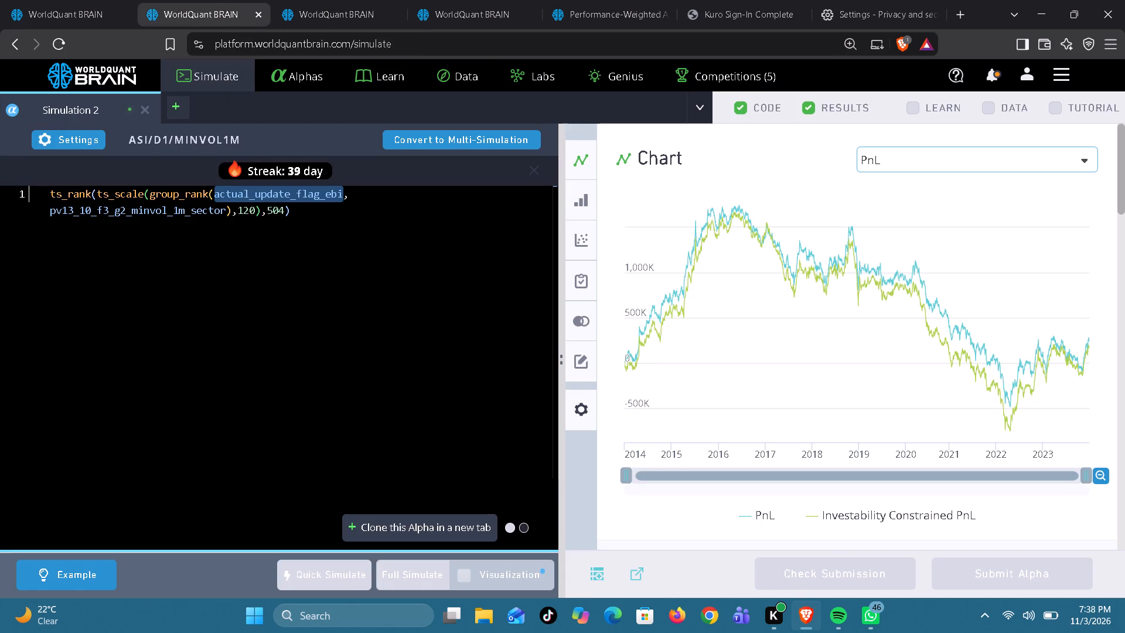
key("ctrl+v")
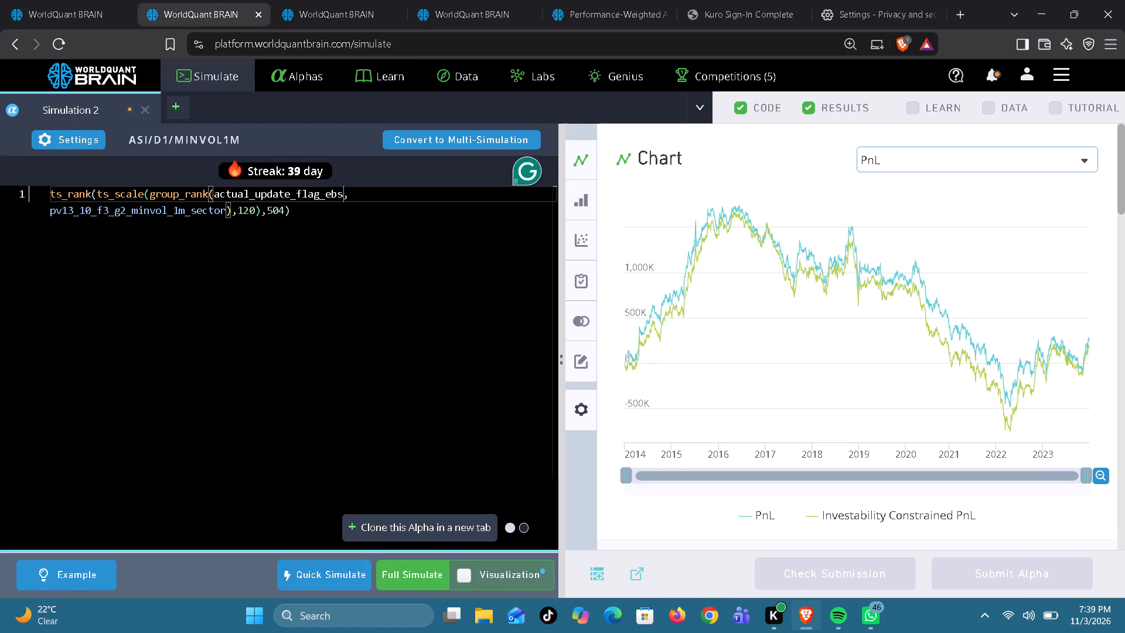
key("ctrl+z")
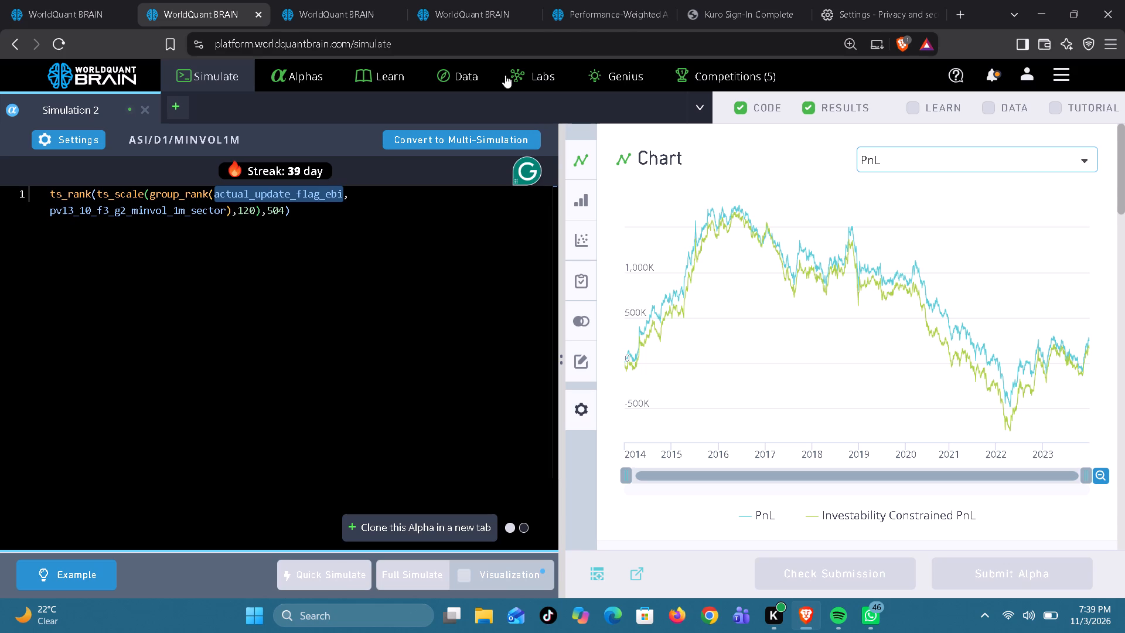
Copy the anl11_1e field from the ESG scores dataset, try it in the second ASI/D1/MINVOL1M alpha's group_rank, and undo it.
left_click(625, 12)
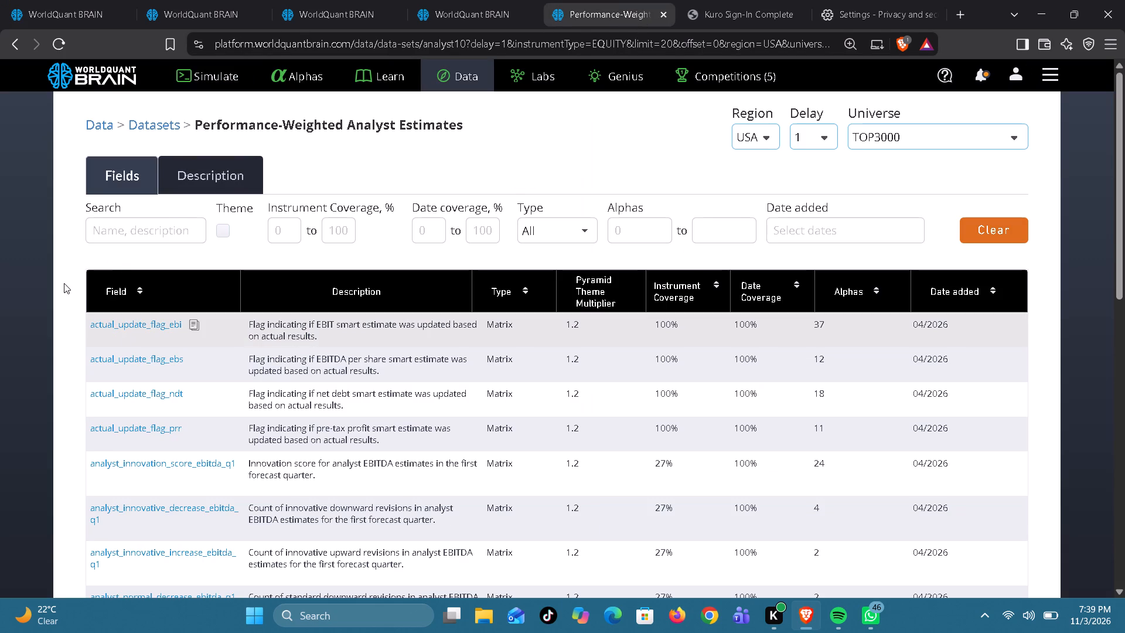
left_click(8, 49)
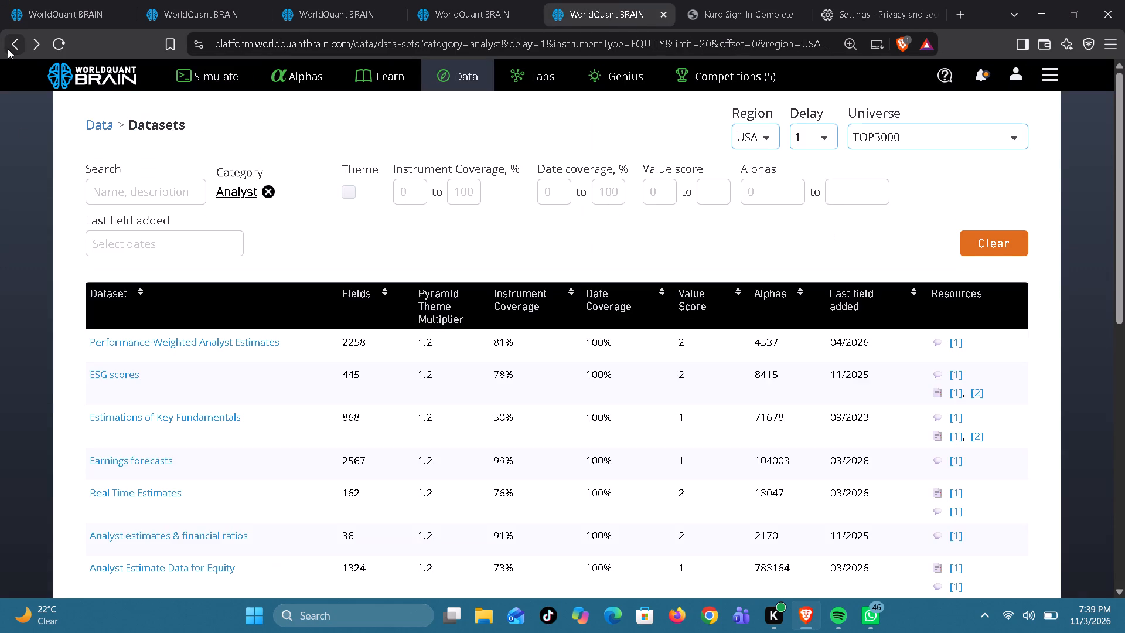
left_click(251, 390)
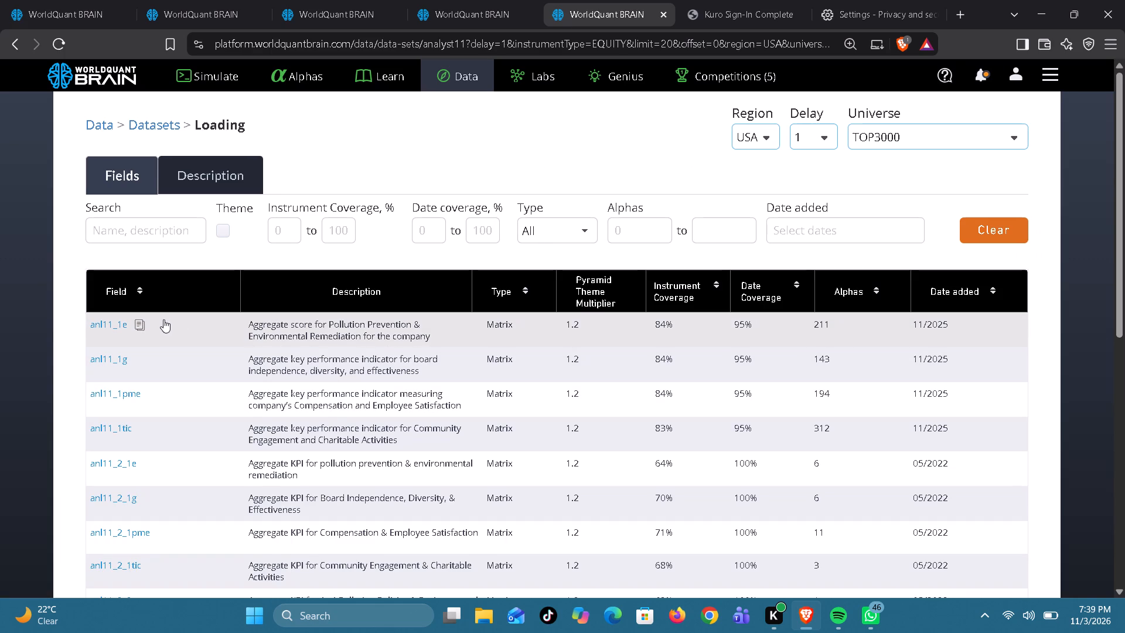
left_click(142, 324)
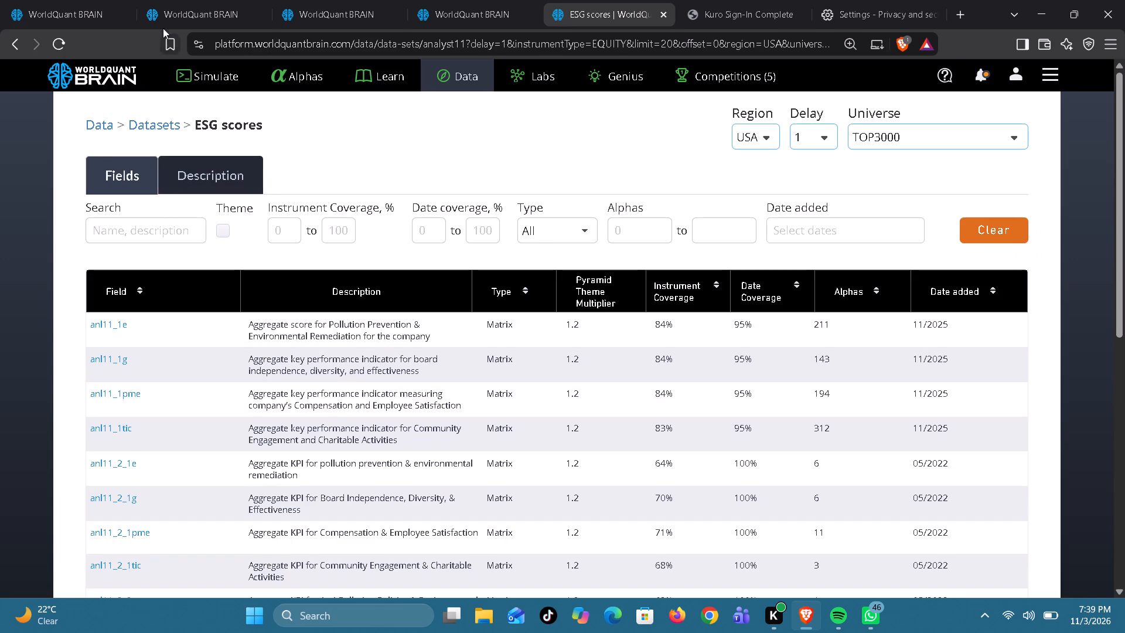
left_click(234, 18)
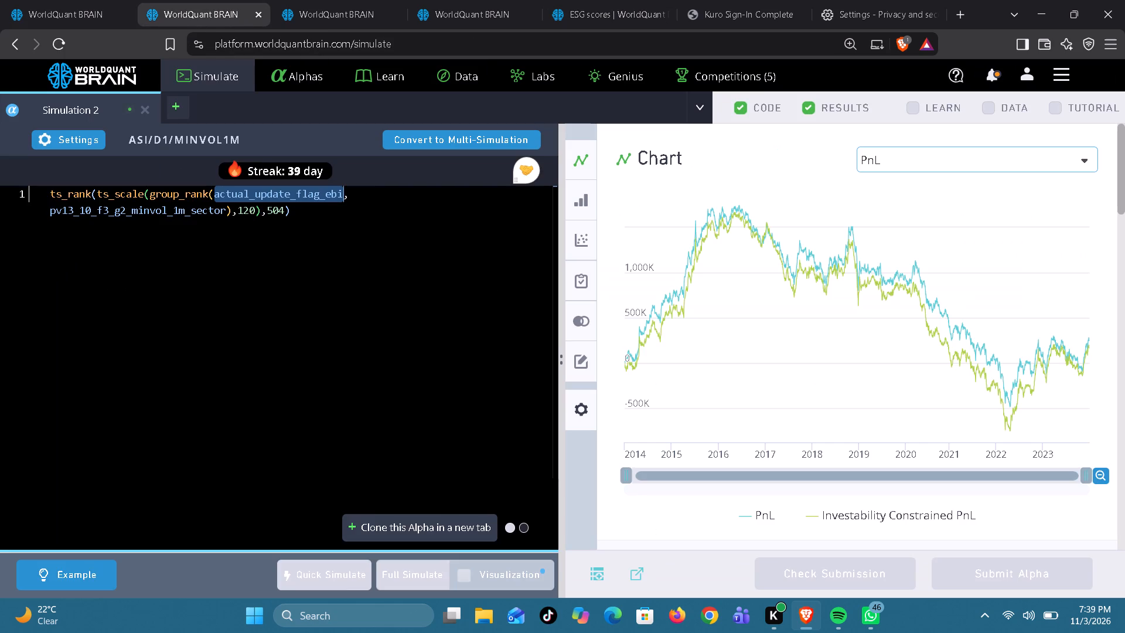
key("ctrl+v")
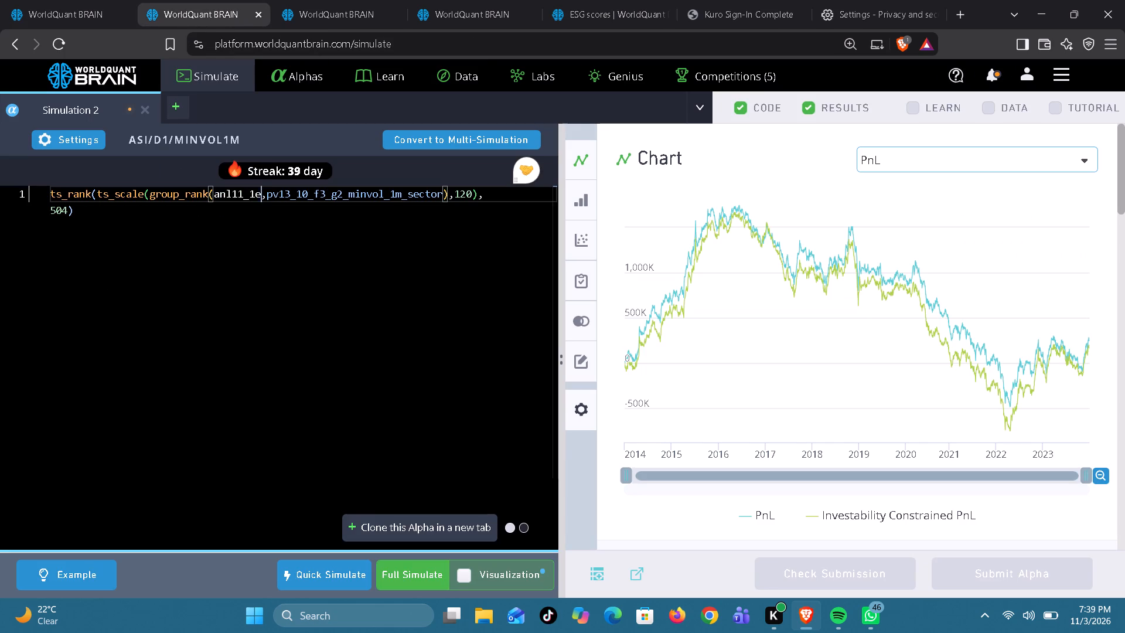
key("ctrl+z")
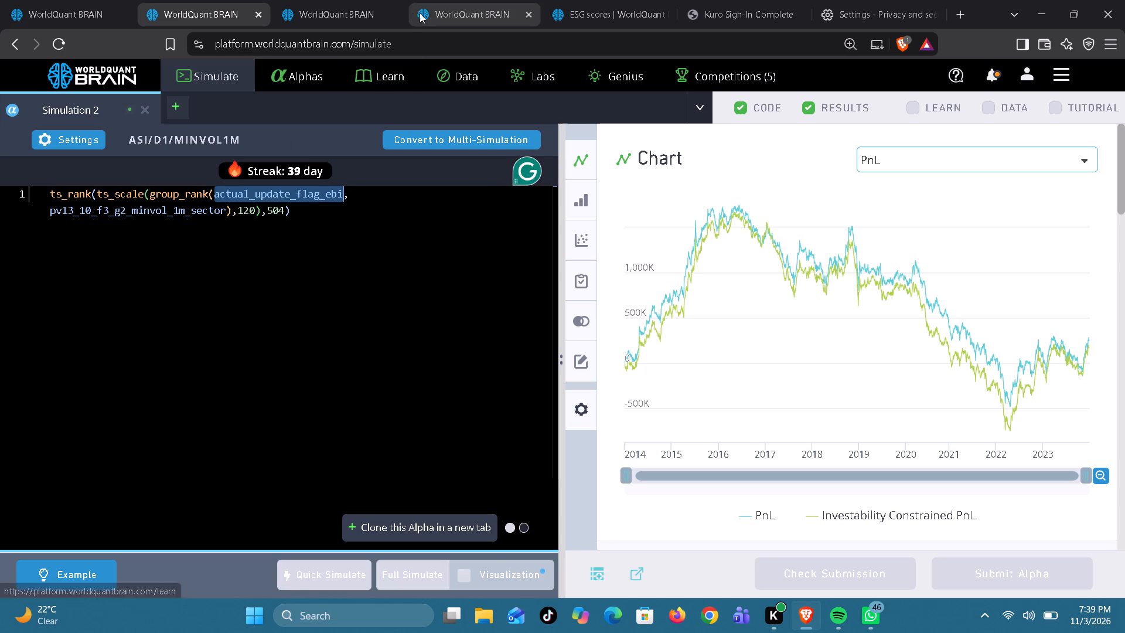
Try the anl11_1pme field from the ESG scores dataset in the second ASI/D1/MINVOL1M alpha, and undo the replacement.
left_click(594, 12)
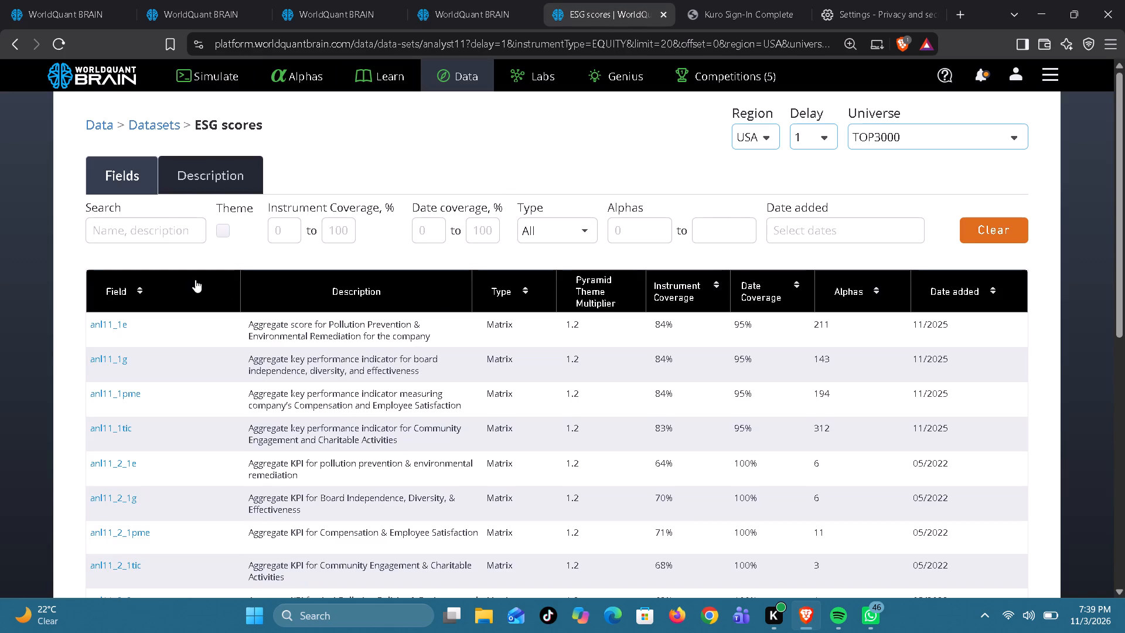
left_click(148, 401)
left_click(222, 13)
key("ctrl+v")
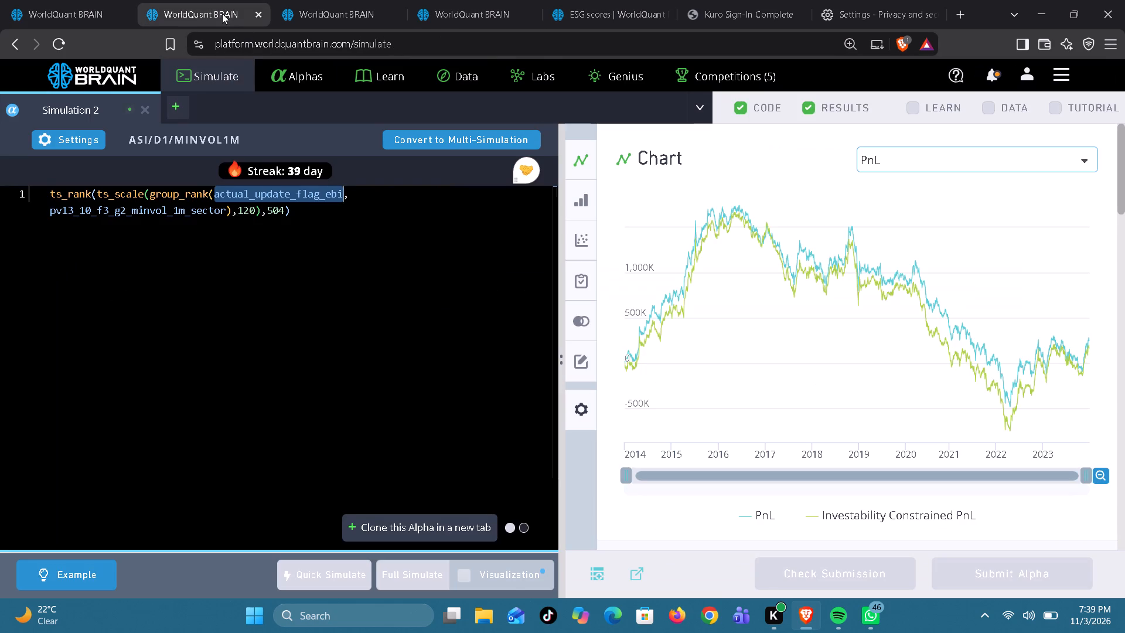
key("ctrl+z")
In the second ASI/D1/MINVOL1M alpha, replace actual_update_flag_ebi with anl15_bps_gr_12_m_1m_chg from the Earnings forecasts dataset and start the full simulation.
left_click(587, 9)
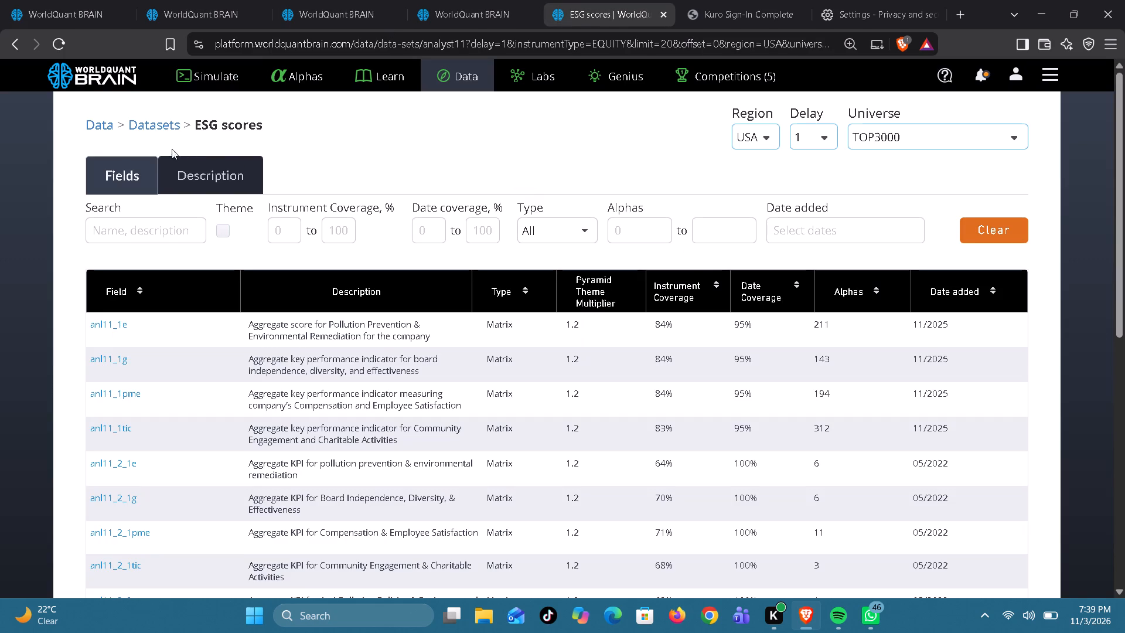
left_click(19, 50)
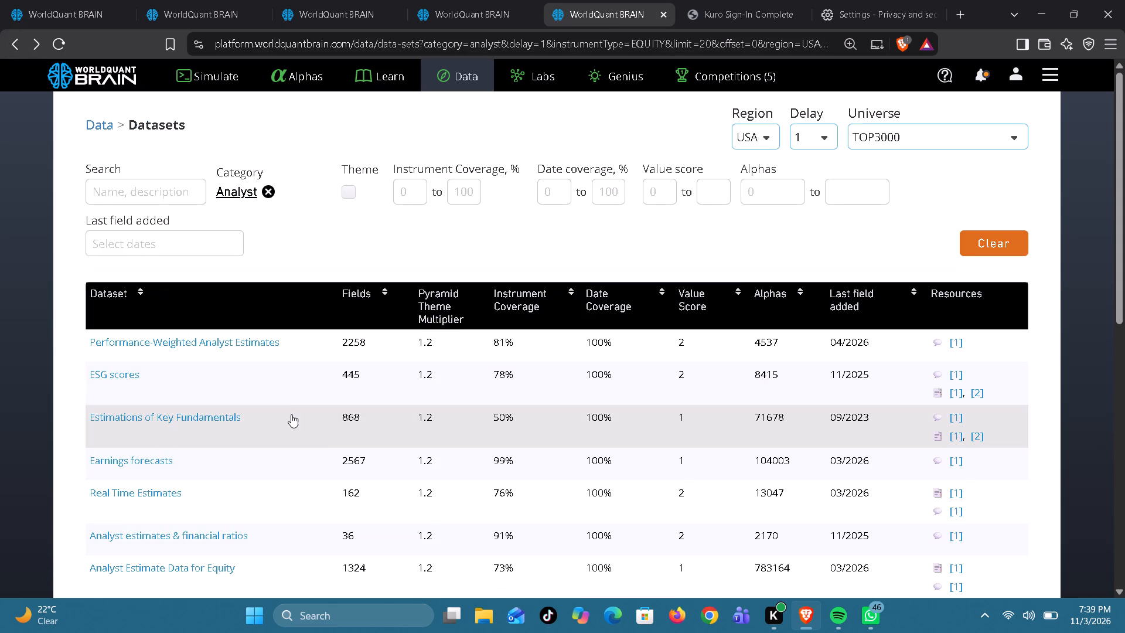
left_click(343, 438)
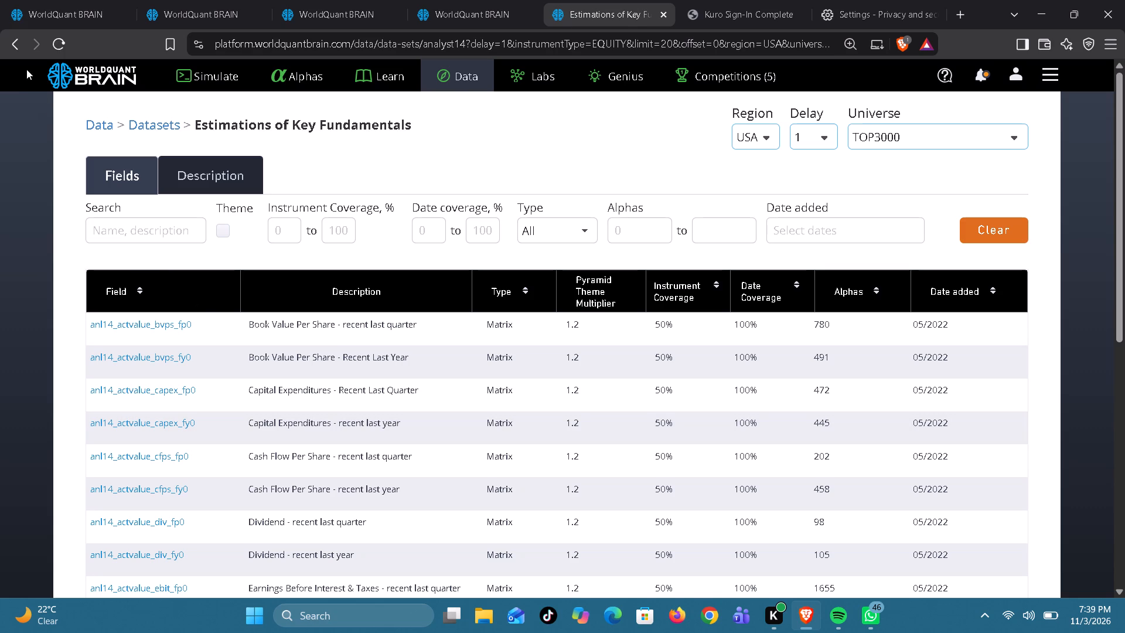
left_click(16, 55)
left_click(13, 49)
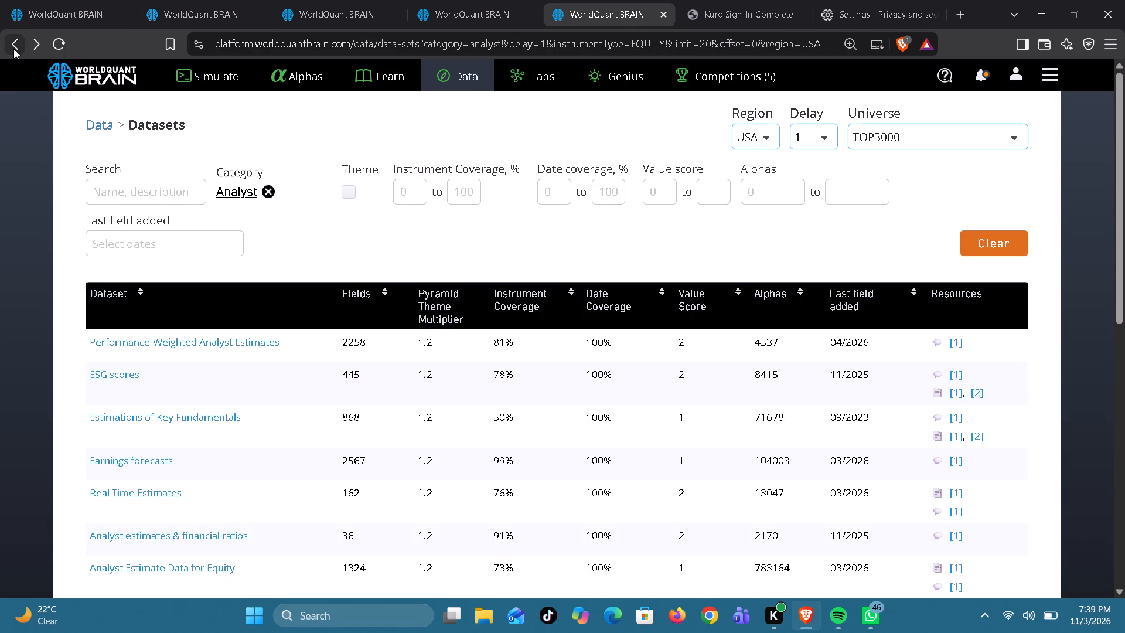
left_click(369, 466)
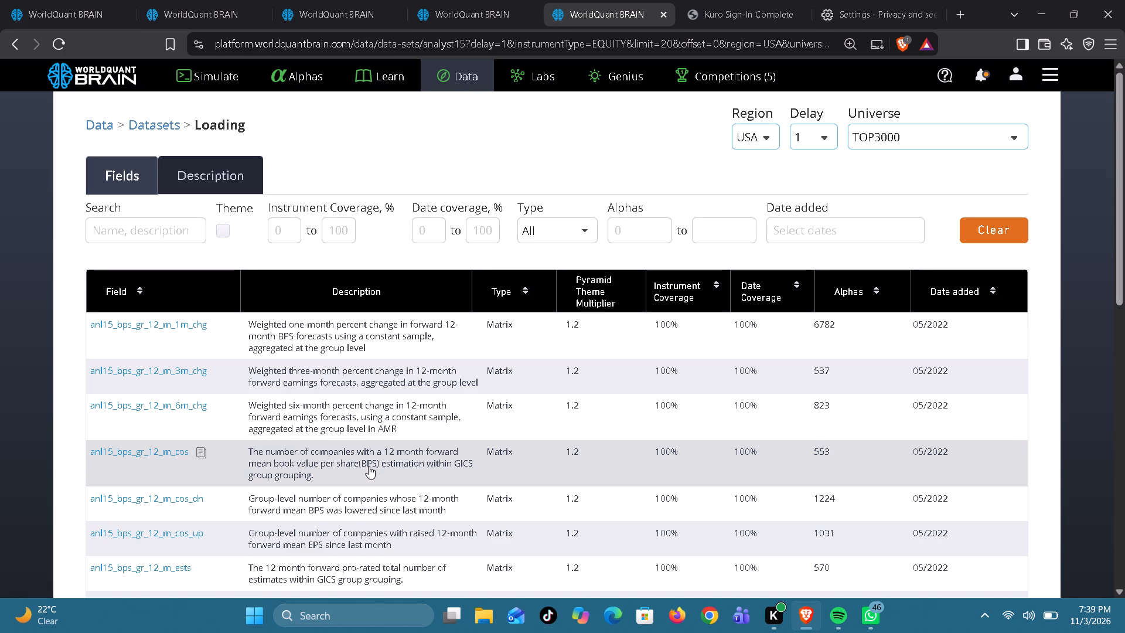
left_click(219, 321)
left_click(209, 22)
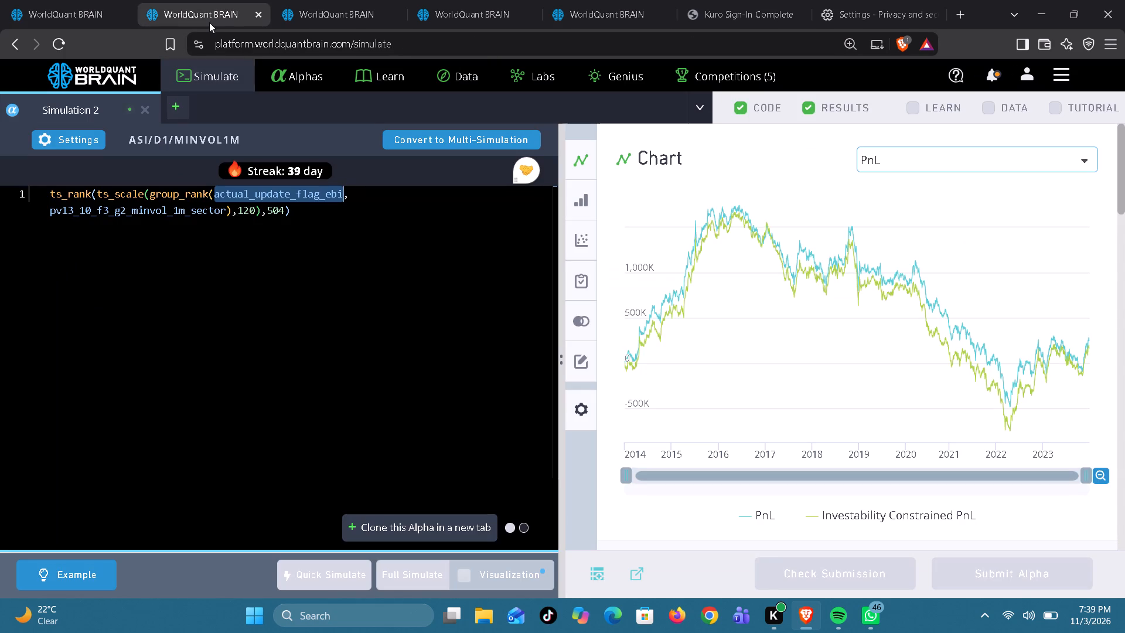
key("ctrl+v")
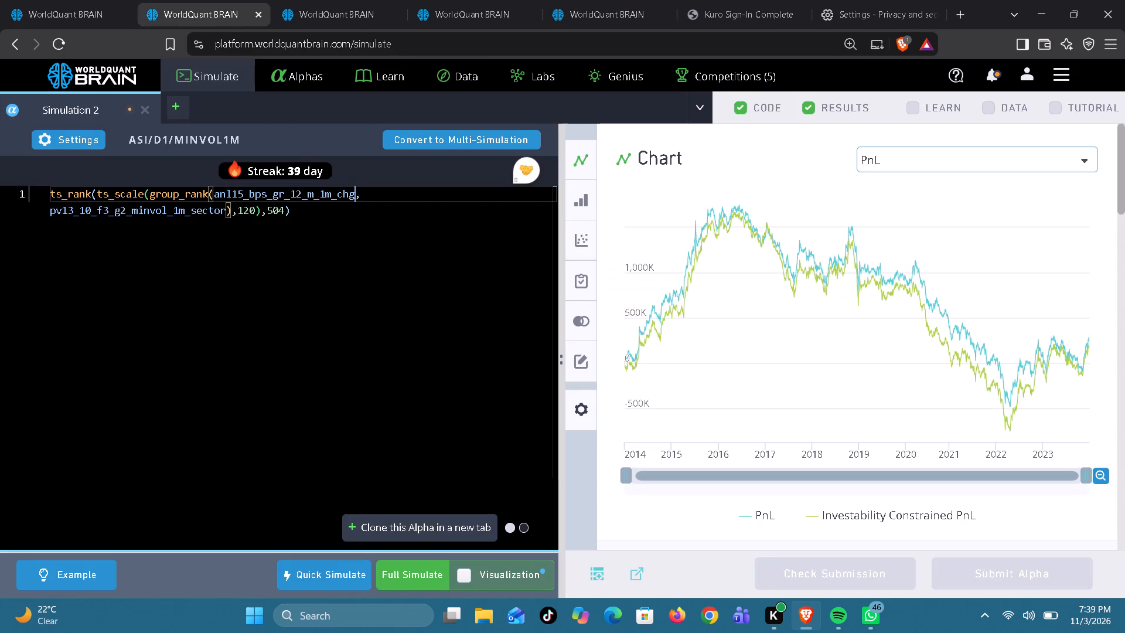
left_click(401, 575)
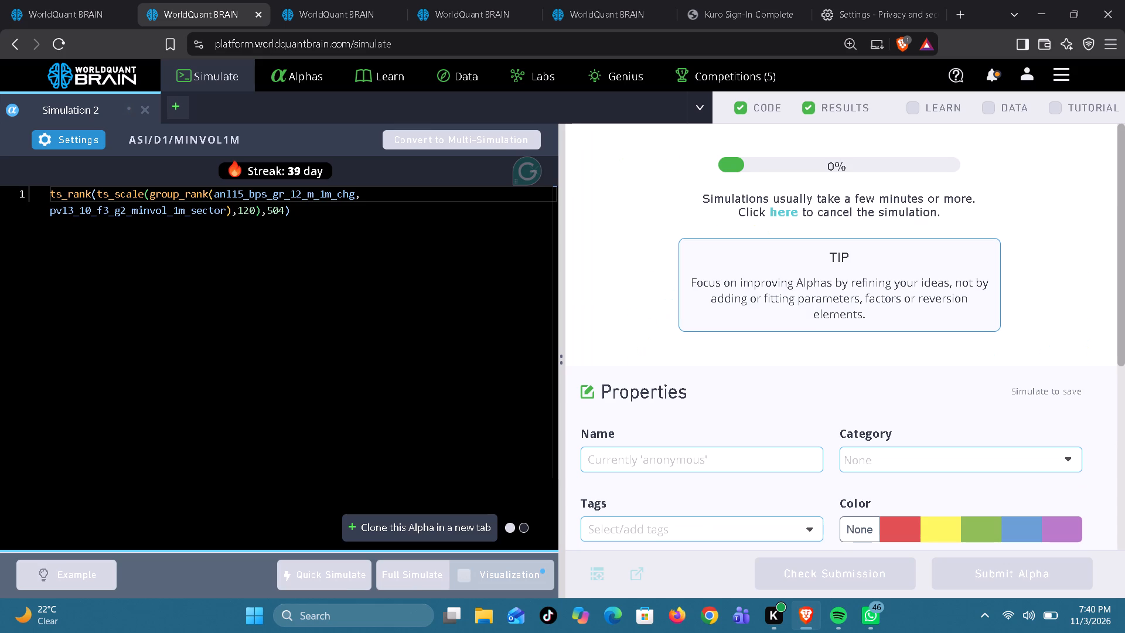
In the first browser tab's ASI/D1/MINVOL1M alpha, replace actual_update_flag_ebi with anl15_bps_gr_12_m_1m_chg and start the full simulation.
left_click(342, 10)
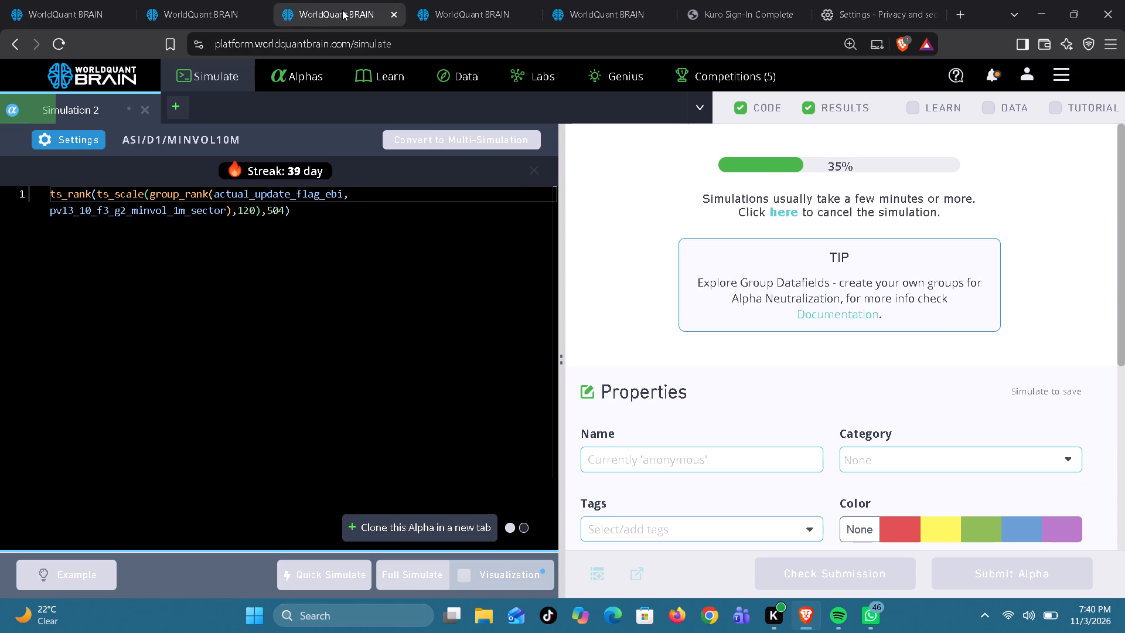
left_click(81, 10)
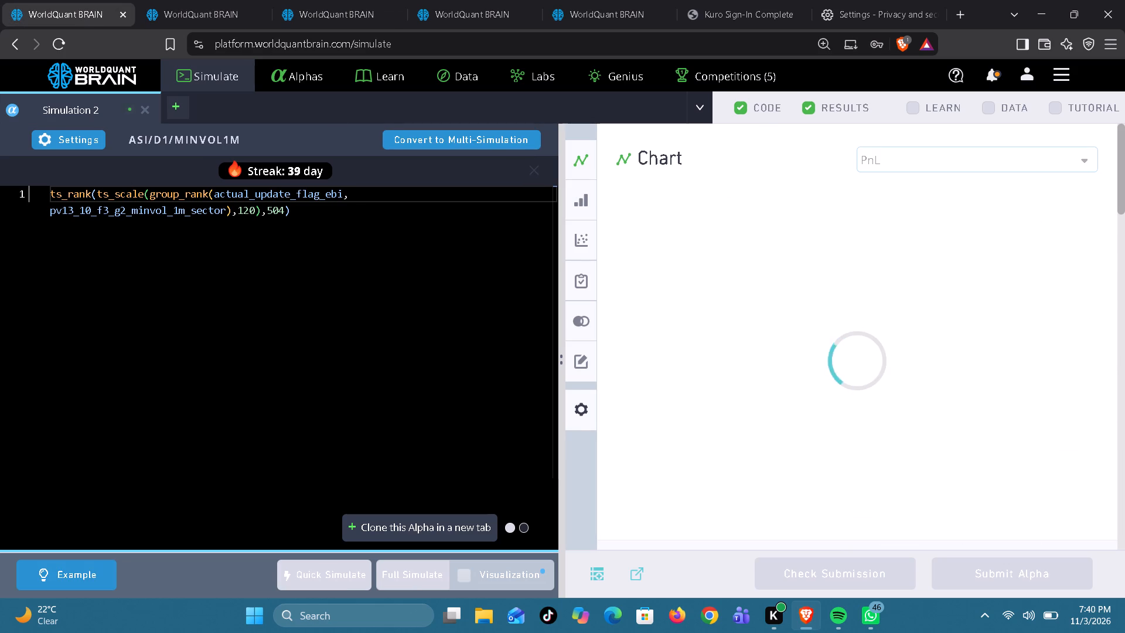
double_click(260, 195)
key("ctrl+v")
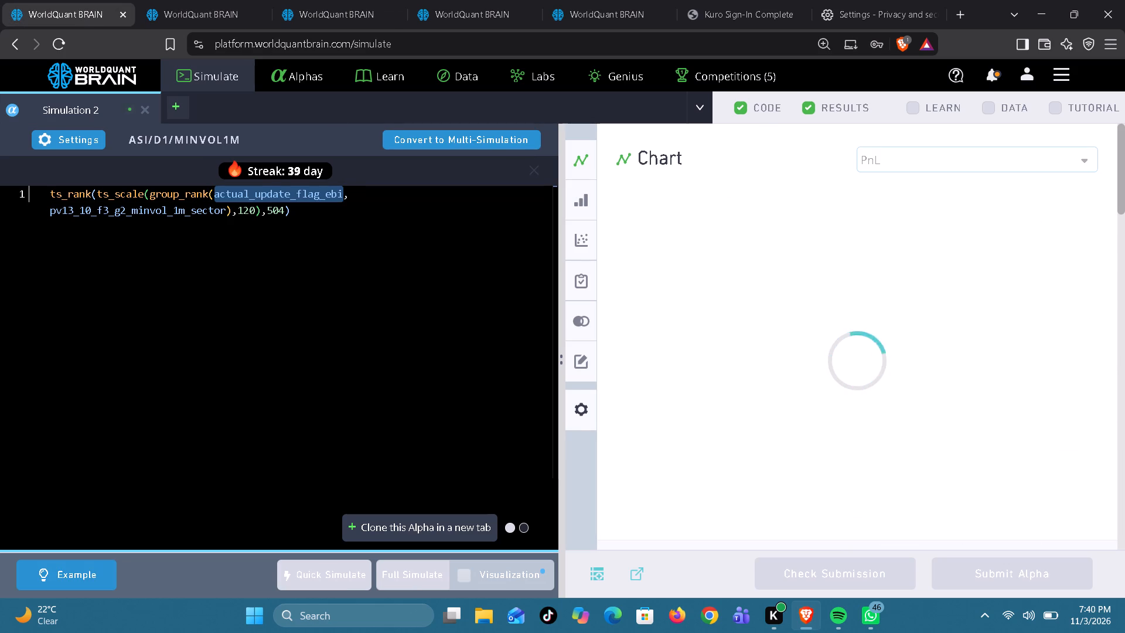
left_click(402, 574)
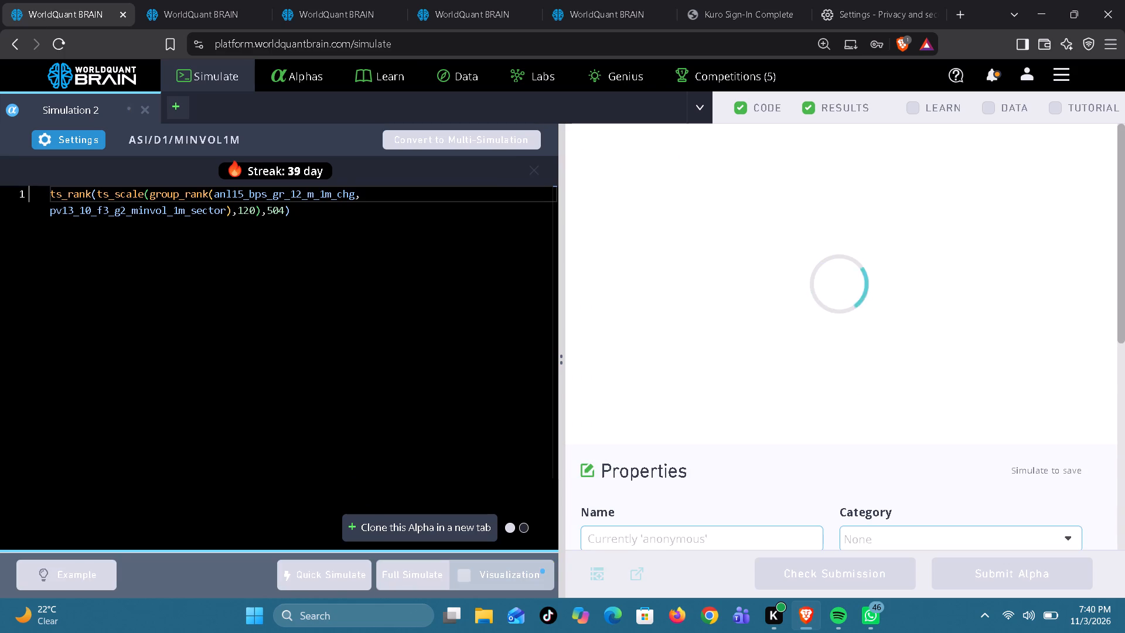
Check the MINVOL10M alpha's progress, review Super Simulation 4's aggregate results and run its Prod Correlation check.
left_click(338, 9)
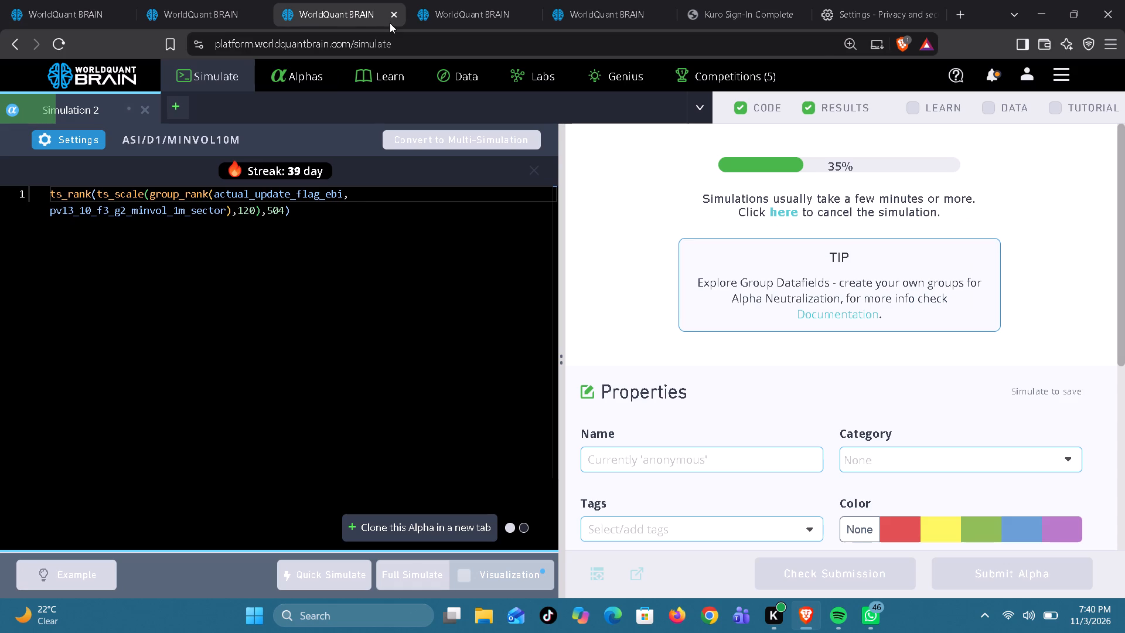
left_click(456, 15)
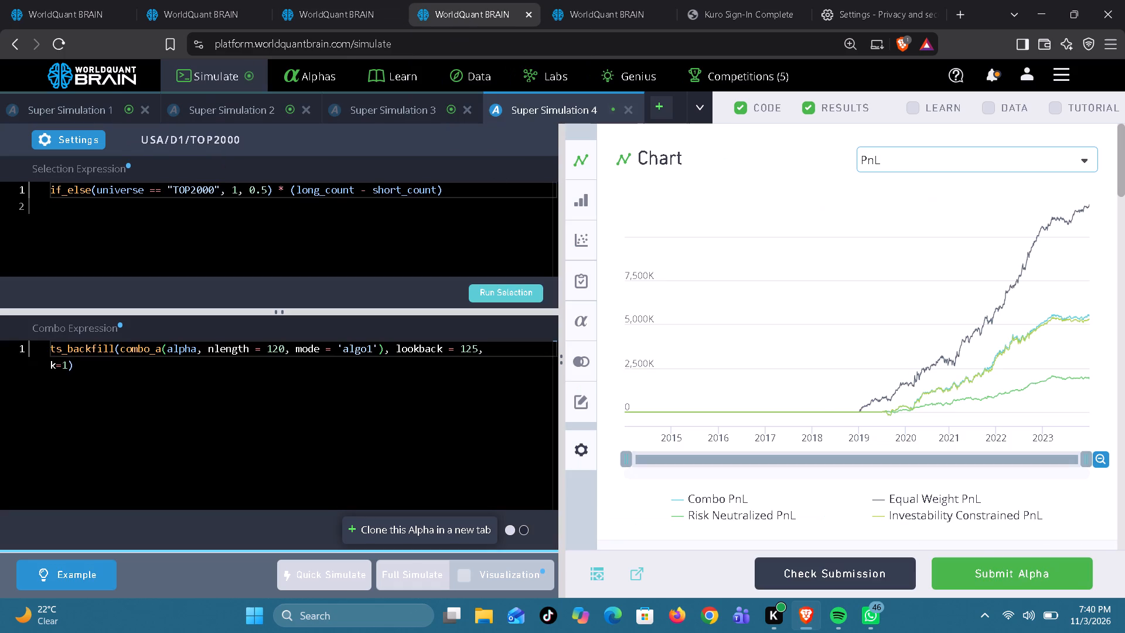
scroll(800, 453, "down", 2)
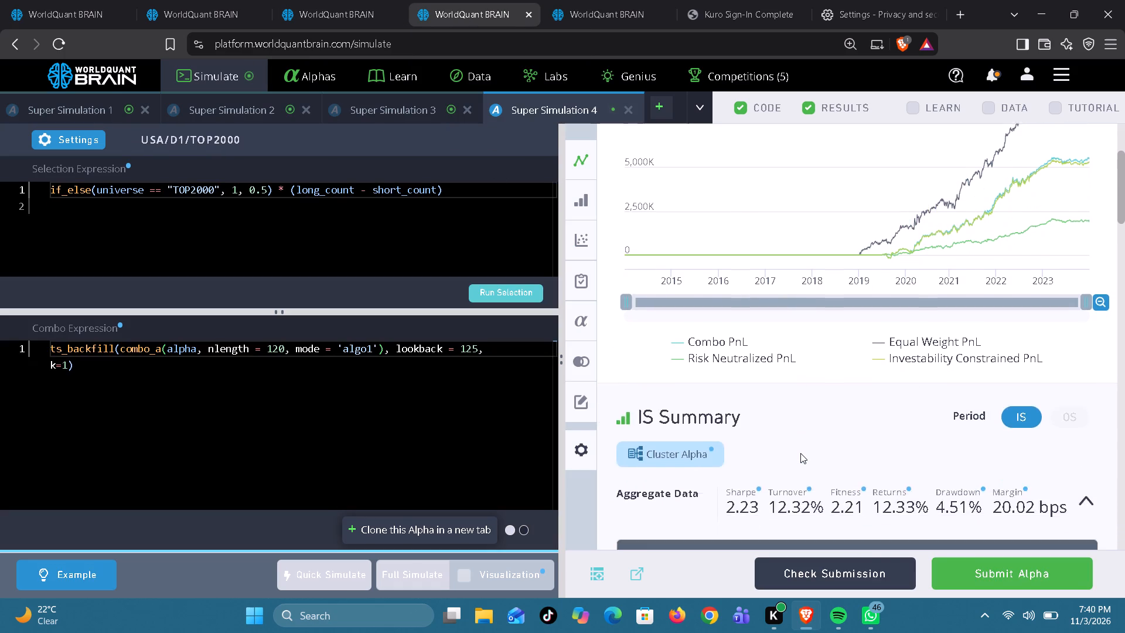
scroll(800, 453, "down", 4)
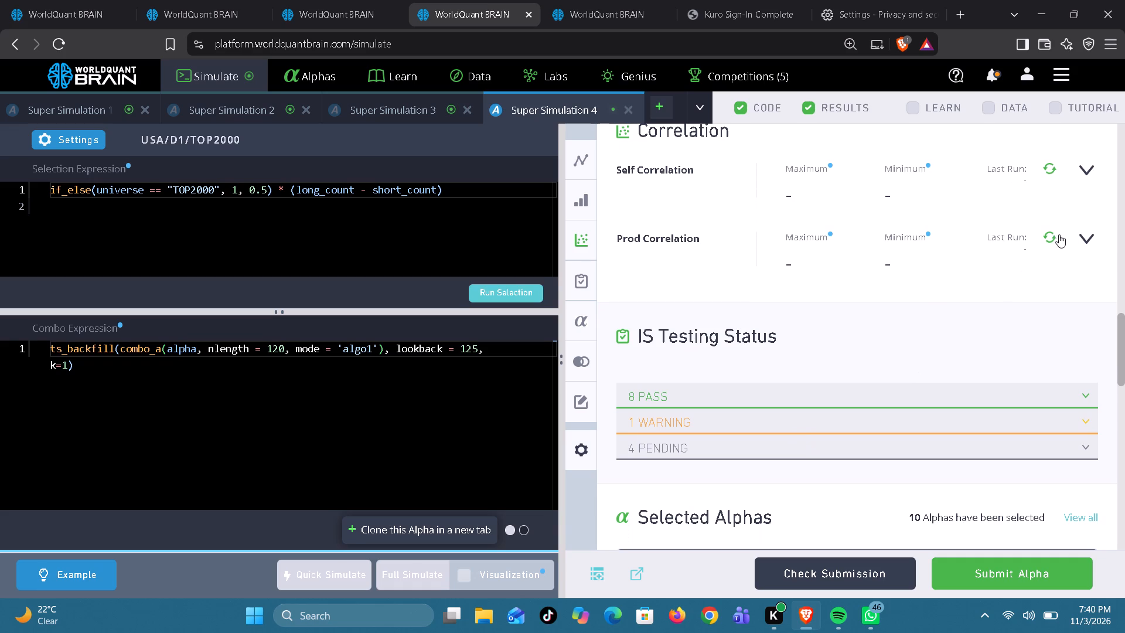
left_click(1048, 235)
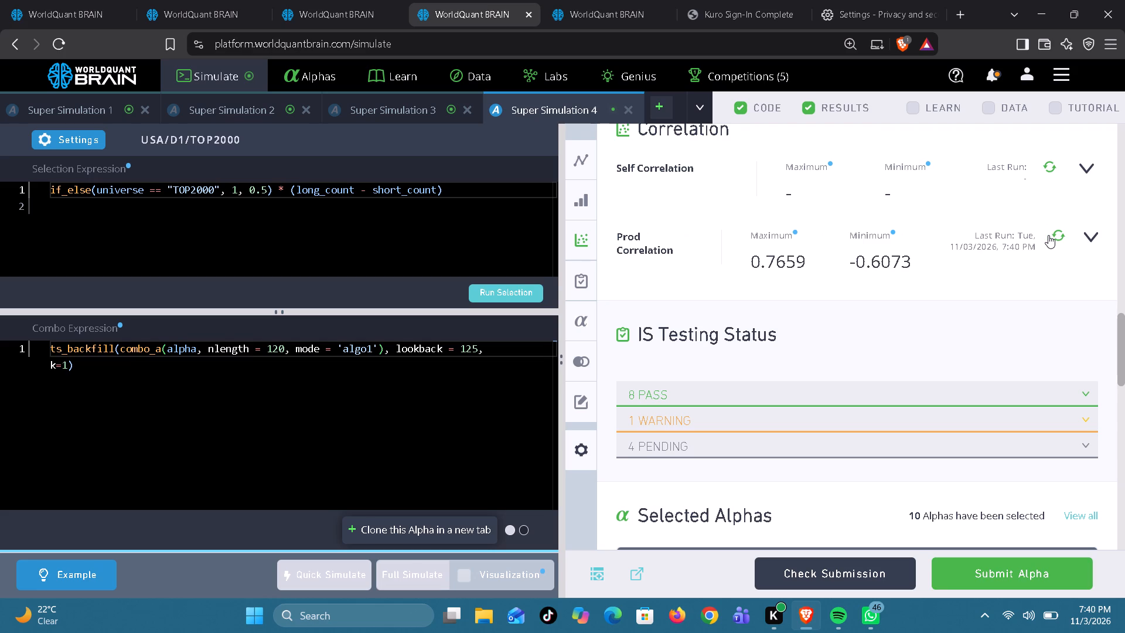
In Super Simulation 4, set the combo expression's nlength to 110, rerun the selection and start the full simulation.
left_click(281, 352)
key("BackSpace")
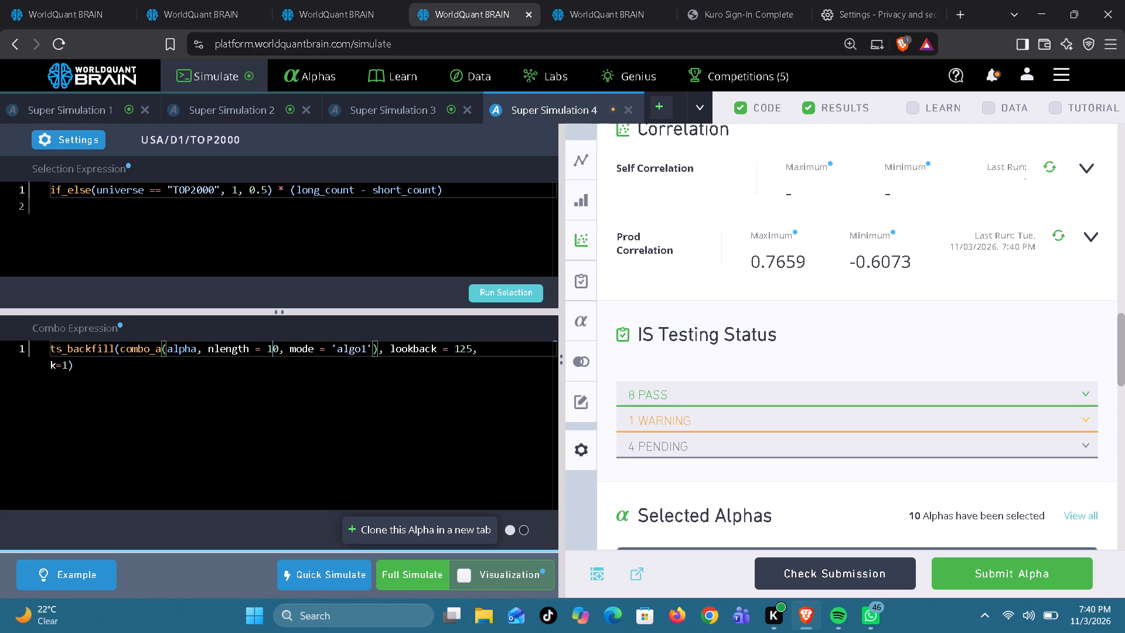
key("1")
left_click(480, 290)
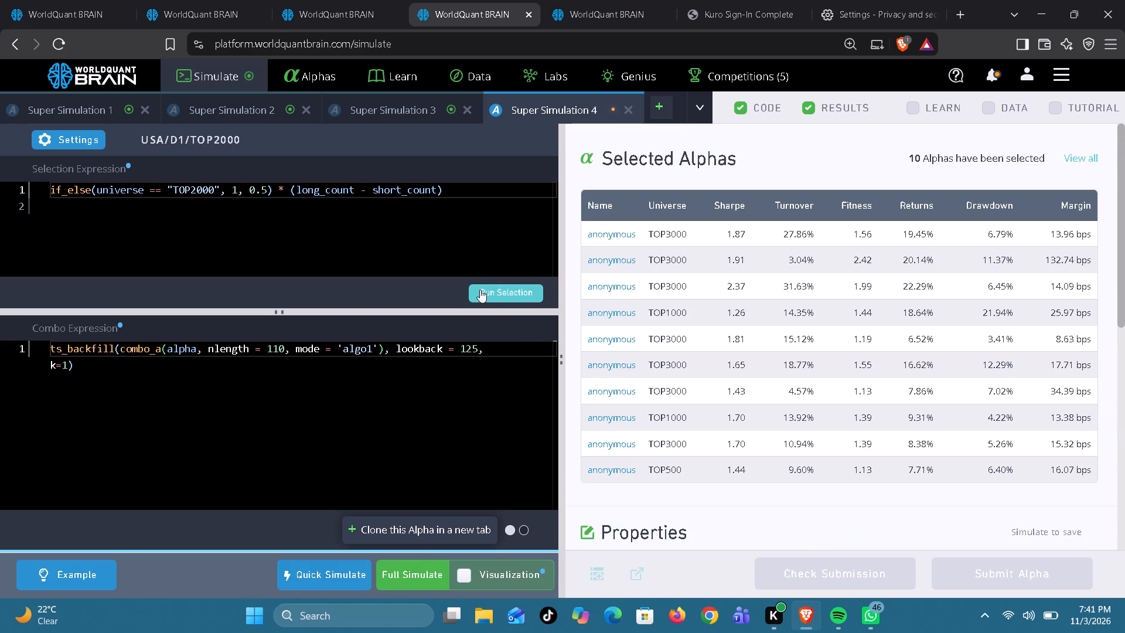
left_click(412, 572)
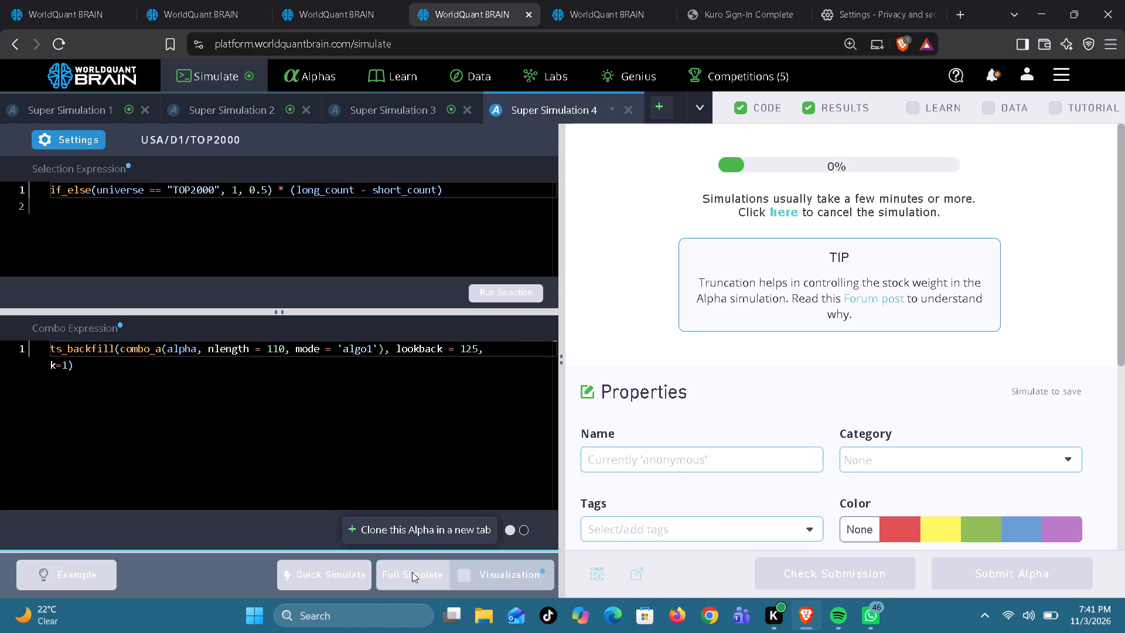
In the ASI/D1/MINVOL10M alpha, replace actual_update_flag_ebi with anl15_bps_gr_12_m_1m_chg and start the full simulation.
left_click(351, 21)
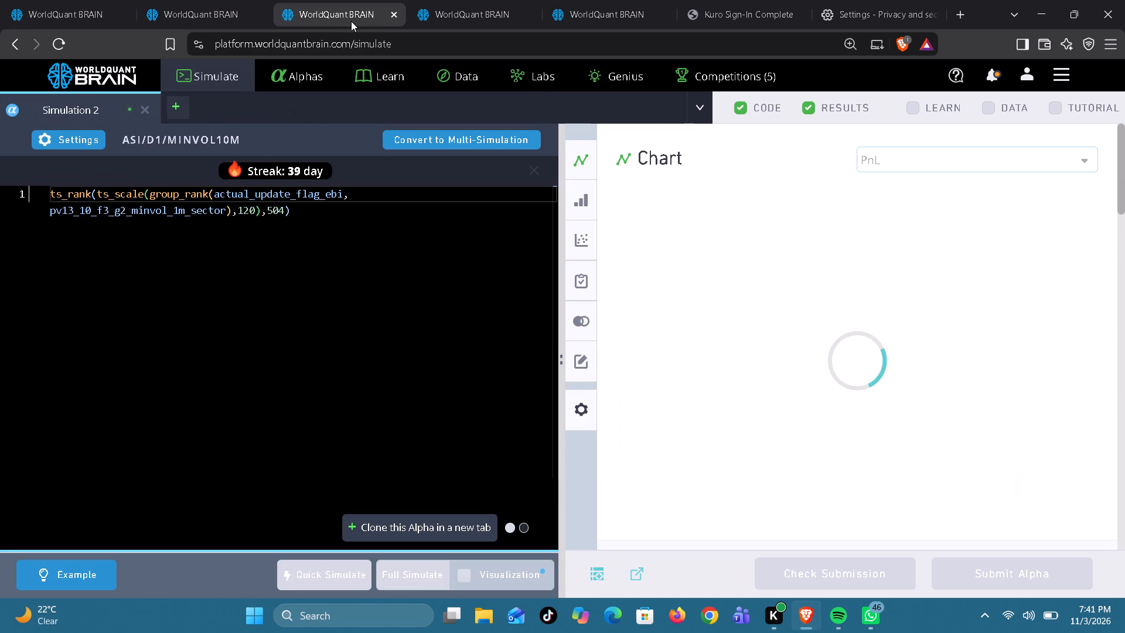
double_click(272, 192)
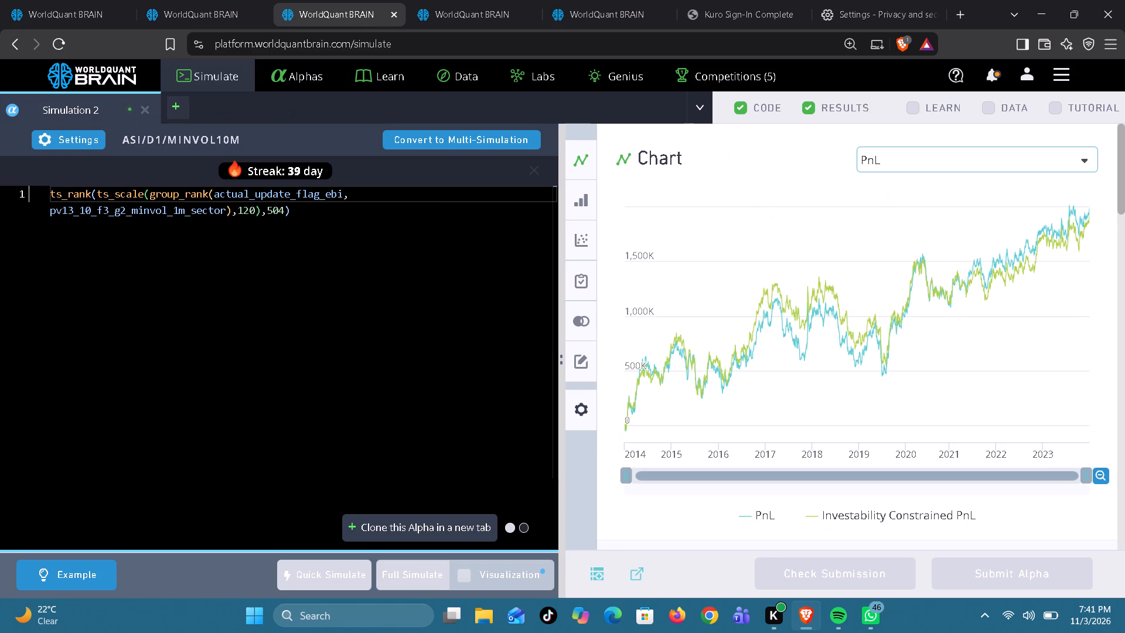
key("ctrl+v")
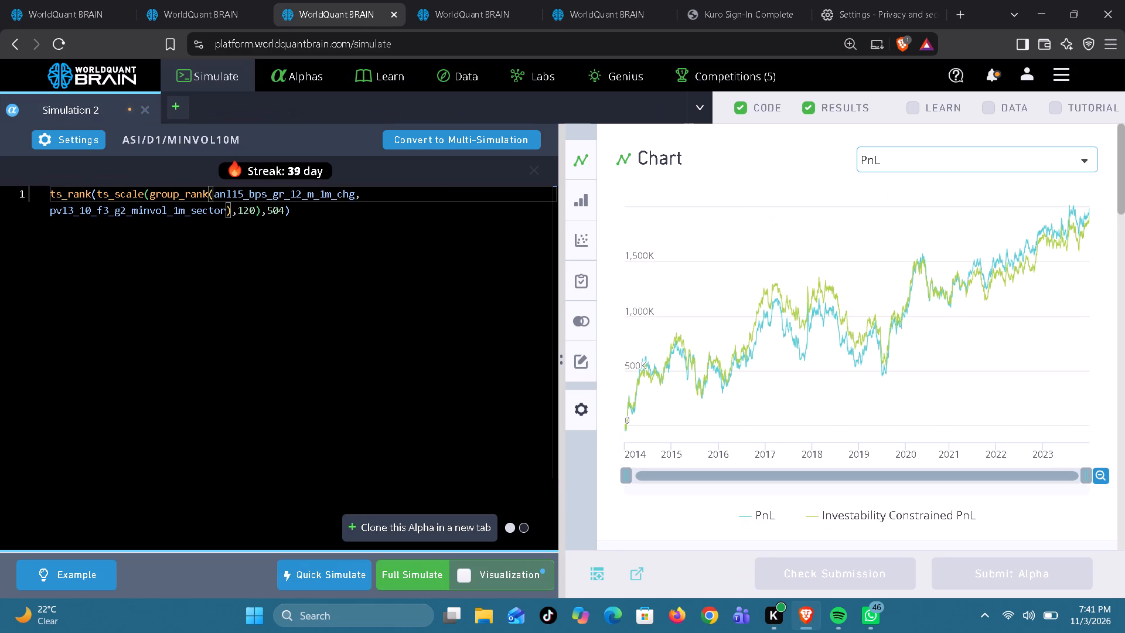
left_click(403, 571)
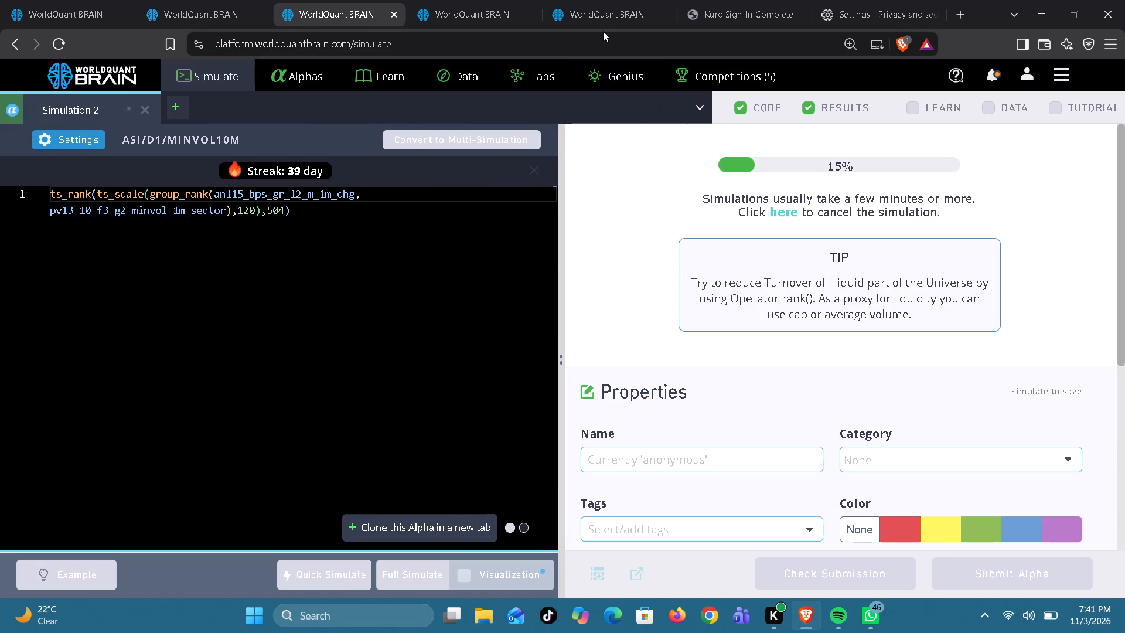
Review Super Simulation 3's results and run its Prod Correlation check.
left_click(476, 9)
left_click(408, 111)
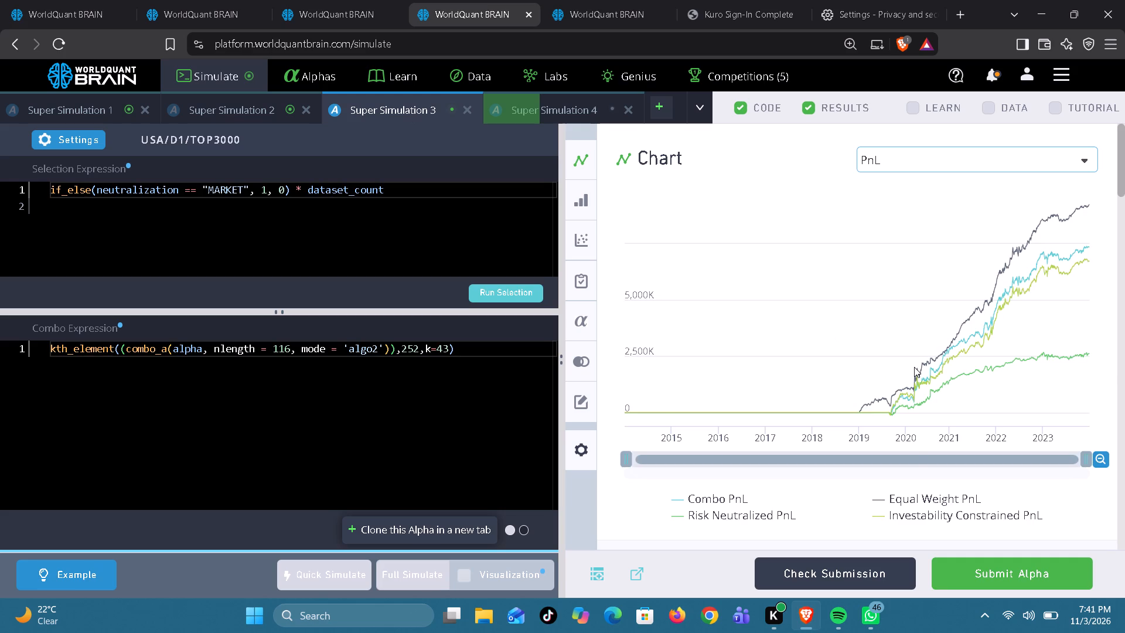
scroll(914, 367, "down", 4)
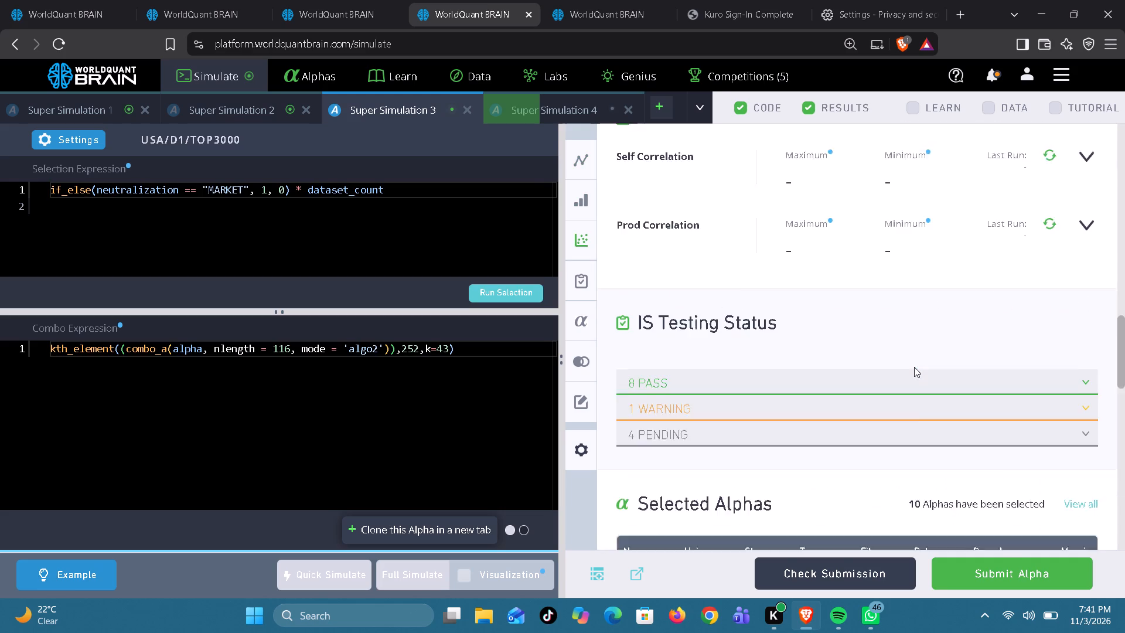
scroll(914, 367, "up", 2)
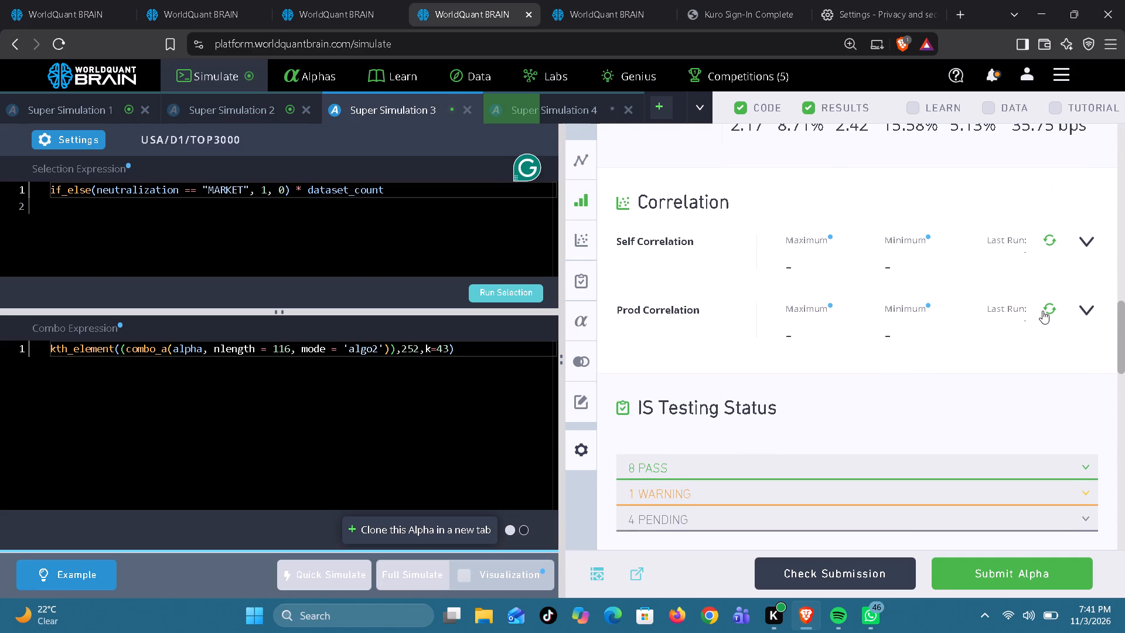
left_click(1046, 308)
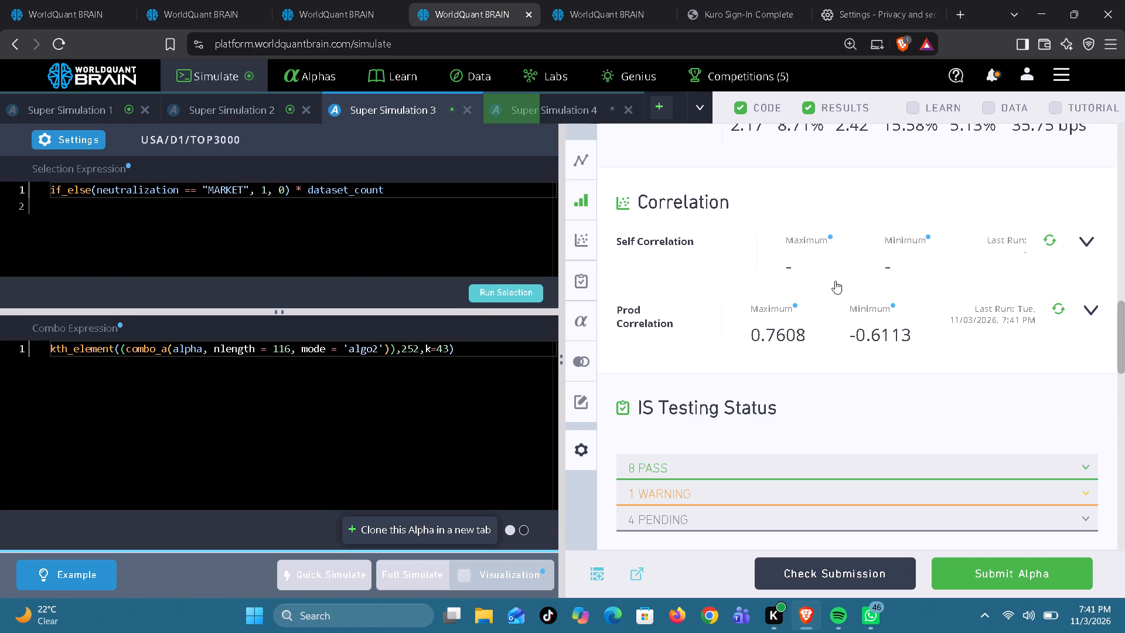
In Super Simulation 3, set the combo expression's nlength to 110, rerun the selection and start the full simulation.
left_click(288, 349)
key("BackSpace")
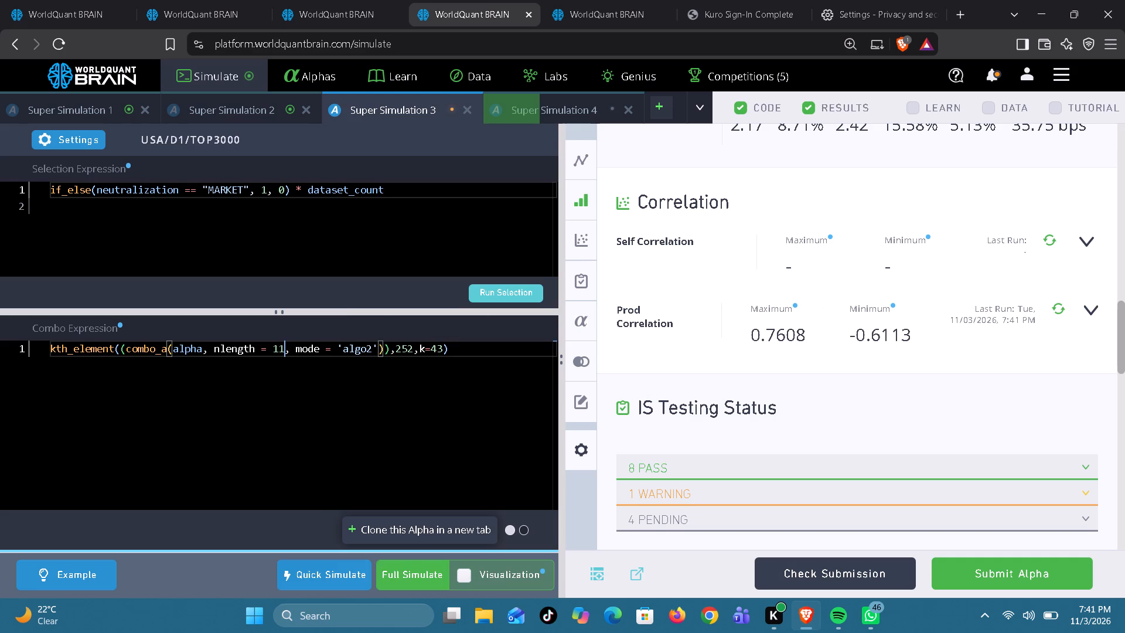
key("0")
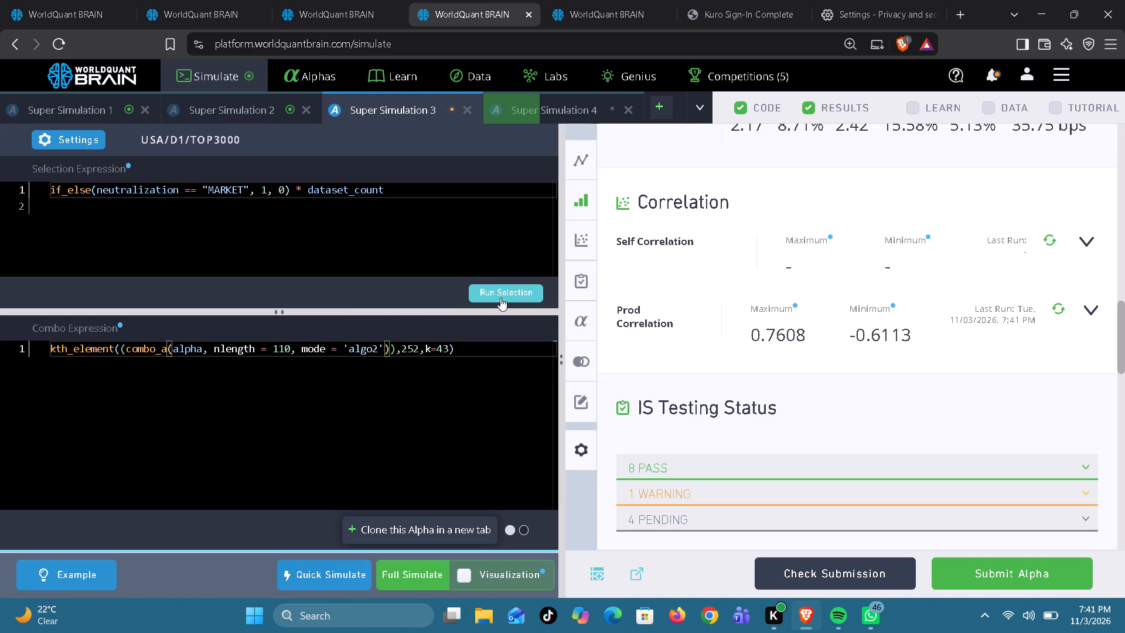
left_click(500, 298)
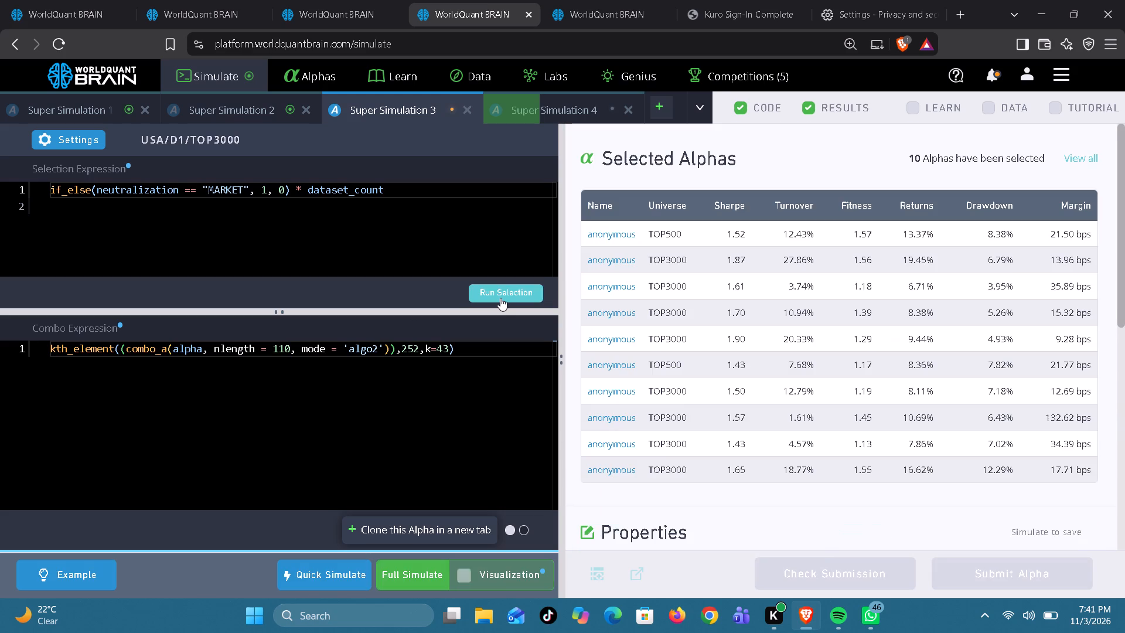
left_click(420, 574)
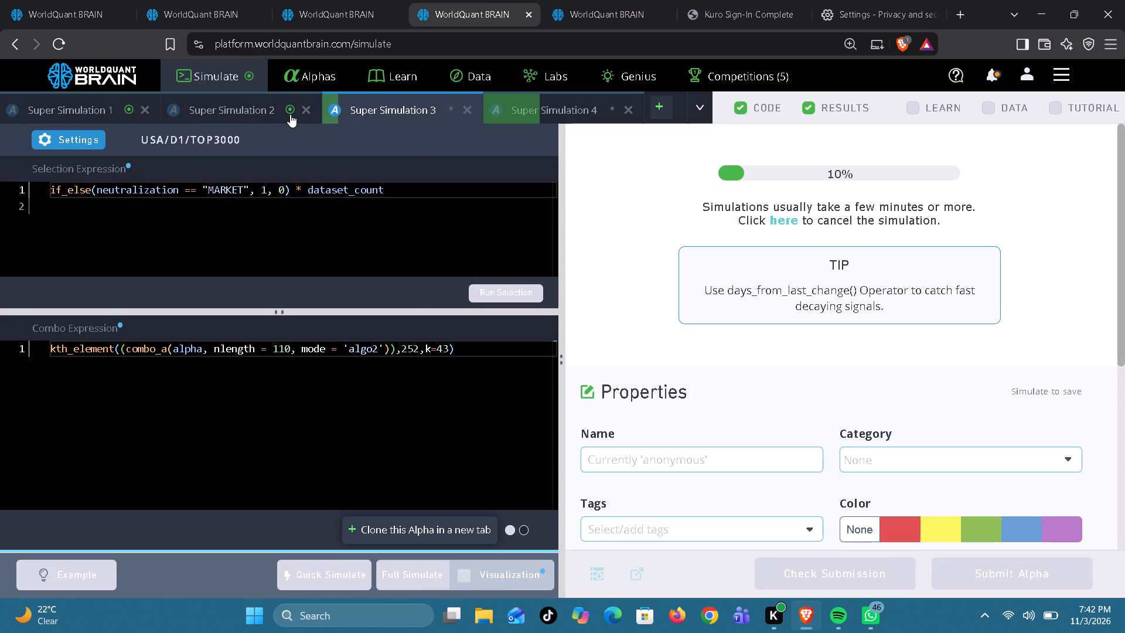
In Super Simulation 2, set the combo expression's nlength to 520, rerun the selection and start the full simulation.
left_click(261, 105)
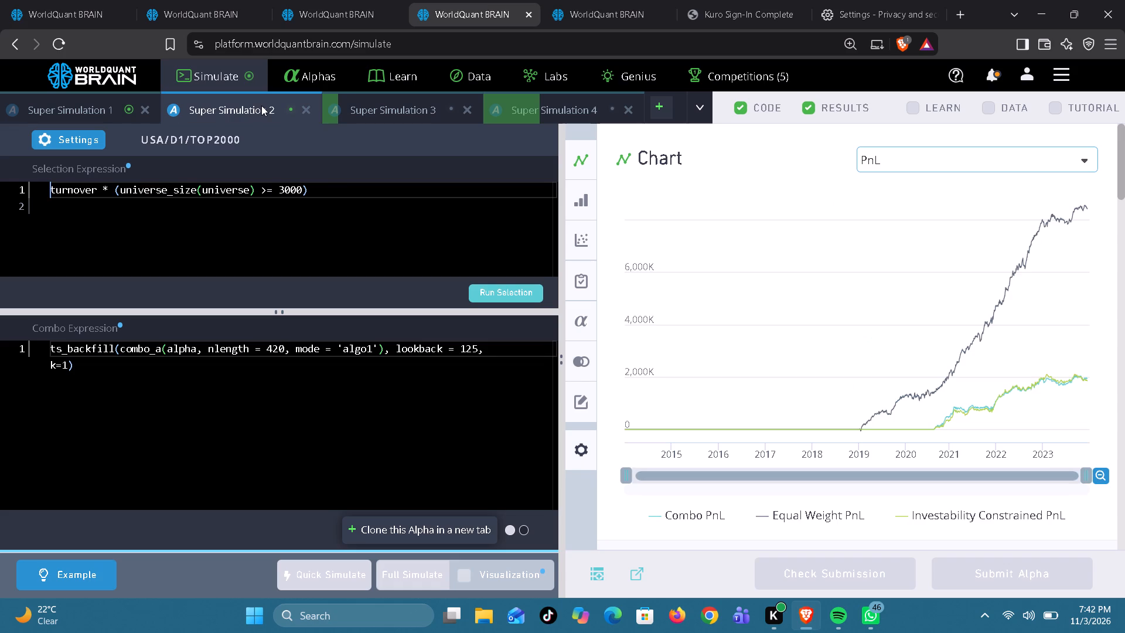
left_click(274, 349)
key("BackSpace")
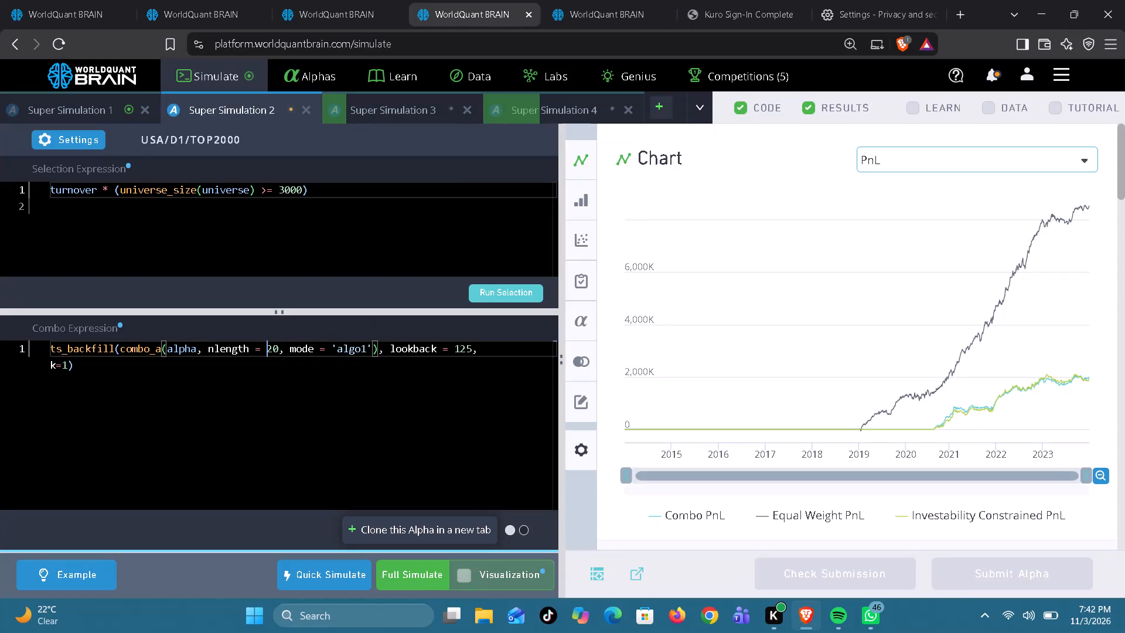
key("5")
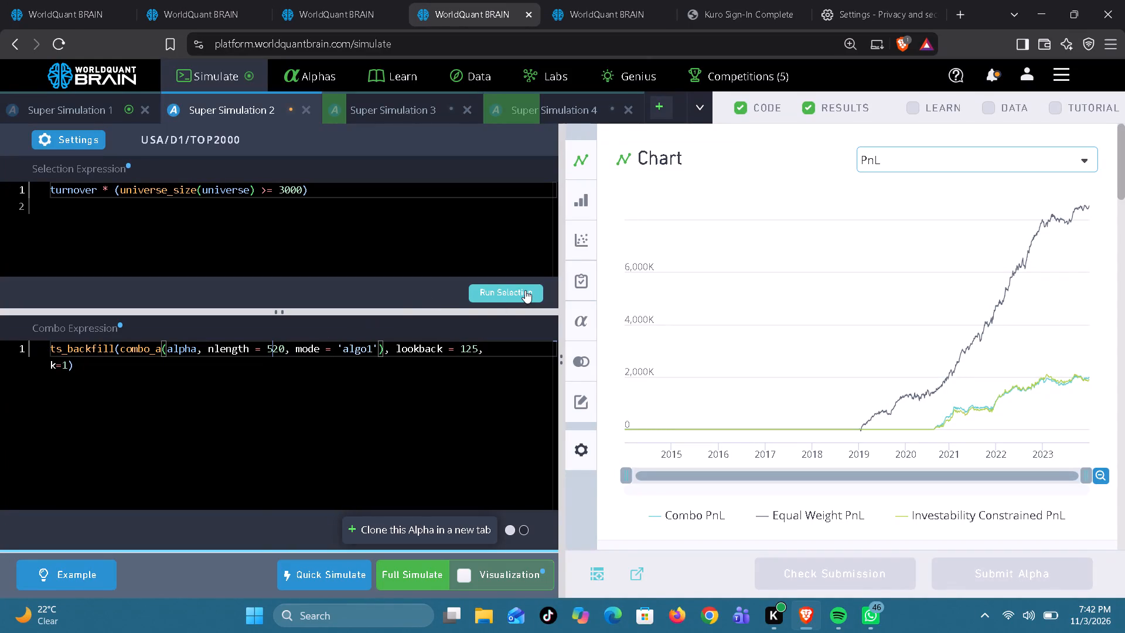
left_click(525, 290)
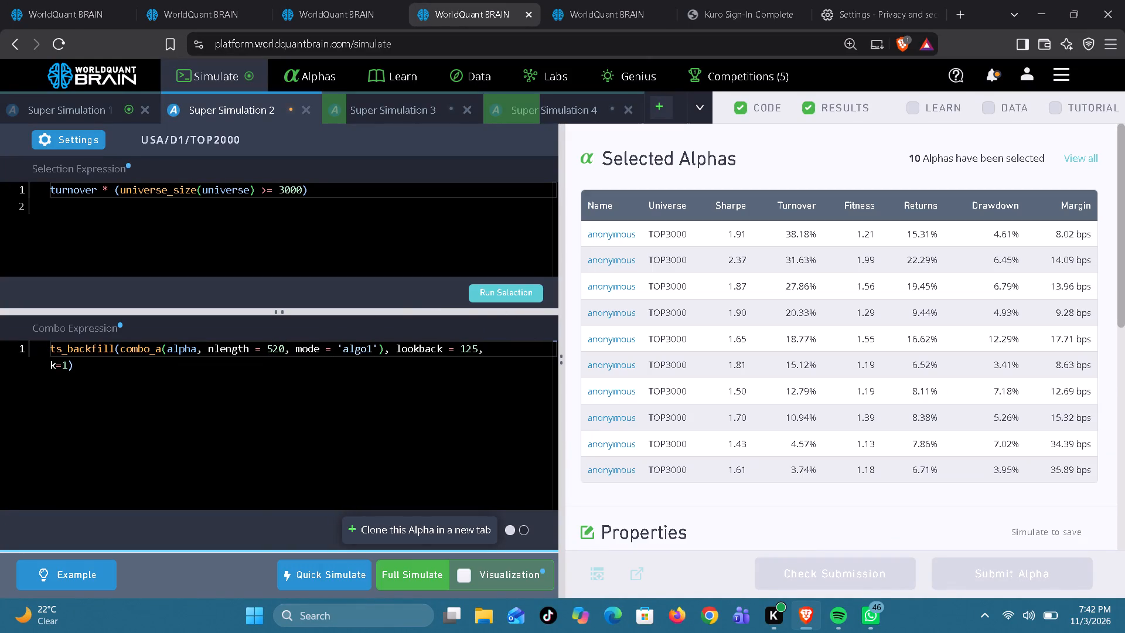
left_click(403, 566)
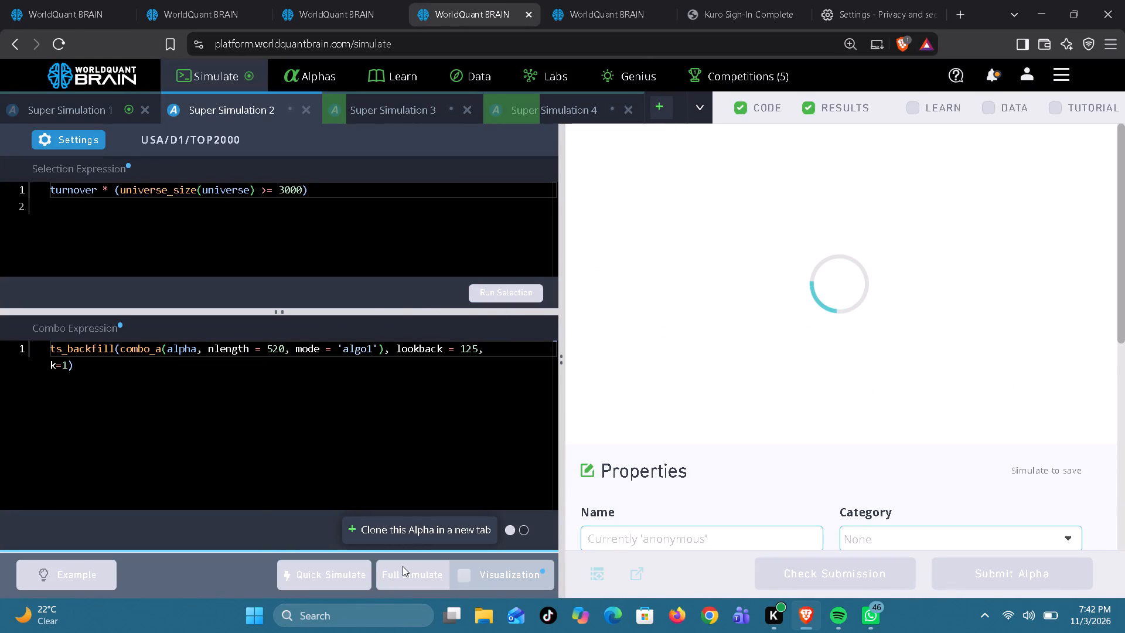
In Super Simulation 1, set the combo expression's nlength to 596, rerun the selection and start the full simulation.
left_click(96, 105)
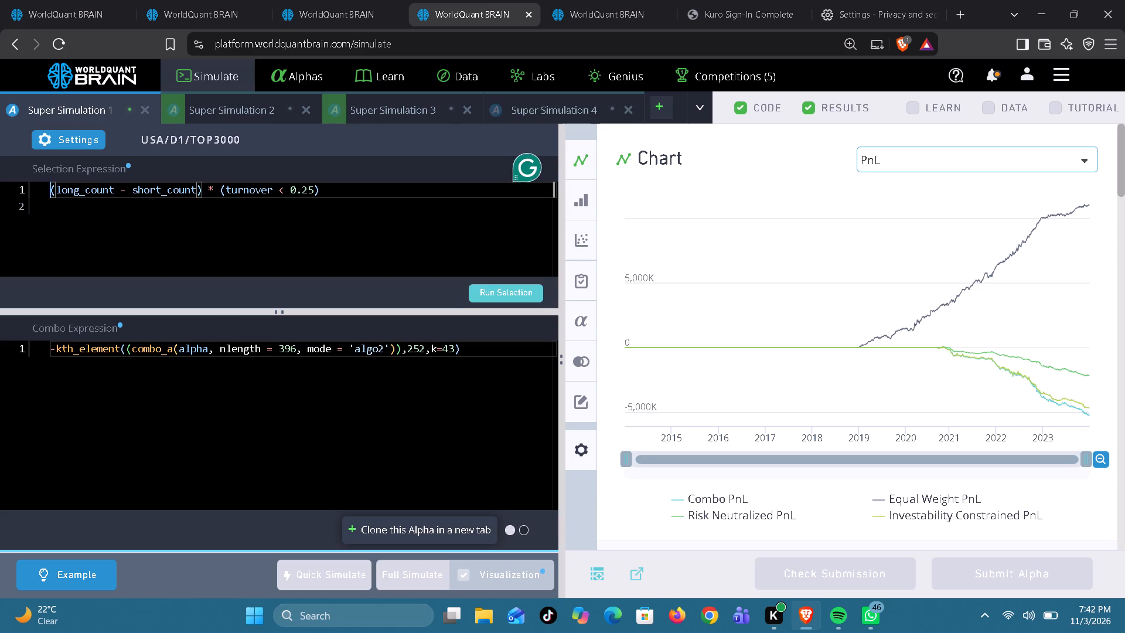
left_click(285, 356)
key("BackSpace")
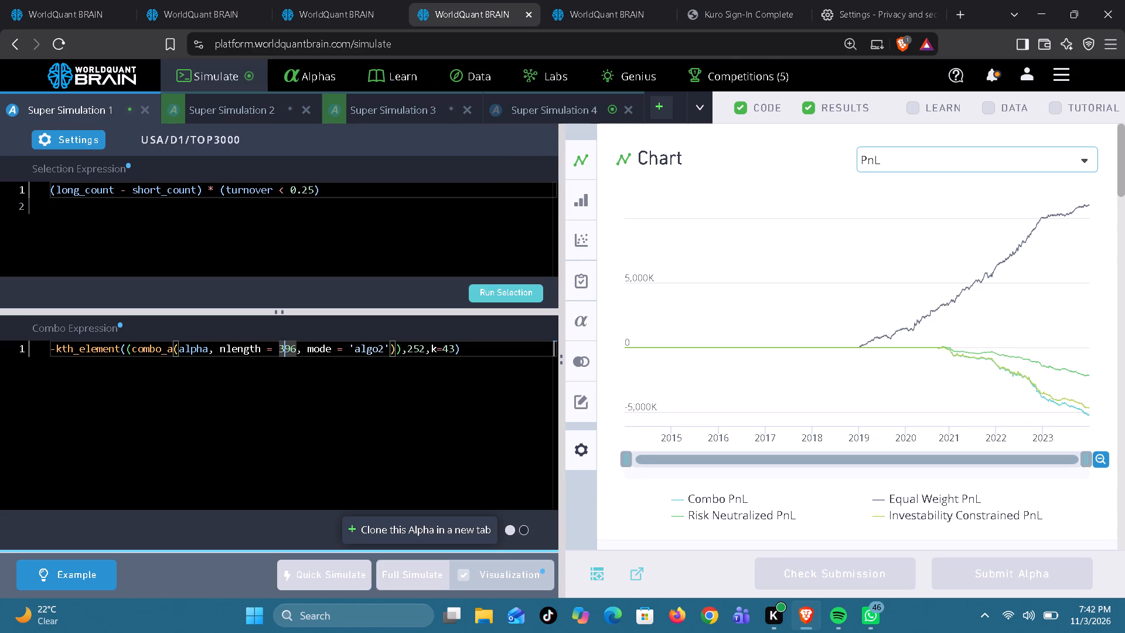
key("5")
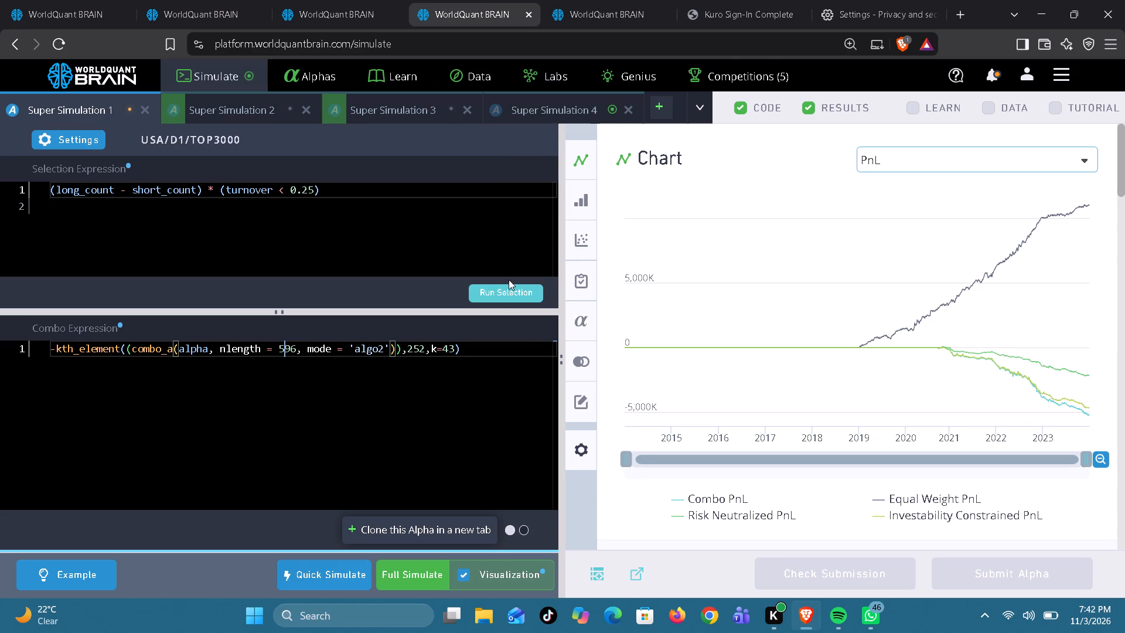
left_click(502, 298)
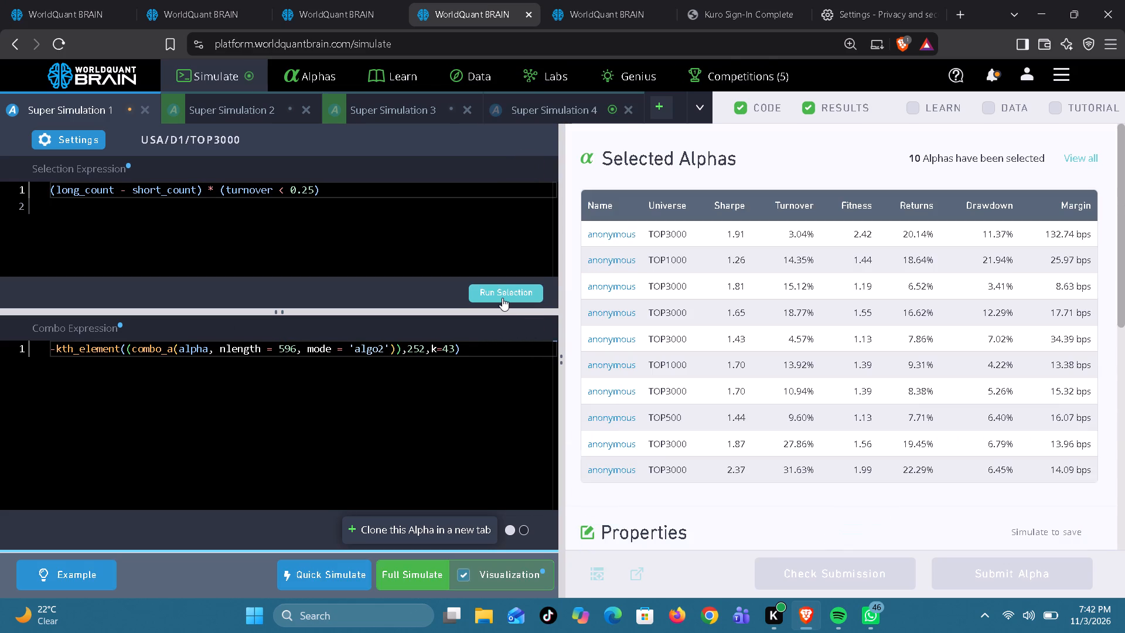
left_click(421, 574)
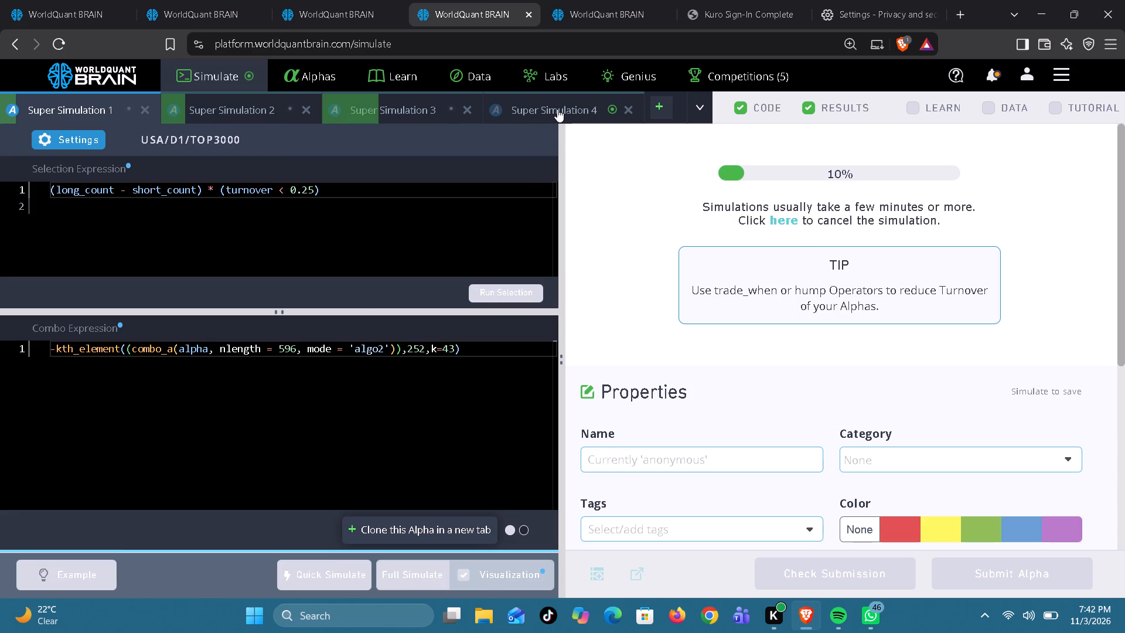
Review Super Simulation 4's PnL chart, aggregate data and testing status, and run its Prod Correlation check.
left_click(558, 108)
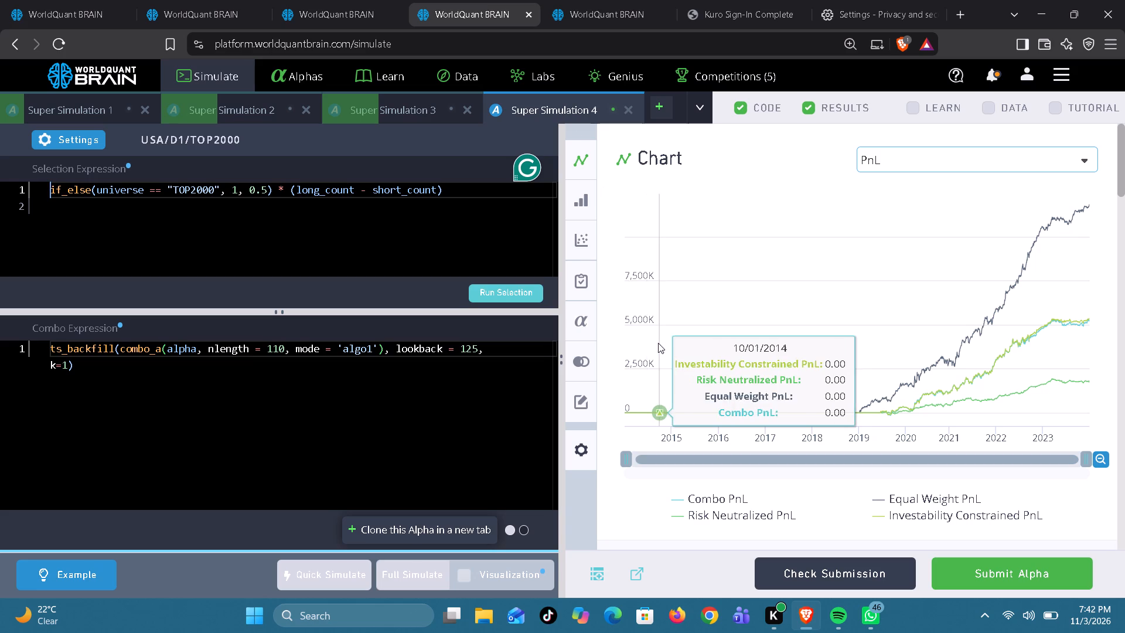
scroll(658, 343, "down", 5)
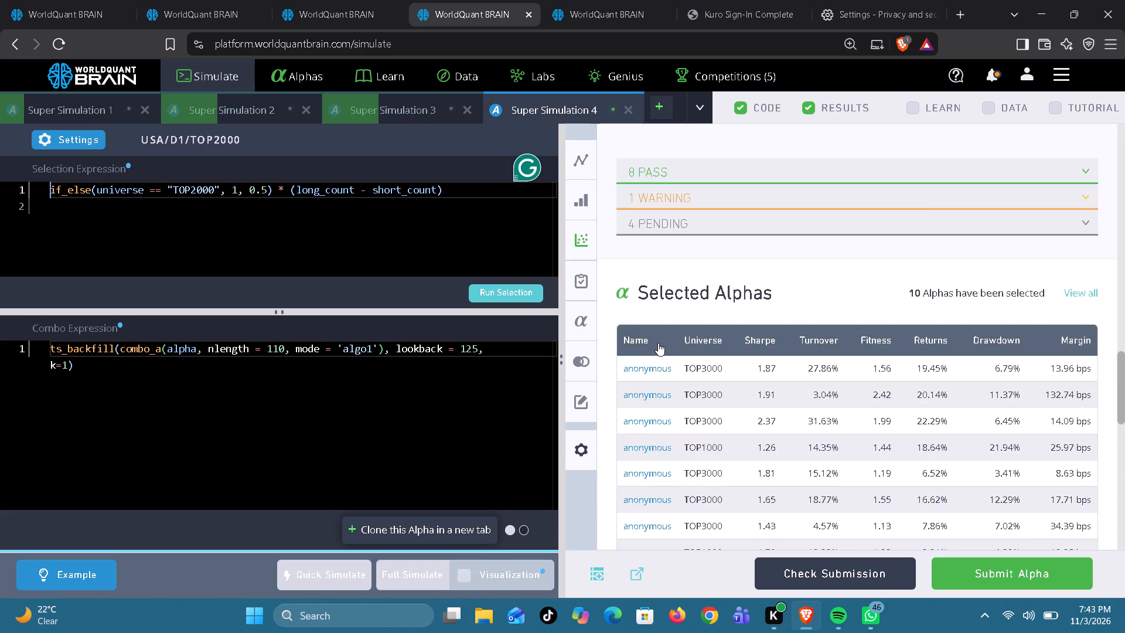
scroll(658, 343, "up", 4)
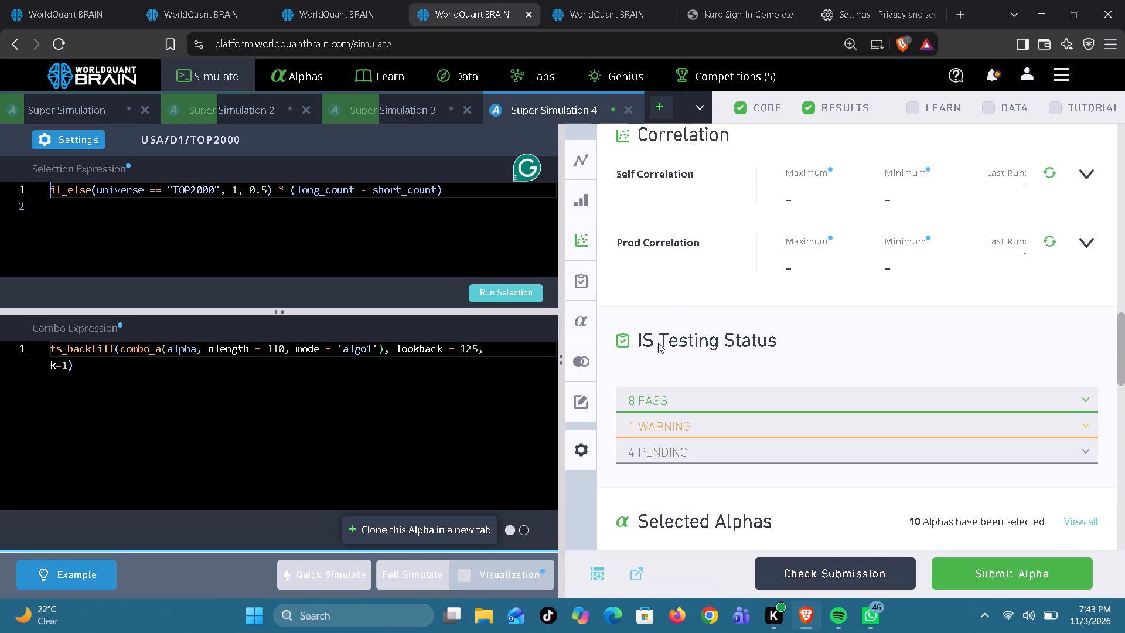
scroll(658, 343, "up", 1)
left_click(1050, 390)
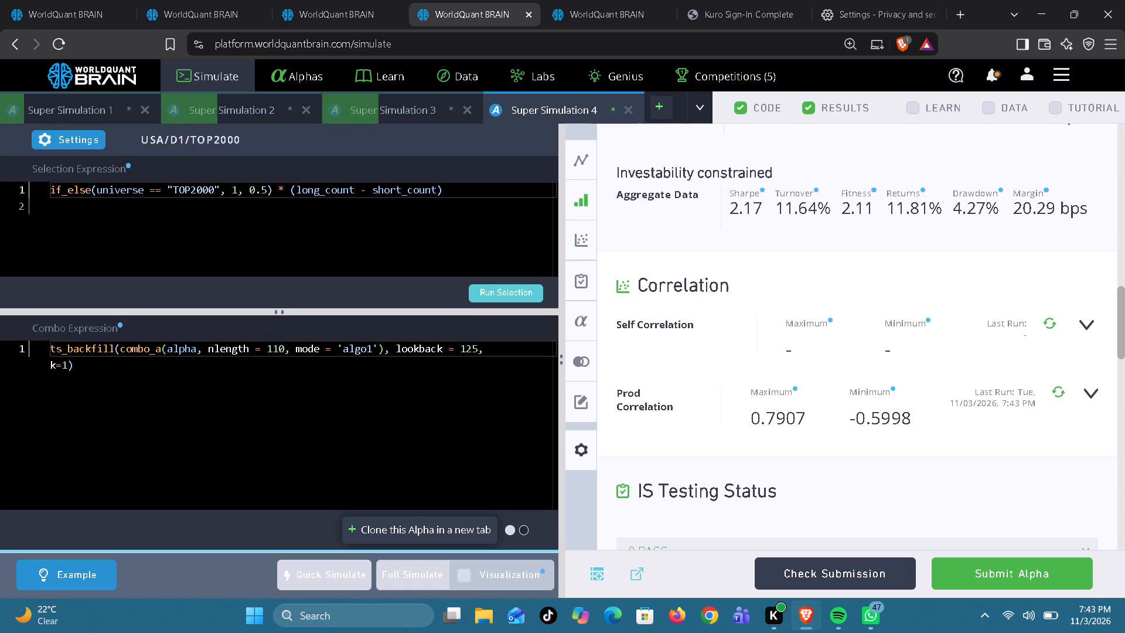
In Super Simulation 4, set the combo expression's nlength to 310, rerun the selection and start the full simulation.
left_click(274, 354)
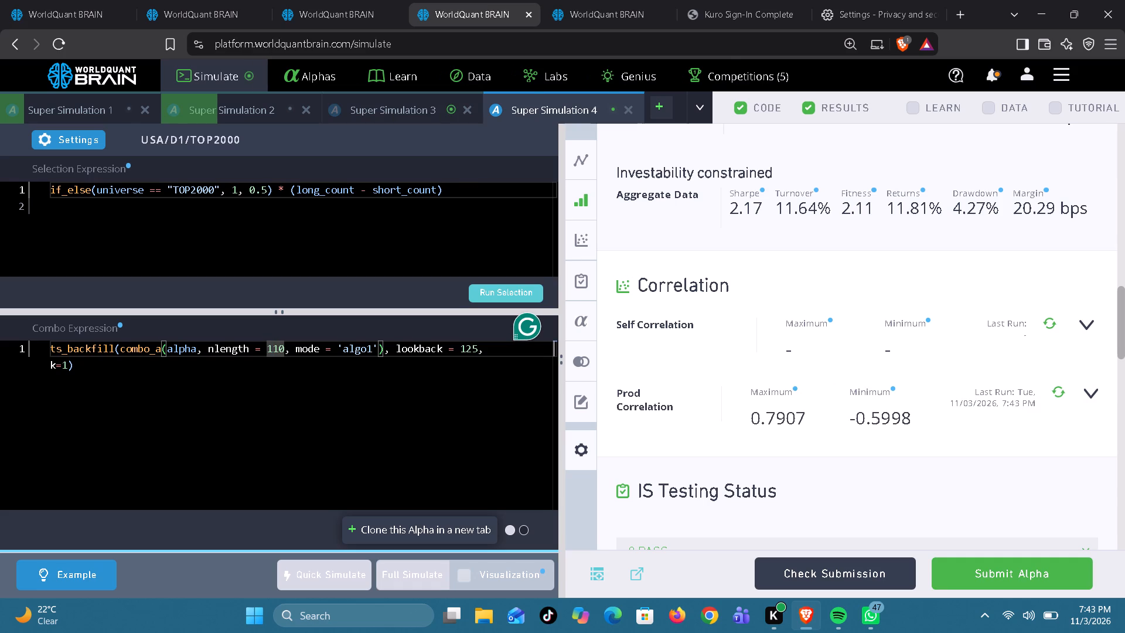
key("BackSpace")
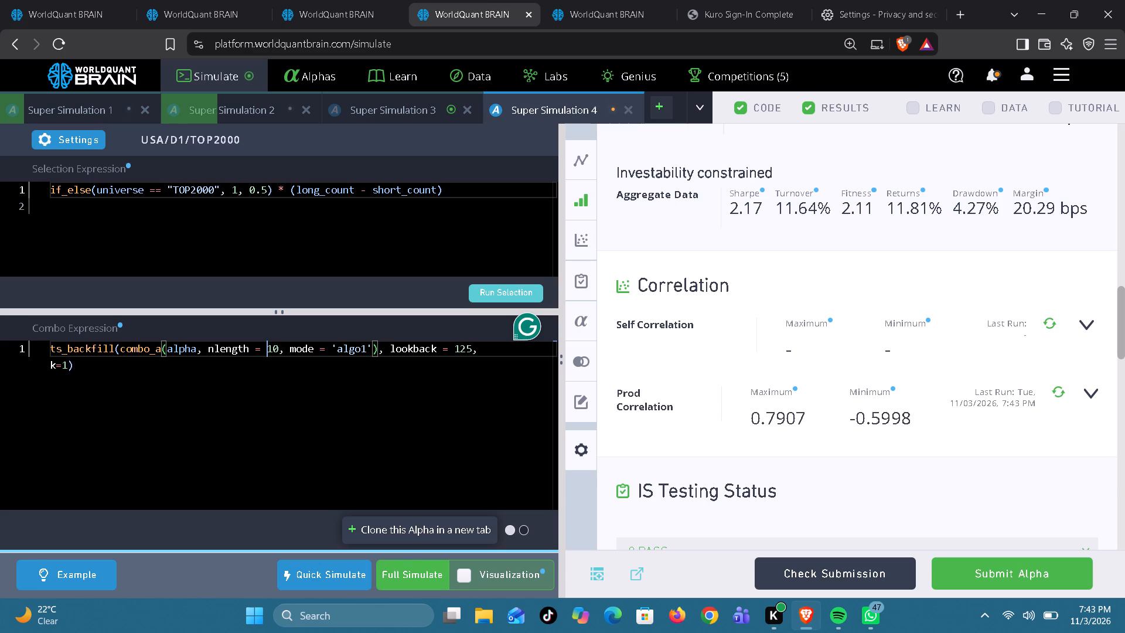
key("3")
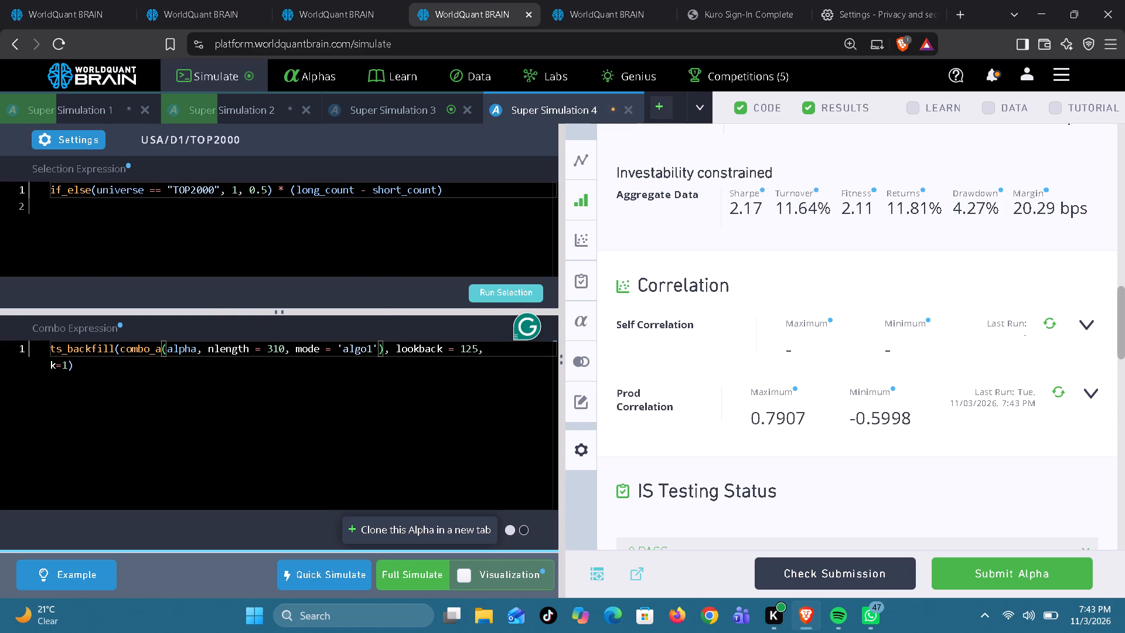
left_click(499, 288)
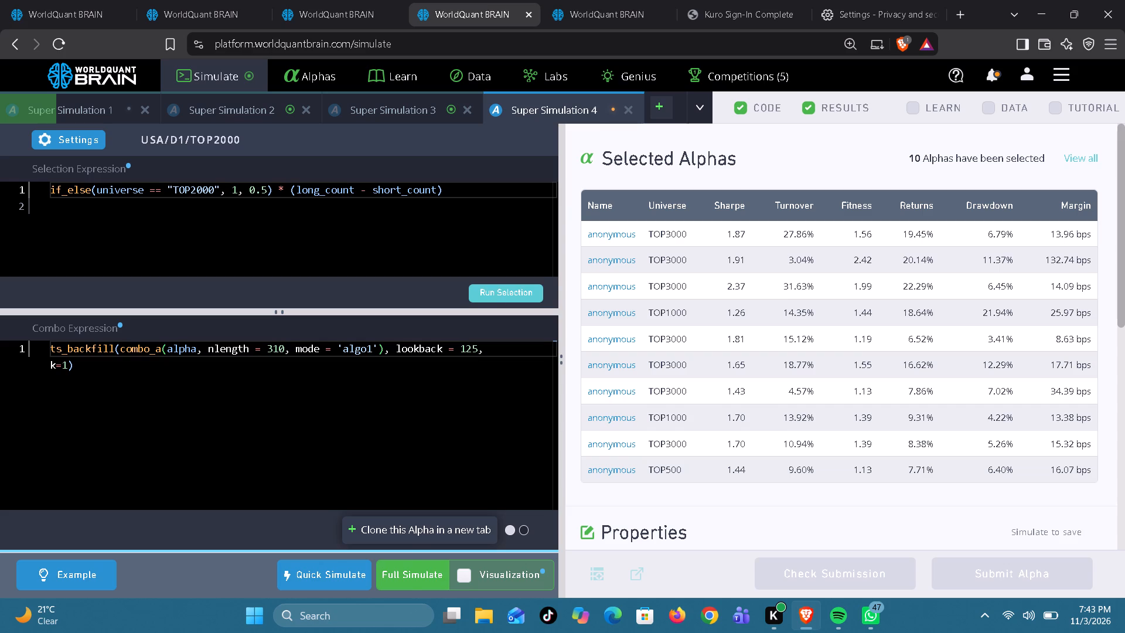
left_click(407, 571)
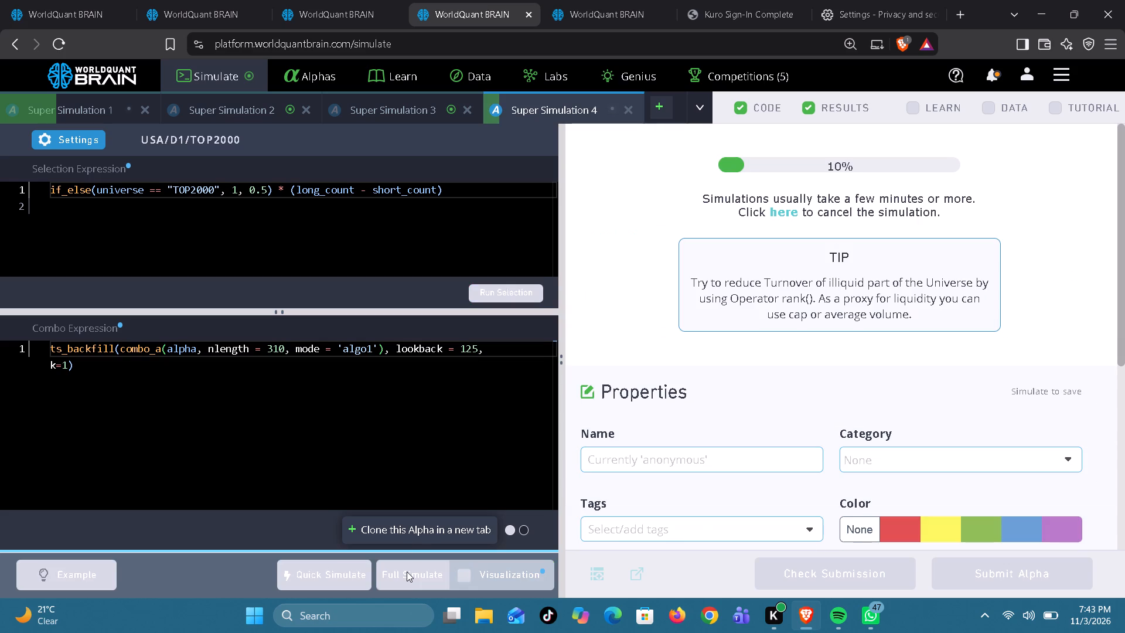
Review Super Simulation 3's PnL chart, selected alphas and testing status, and run its Prod Correlation check.
left_click(415, 107)
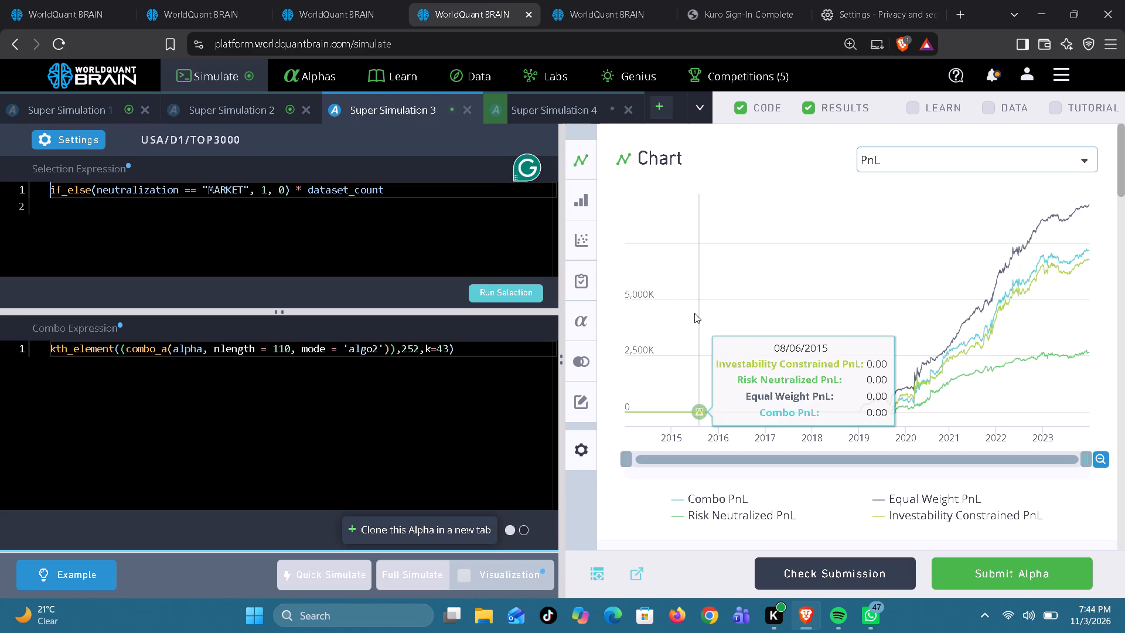
scroll(792, 241, "down", 1)
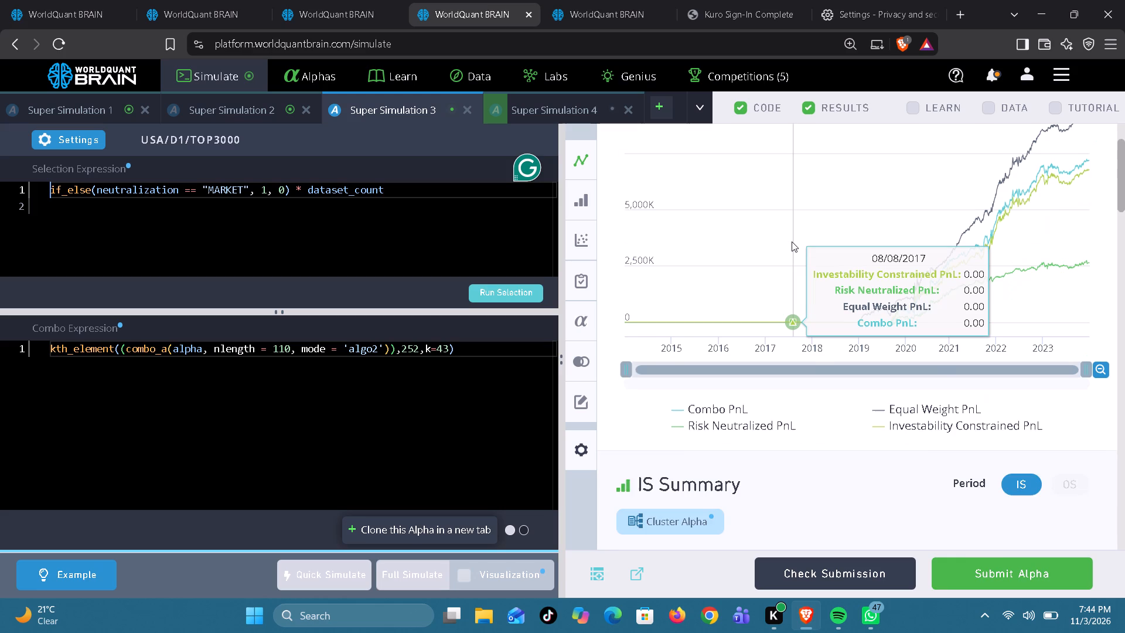
scroll(792, 241, "down", 4)
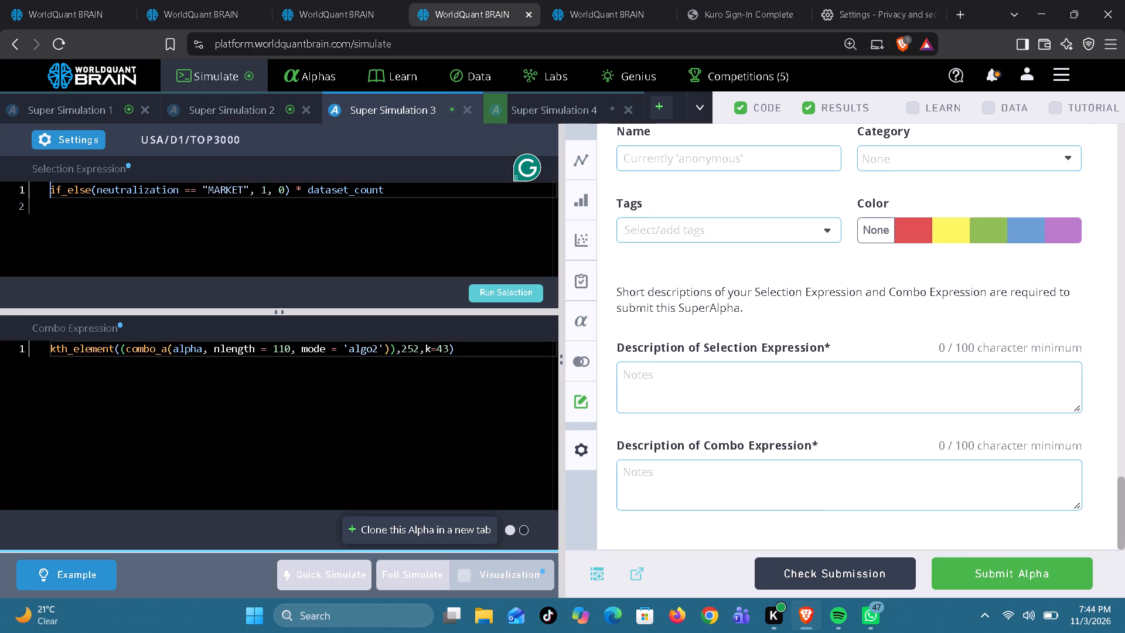
scroll(792, 241, "up", 3)
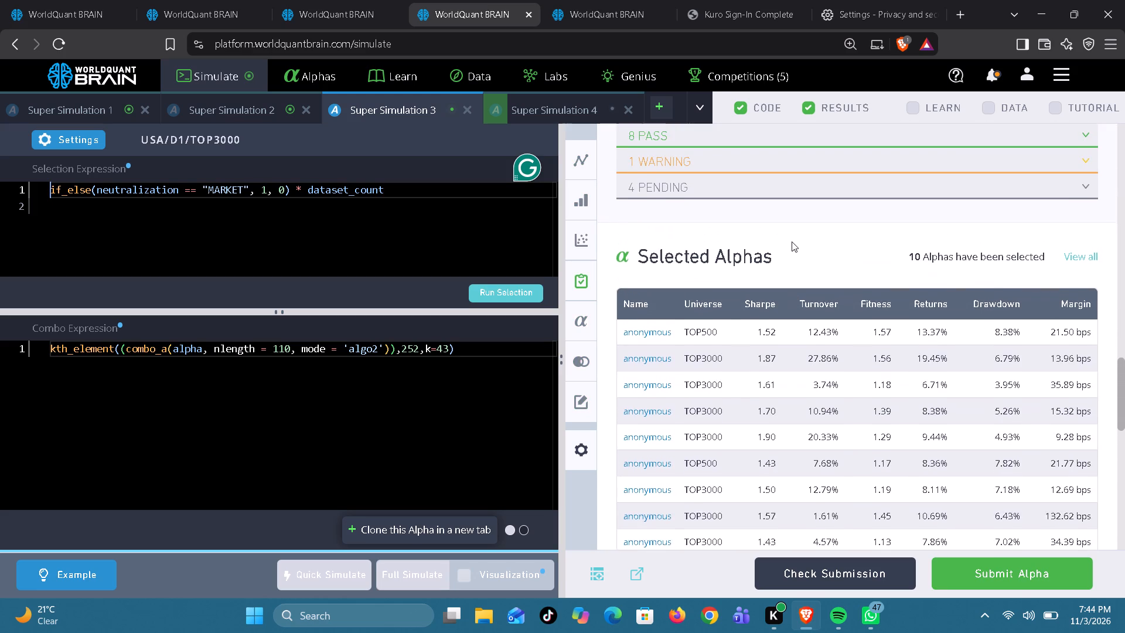
scroll(792, 241, "up", 2)
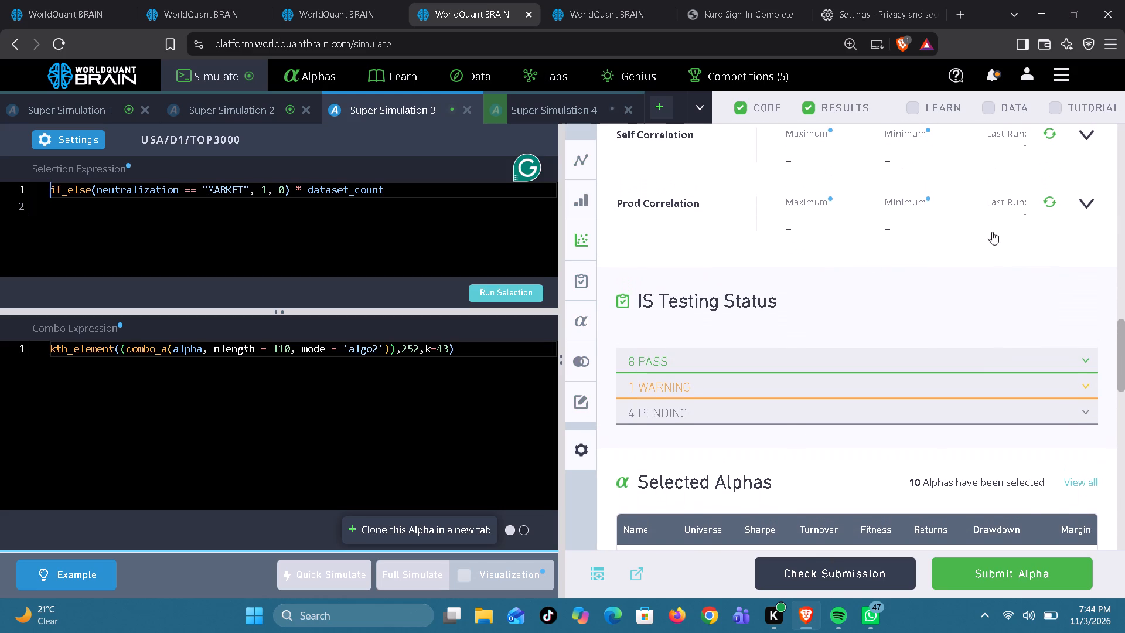
left_click(1046, 204)
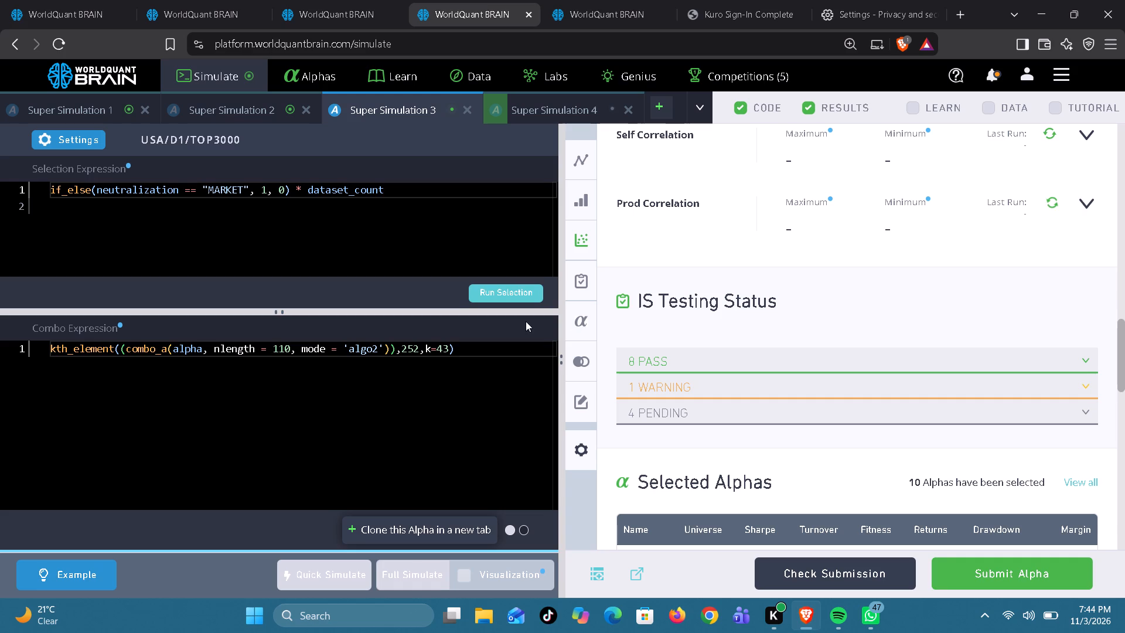
In Super Simulation 3, set the combo expression's nlength to 100, rerun the selection and start the full simulation.
left_click(282, 350)
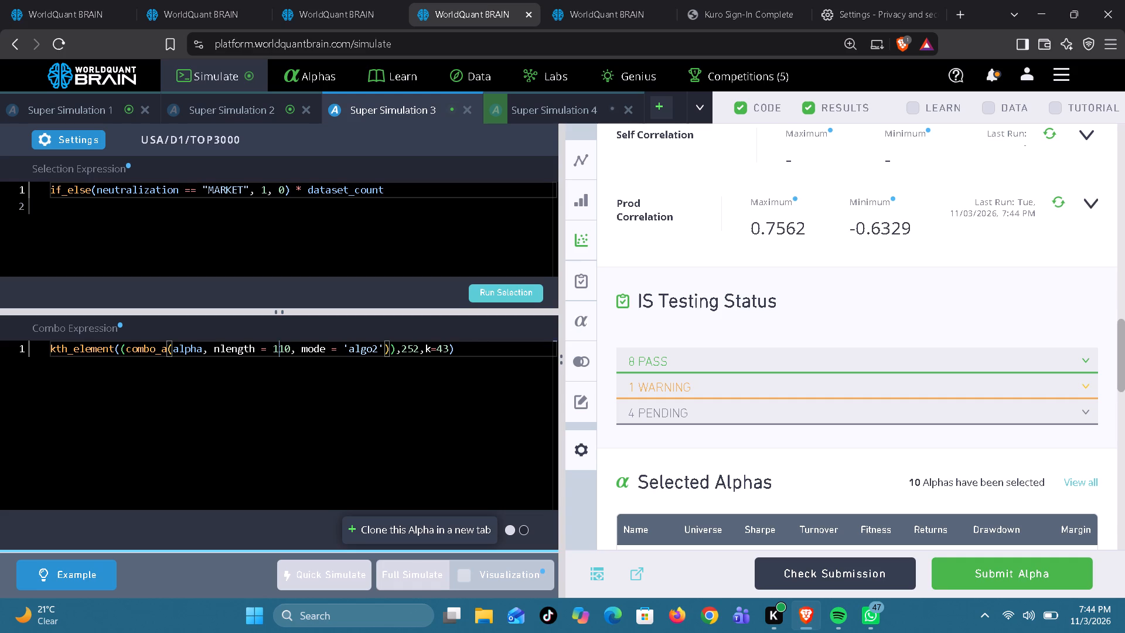
key("Delete")
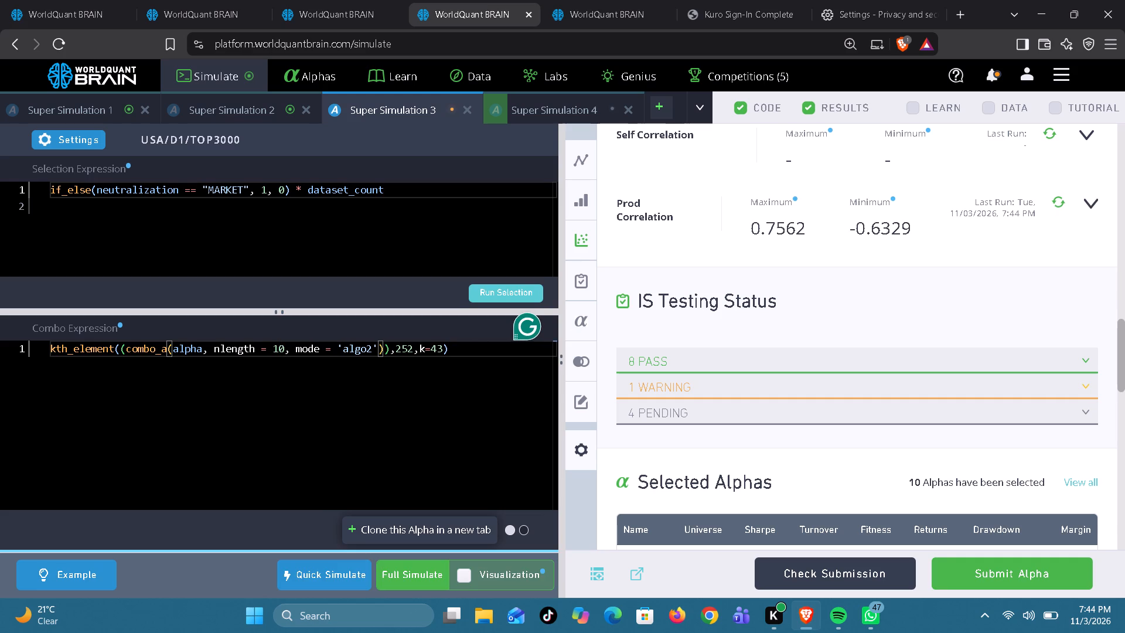
key("0")
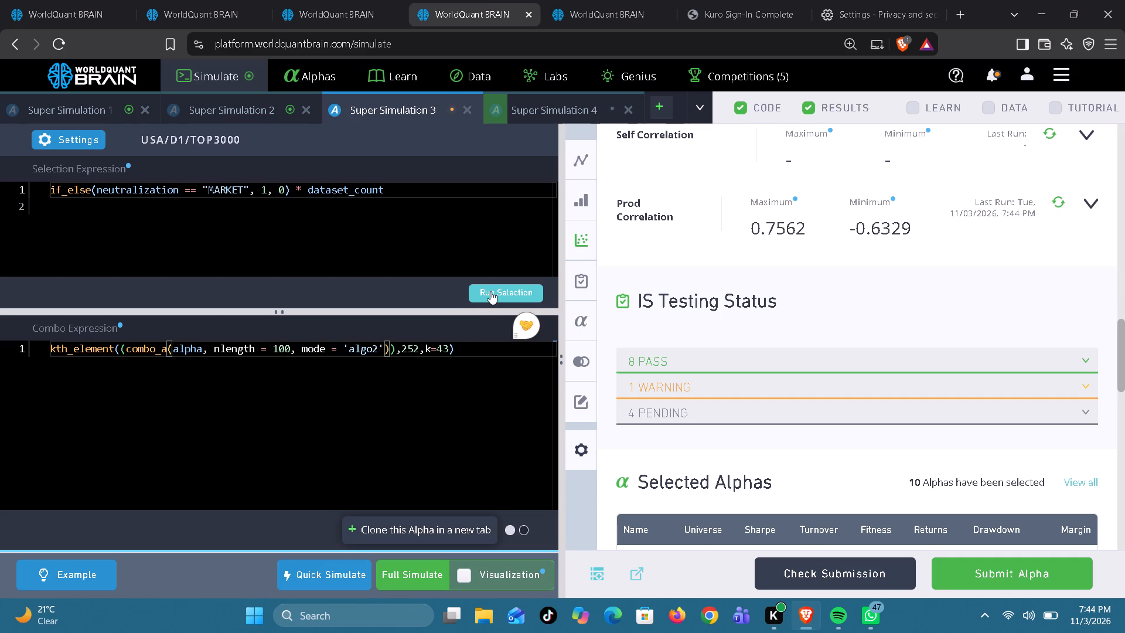
left_click(490, 291)
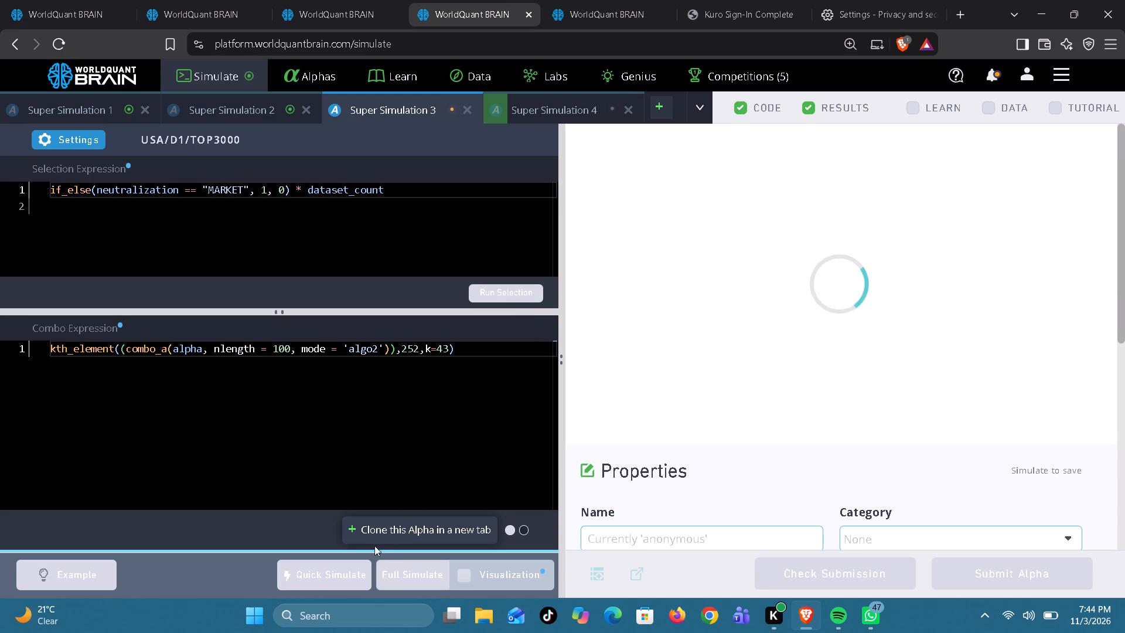
left_click(401, 570)
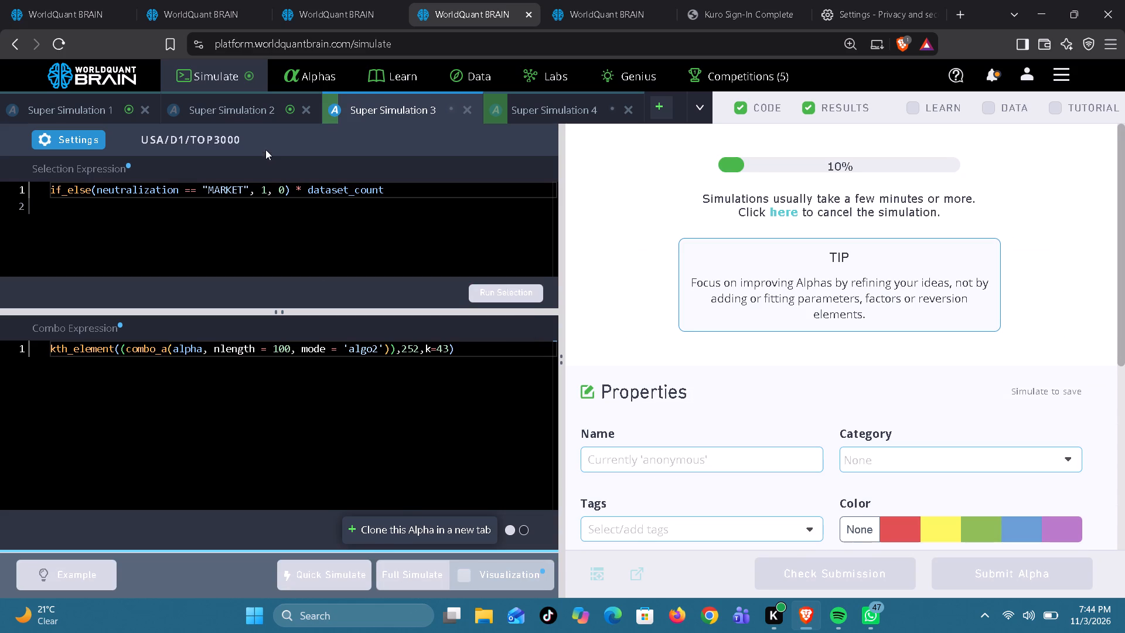
In Super Simulation 2, set the combo expression's nlength to 510, rerun the selection and start the full simulation.
left_click(248, 103)
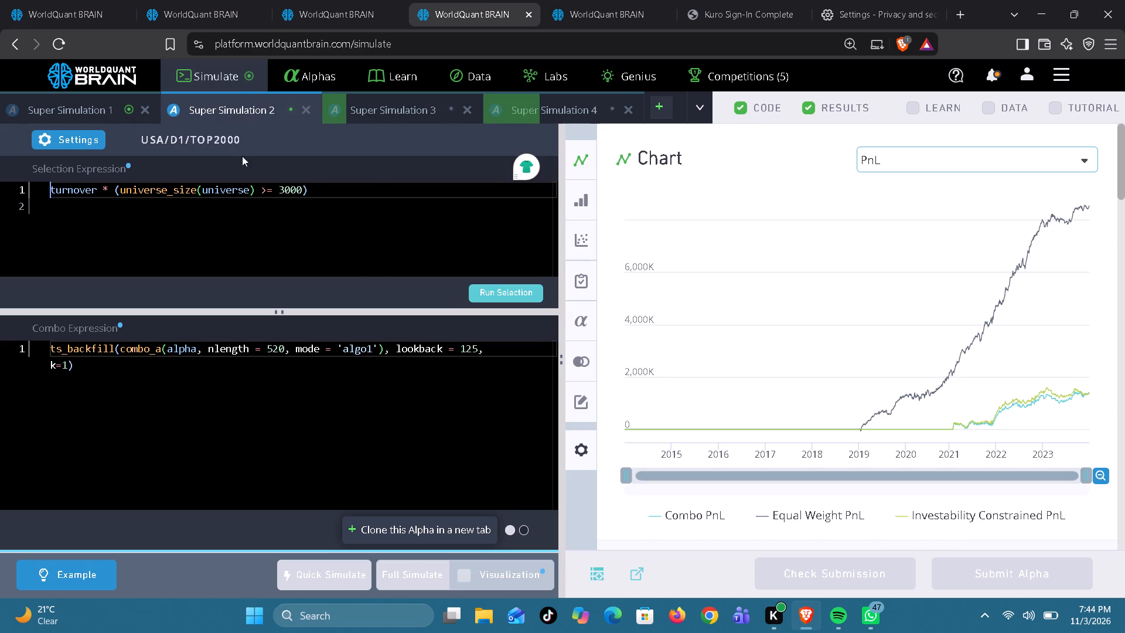
left_click(278, 352)
key("BackSpace")
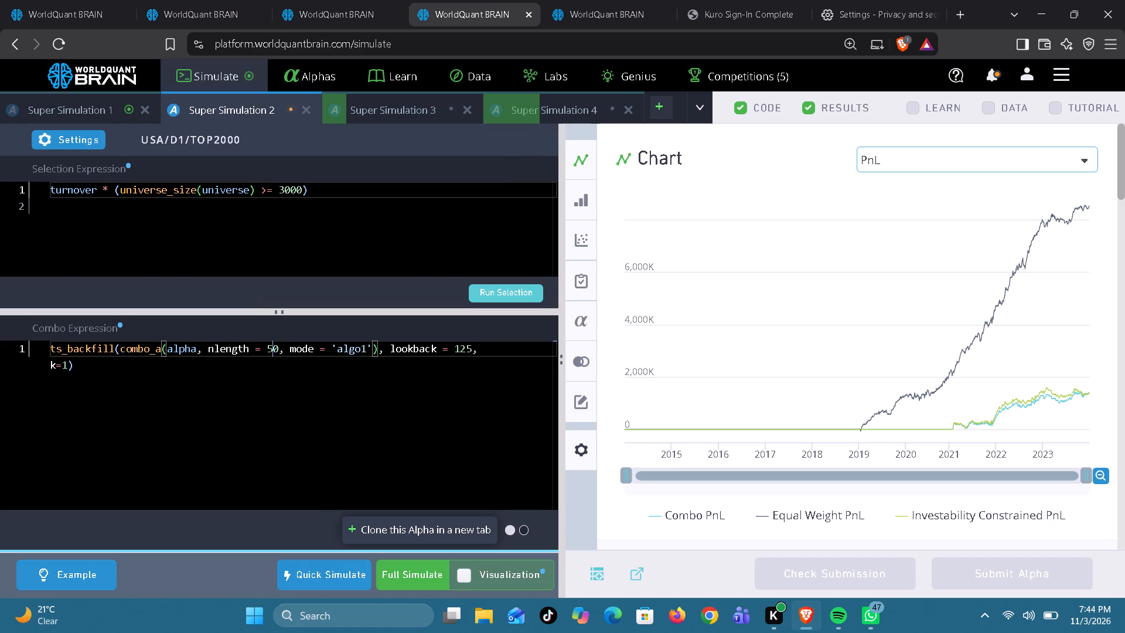
key("1")
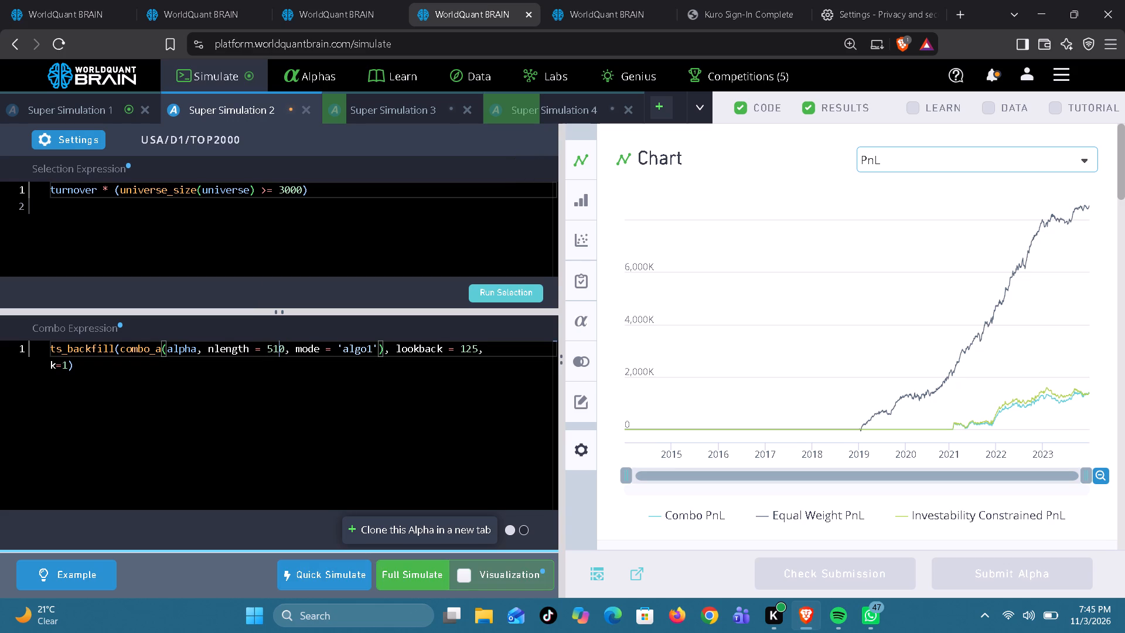
left_click(478, 292)
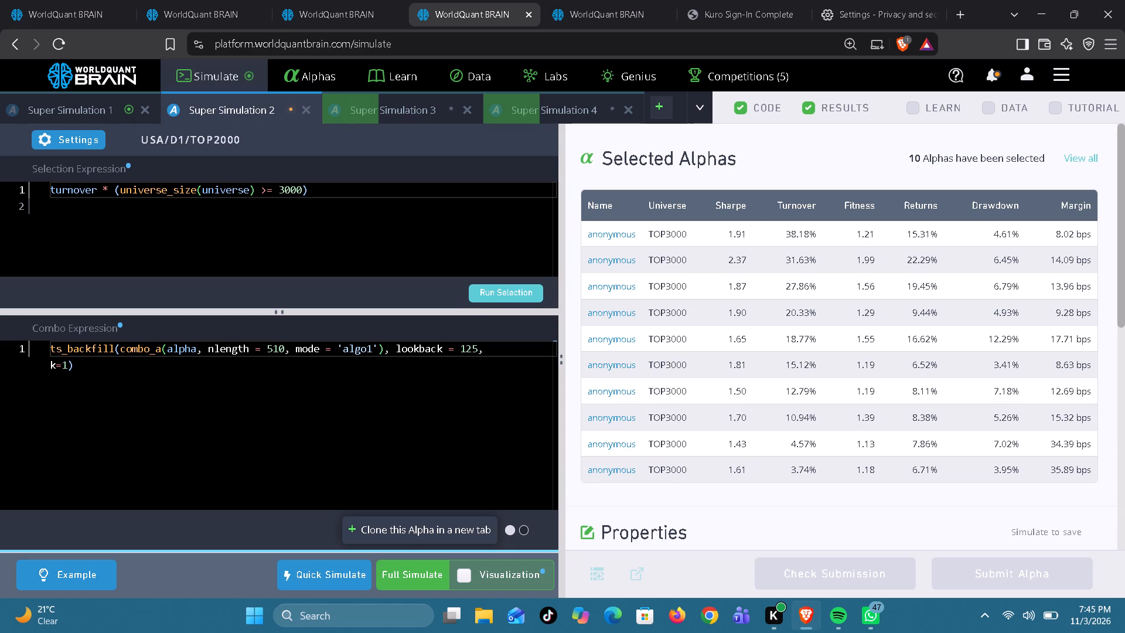
left_click(406, 577)
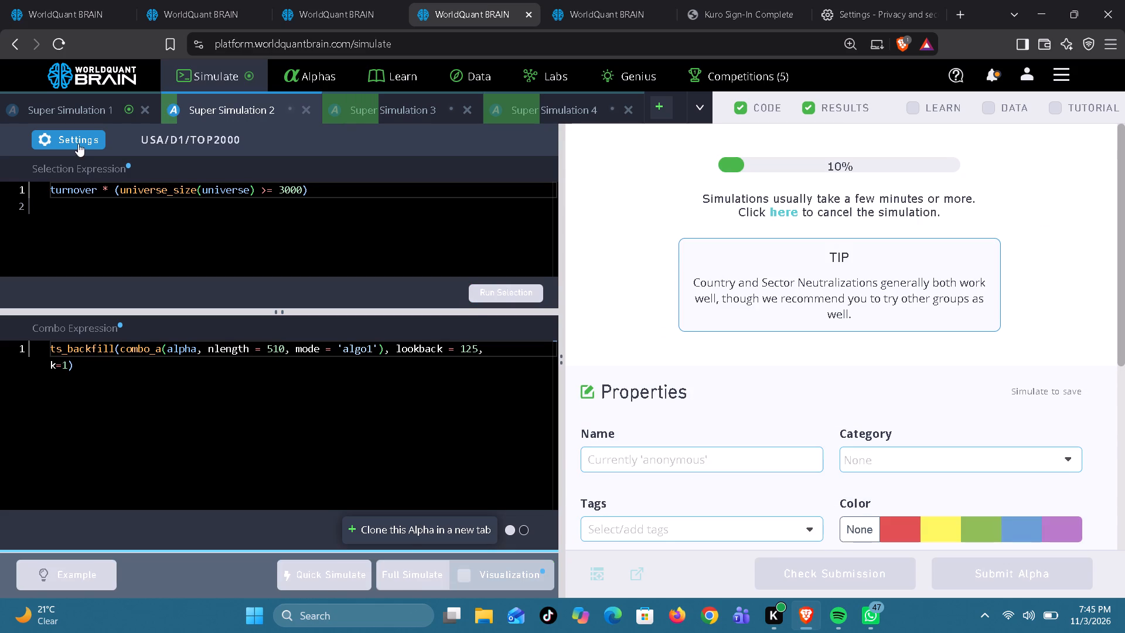
Copy anl15_bps_gr_12_m_3m_chg from the Earnings forecasts dataset, use it as the group_rank field in the second ASI/D1/MINVOL1M simulation, and start the full simulation.
left_click(66, 109)
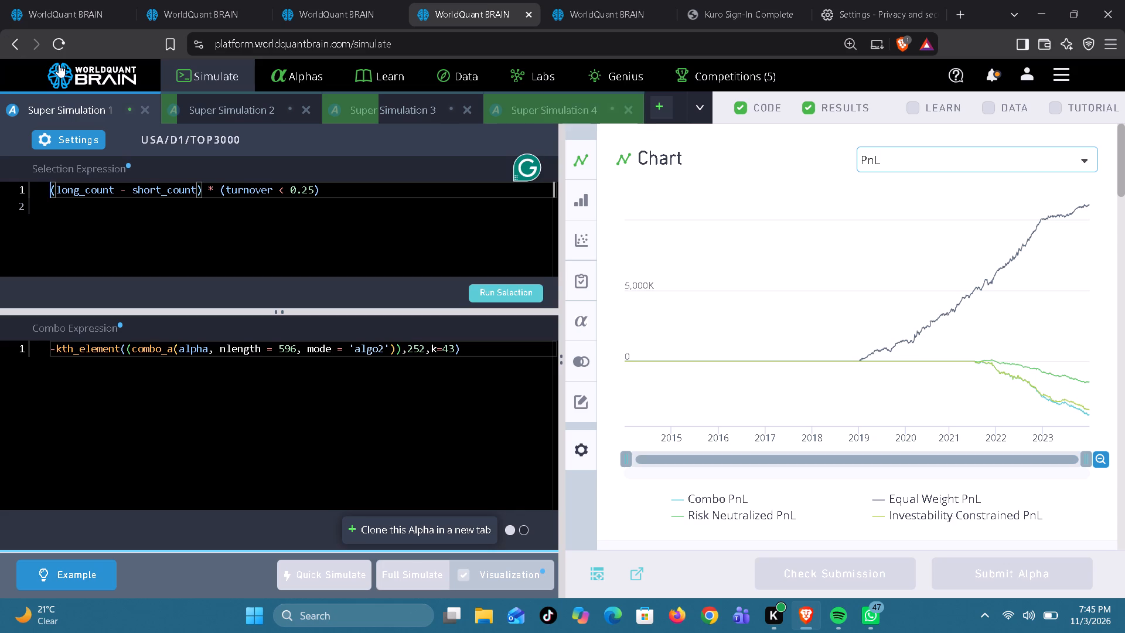
left_click(328, 19)
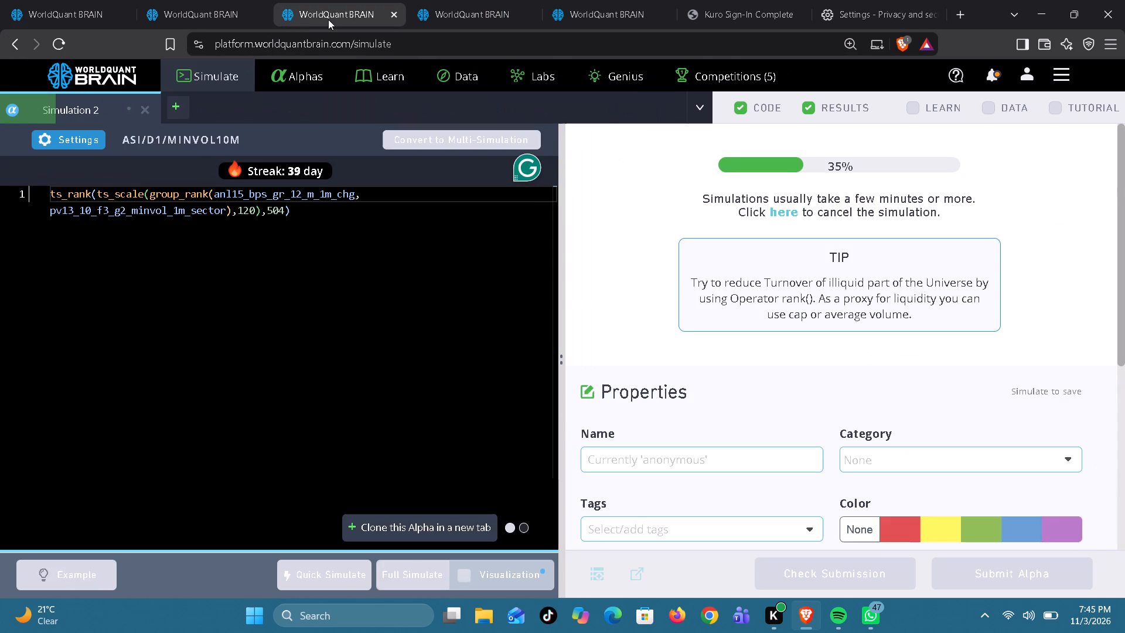
left_click(232, 11)
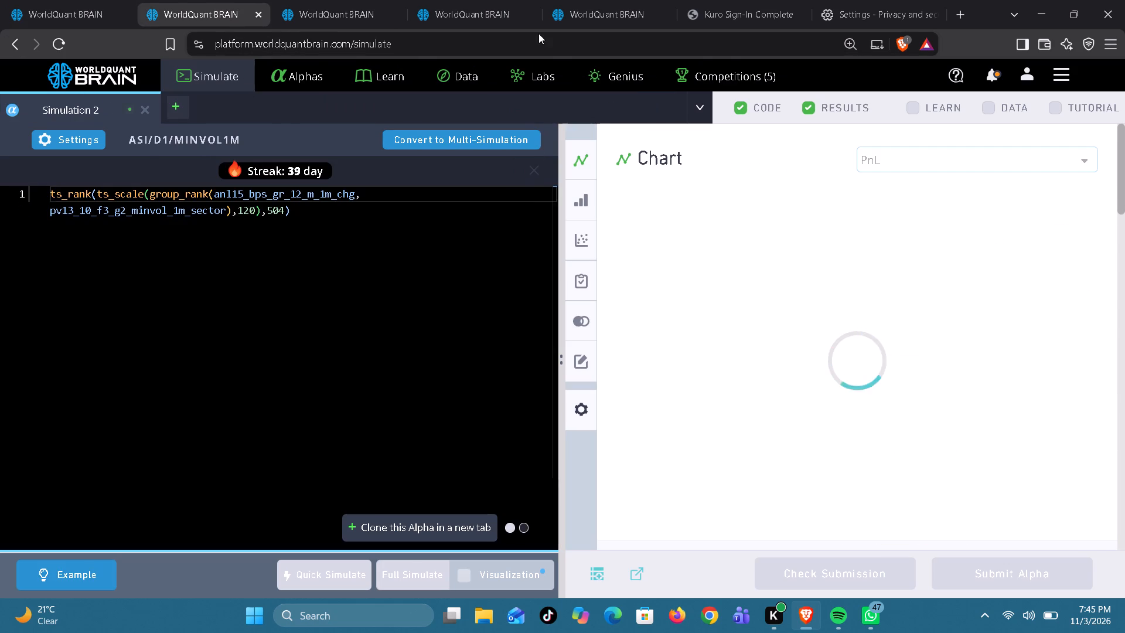
left_click(628, 13)
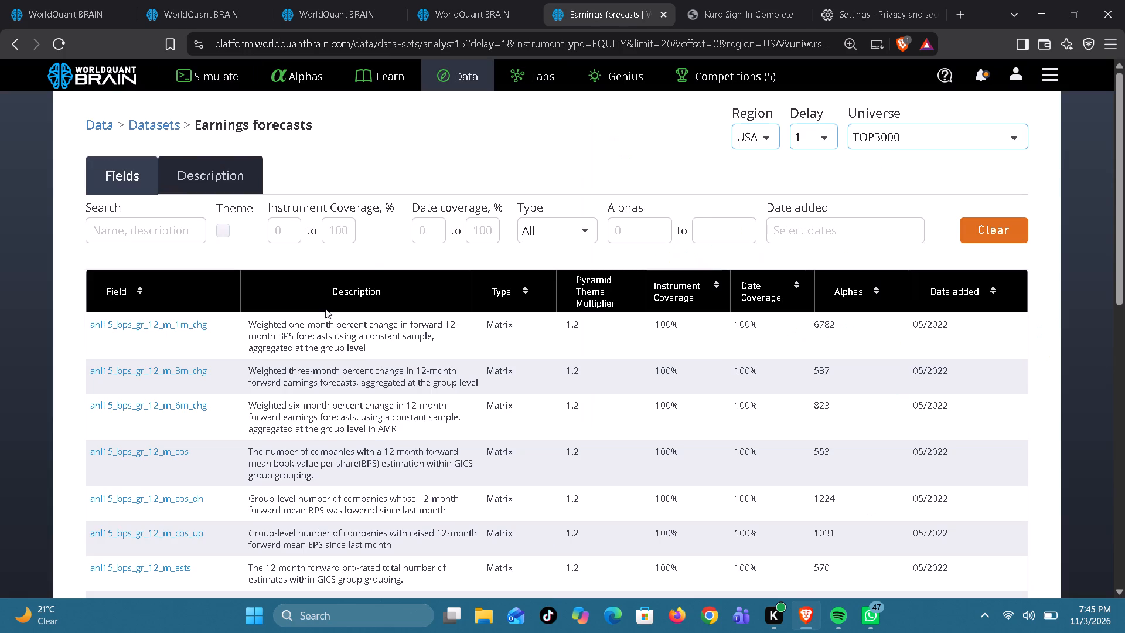
left_click(217, 372)
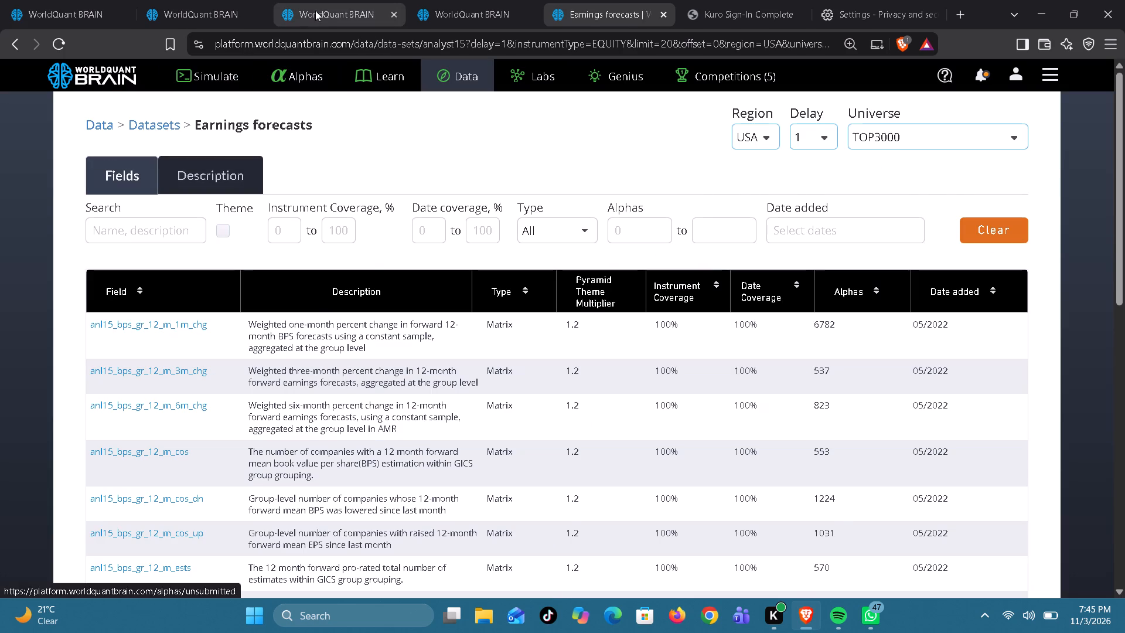
left_click(321, 9)
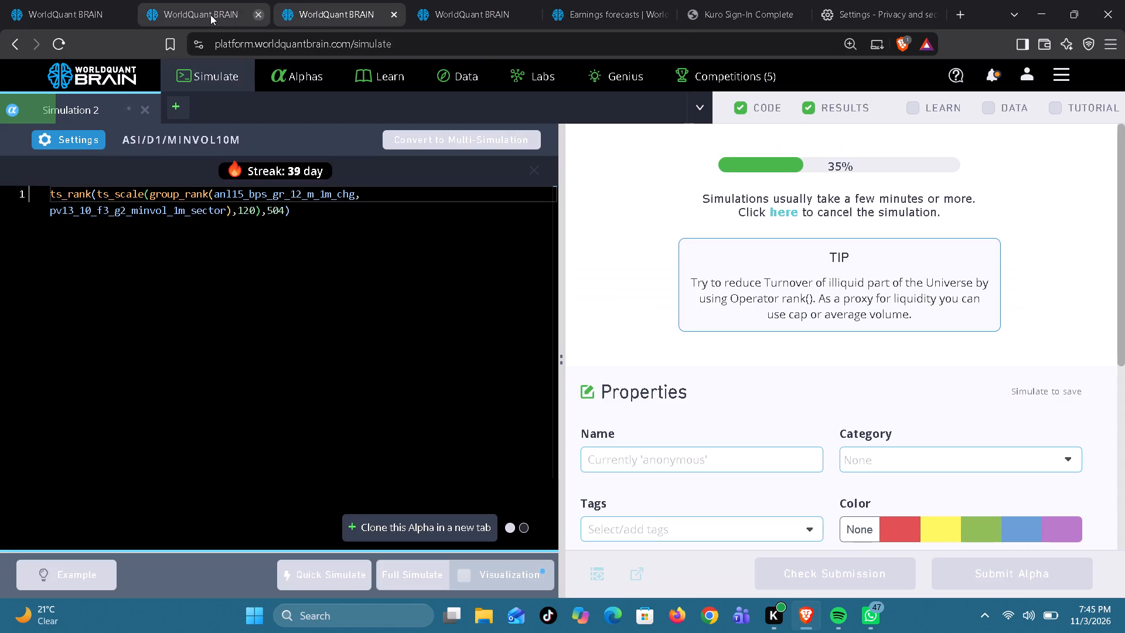
left_click(208, 15)
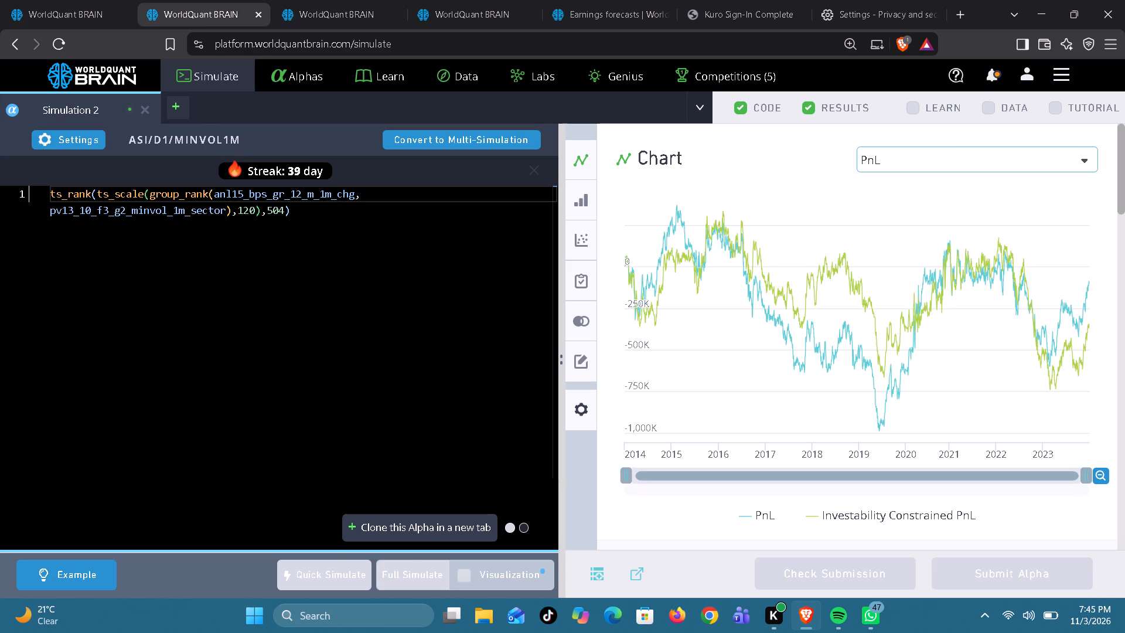
double_click(264, 192)
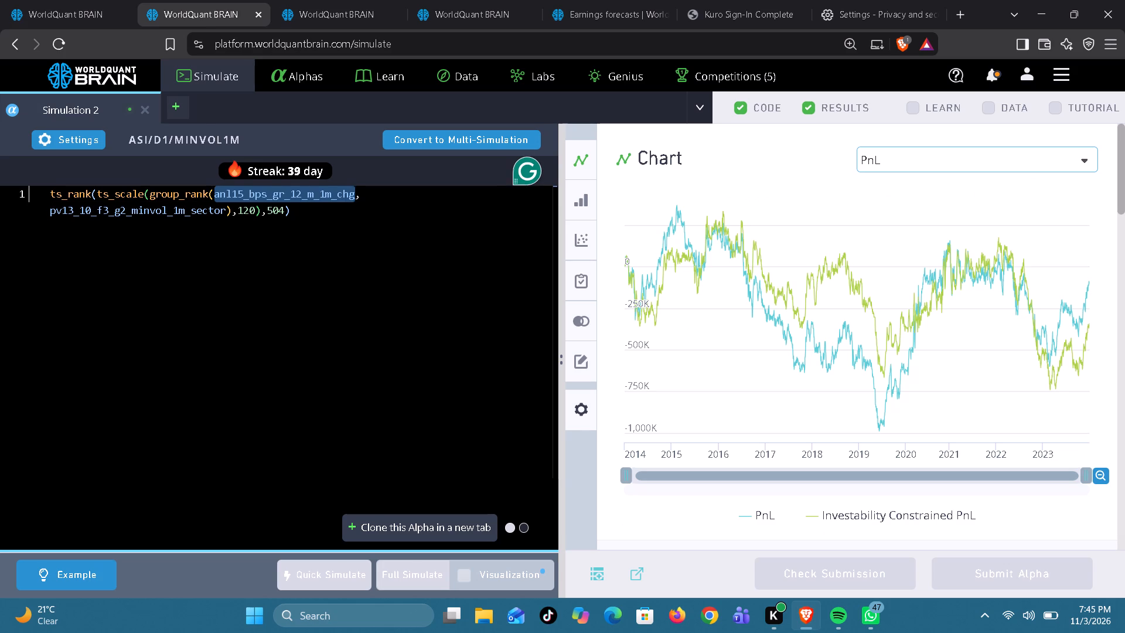
key("ctrl+v")
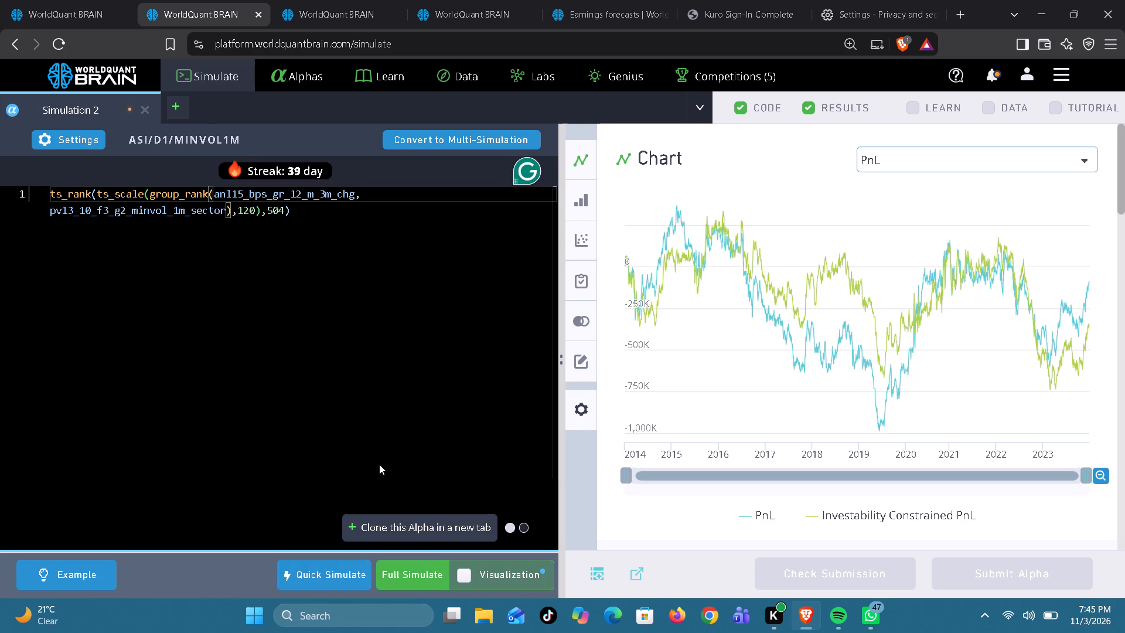
left_click(406, 566)
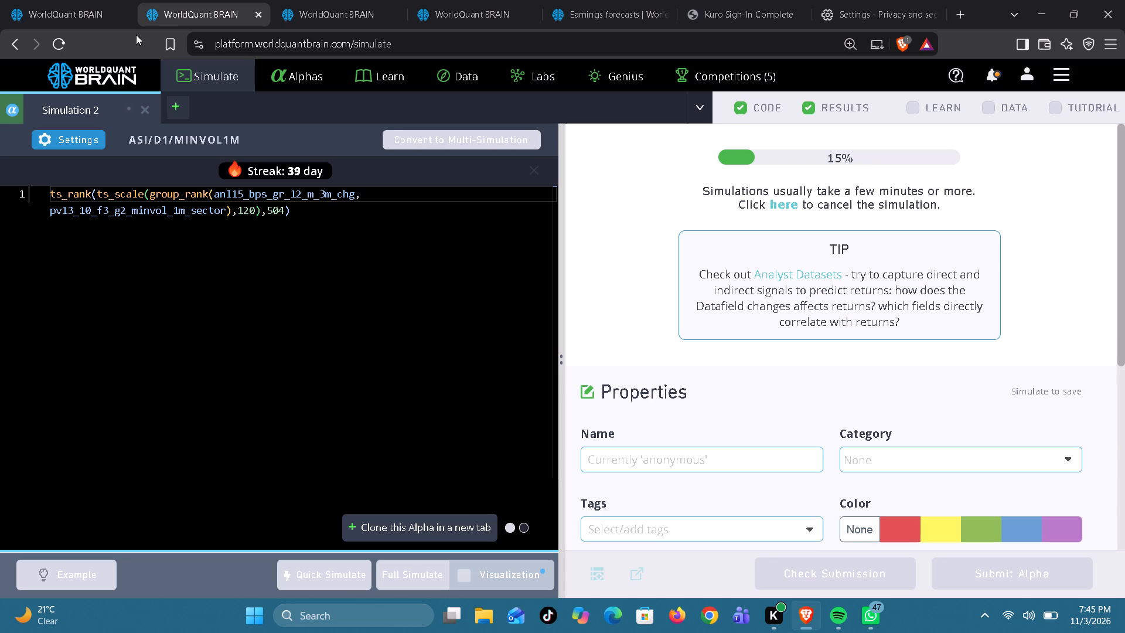
In the first ASI/D1/MINVOL1M simulation, replace the group_rank data field with anl15_bps_gr_12_m_3m_chg and start the full simulation.
left_click(96, 16)
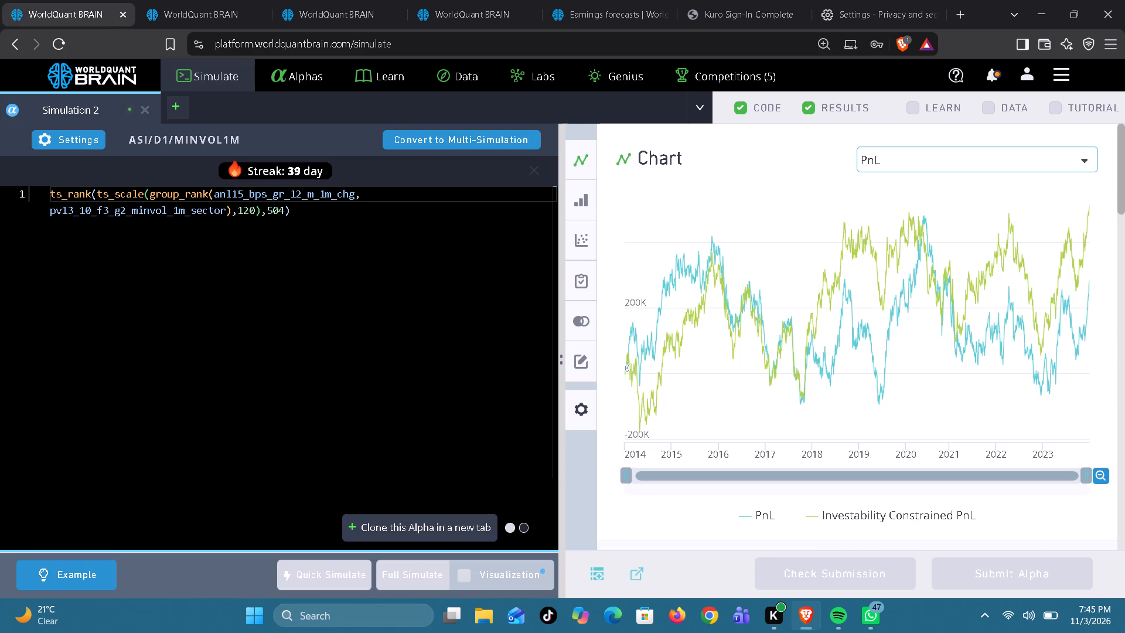
left_click(248, 198)
double_click(248, 198)
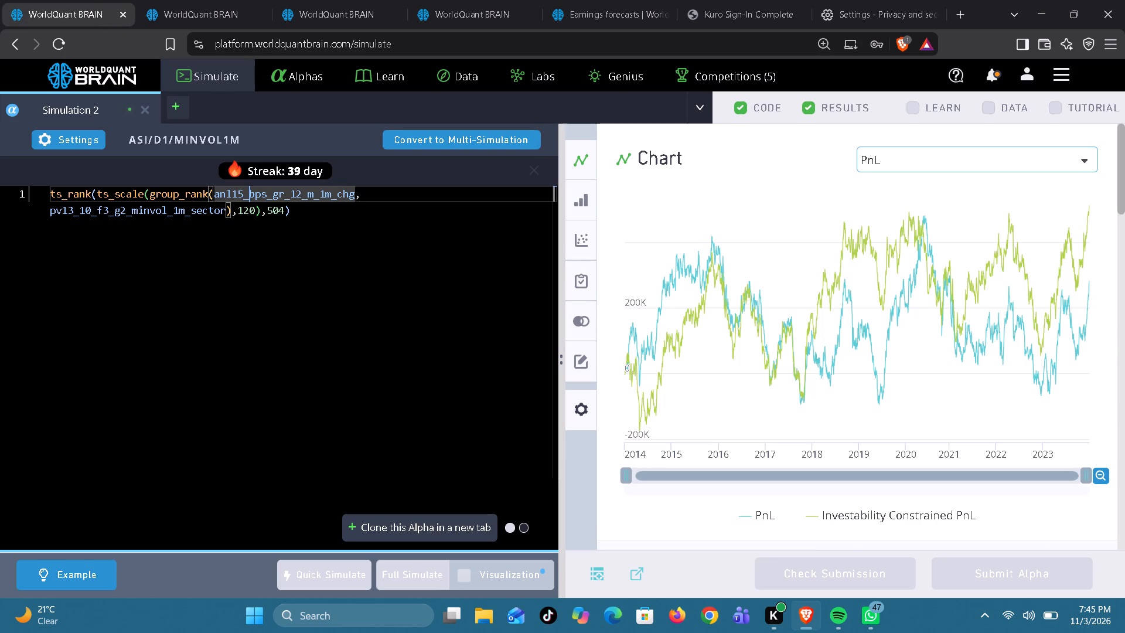
key("ctrl+v")
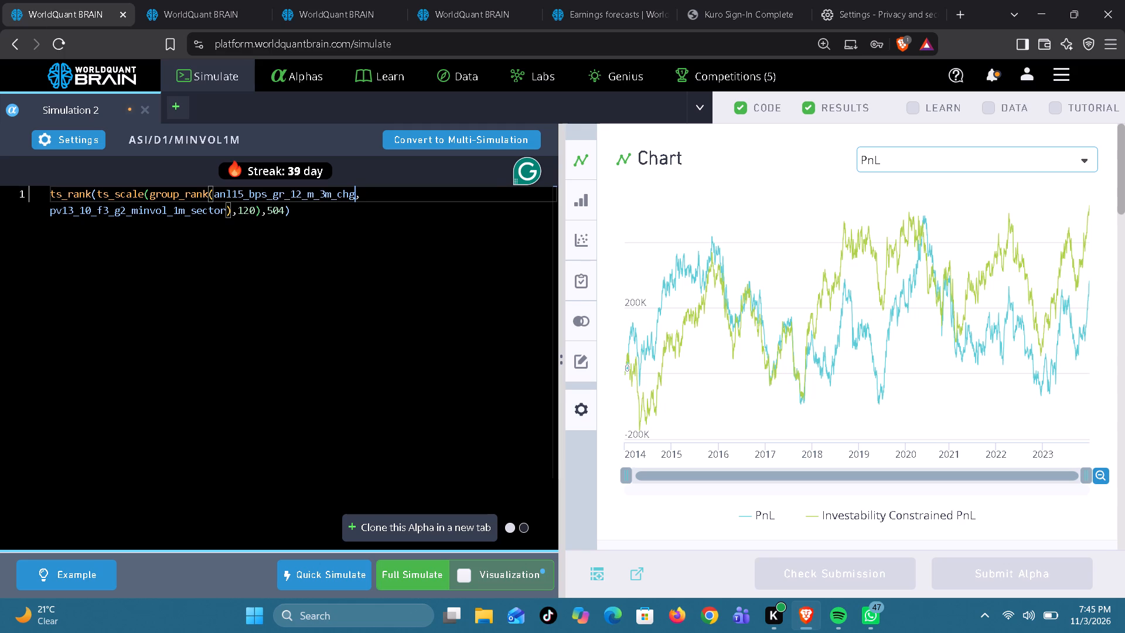
left_click(408, 571)
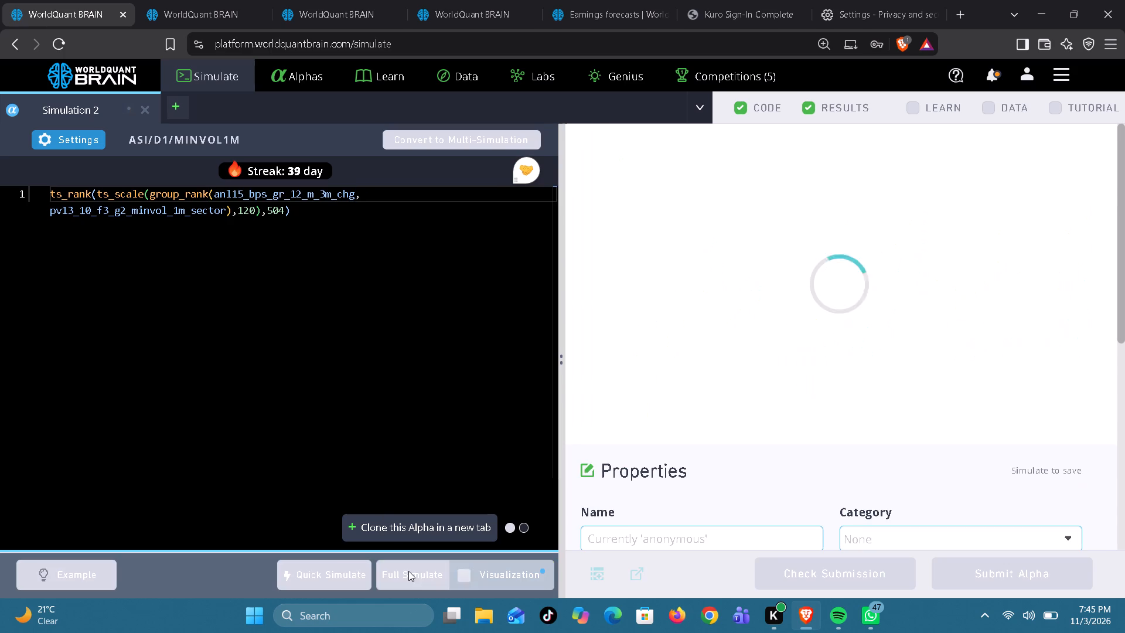
In Super Simulation 1, set the combo expression's nlength to 496, rerun the selection and start the full simulation.
left_click(497, 14)
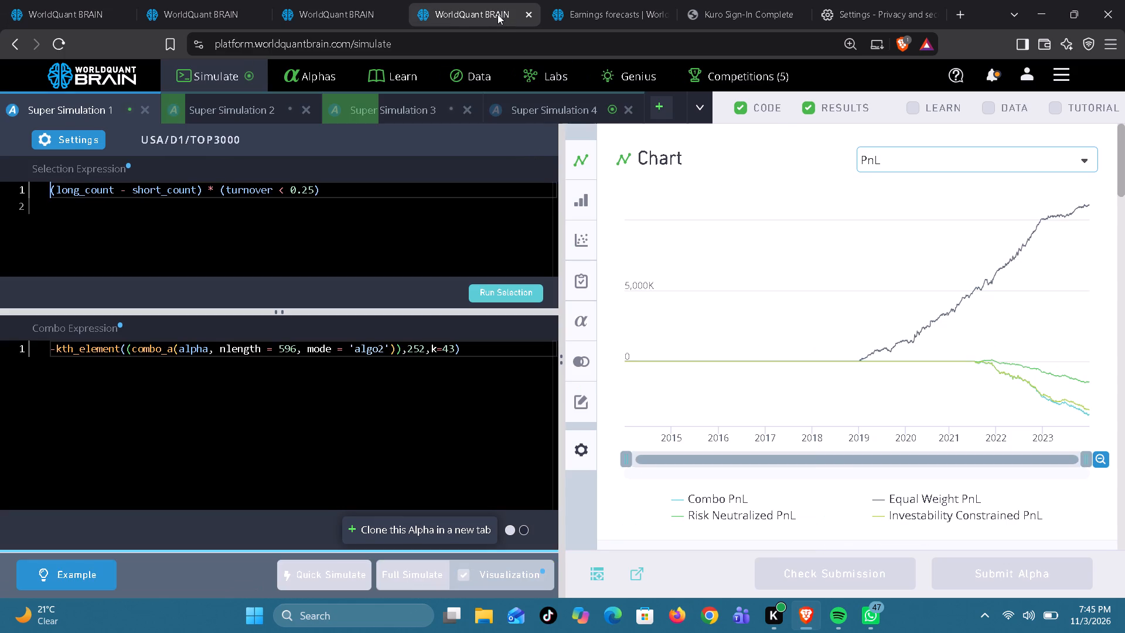
left_click(497, 14)
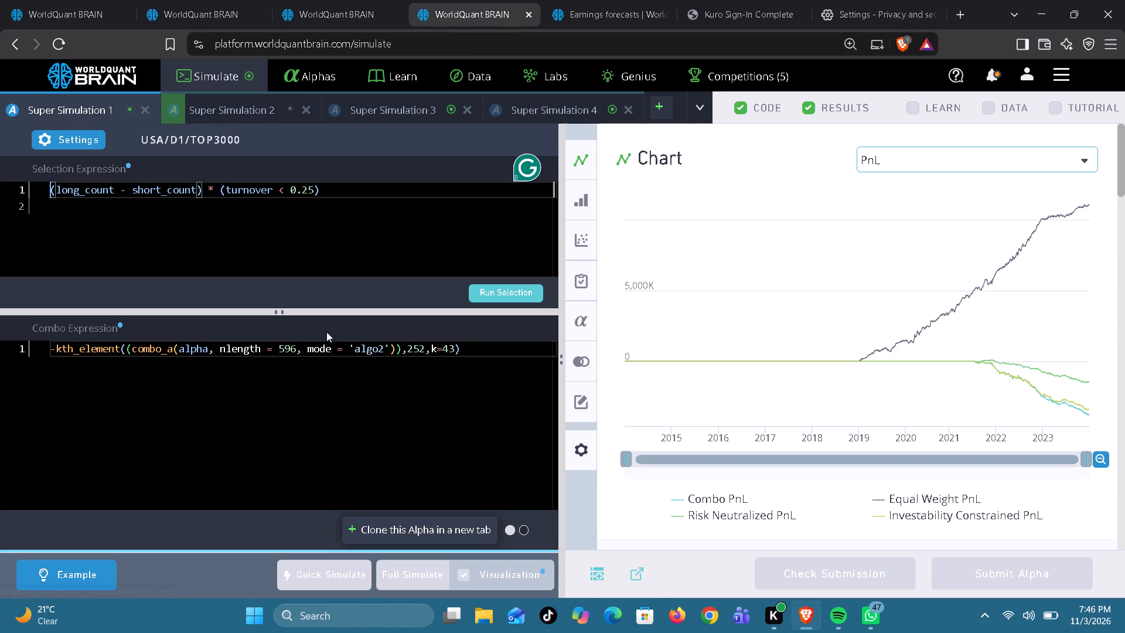
left_click(285, 352)
key("BackSpace")
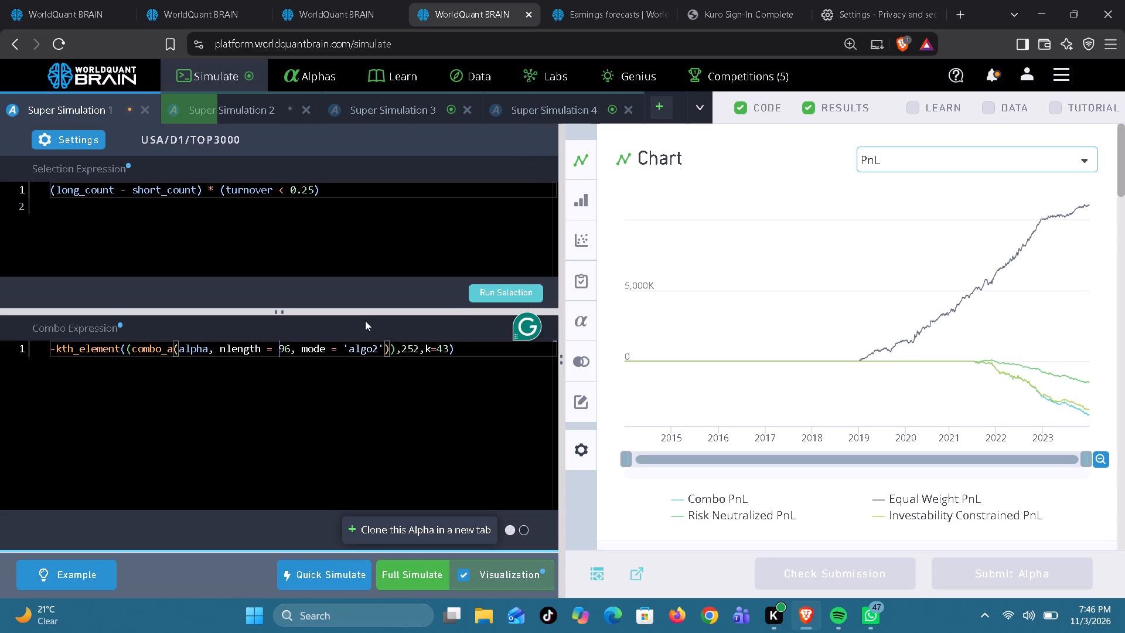
key("4")
left_click(490, 291)
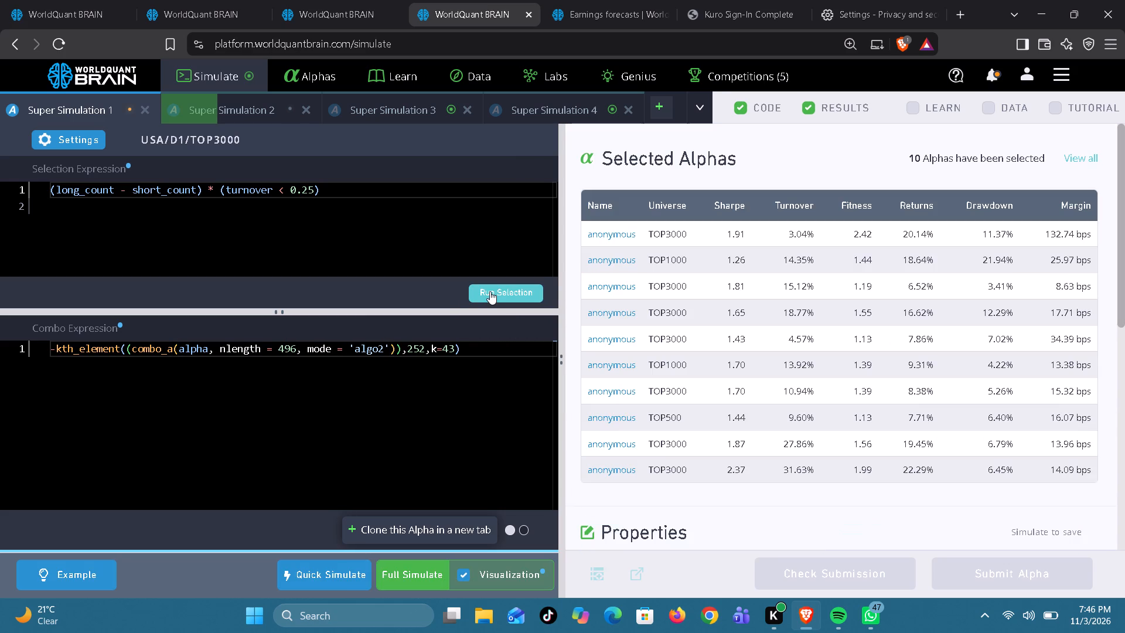
left_click(397, 570)
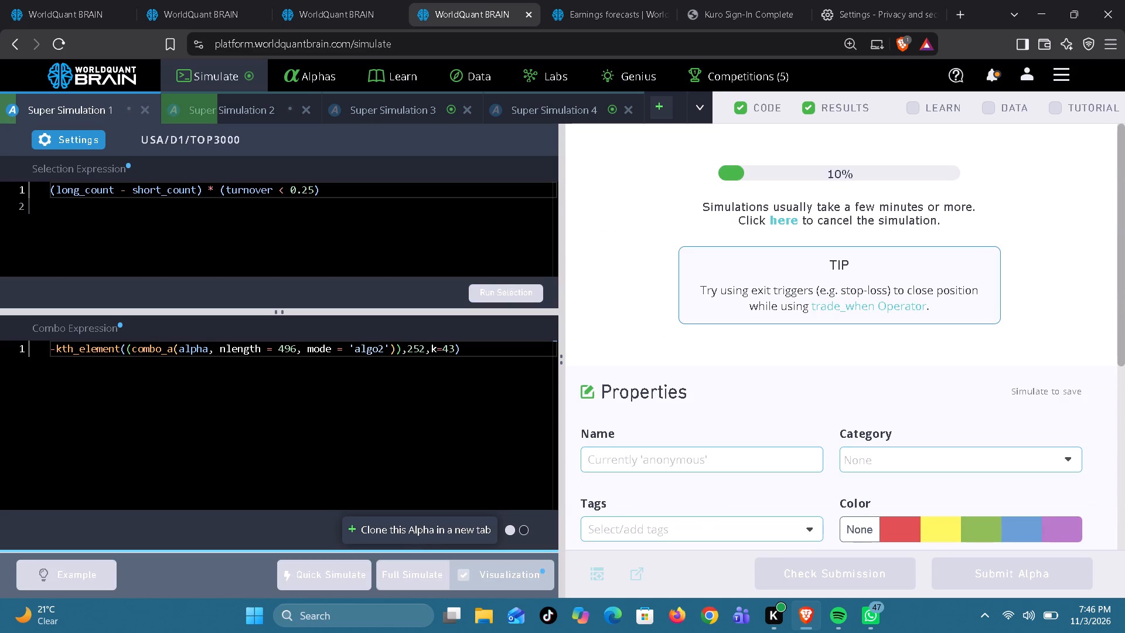
Review the Super Simulation 3 results down to the Correlation section and run its Prod Correlation check.
left_click(384, 114)
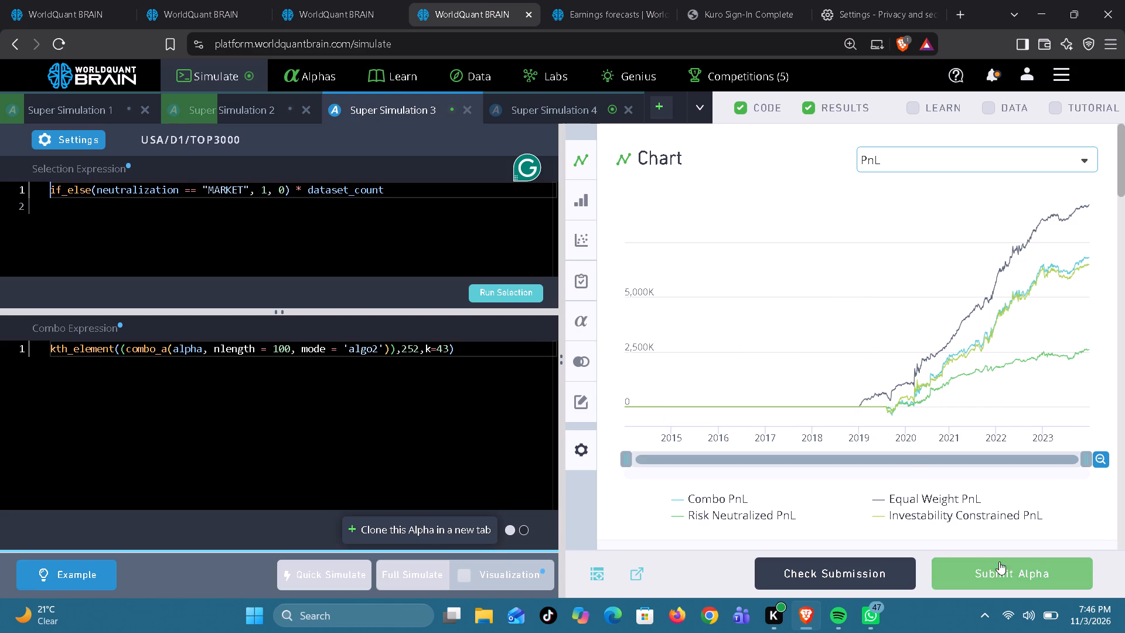
scroll(913, 440, "down", 1)
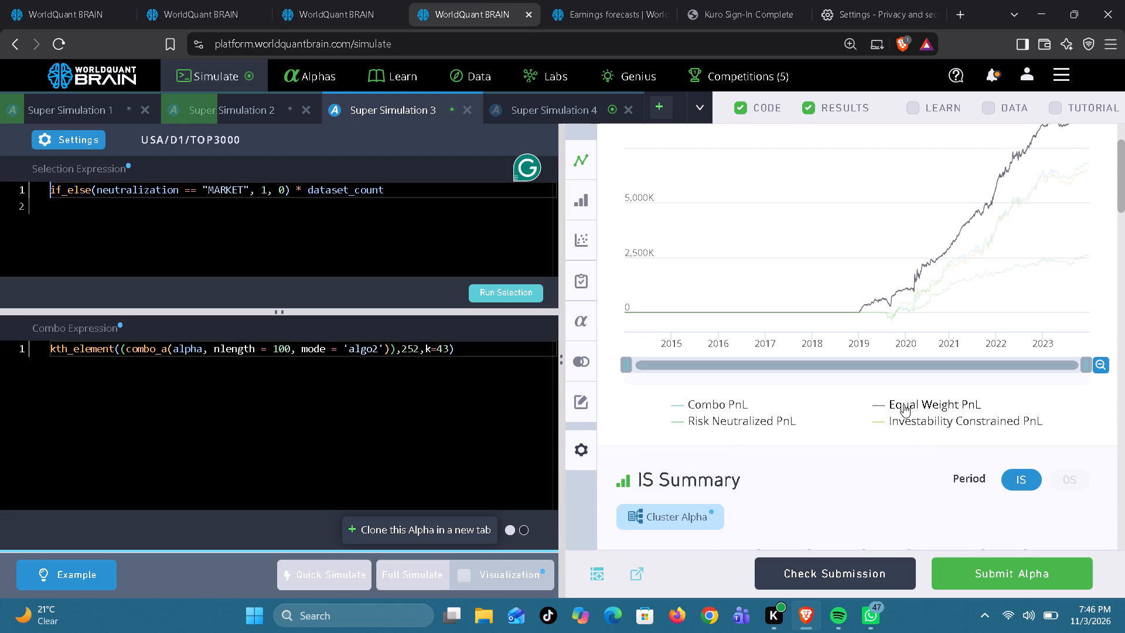
scroll(904, 404, "down", 4)
scroll(904, 404, "up", 1)
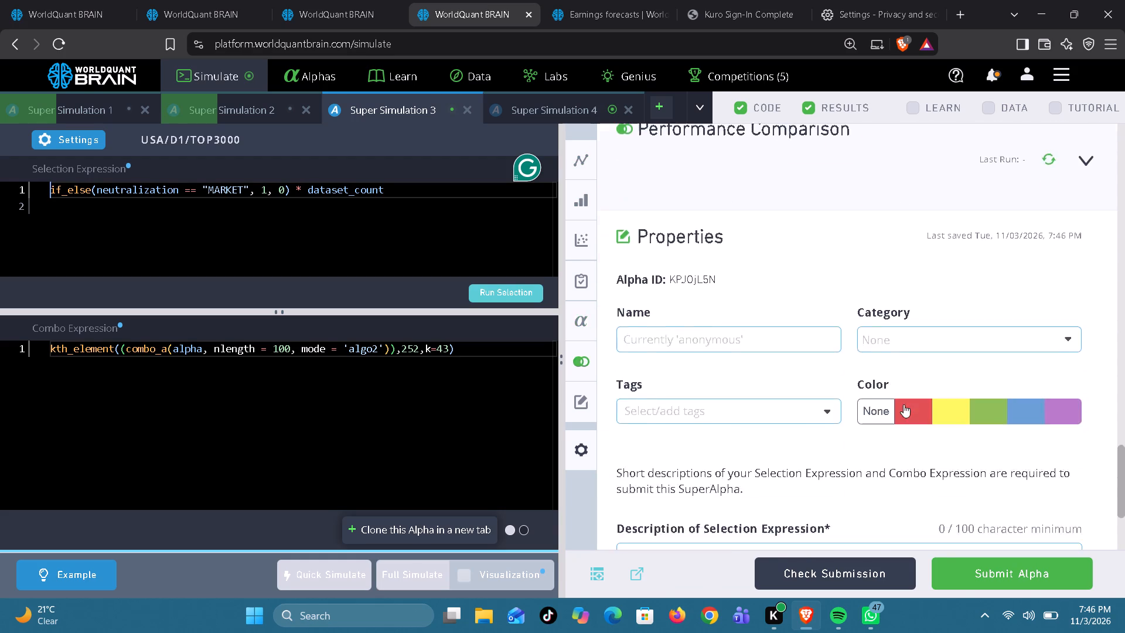
scroll(904, 404, "up", 4)
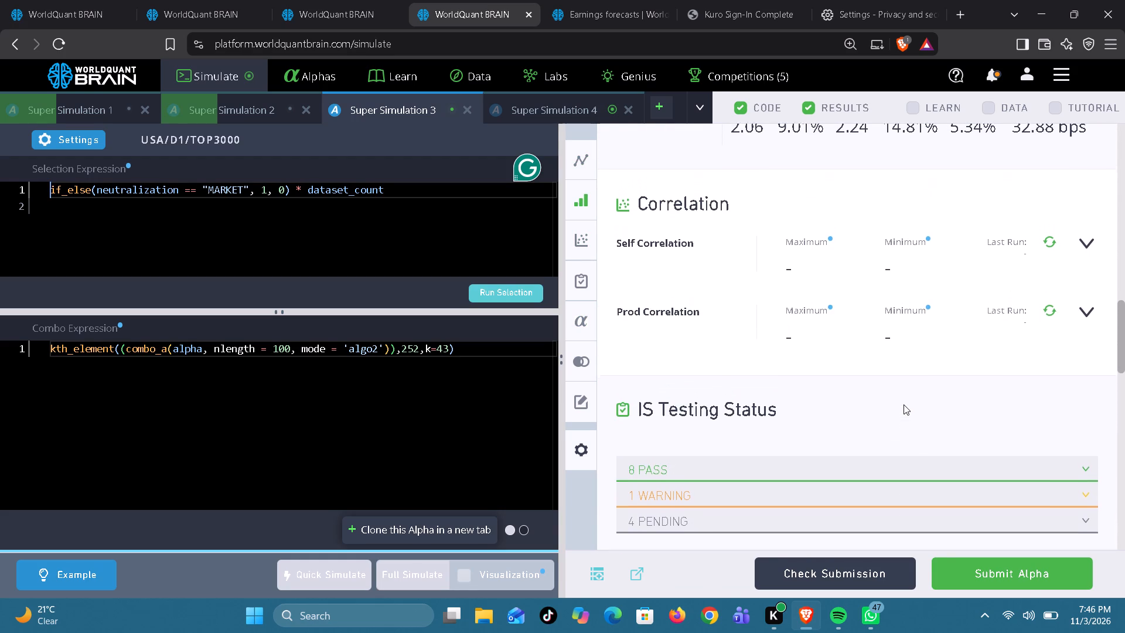
left_click(1048, 315)
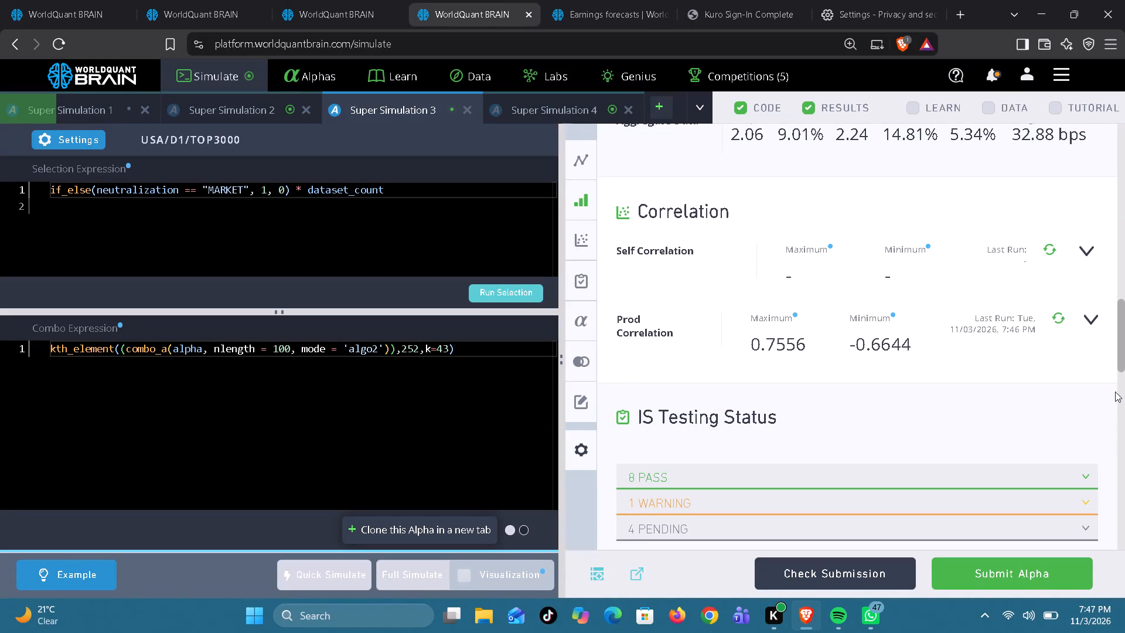
In Super Simulation 3, set the combo expression's nlength to 210, rerun the selection and start the full simulation.
left_click(279, 350)
key("BackSpace")
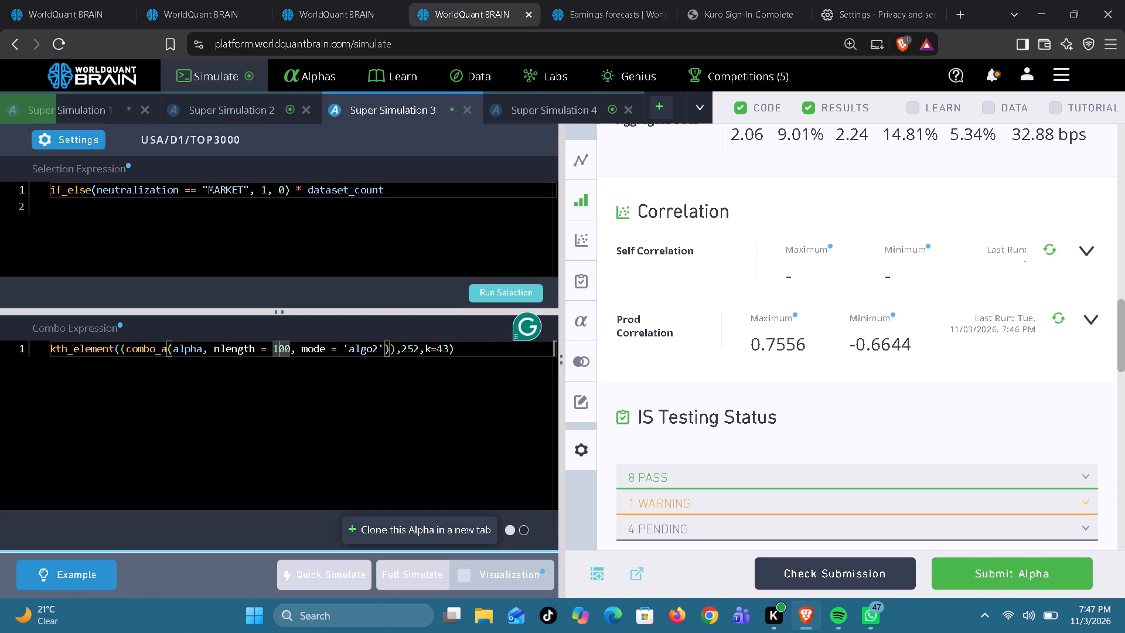
key("1")
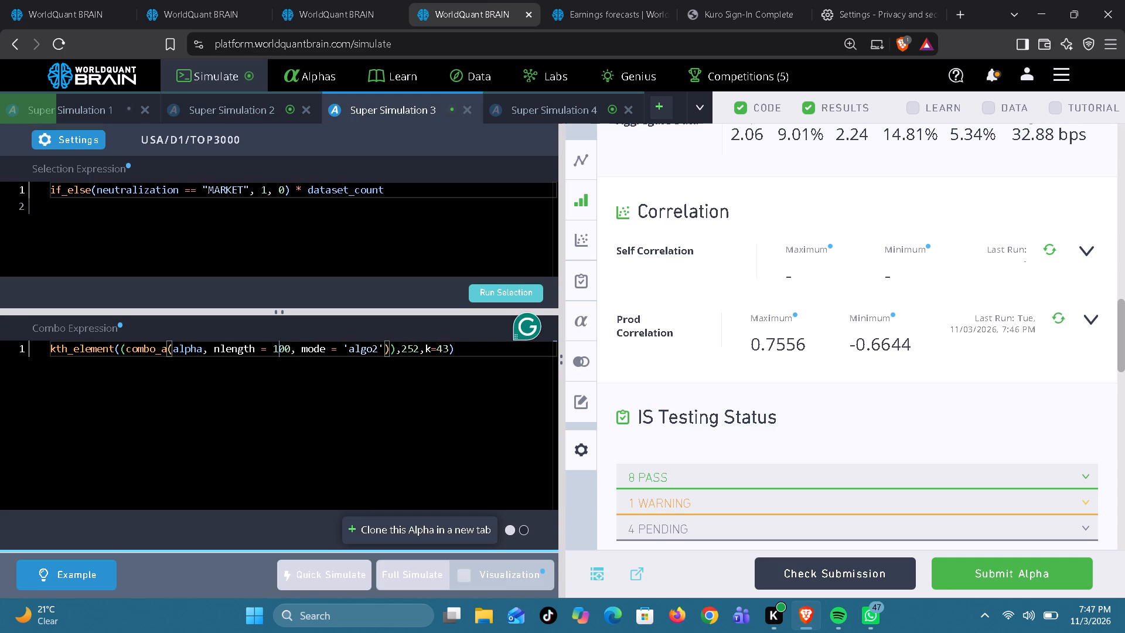
key("BackSpace")
type("21")
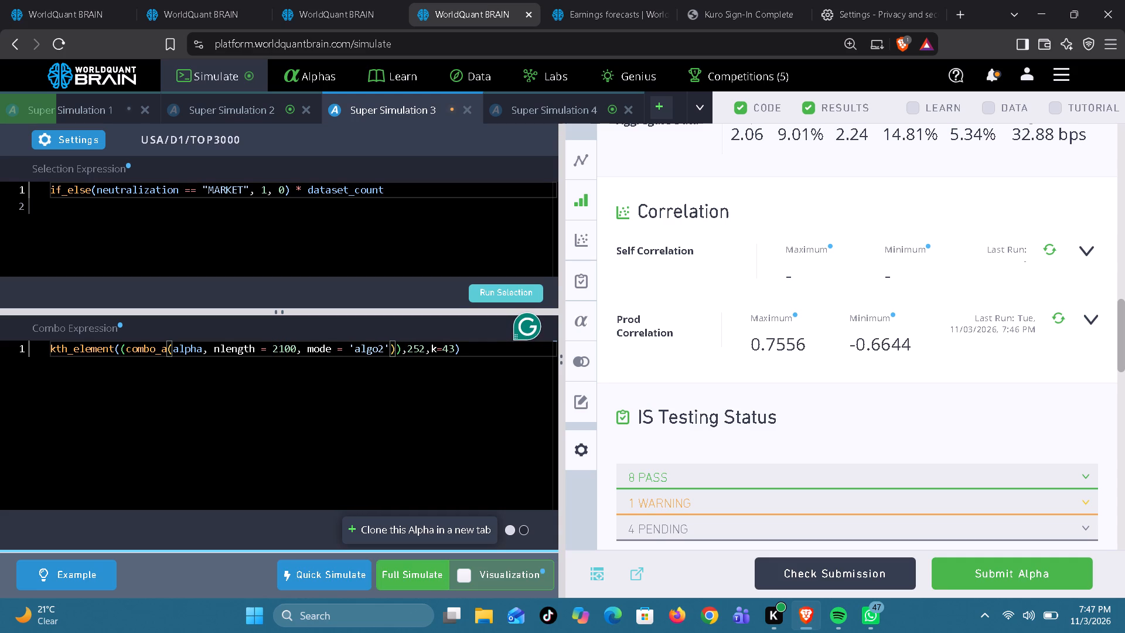
key("Delete")
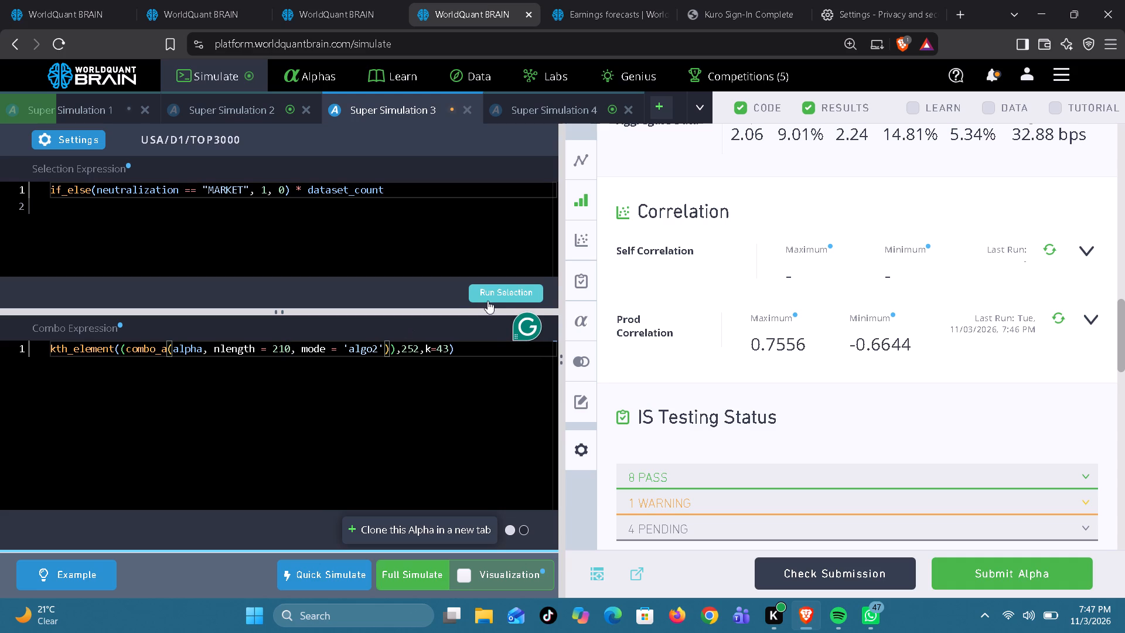
left_click(496, 295)
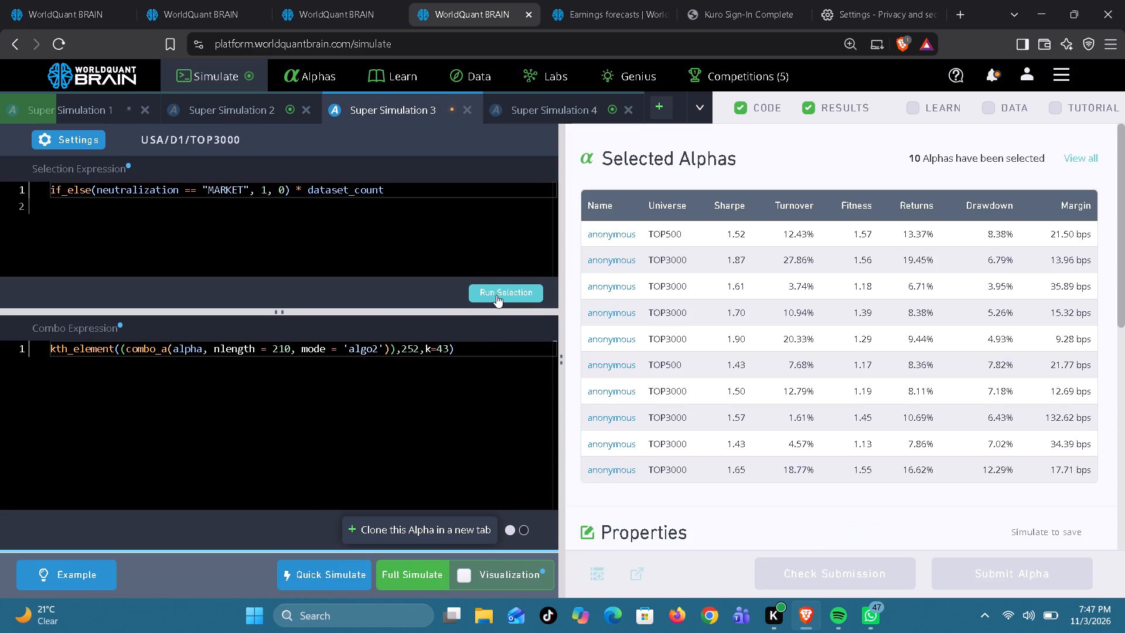
left_click(411, 570)
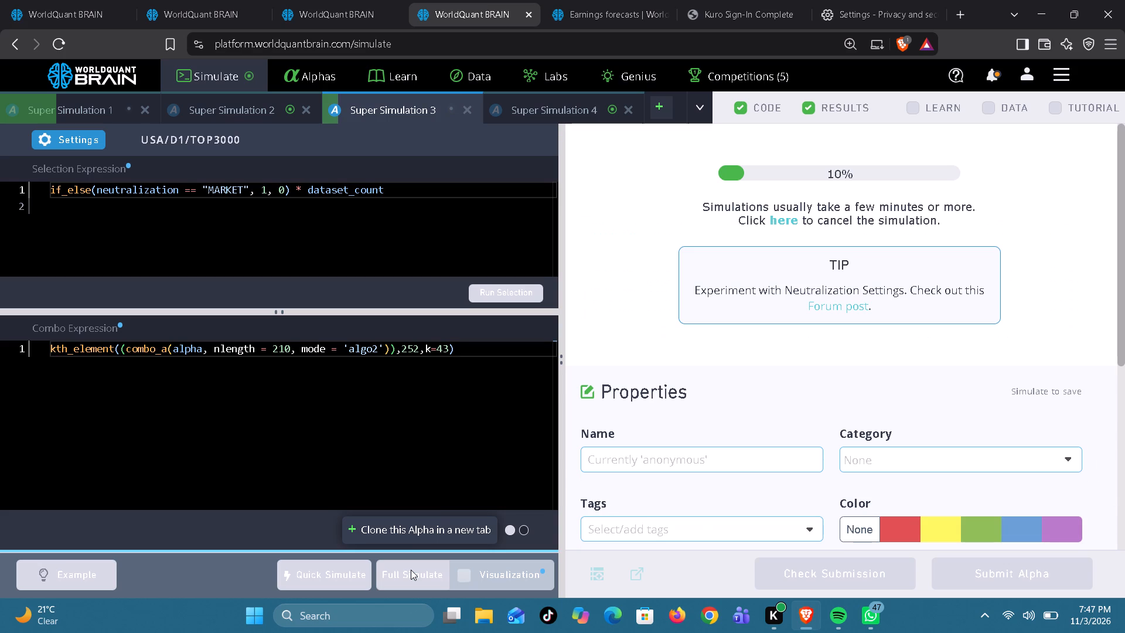
Review the Super Simulation 4 results and run its Prod Correlation check.
left_click(541, 110)
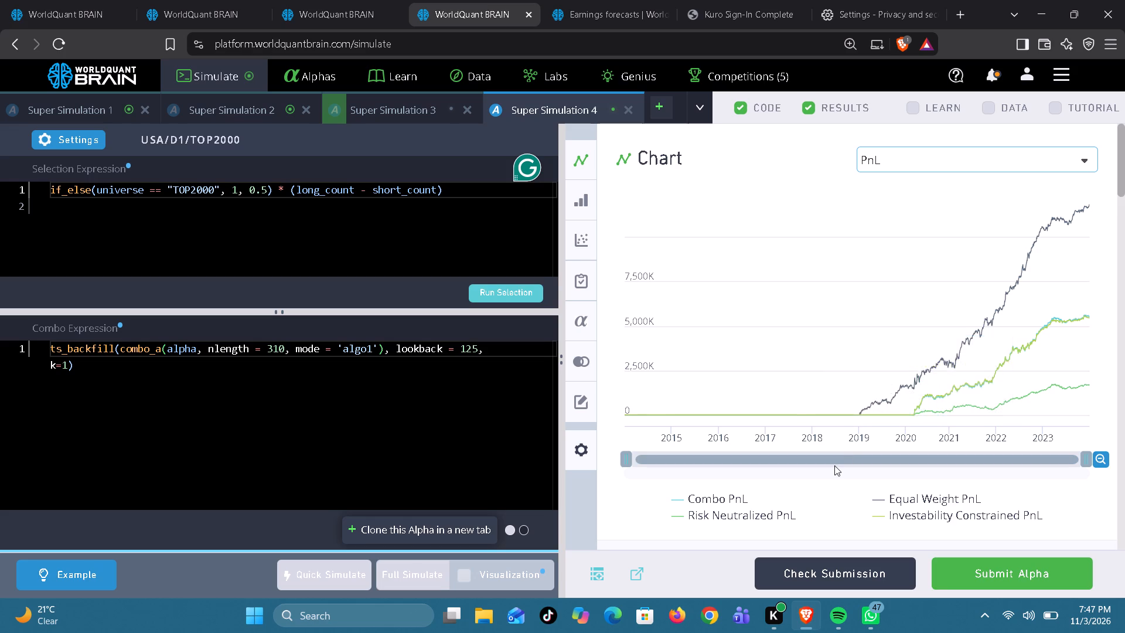
scroll(834, 465, "down", 5)
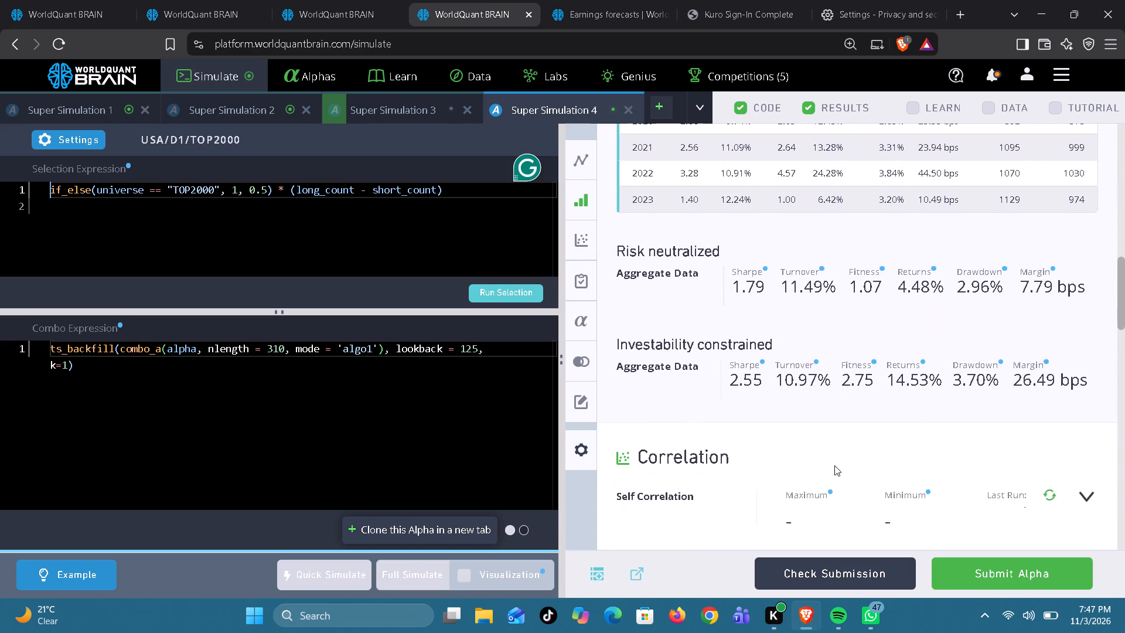
scroll(834, 465, "down", 2)
scroll(834, 465, "up", 1)
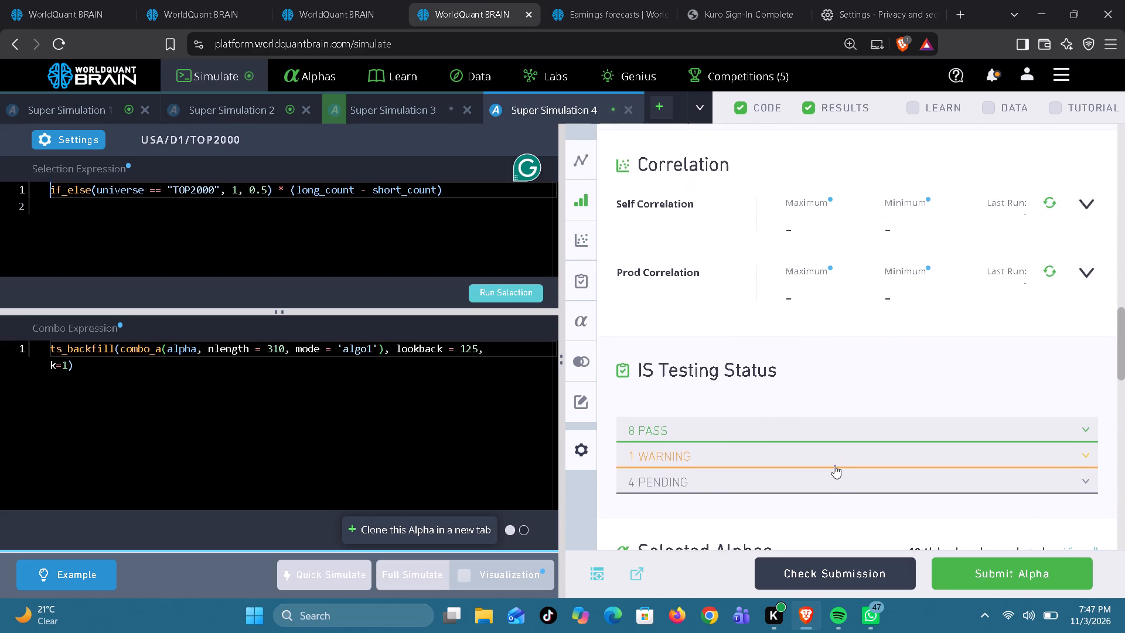
scroll(834, 465, "up", 1)
left_click(1051, 402)
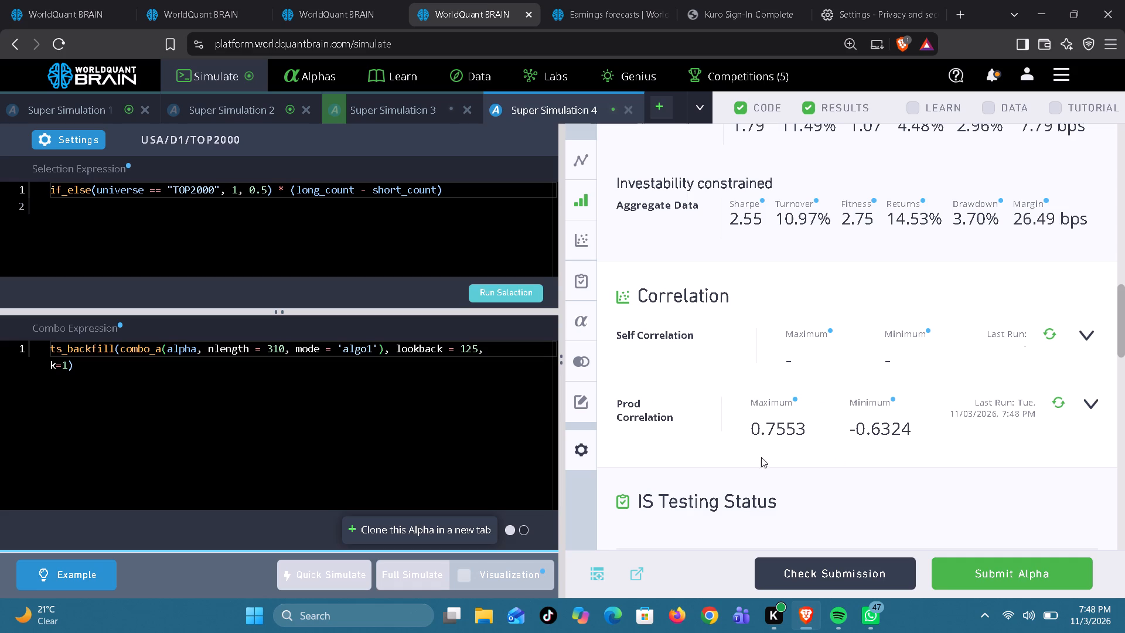
In Super Simulation 4, set the combo expression's nlength to 410, rerun the selection and start the full simulation.
left_click(271, 352)
key("BackSpace")
key("4")
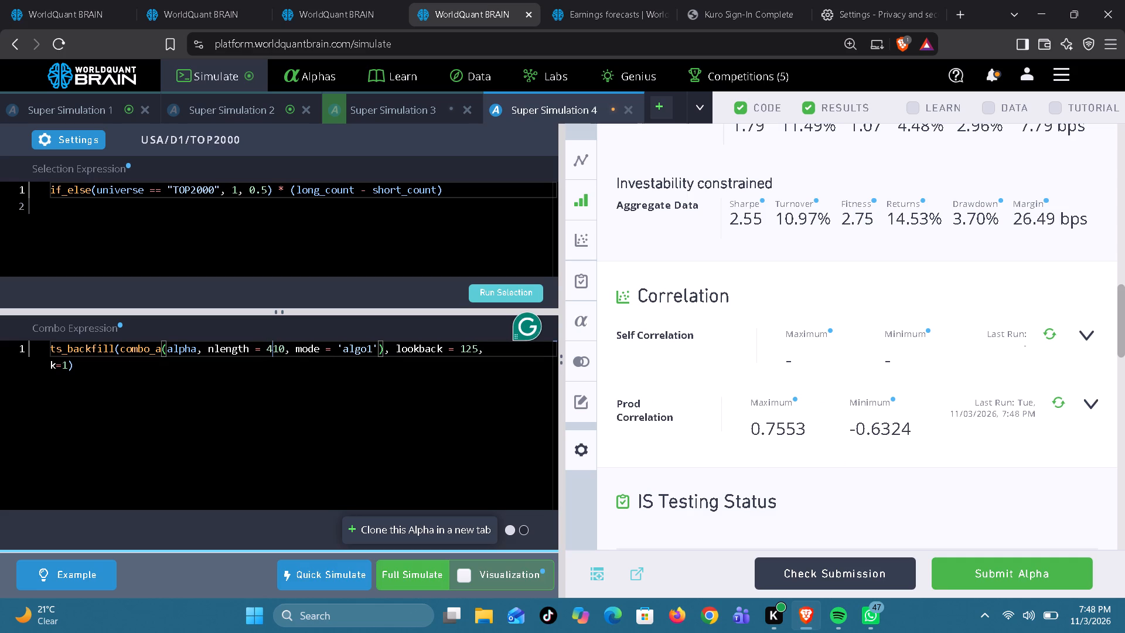
left_click(523, 294)
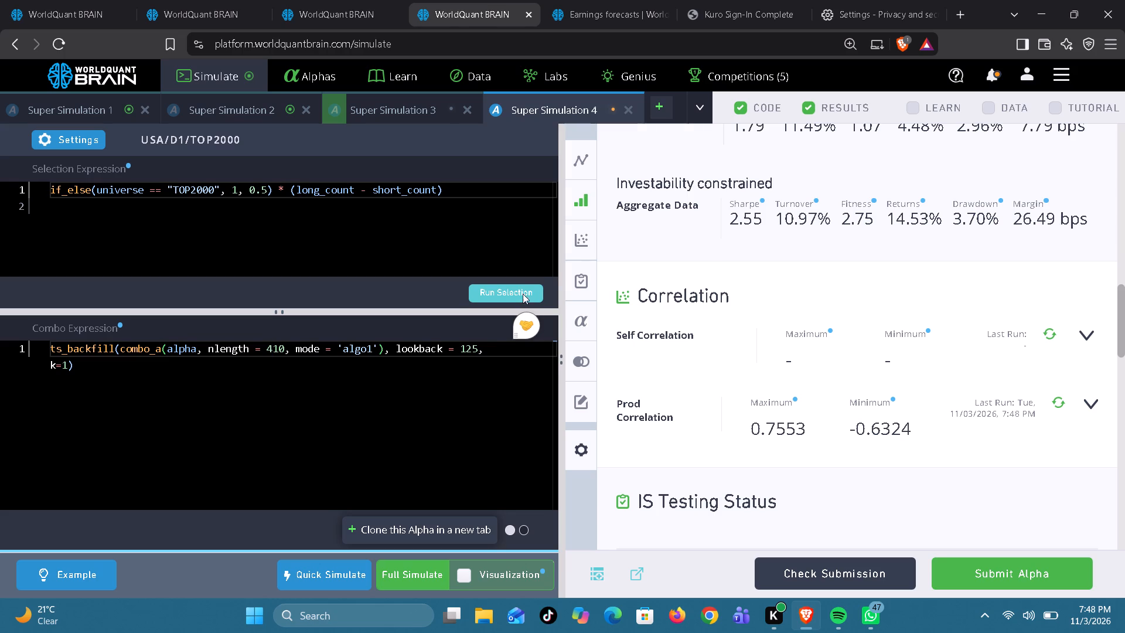
left_click(406, 574)
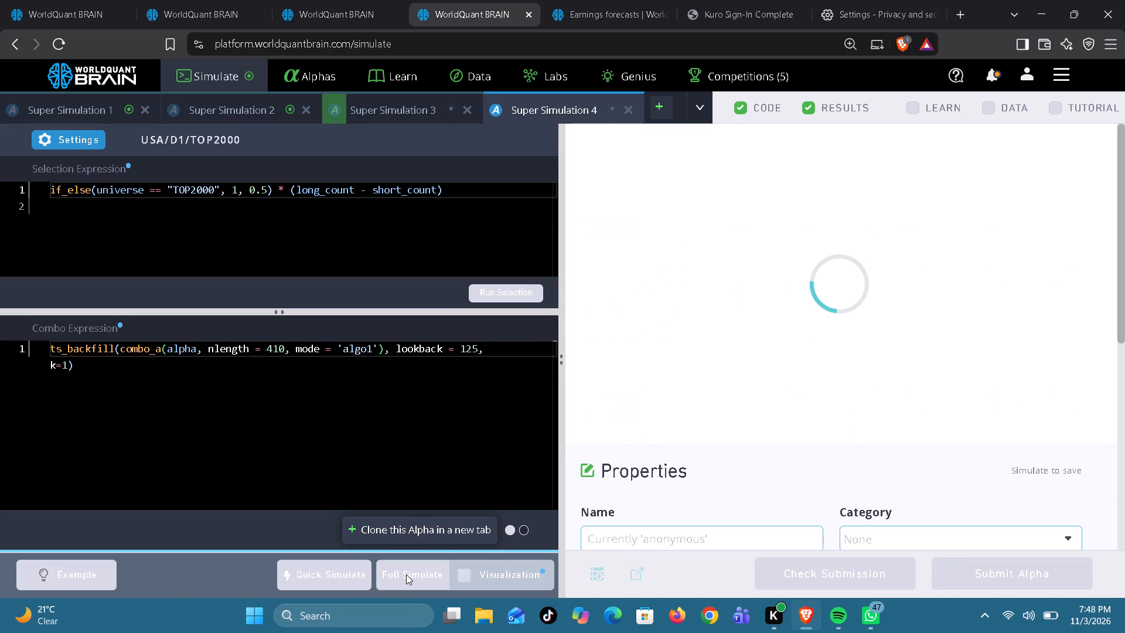
In Super Simulation 2, set the selection expression's universe_size threshold to 1000, rerun the selection and start the full simulation.
left_click(239, 113)
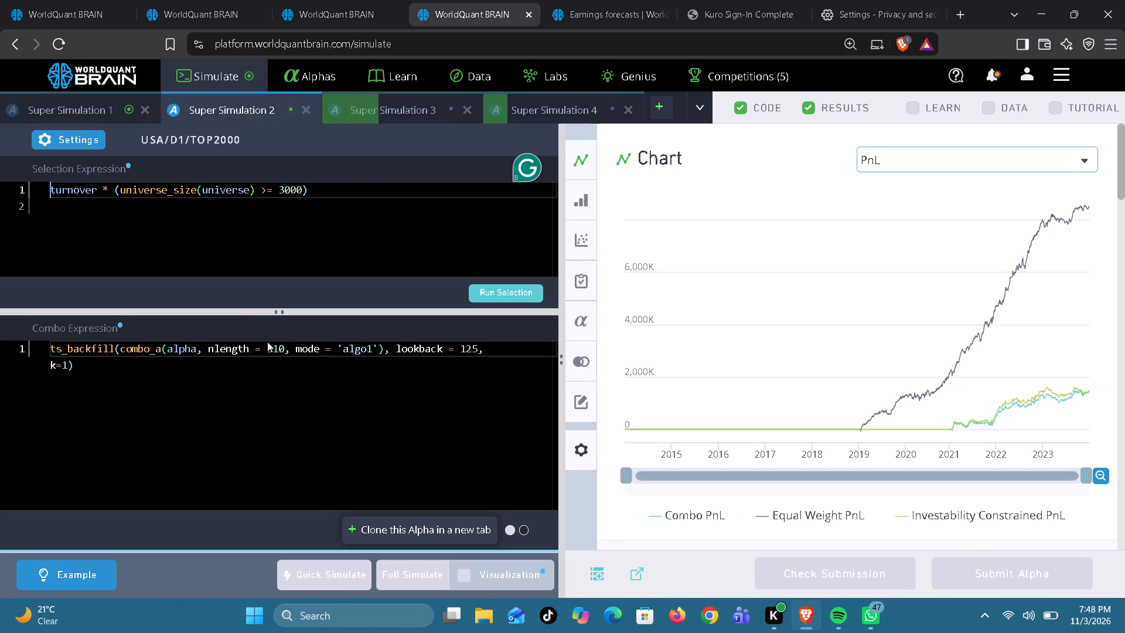
left_click(284, 190)
key("BackSpace")
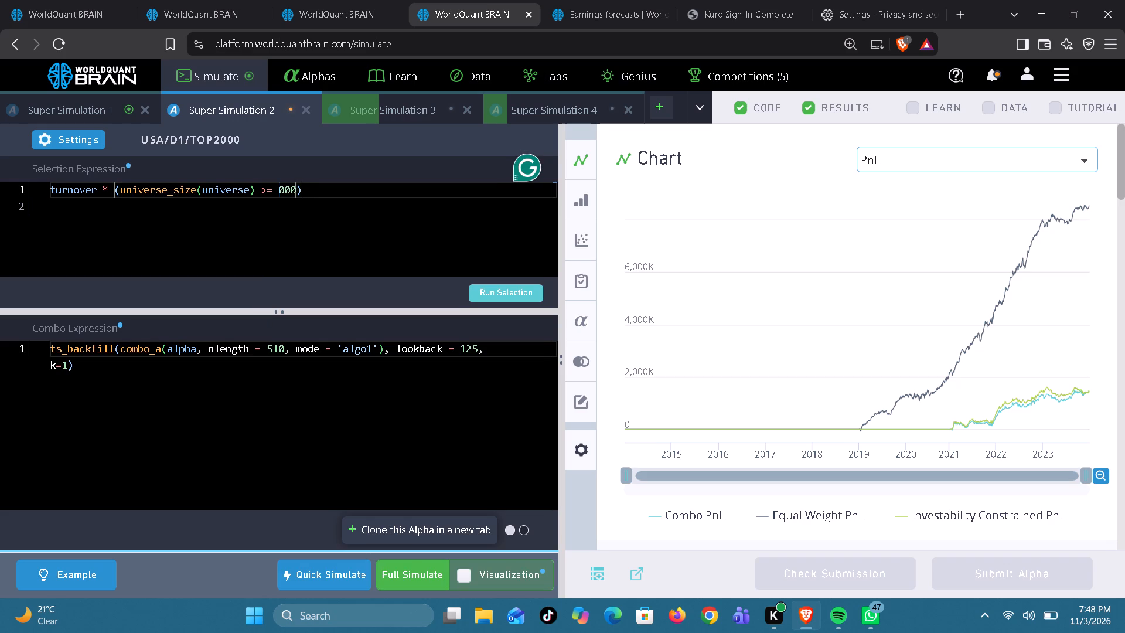
key("1")
left_click(510, 290)
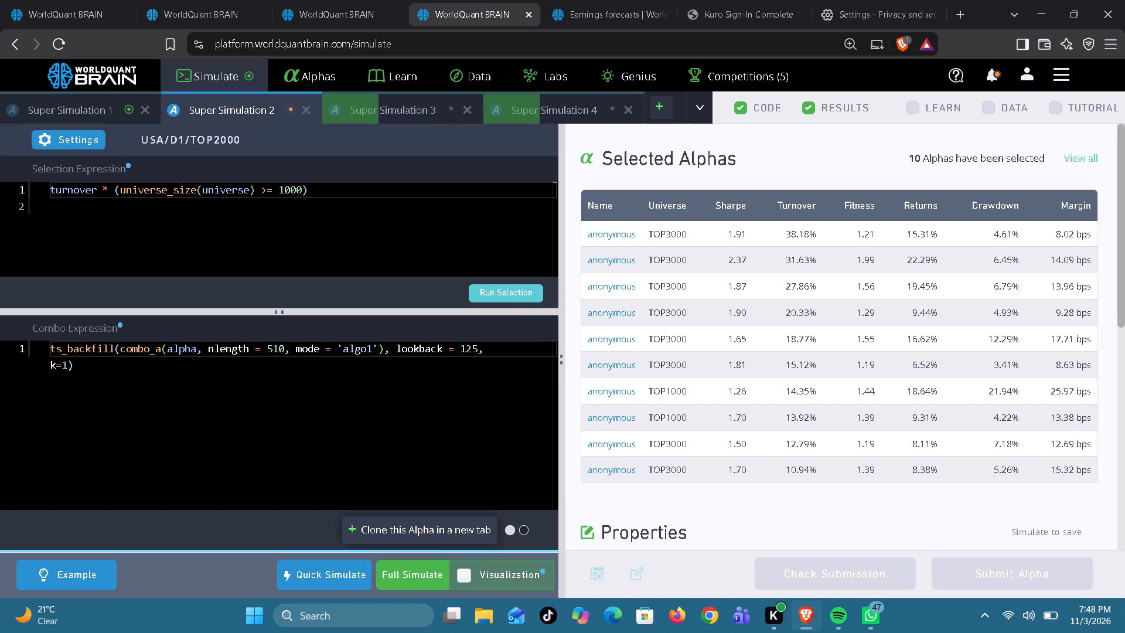
left_click(436, 574)
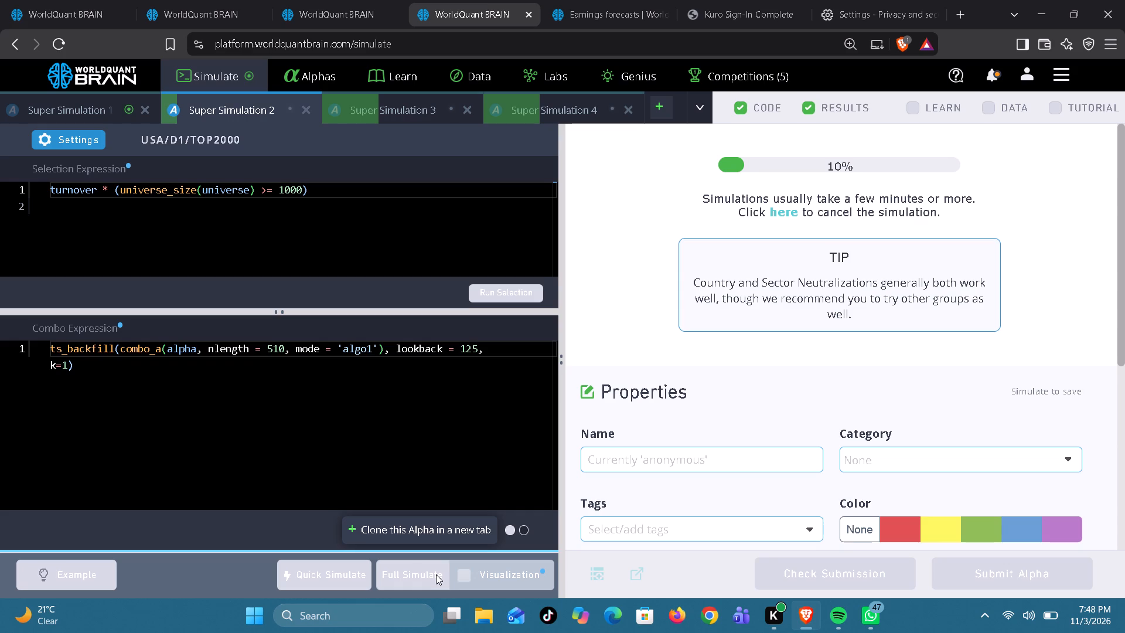
View Super Simulation 1's PnL chart, and review Super Simulation 3's new results with a Prod Correlation check.
left_click(76, 109)
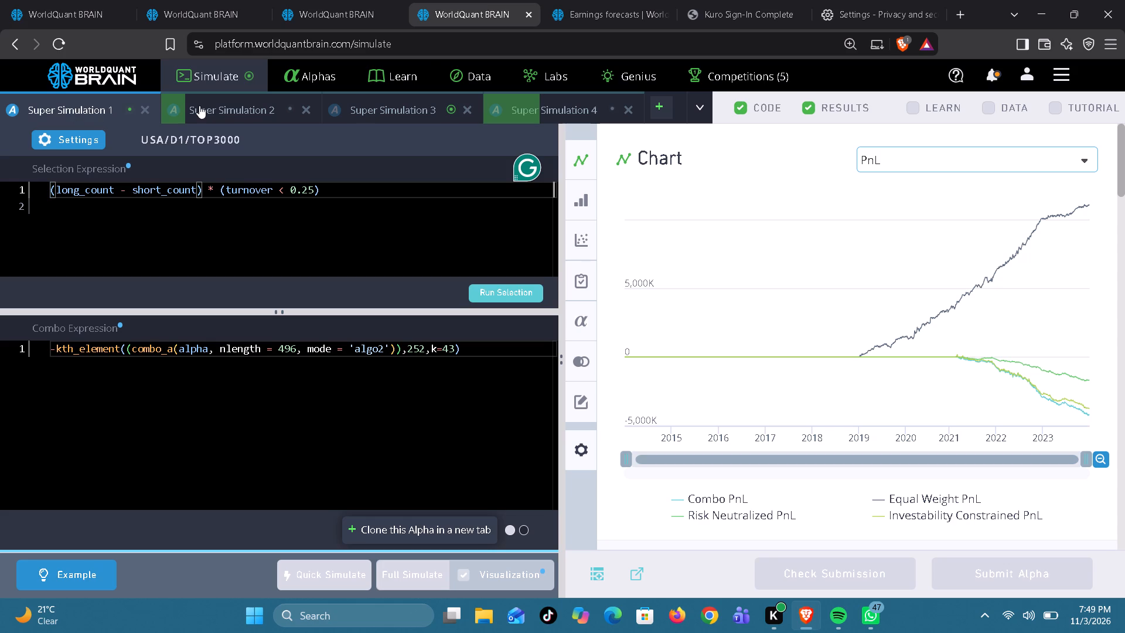
left_click(403, 111)
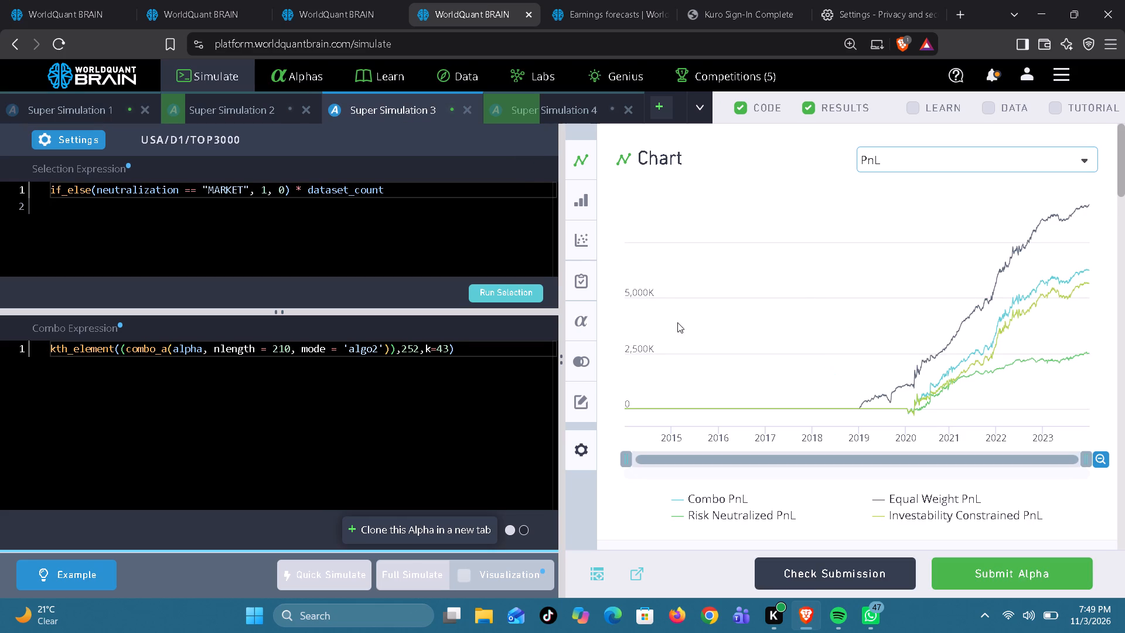
scroll(798, 404, "down", 3)
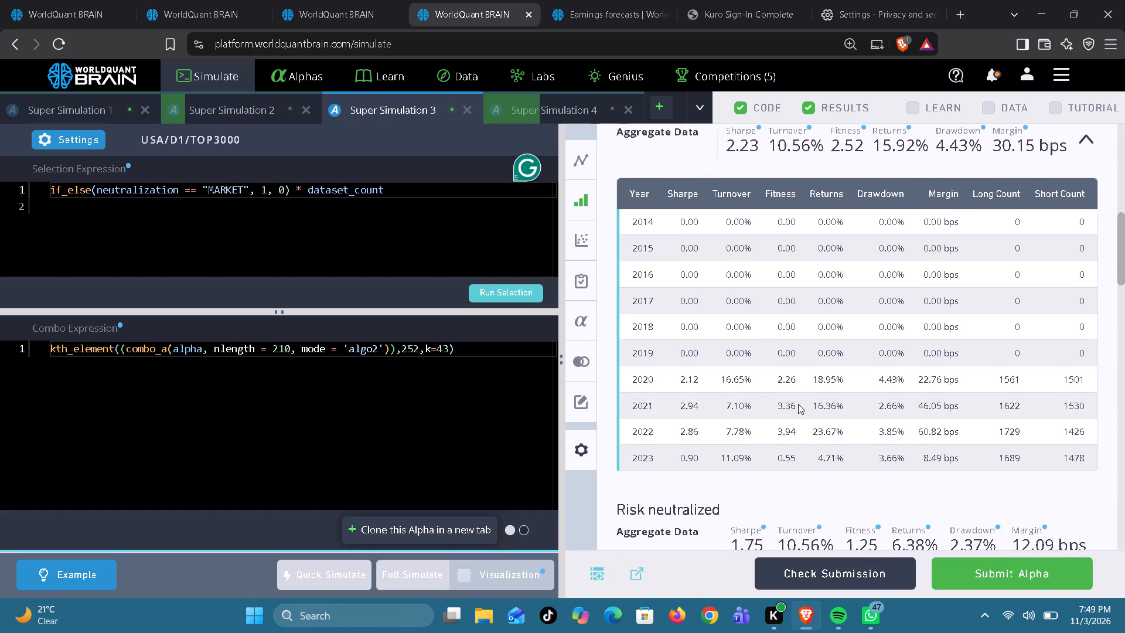
scroll(798, 404, "down", 3)
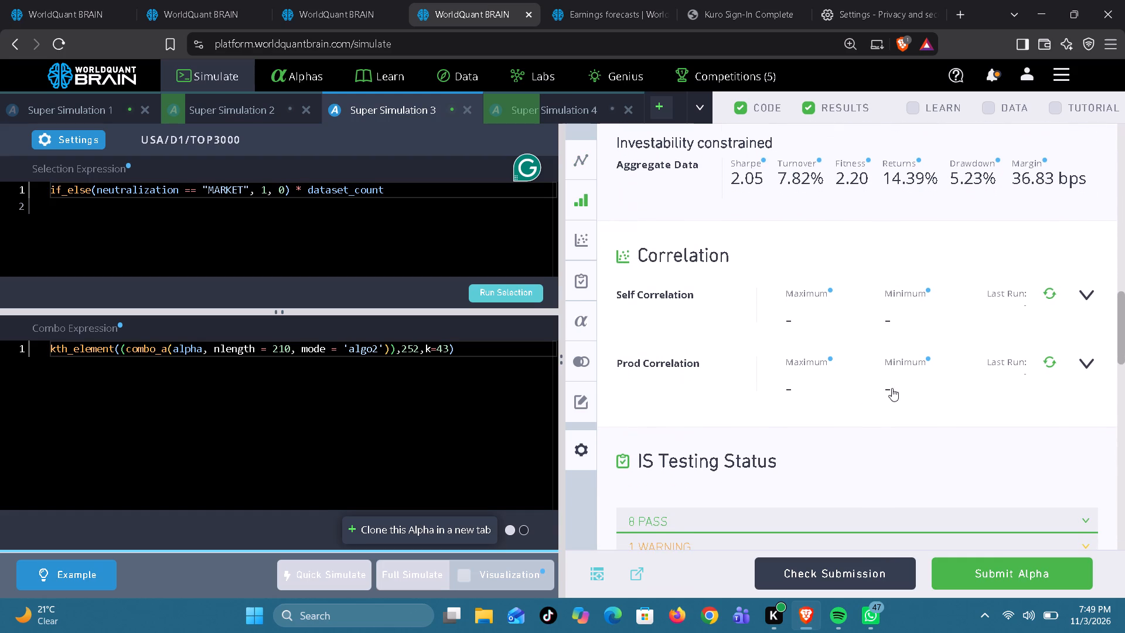
left_click(1053, 363)
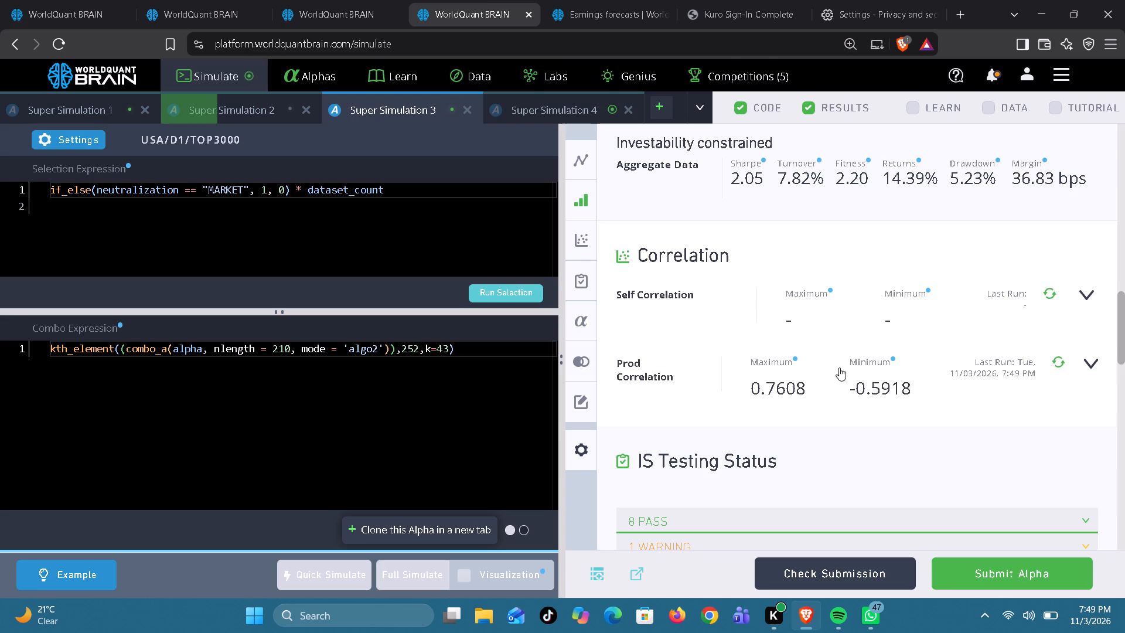
In Super Simulation 3, set the combo expression's nlength to 310, rerun the selection and start the full simulation.
left_click(278, 352)
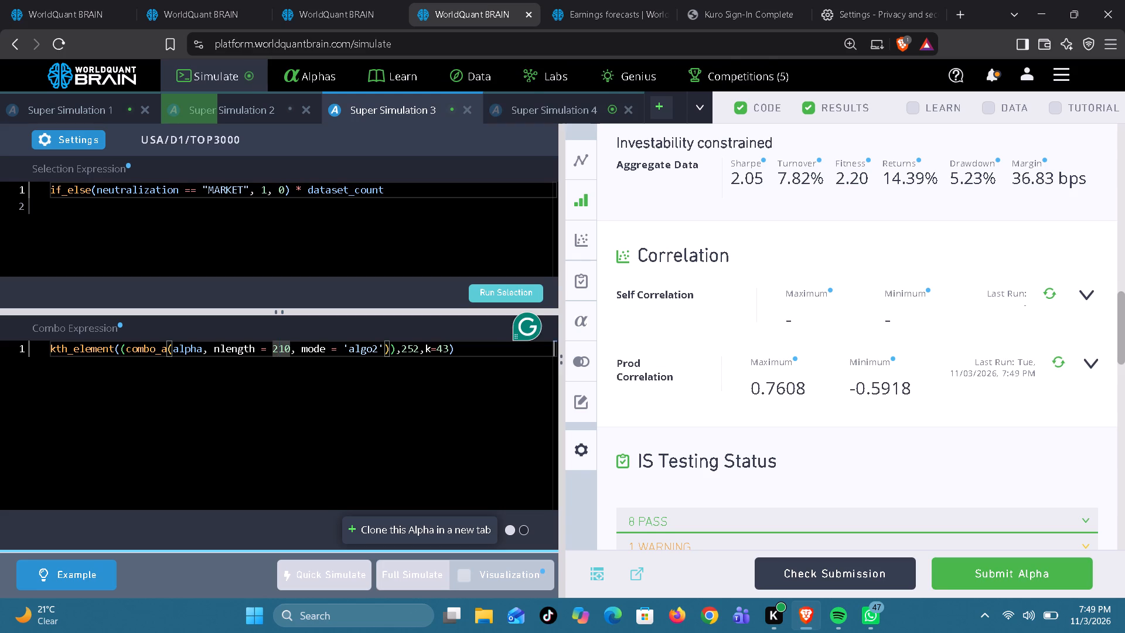
key("BackSpace")
key("3")
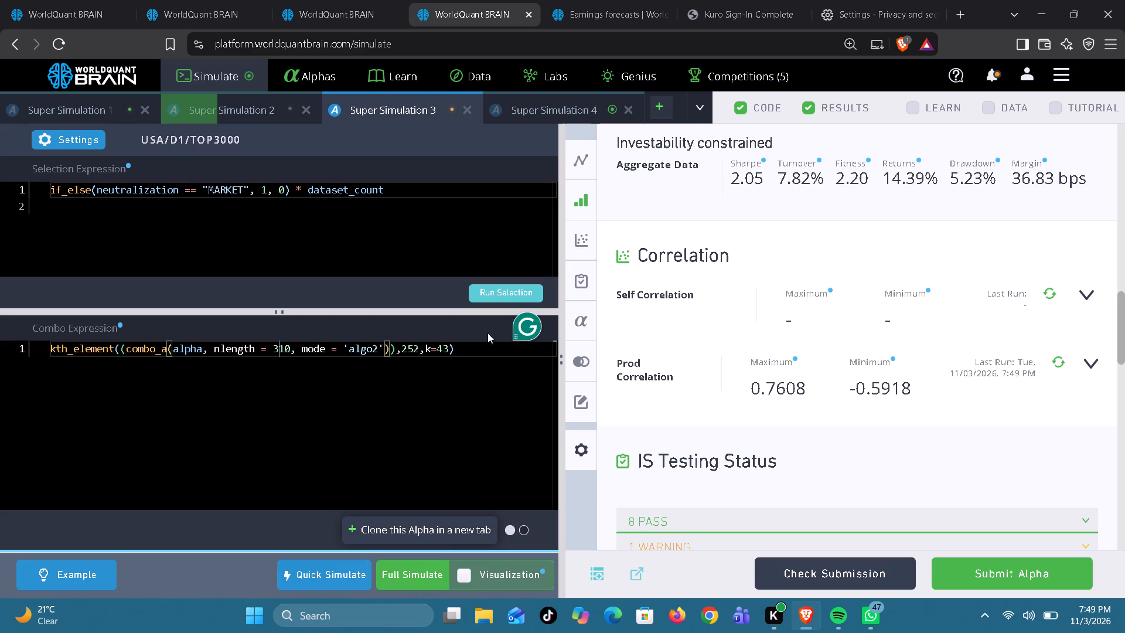
left_click(508, 284)
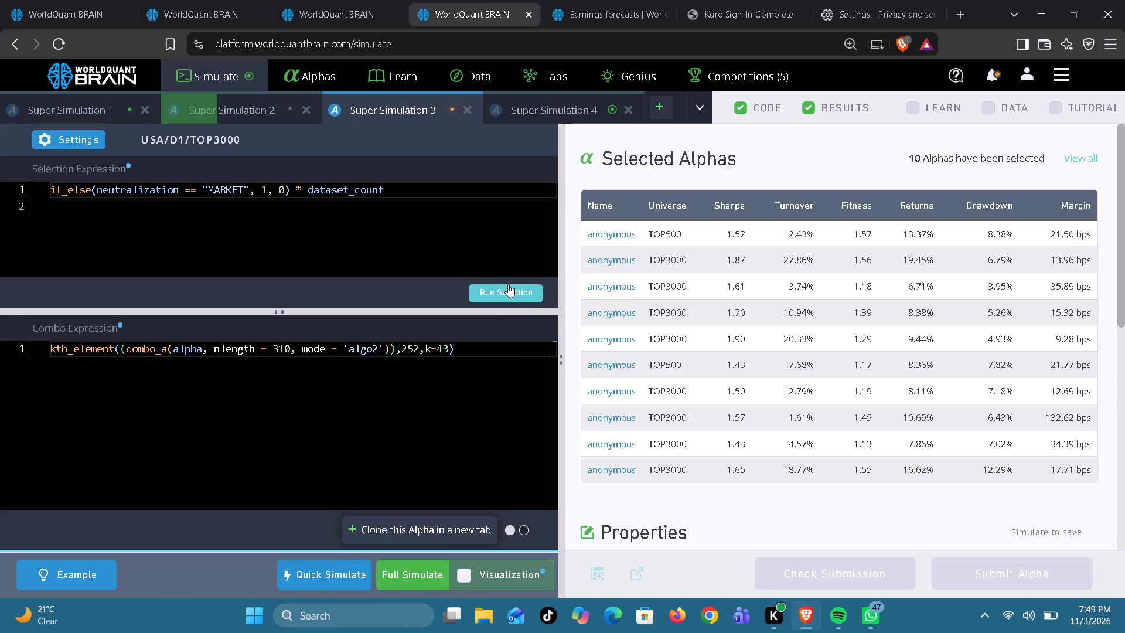
left_click(396, 573)
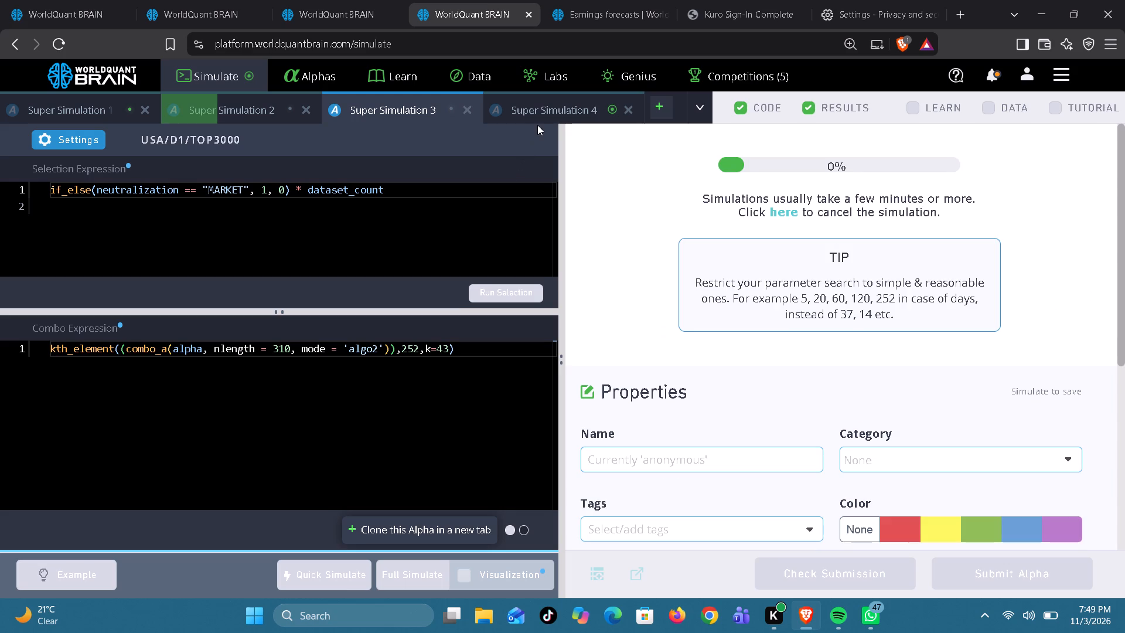
Review Super Simulation 4's new results and run its Prod Correlation check.
left_click(553, 110)
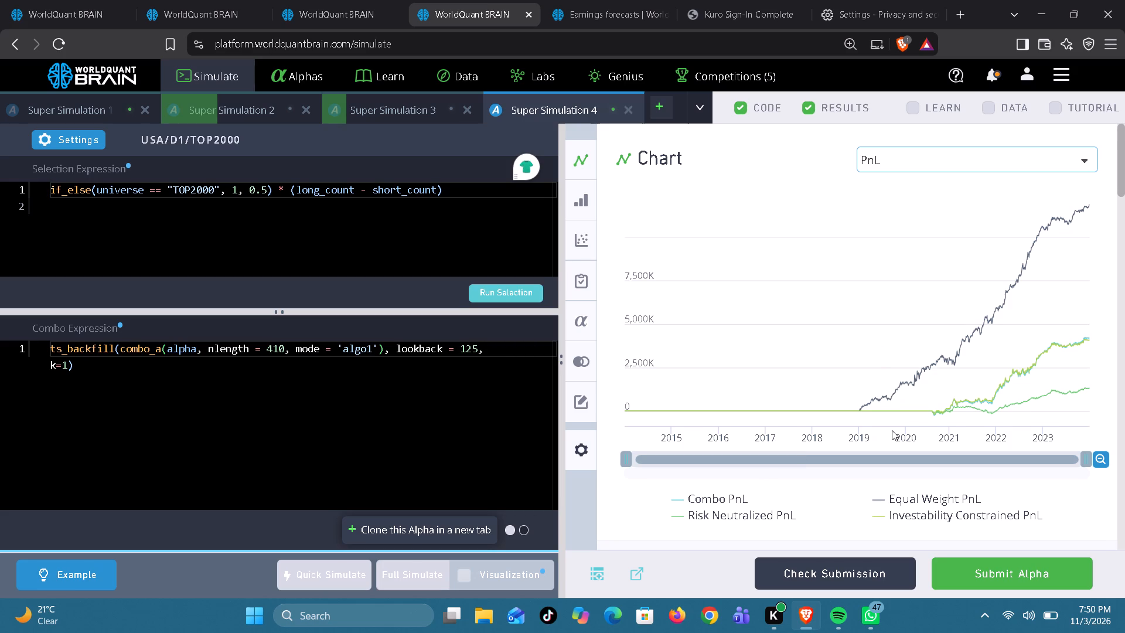
scroll(892, 430, "down", 4)
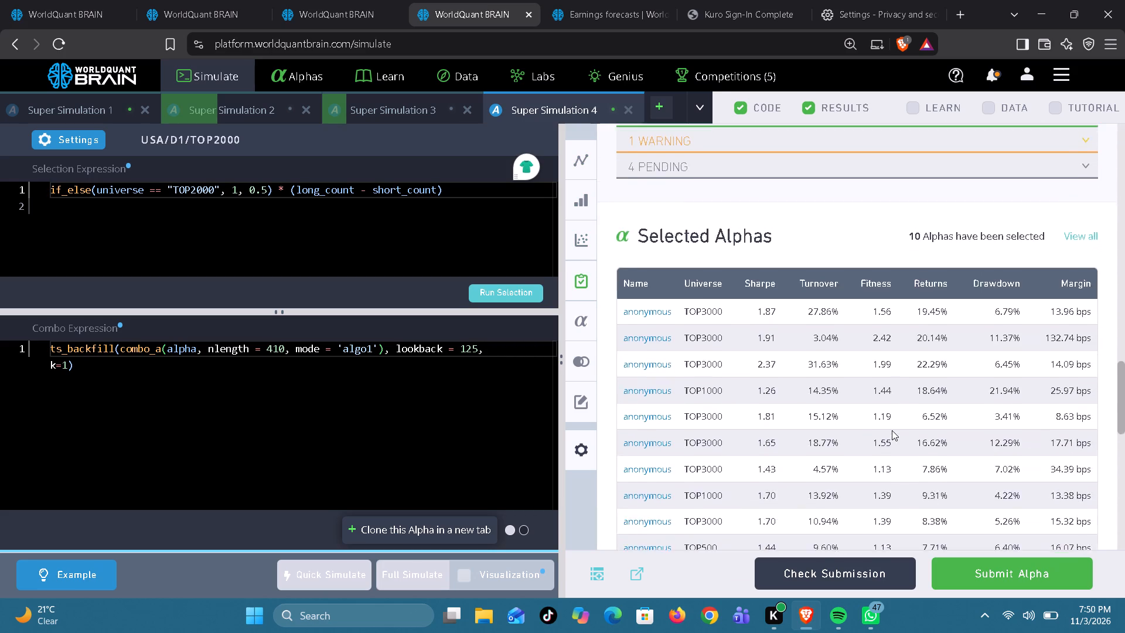
scroll(892, 430, "up", 3)
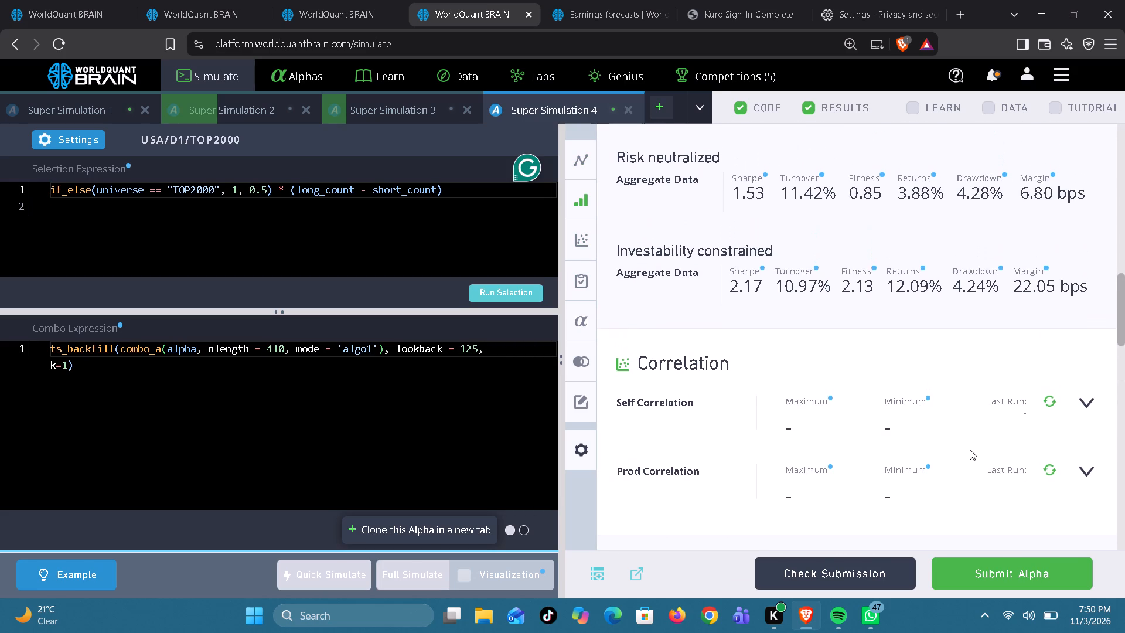
left_click(1051, 468)
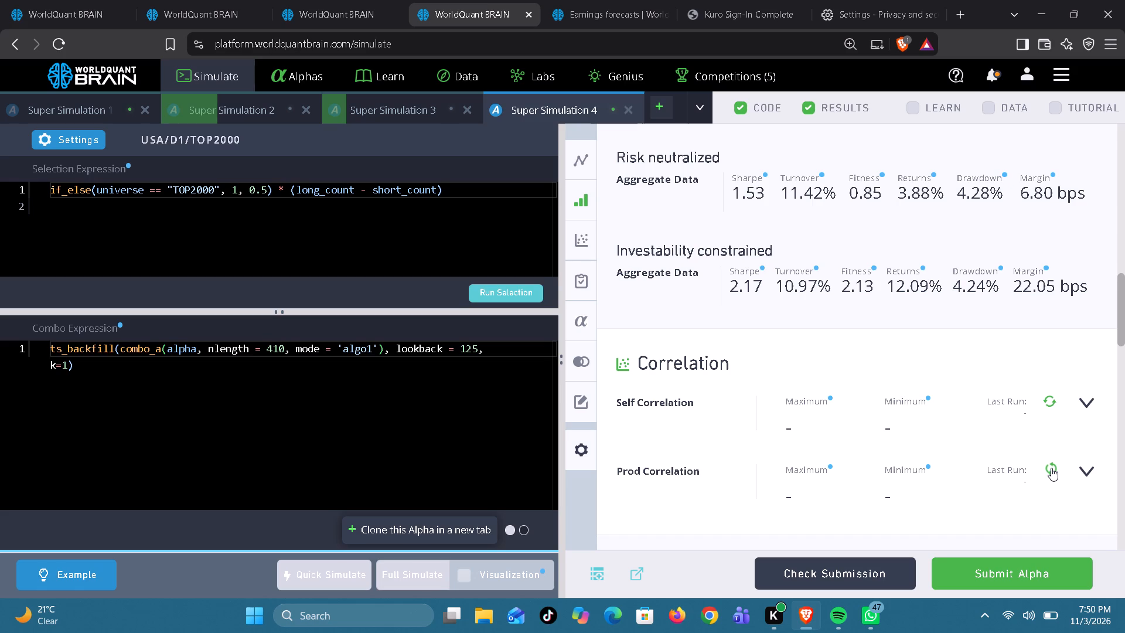
In Super Simulation 4, set the combo expression's nlength to 510, rerun the selection and start the full simulation.
left_click(274, 354)
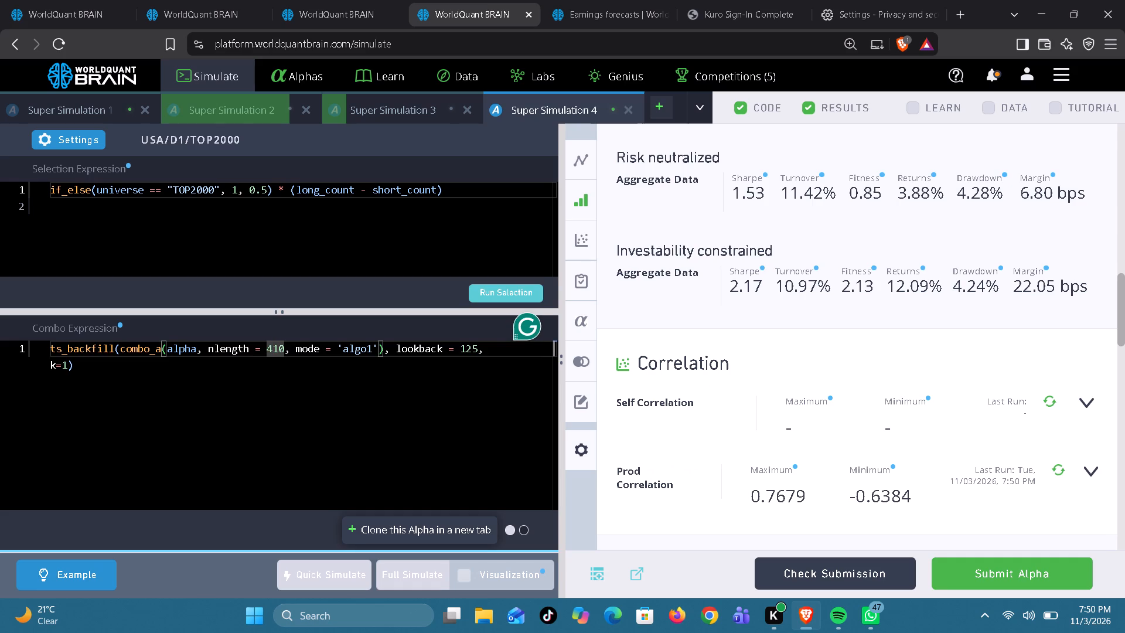
key("BackSpace")
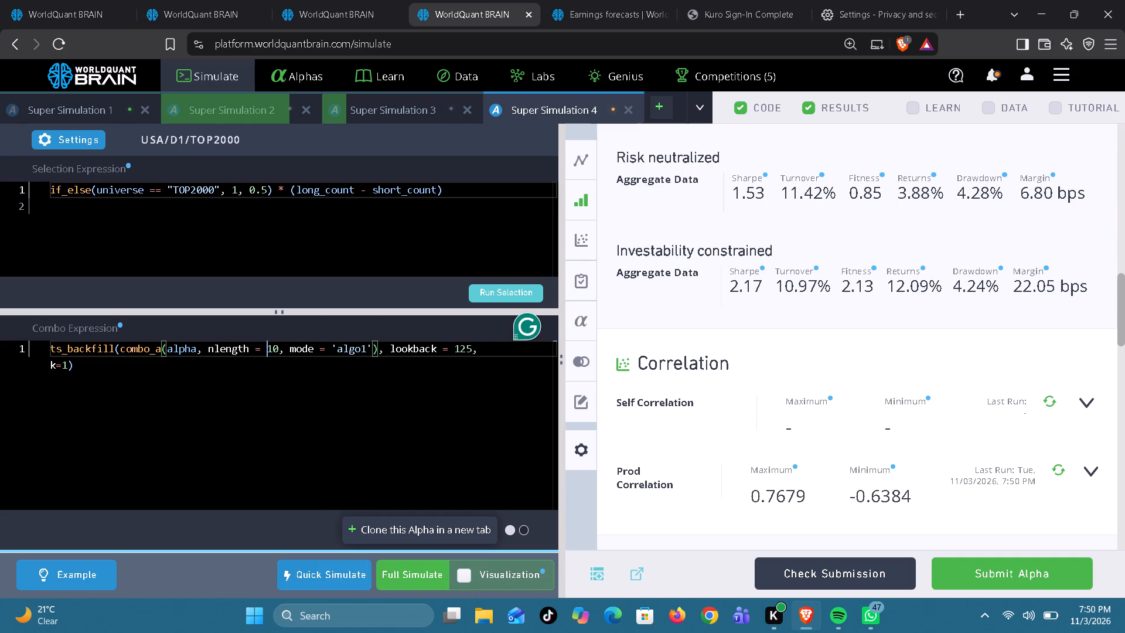
key("5")
left_click(519, 296)
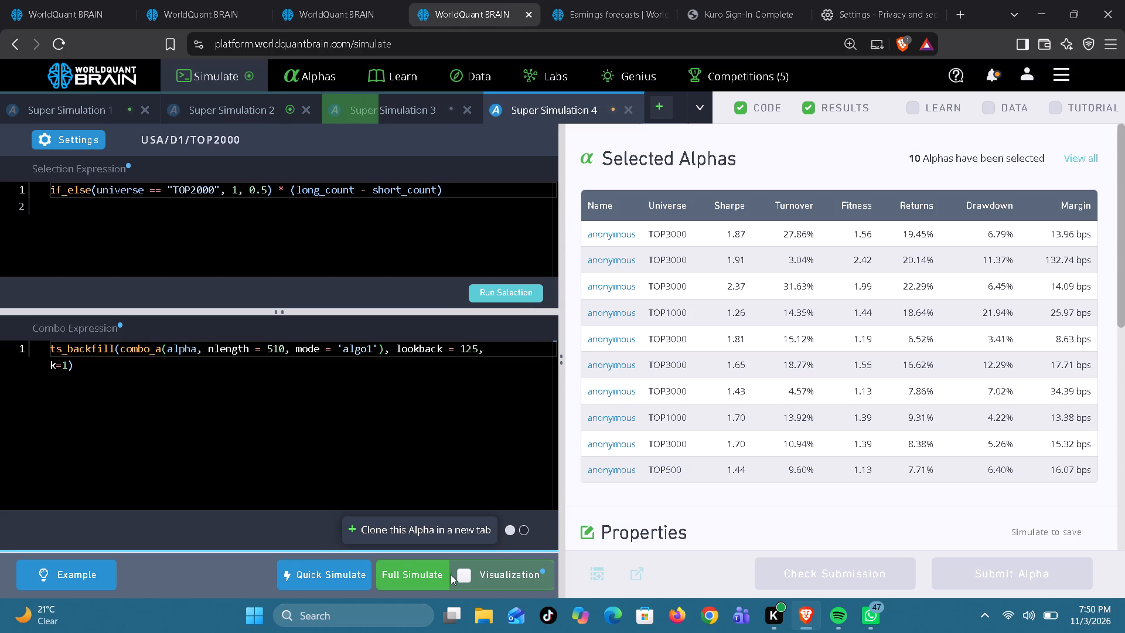
left_click(425, 574)
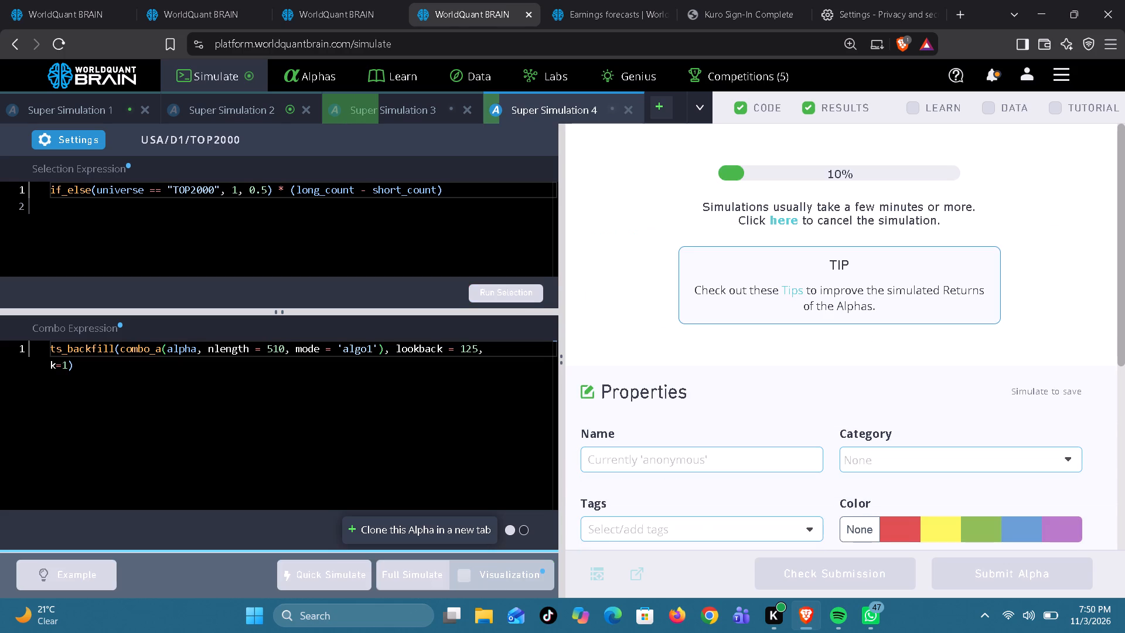
Examine Super Simulation 2's PnL chart, yearly aggregate data, correlation section and IS testing status.
left_click(243, 110)
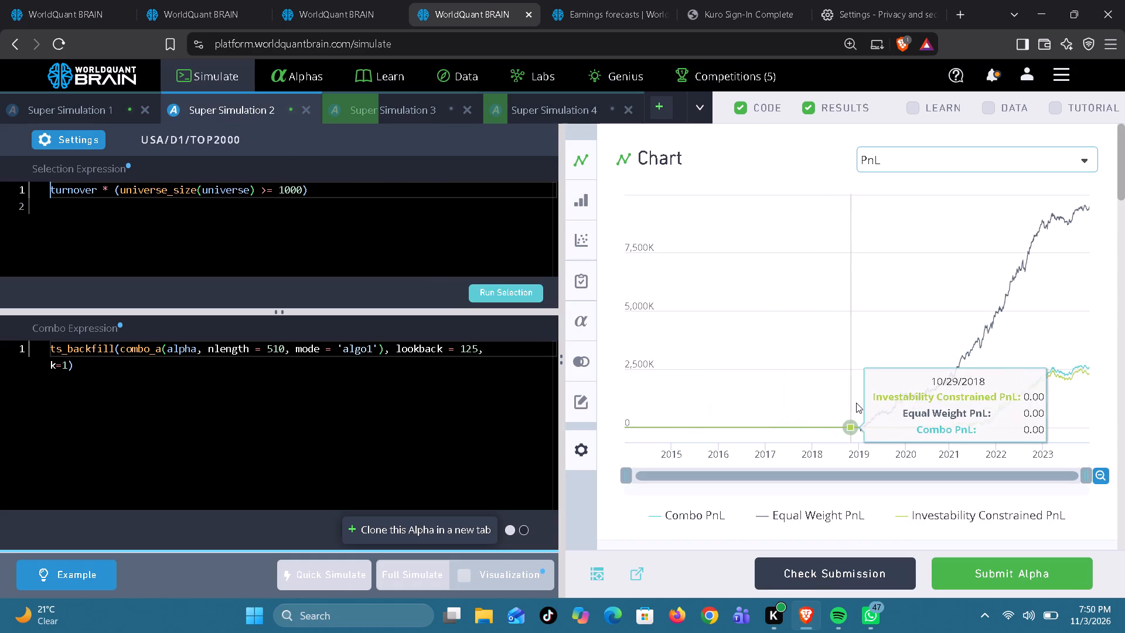
scroll(866, 403, "down", 3)
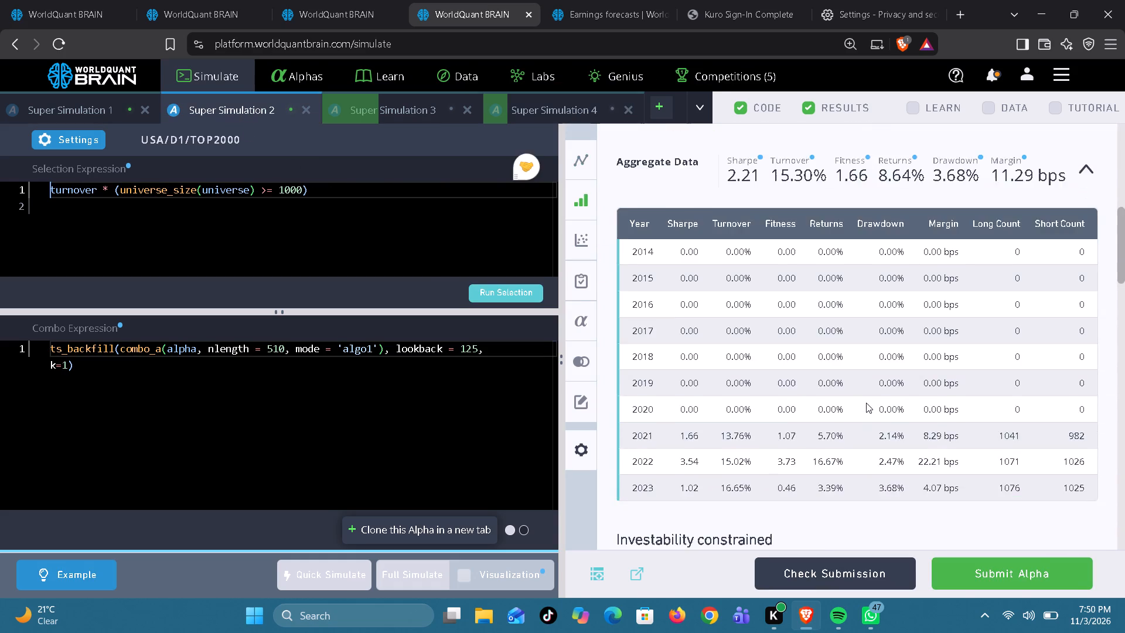
scroll(866, 403, "down", 4)
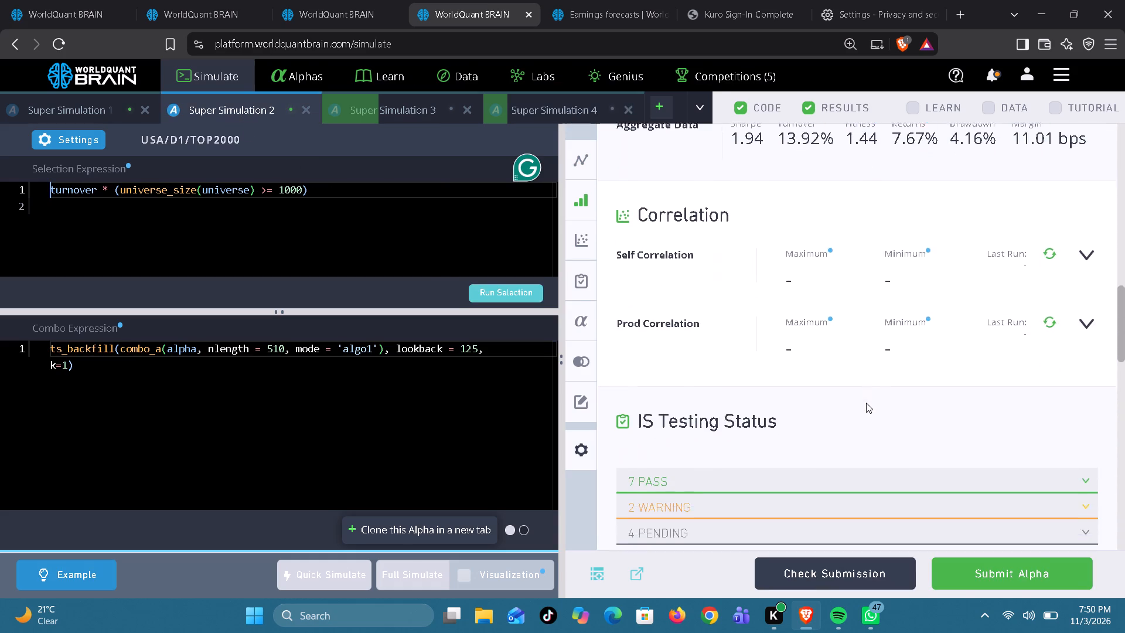
scroll(866, 403, "down", 1)
scroll(866, 403, "up", 3)
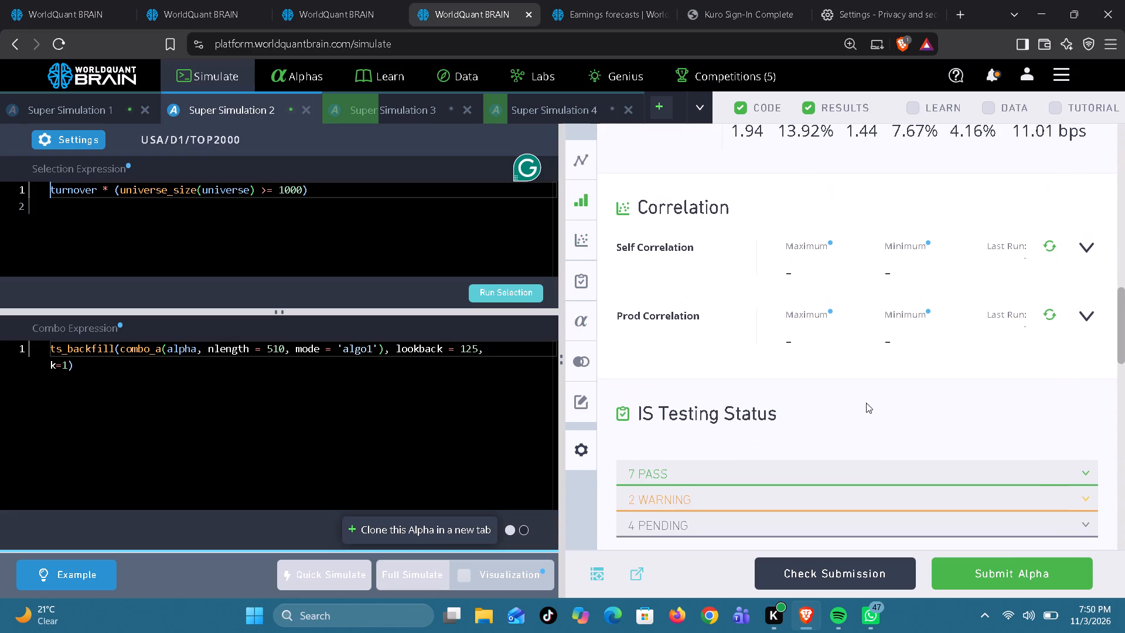
In Super Simulation 2, set the combo expression's nlength to 515, rerun the selection and start the full simulation.
left_click(285, 350)
key("BackSpace")
key("5")
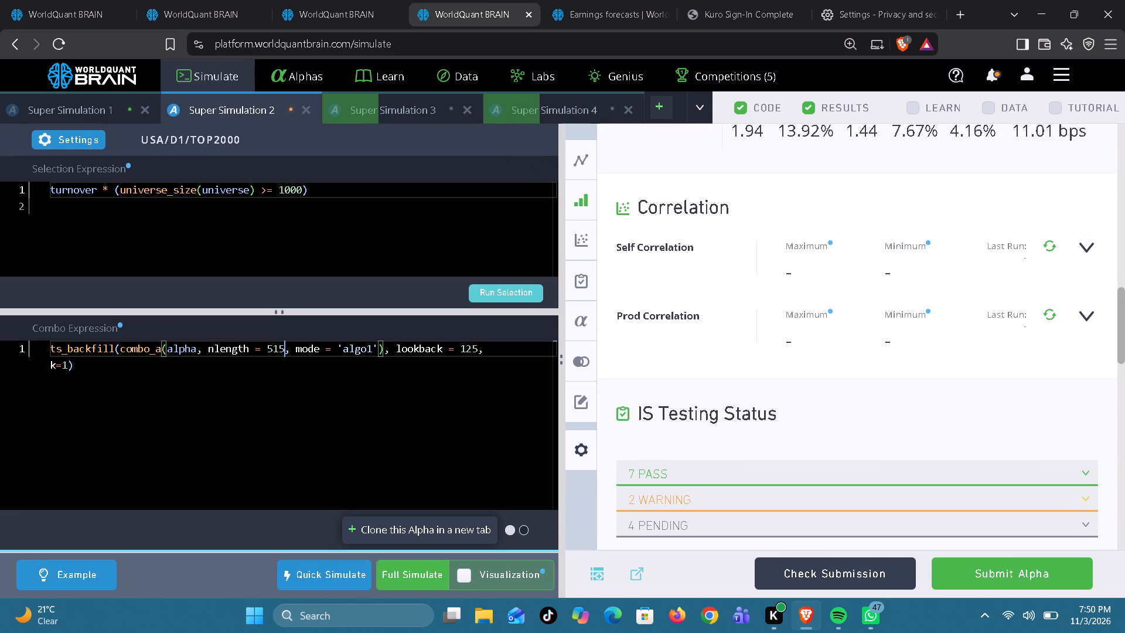
left_click(500, 293)
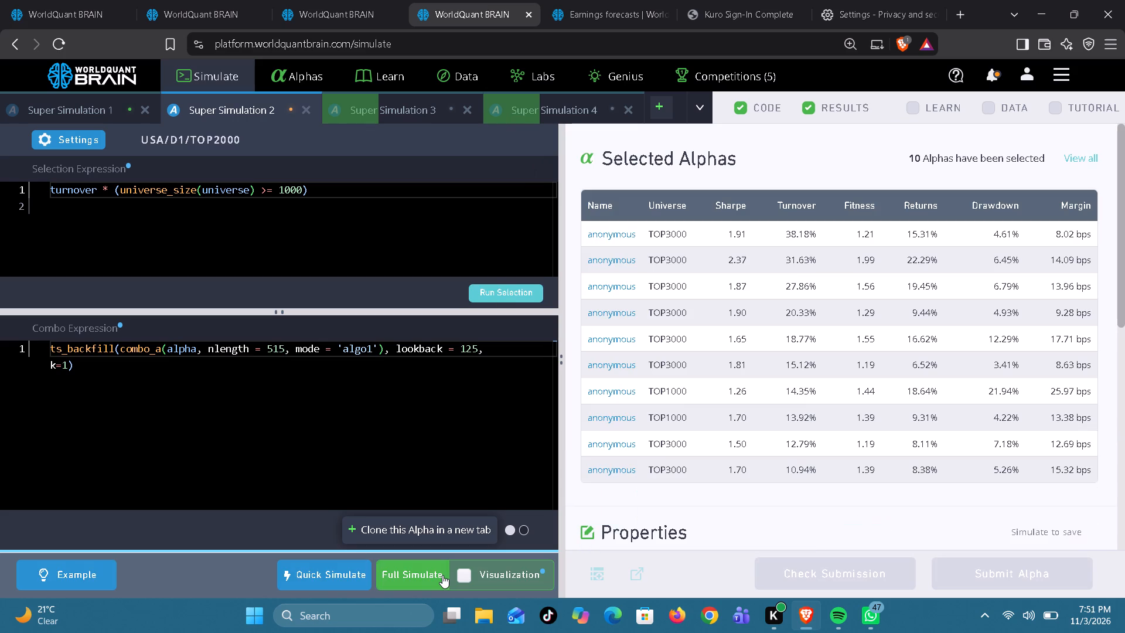
left_click(421, 576)
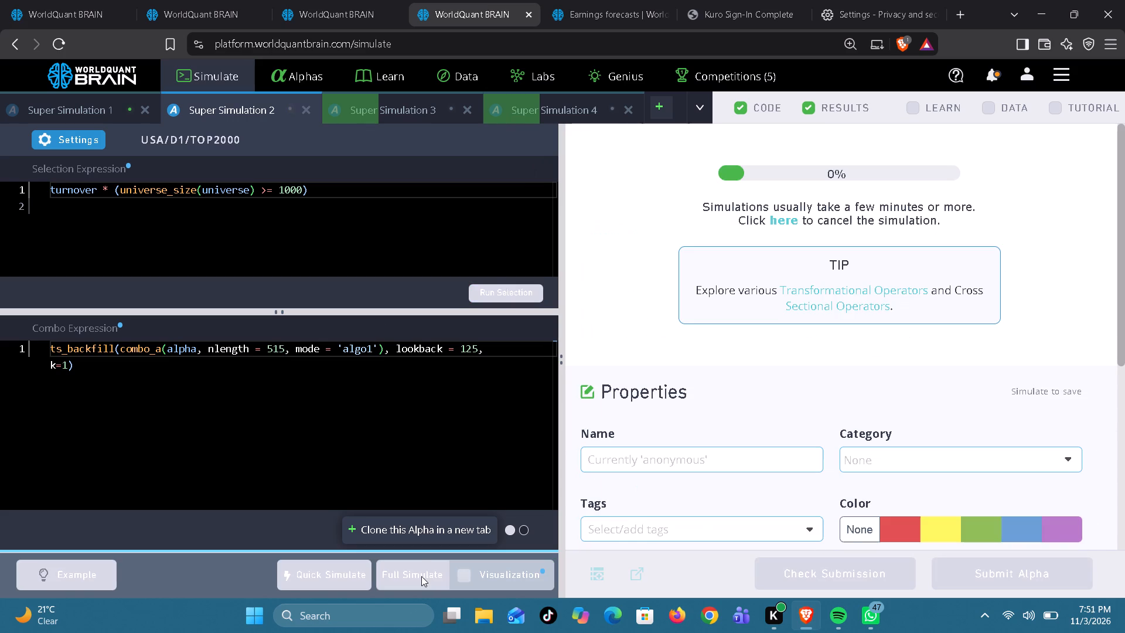
In Super Simulation 1, set the combo expression's nlength to 596, rerun the selection and try to start the full simulation.
left_click(88, 109)
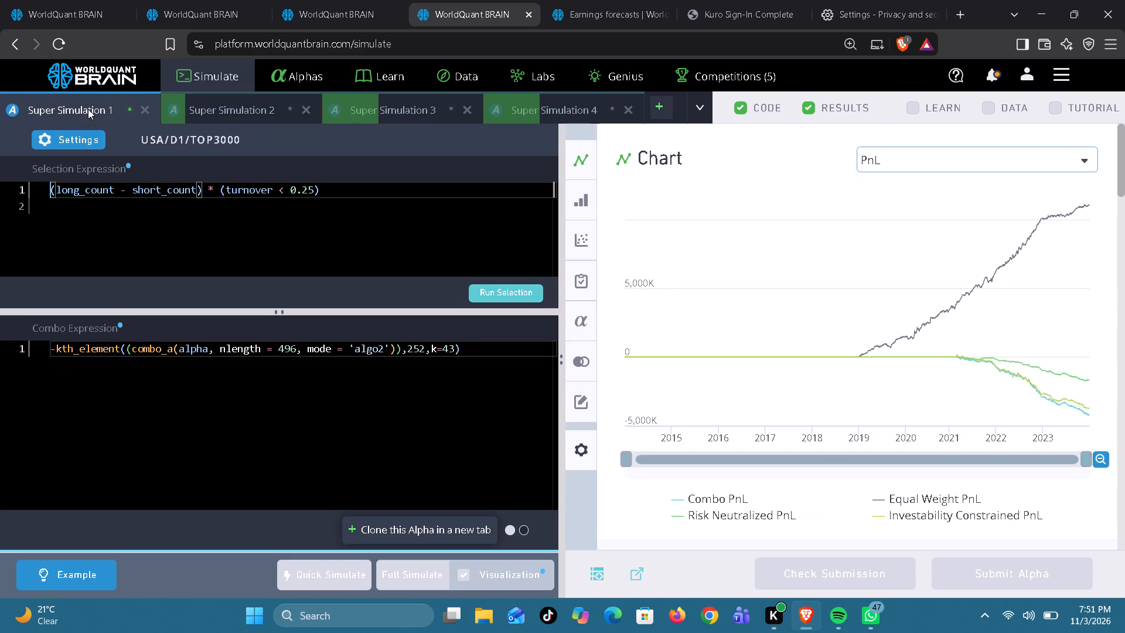
left_click(288, 348)
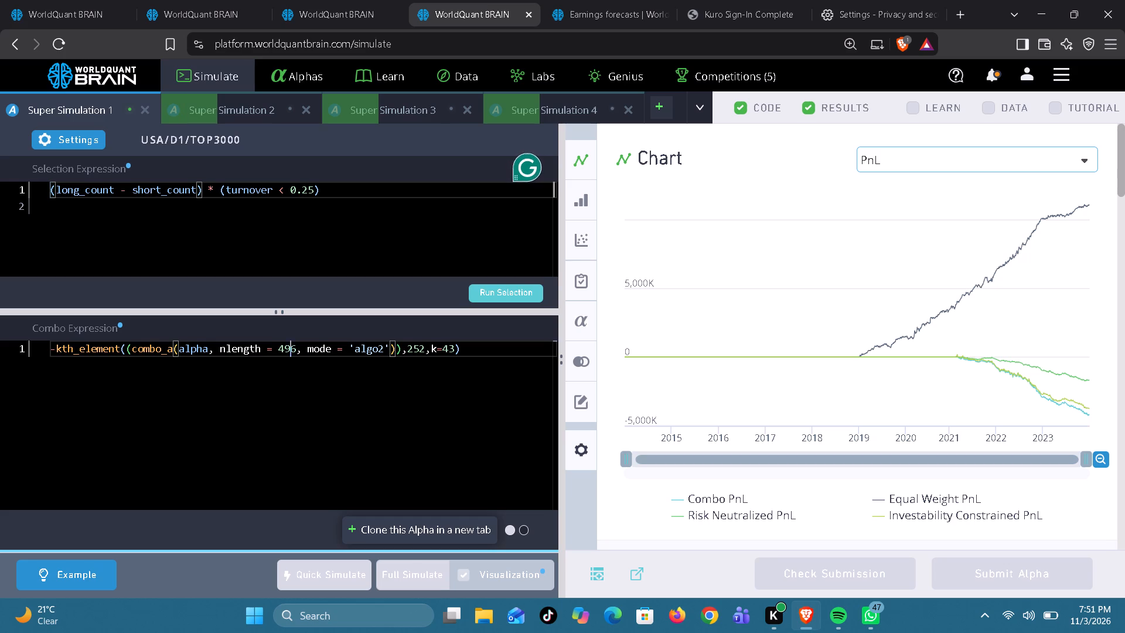
left_click(285, 352)
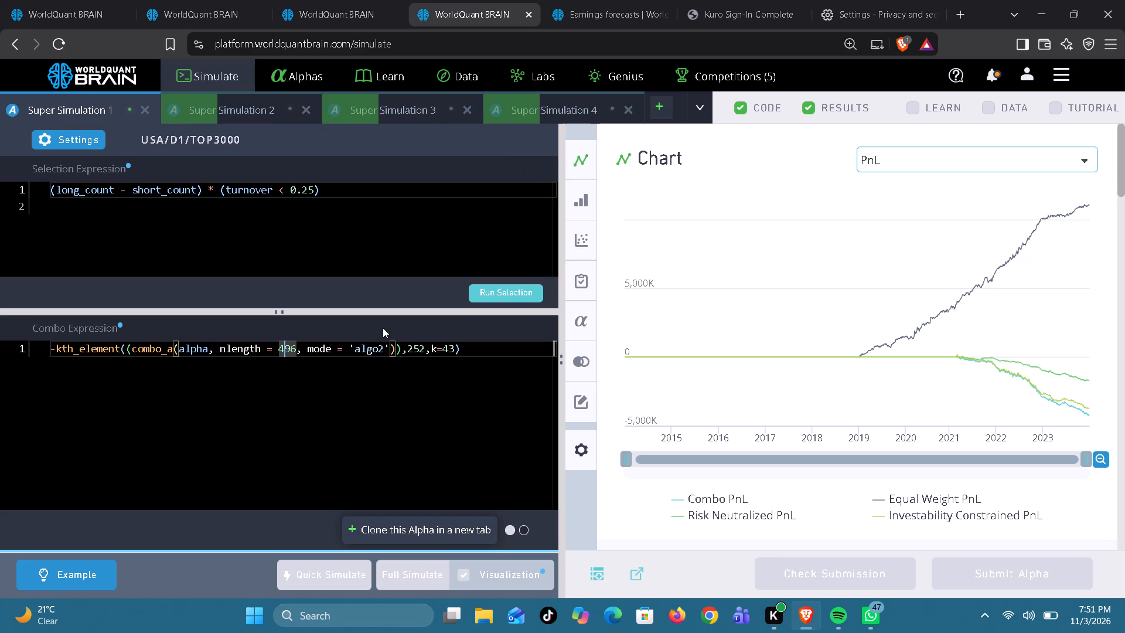
key("BackSpace")
key("5")
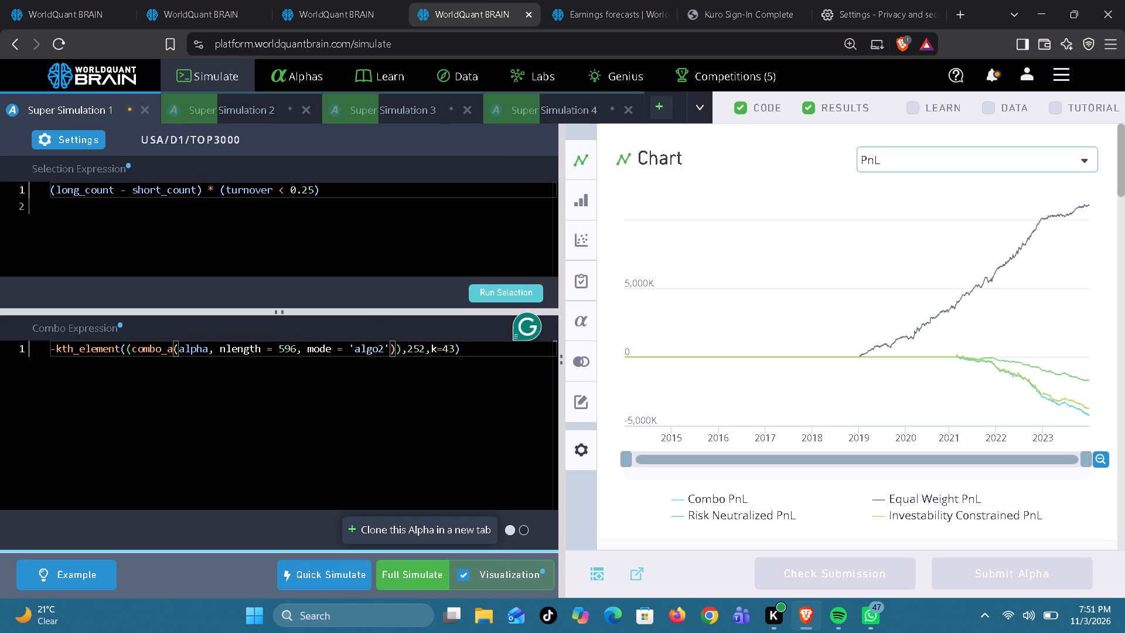
left_click(519, 288)
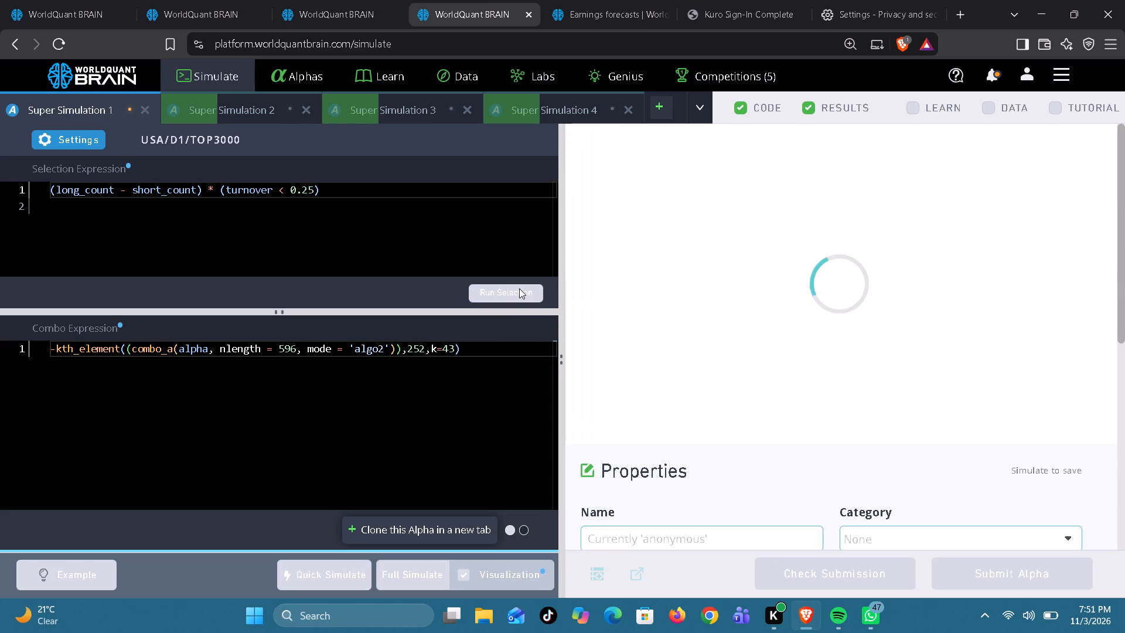
left_click(418, 574)
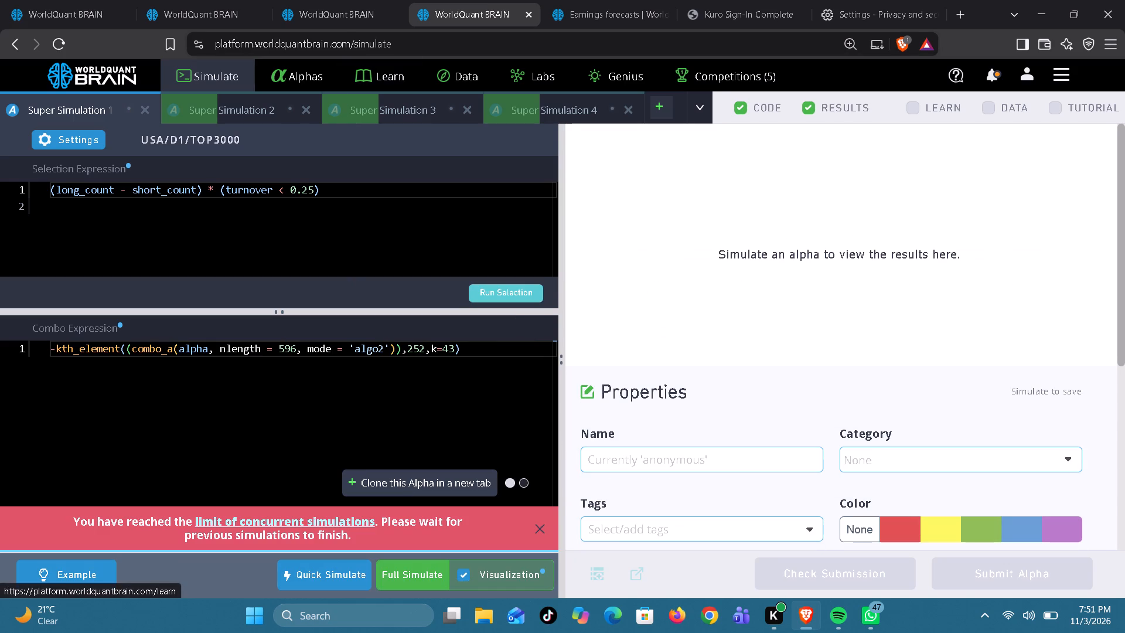
Copy anl15_bps_gr_12_m_6m_chg from the Earnings forecasts fields into the ASI/D1/MINVOL1M alpha's group_rank and start its full simulation.
left_click(340, 11)
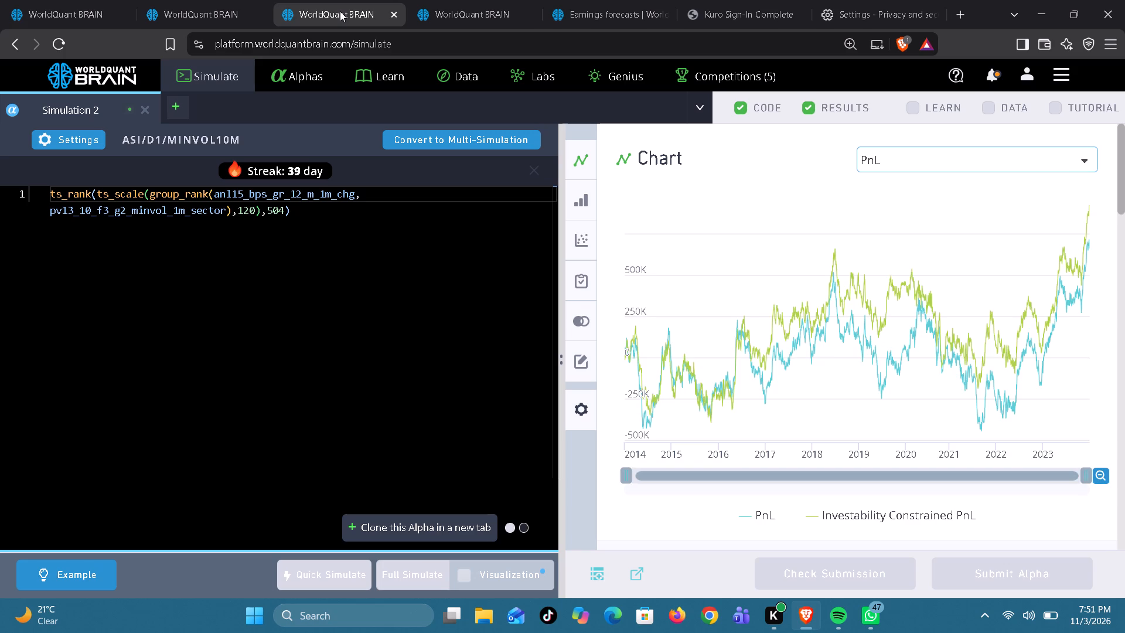
left_click(596, 11)
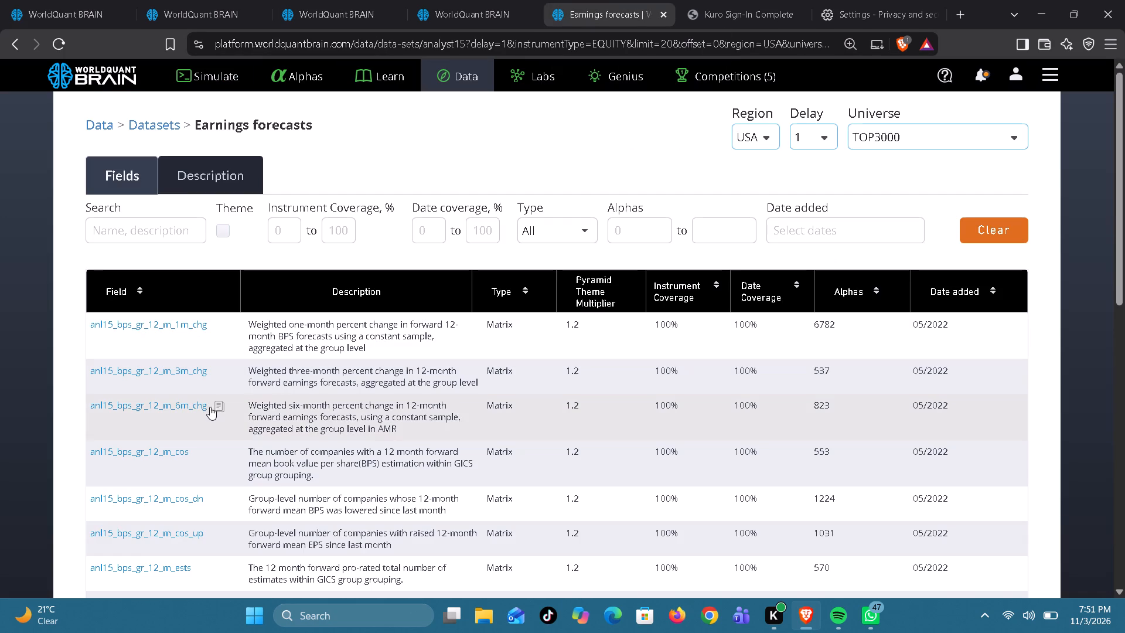
left_click(220, 406)
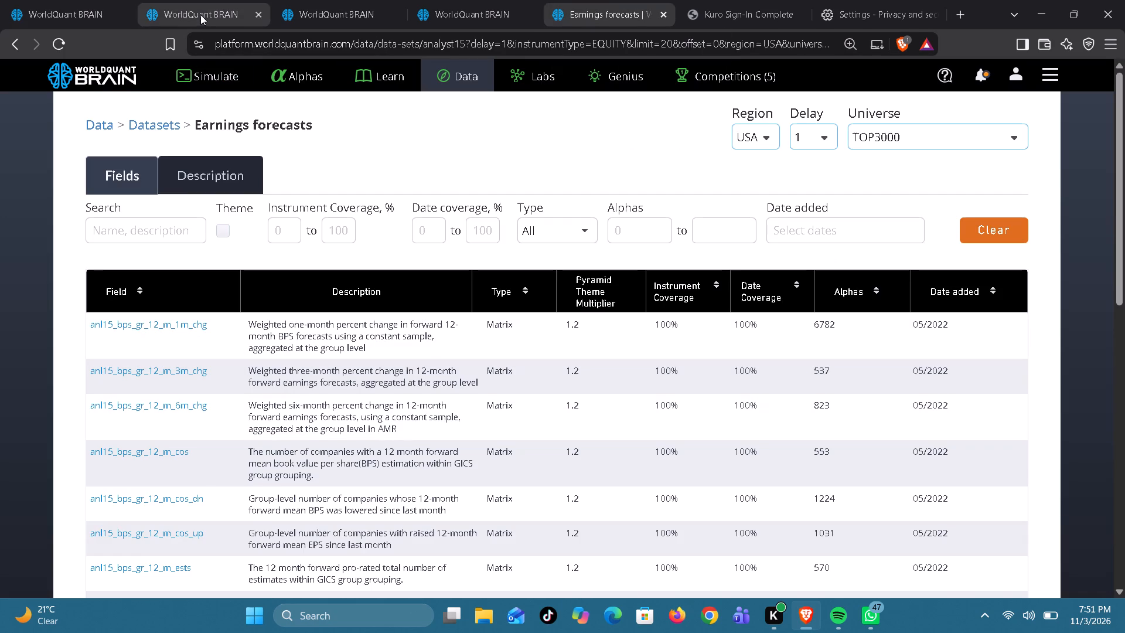
left_click(200, 15)
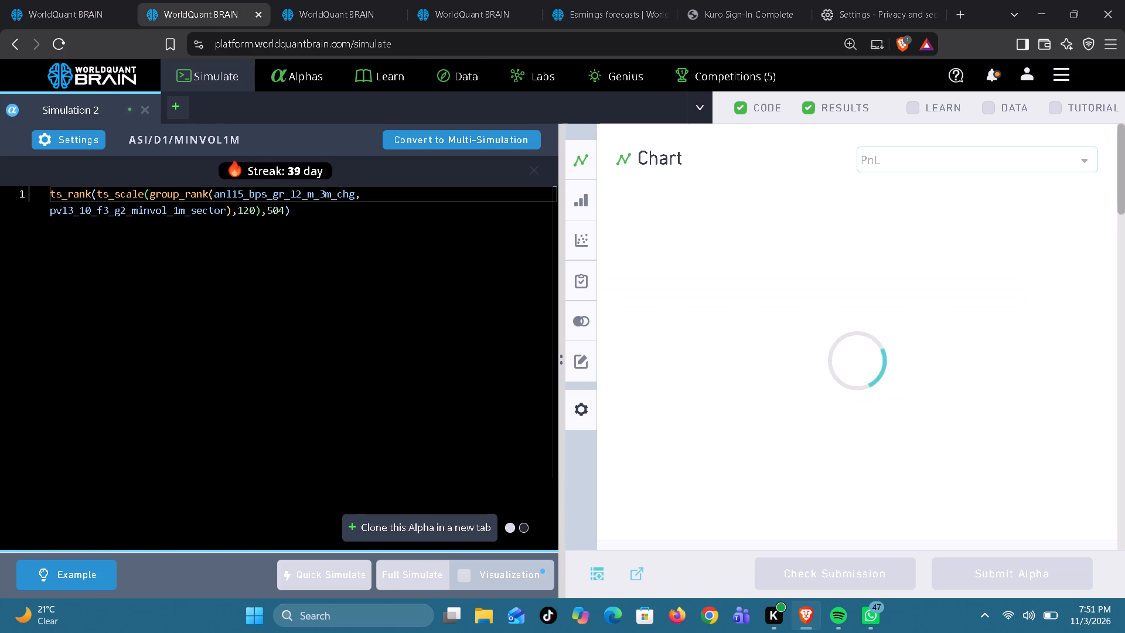
double_click(287, 196)
key("ctrl+v")
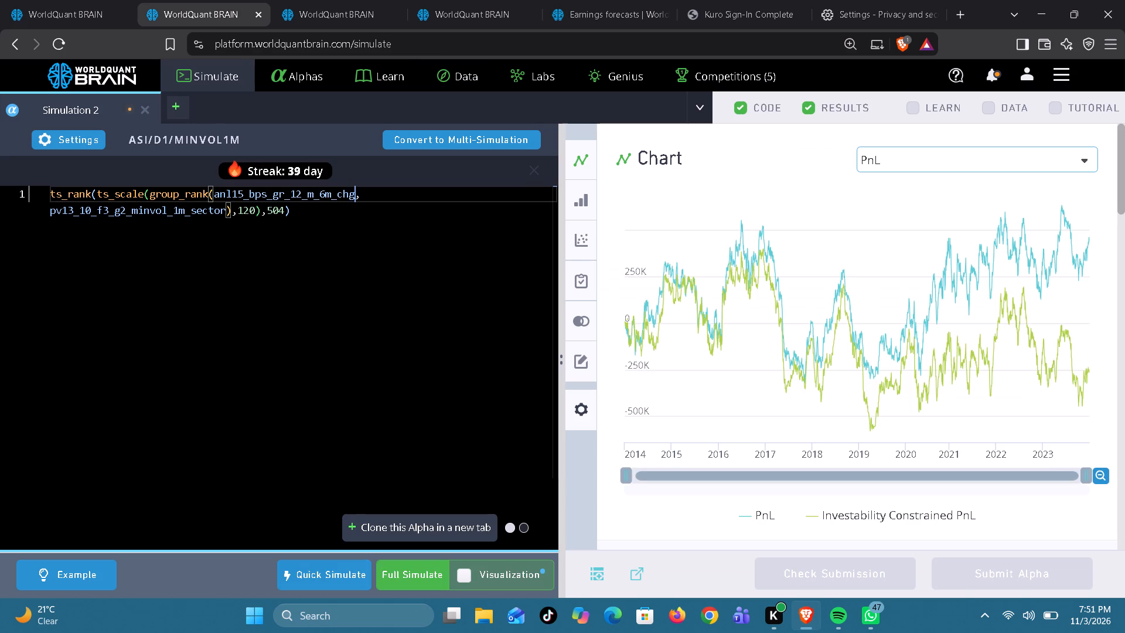
left_click(401, 576)
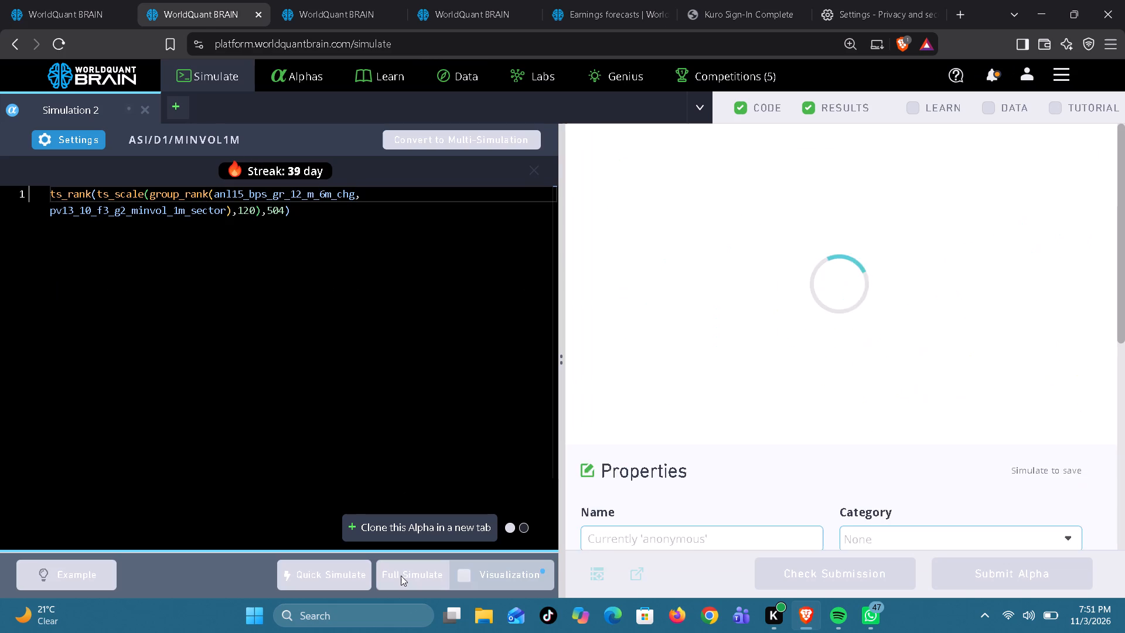
Replace the field in the ASI/D1/MINVOL10M alpha's group_rank with the copied anl15_bps_gr_12_m_6m_chg and start its full simulation.
left_click(334, 0)
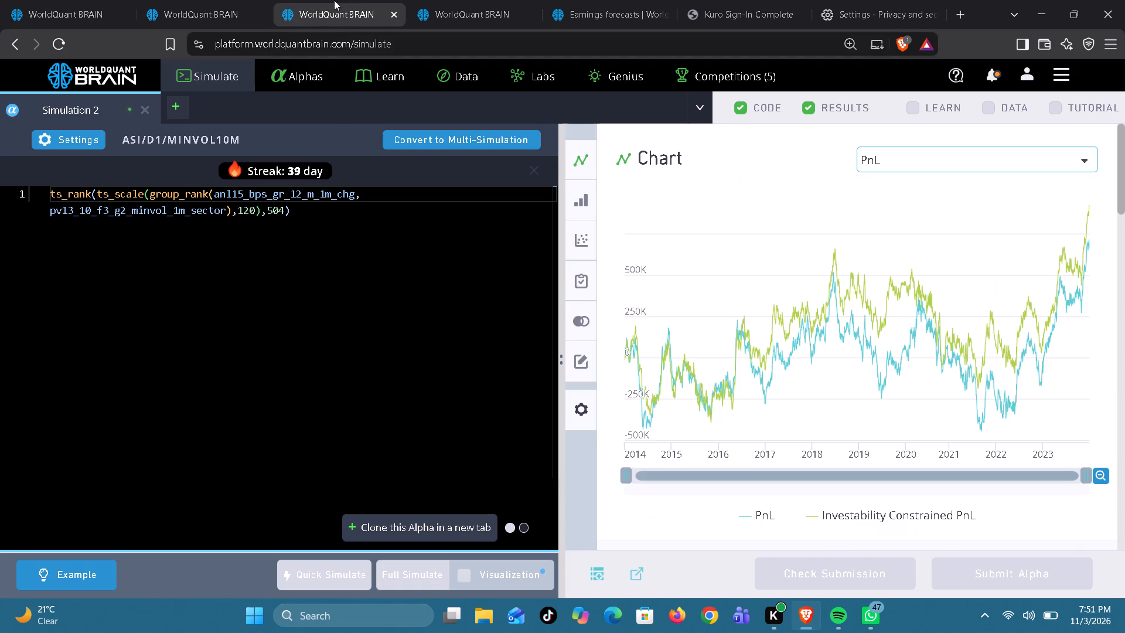
double_click(256, 198)
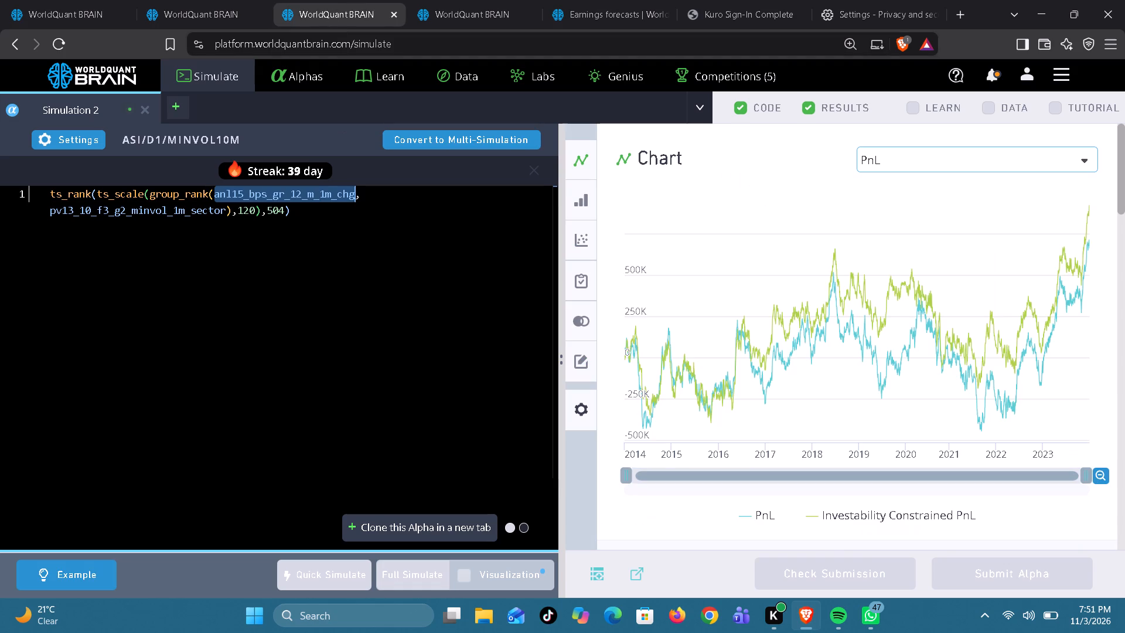
key("ctrl+v")
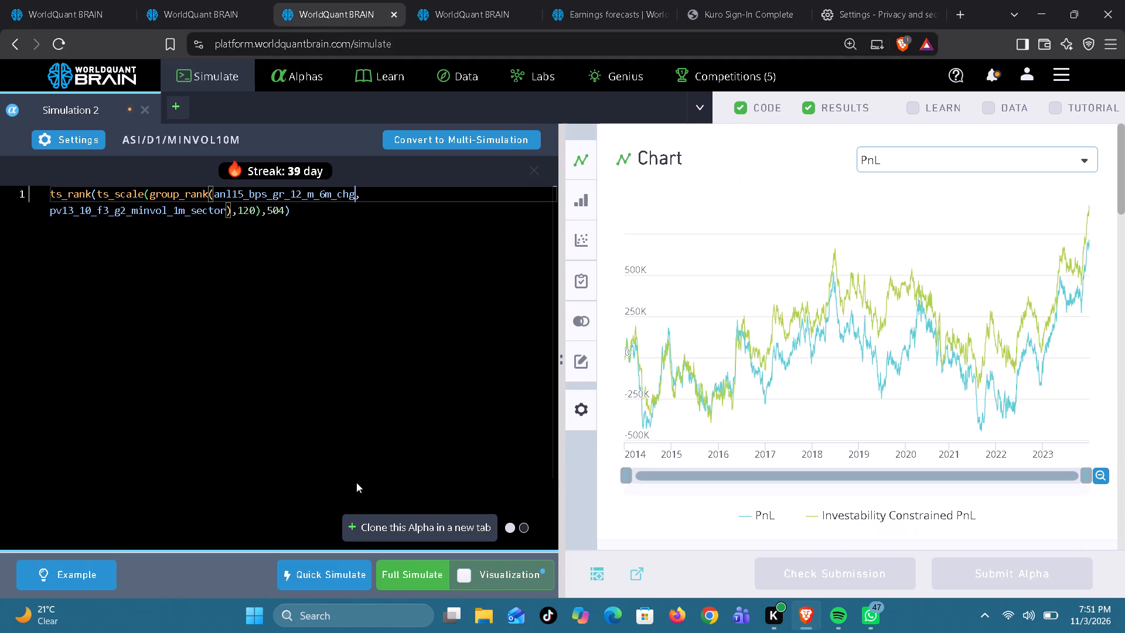
left_click(400, 571)
In the ASI/D1/MINVOL1M alpha still using anl15_bps_gr_12_m_3m_chg, replace that field with anl15_bps_gr_12_m_6m_chg and start the full simulation.
left_click(64, 14)
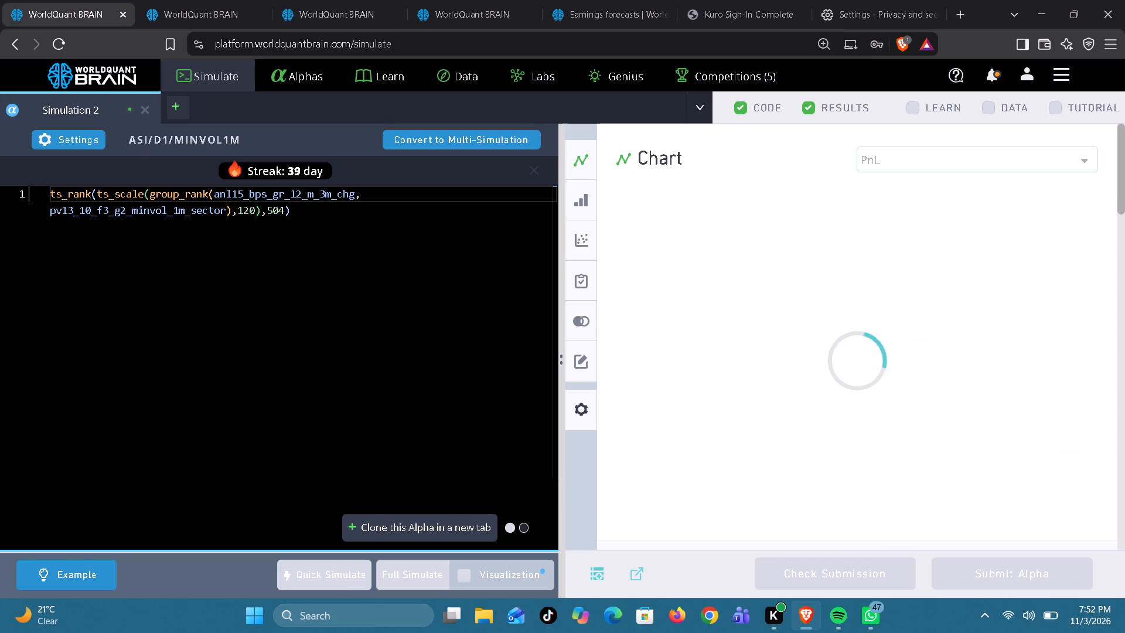
double_click(286, 196)
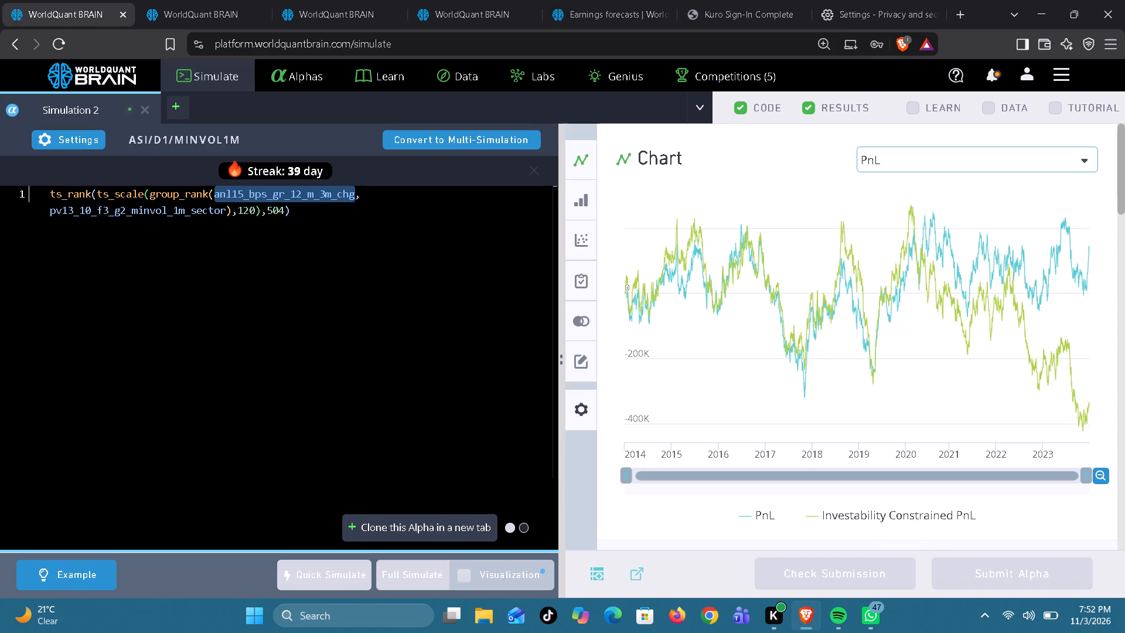
key("ctrl+v")
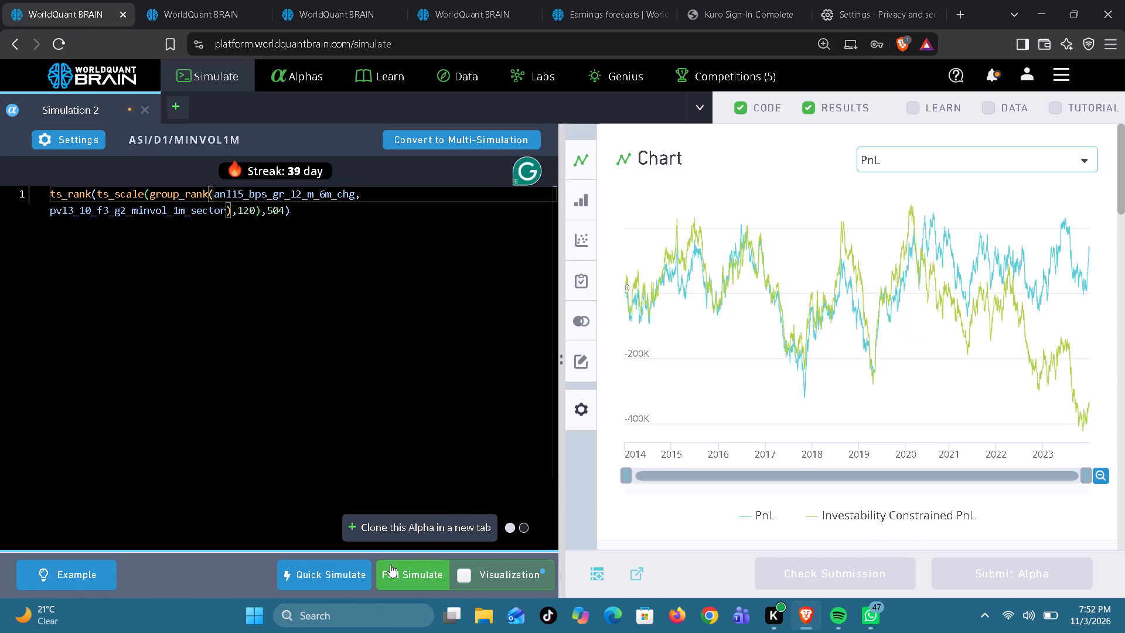
left_click(390, 564)
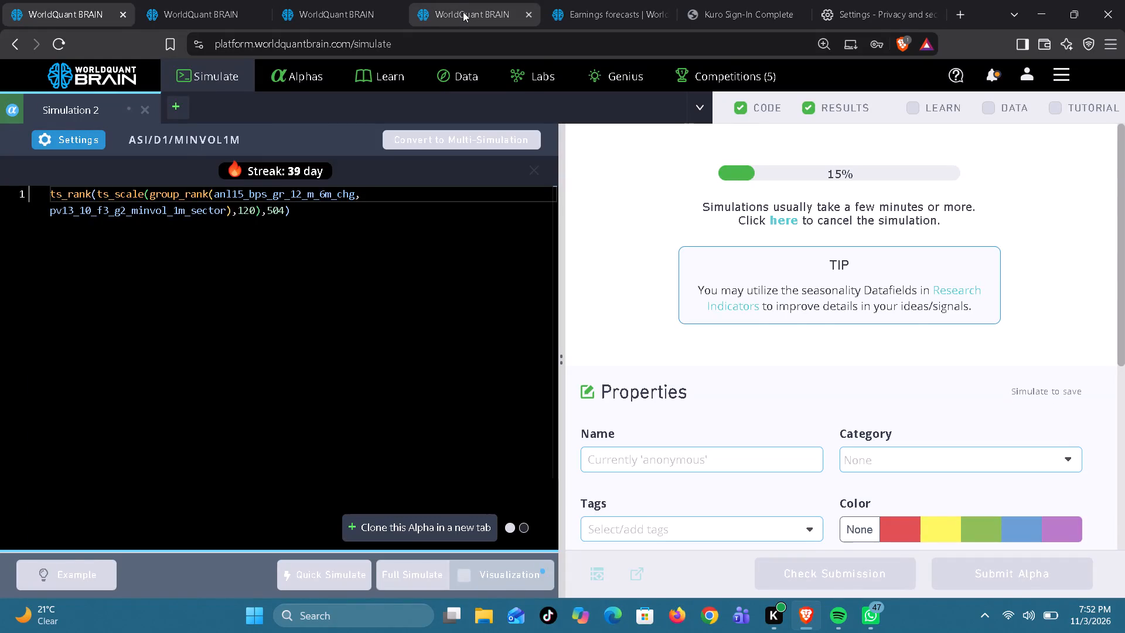
Start the full simulation of Super Simulation 1 again with its current selection and combo expressions.
left_click(463, 12)
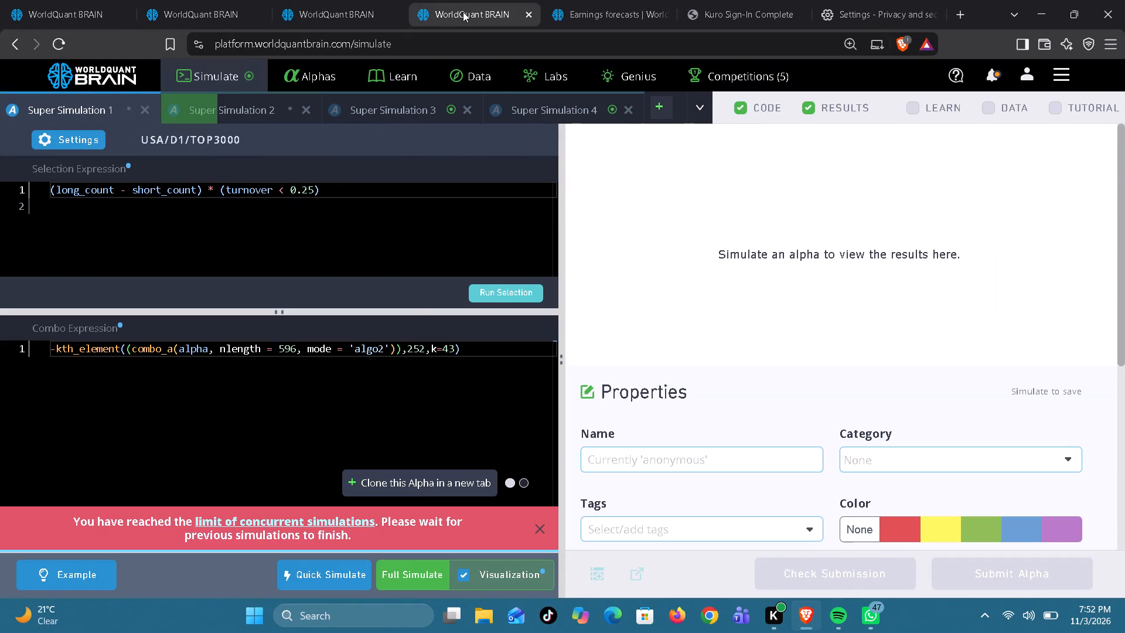
left_click(394, 574)
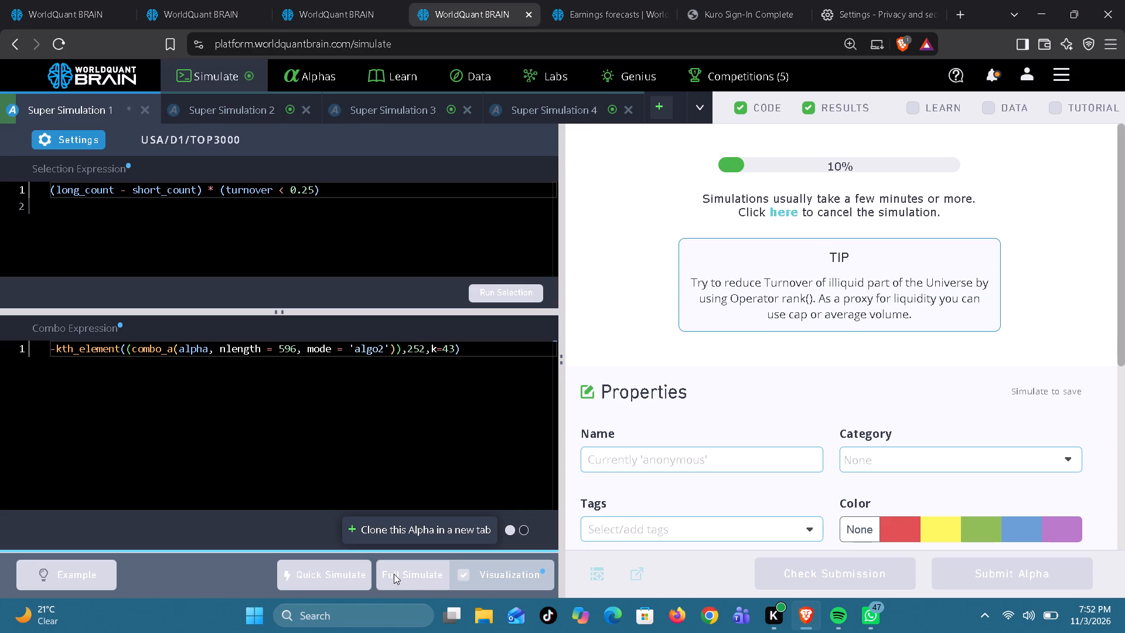
Review Super Simulation 2's results, set its selection expression's universe_size threshold to 2000, rerun the selection and start the full simulation.
left_click(239, 109)
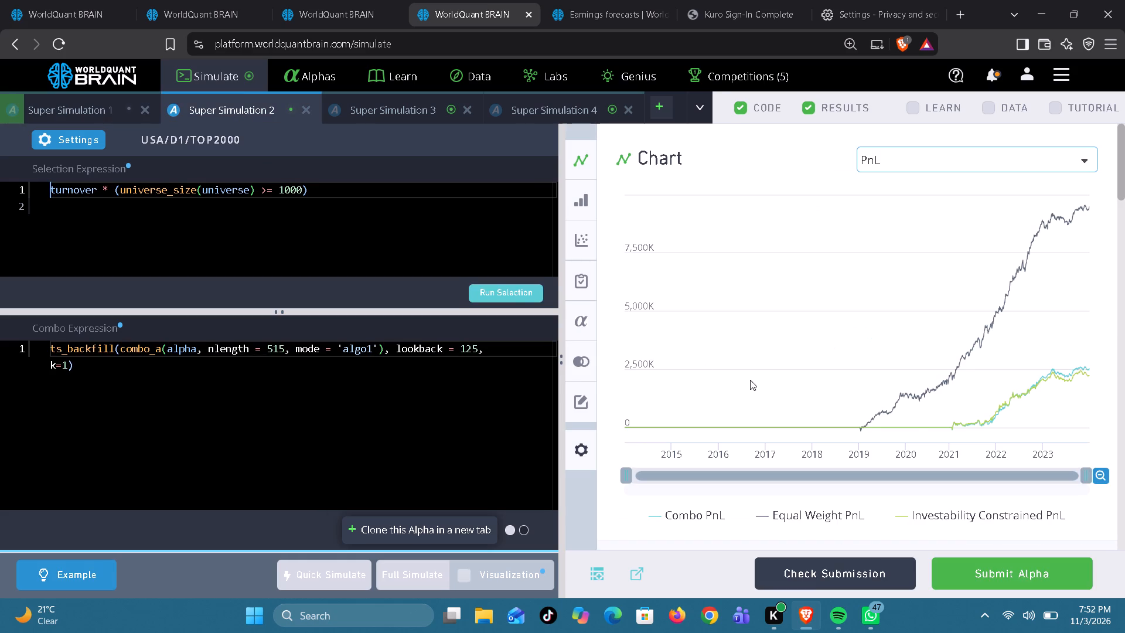
scroll(951, 428, "down", 4)
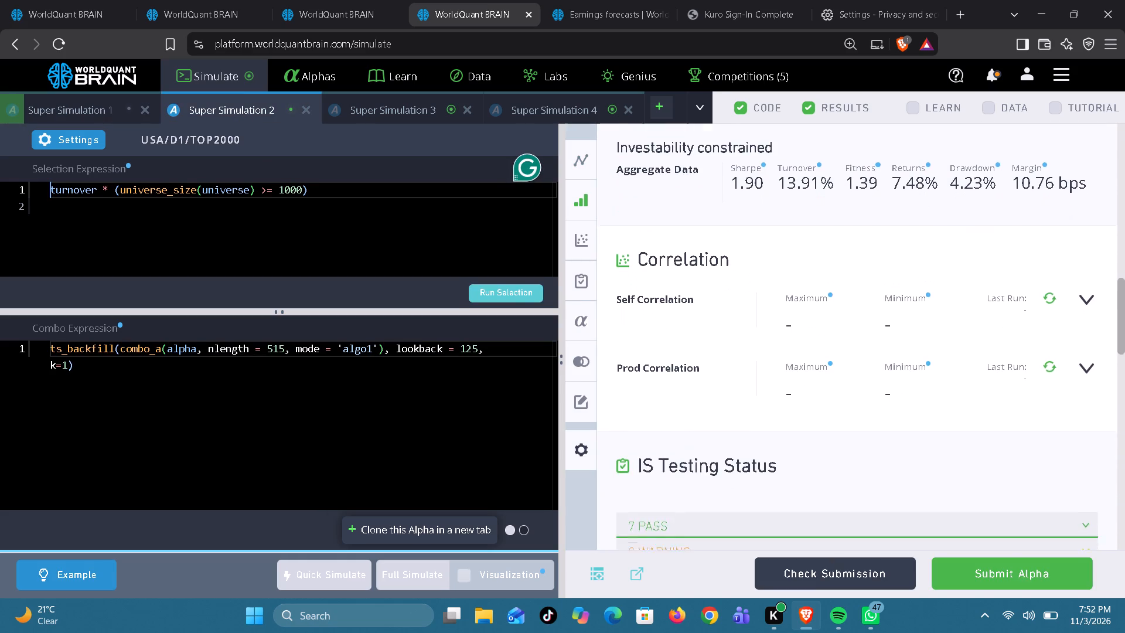
left_click(282, 189)
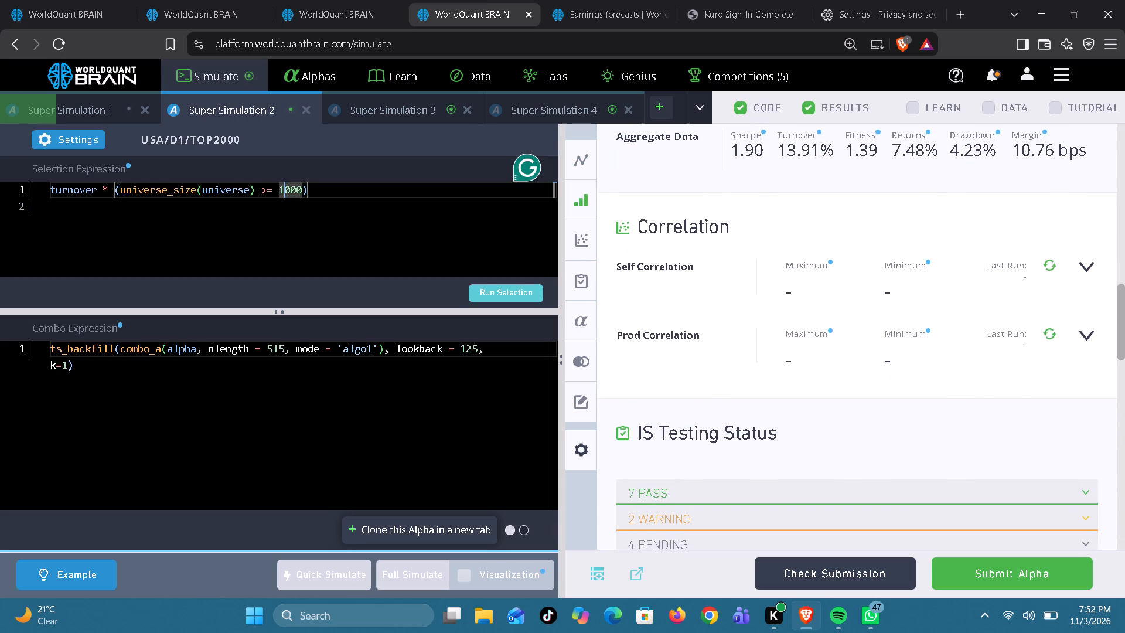
key("BackSpace")
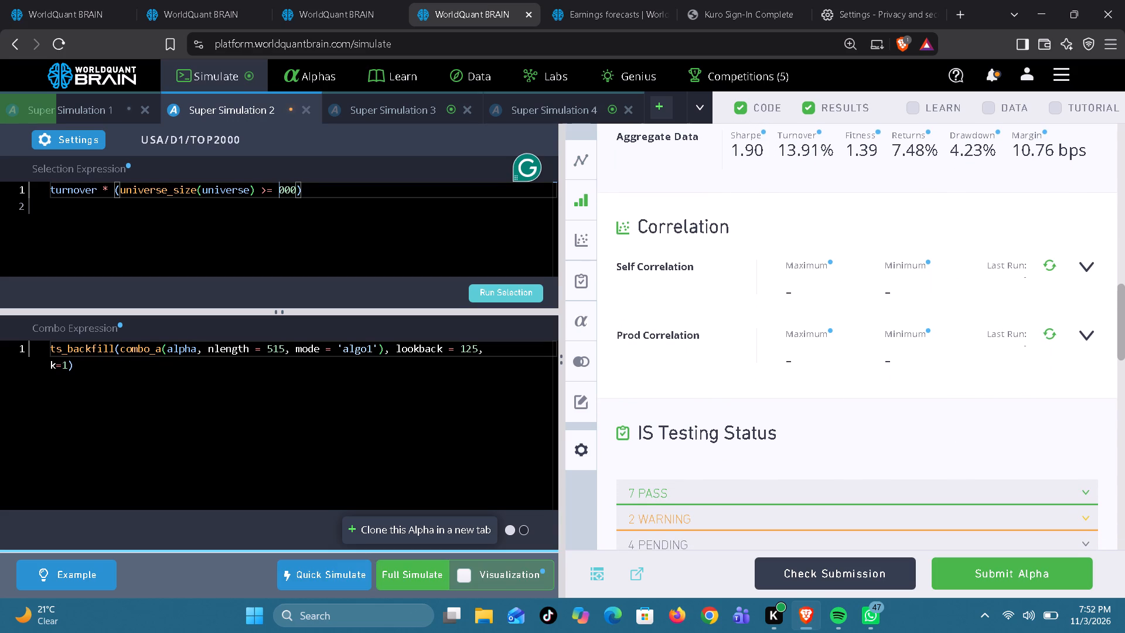
key("2")
left_click(486, 293)
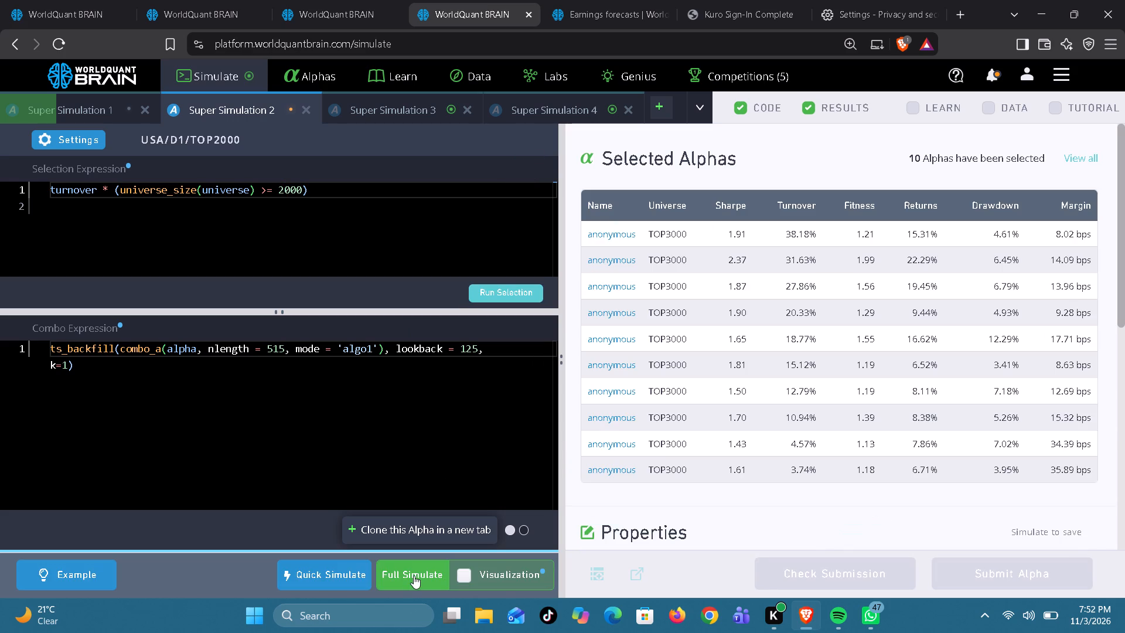
left_click(414, 576)
Review Super Simulation 3's results down to IS Testing Status and run its Prod Correlation check.
left_click(402, 110)
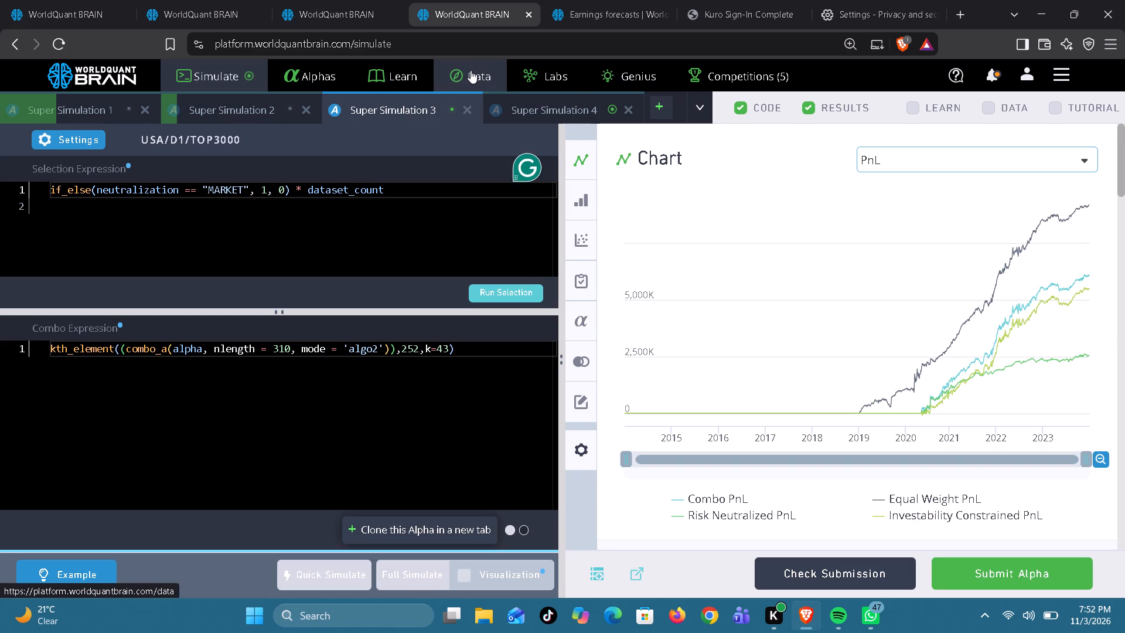
scroll(799, 400, "down", 1)
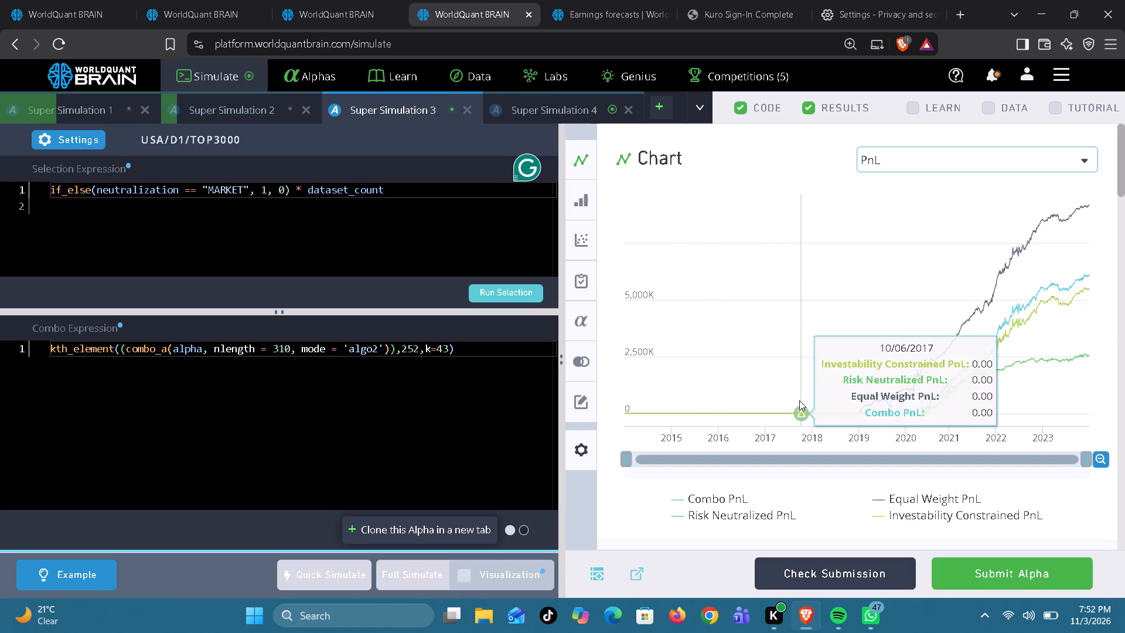
scroll(799, 400, "down", 4)
scroll(799, 400, "up", 1)
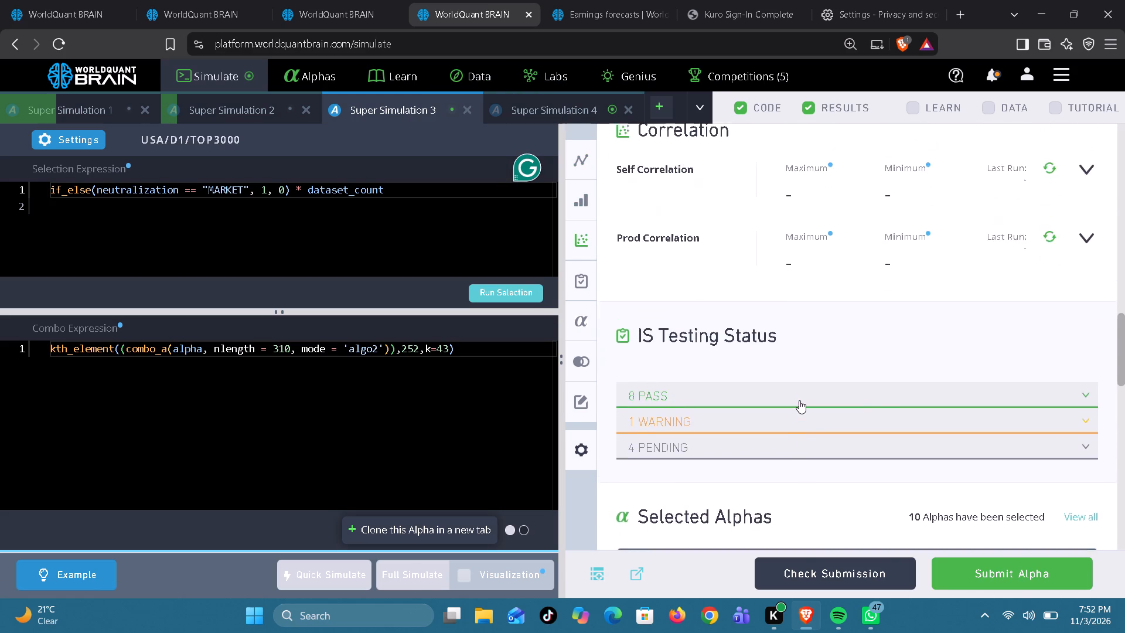
scroll(799, 400, "up", 1)
left_click(1049, 320)
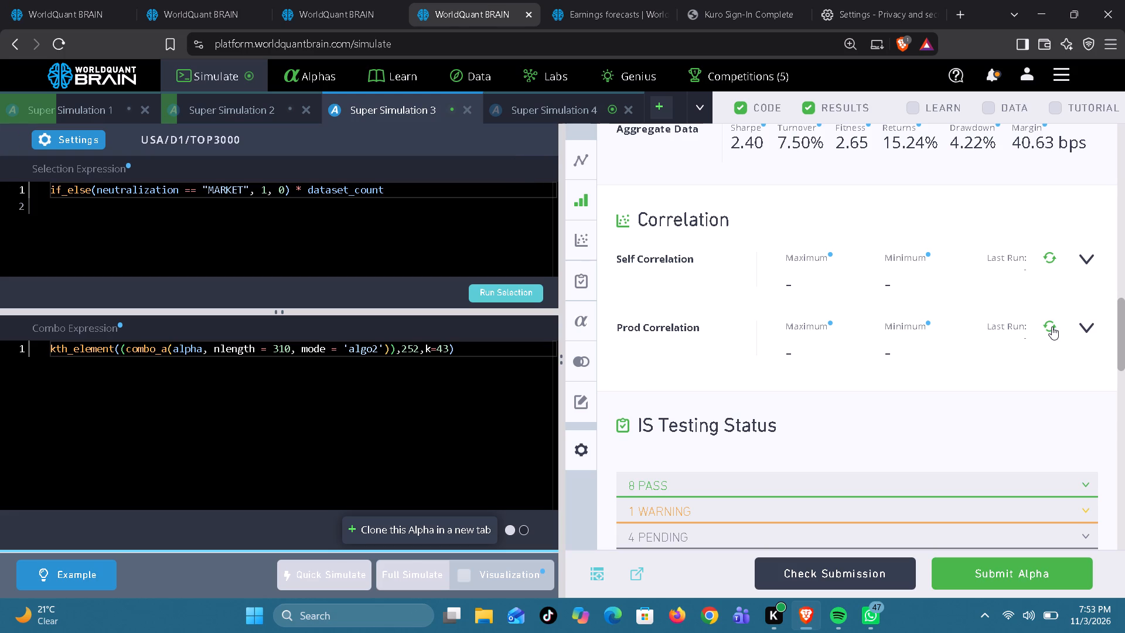
left_click(1052, 326)
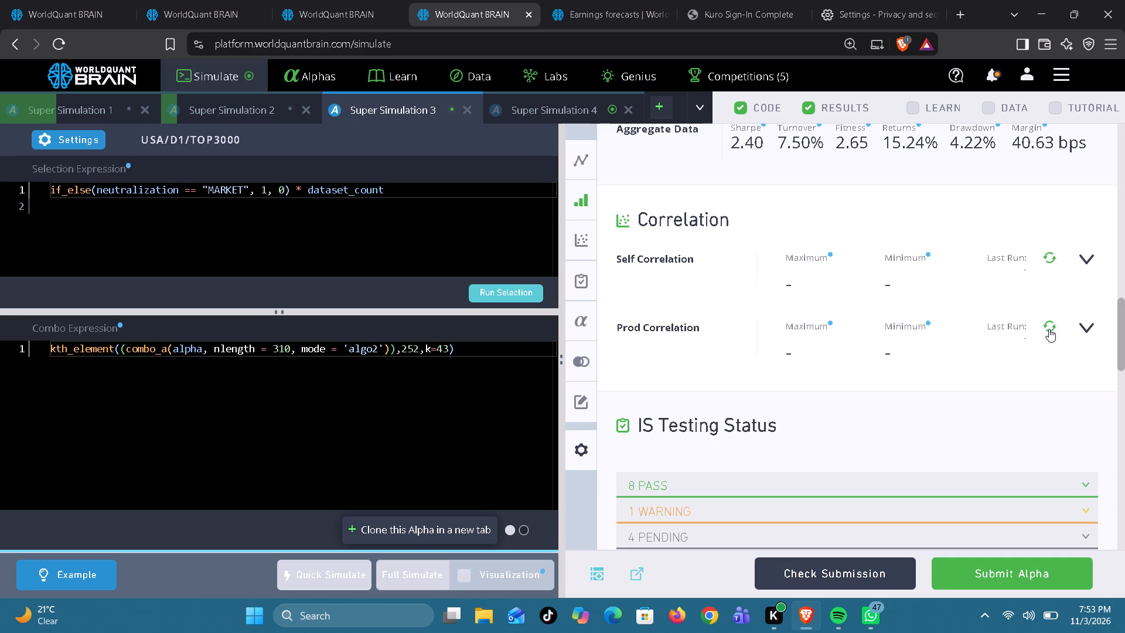
left_click(1049, 326)
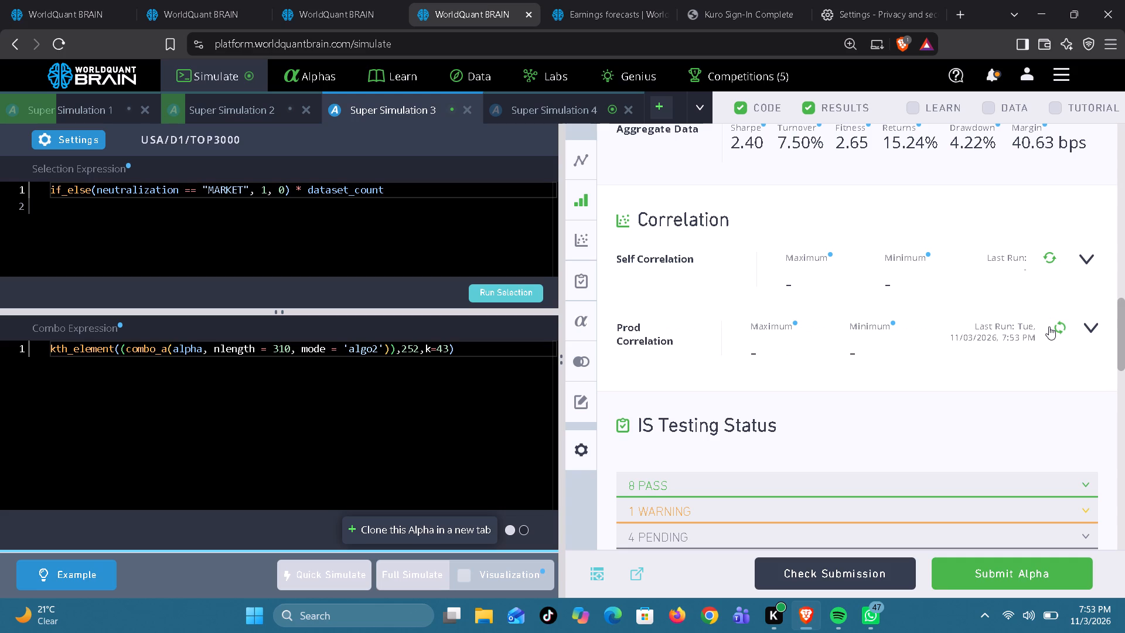
In Super Simulation 3, set the combo expression's nlength to 370, rerun the selection and start the full simulation.
left_click(277, 350)
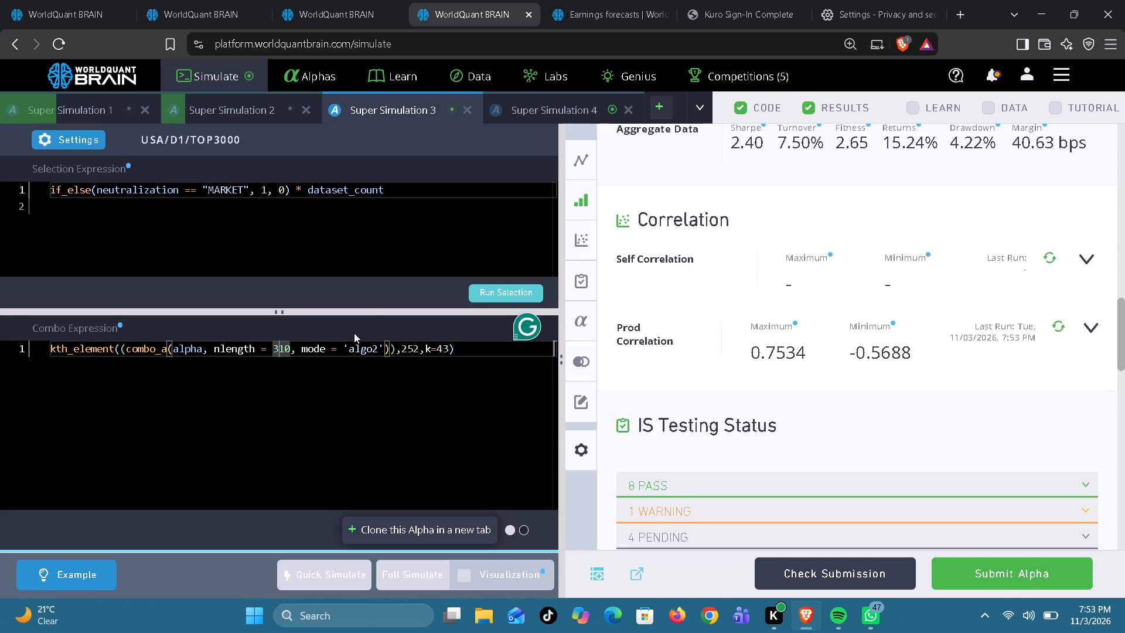
key("Delete")
key("7")
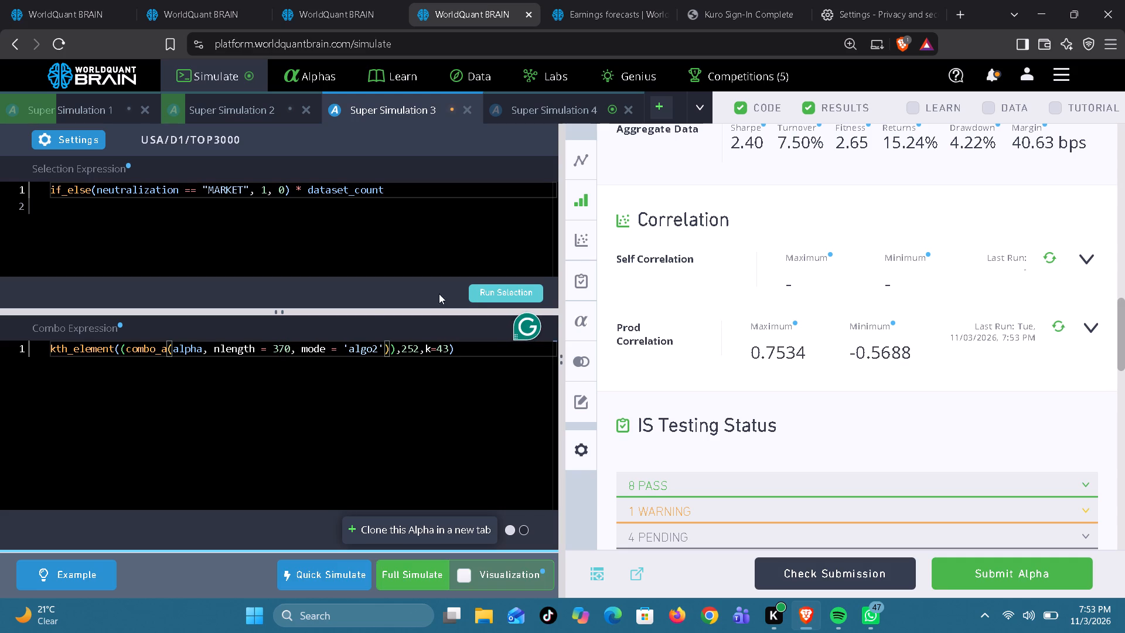
left_click(480, 292)
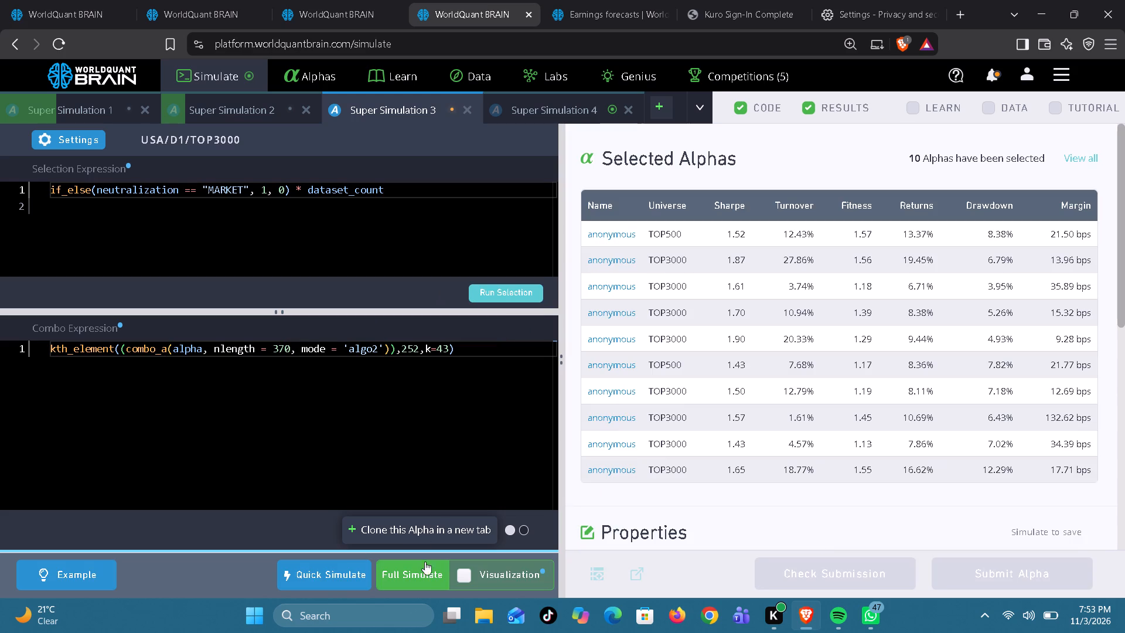
left_click(421, 573)
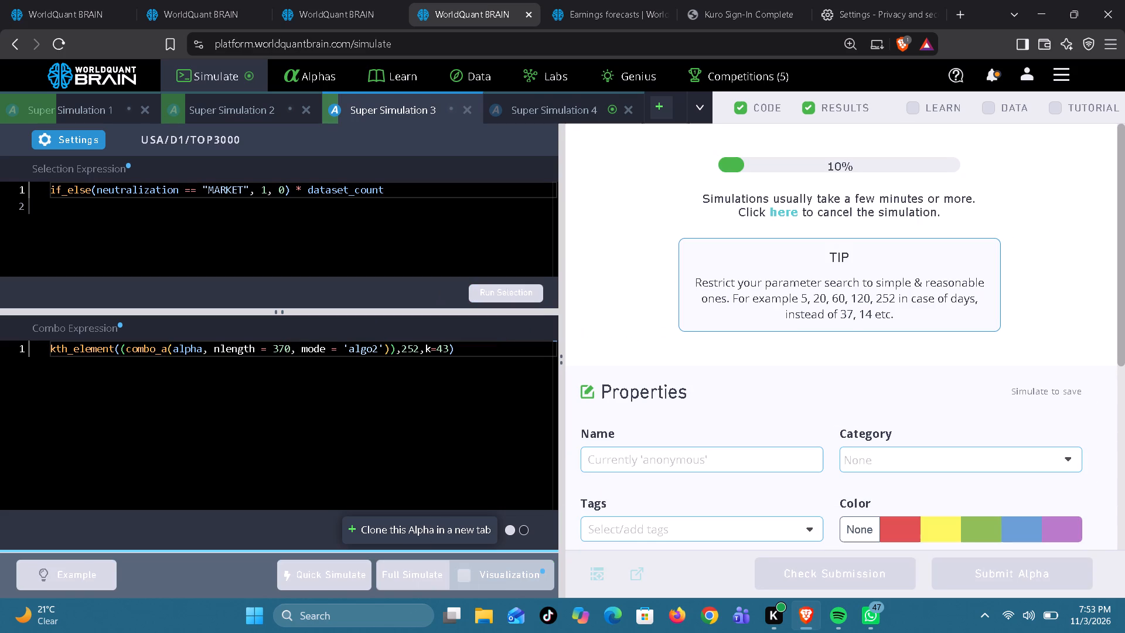
Review Super Simulation 4's PnL chart and yearly aggregate data, and run its Prod Correlation check.
left_click(547, 114)
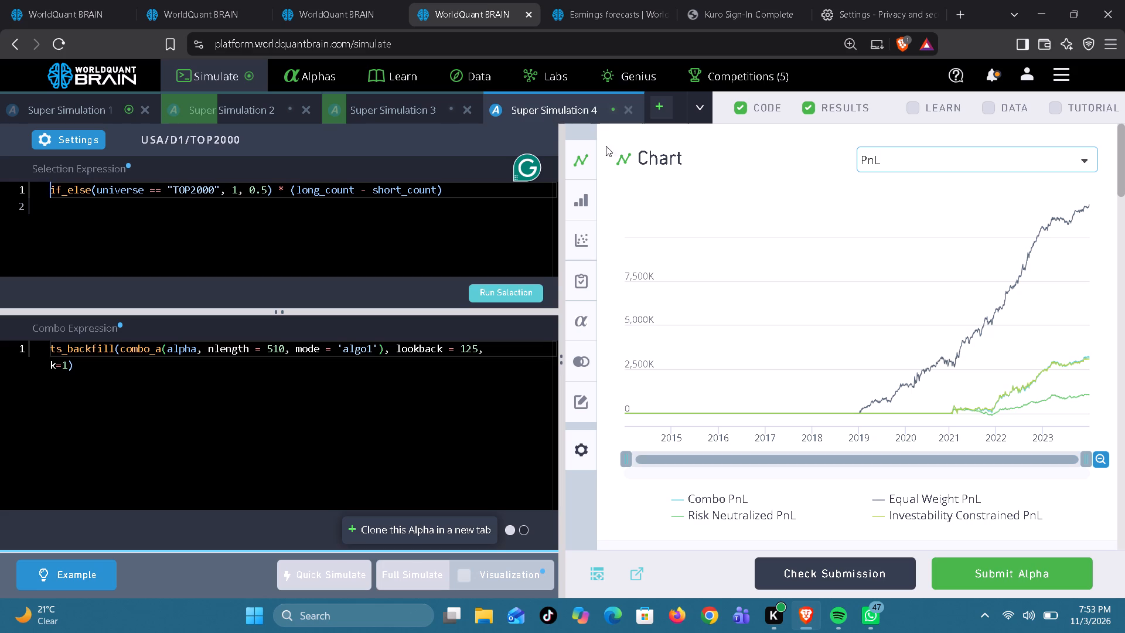
scroll(853, 384, "down", 3)
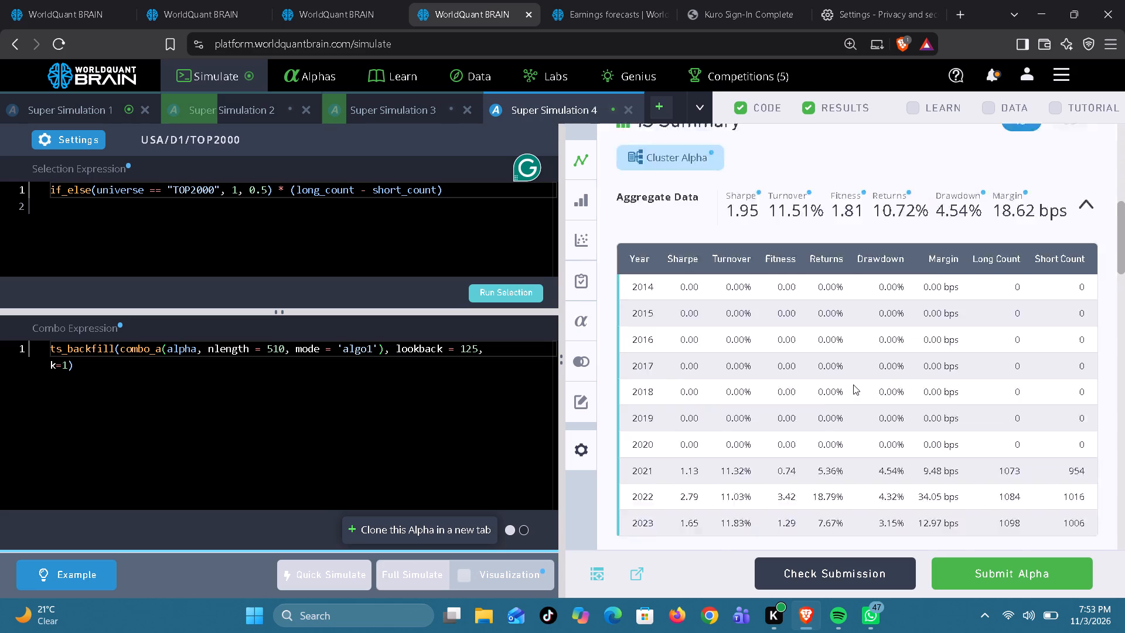
scroll(853, 384, "down", 2)
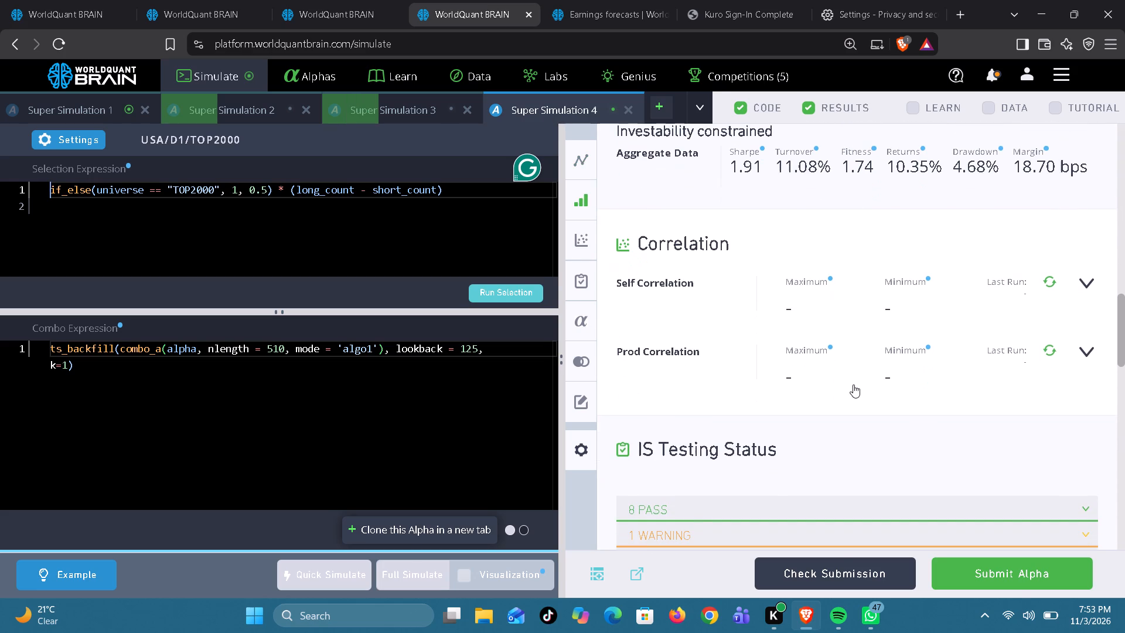
left_click(1046, 349)
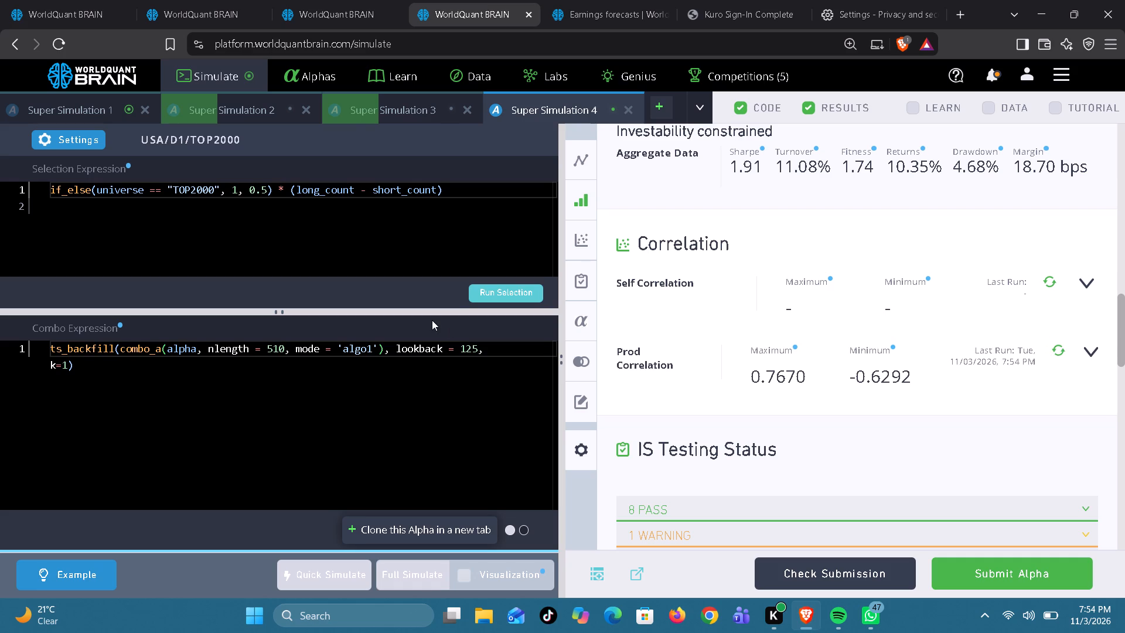
In Super Simulation 4, set the combo expression's nlength to 520, rerun the selection and start the full simulation.
left_click(273, 348)
key("Delete")
key("2")
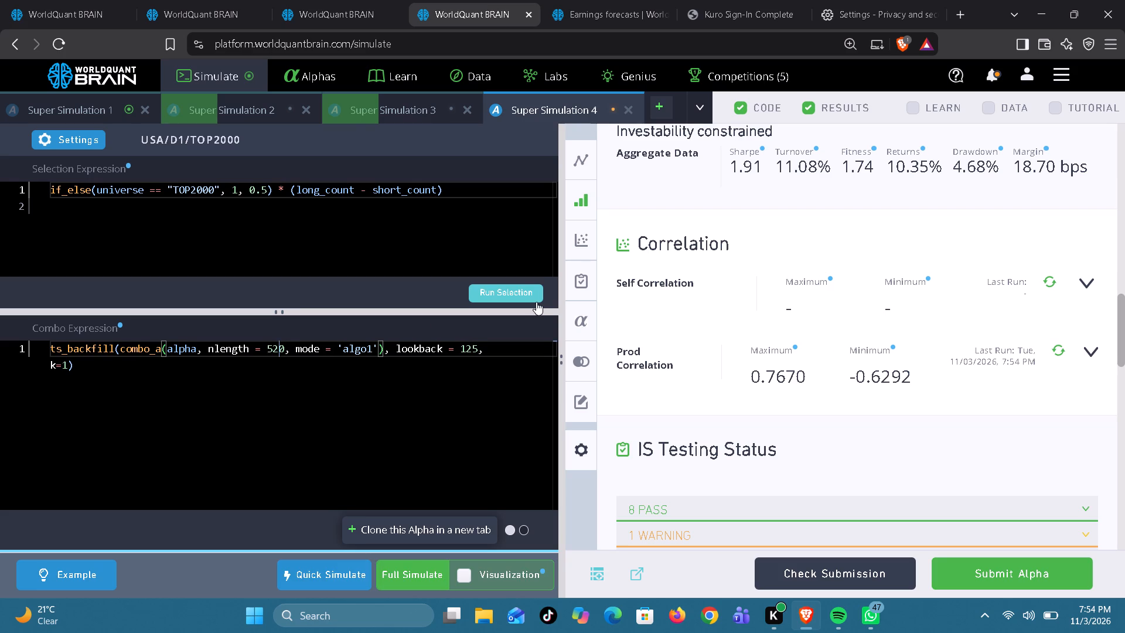
left_click(528, 282)
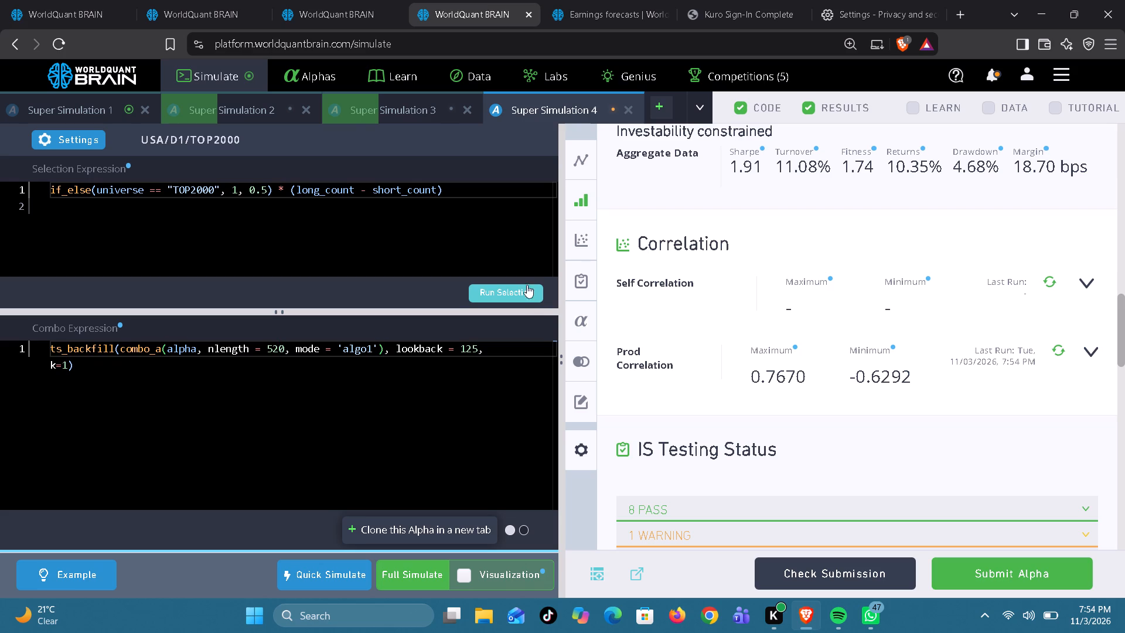
left_click(524, 295)
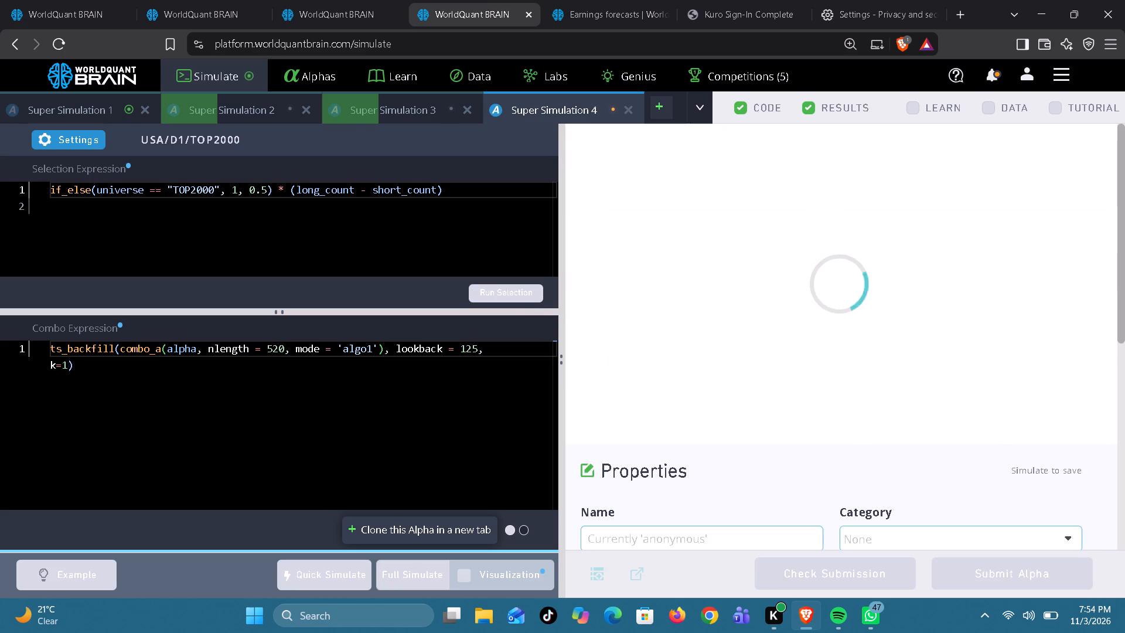
left_click(415, 571)
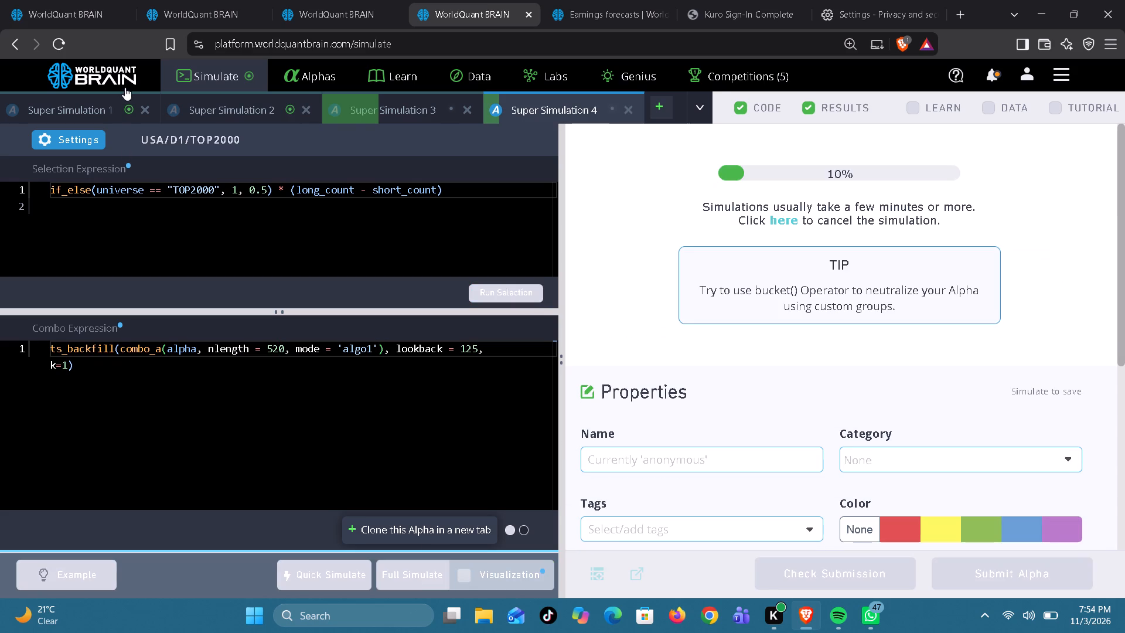
In Super Simulation 2, set the selection expression's universe_size threshold to 3000, rerun the selection and start the full simulation.
left_click(227, 113)
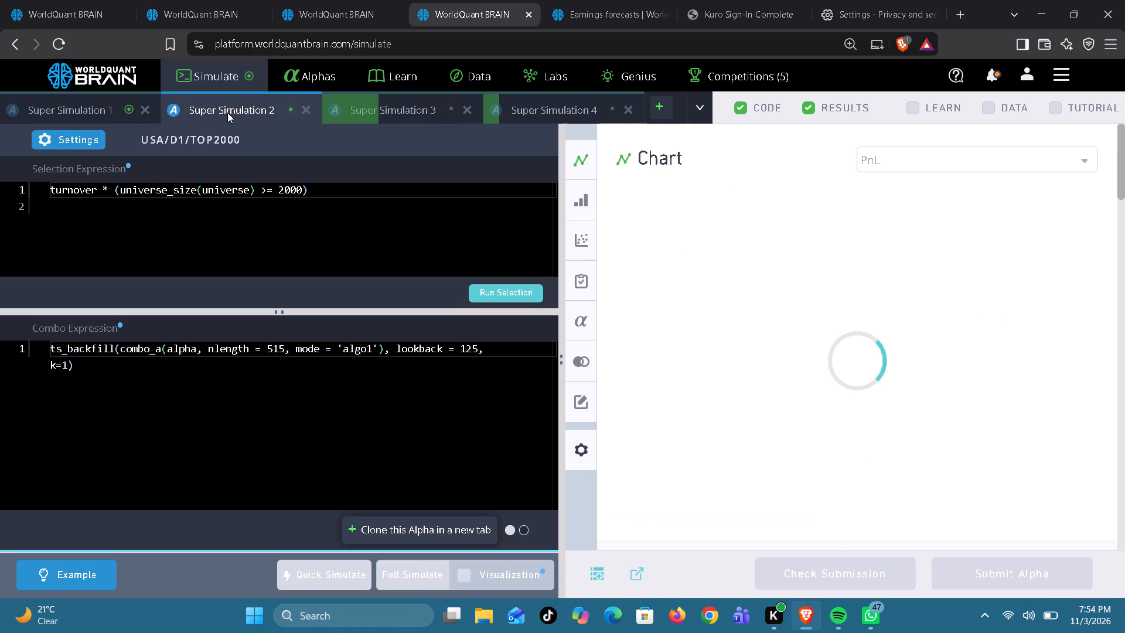
left_click(282, 188)
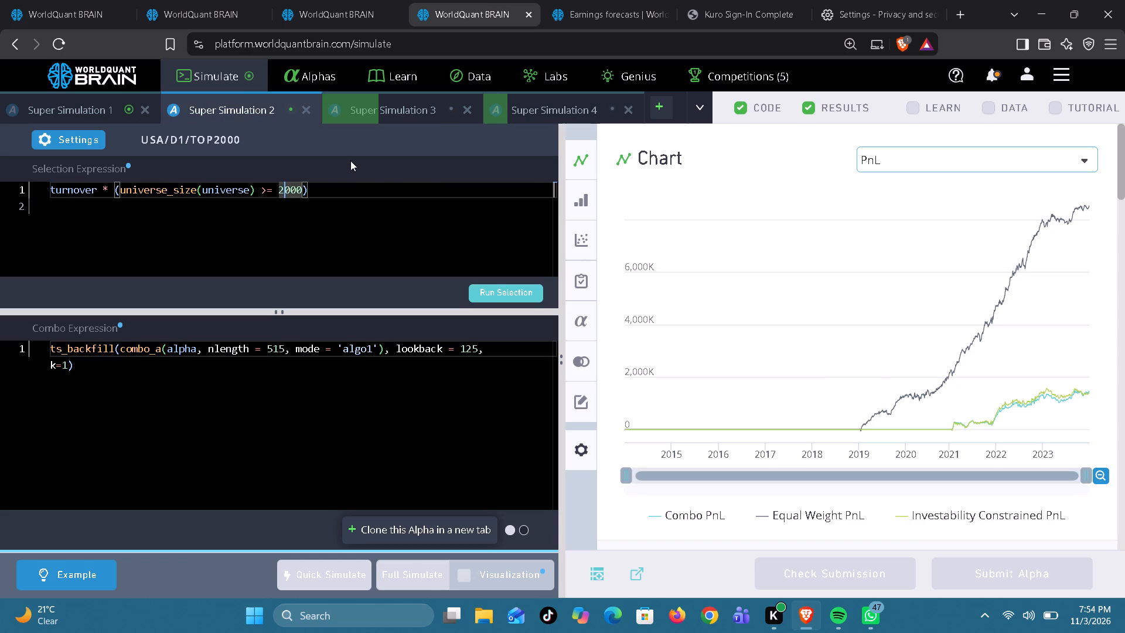
key("BackSpace")
key("3")
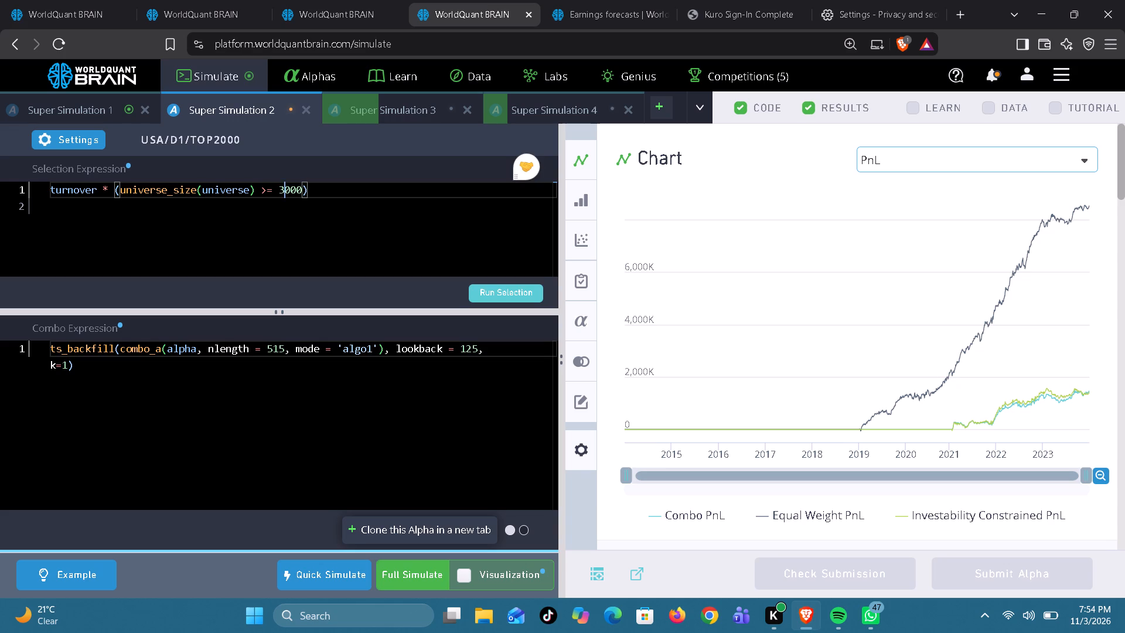
left_click(511, 301)
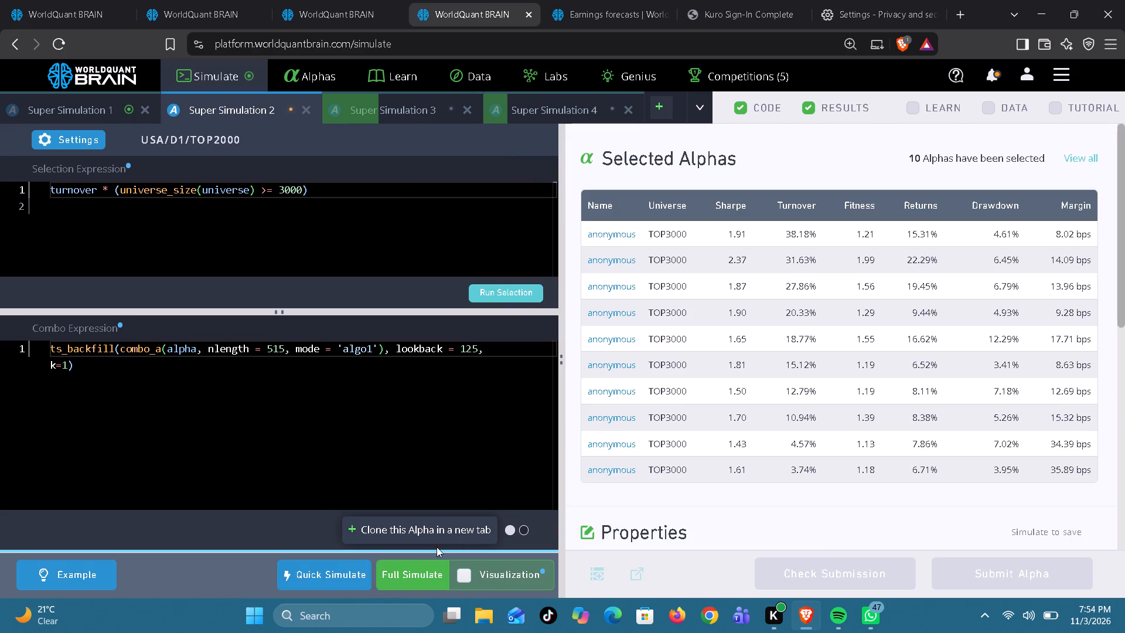
left_click(419, 574)
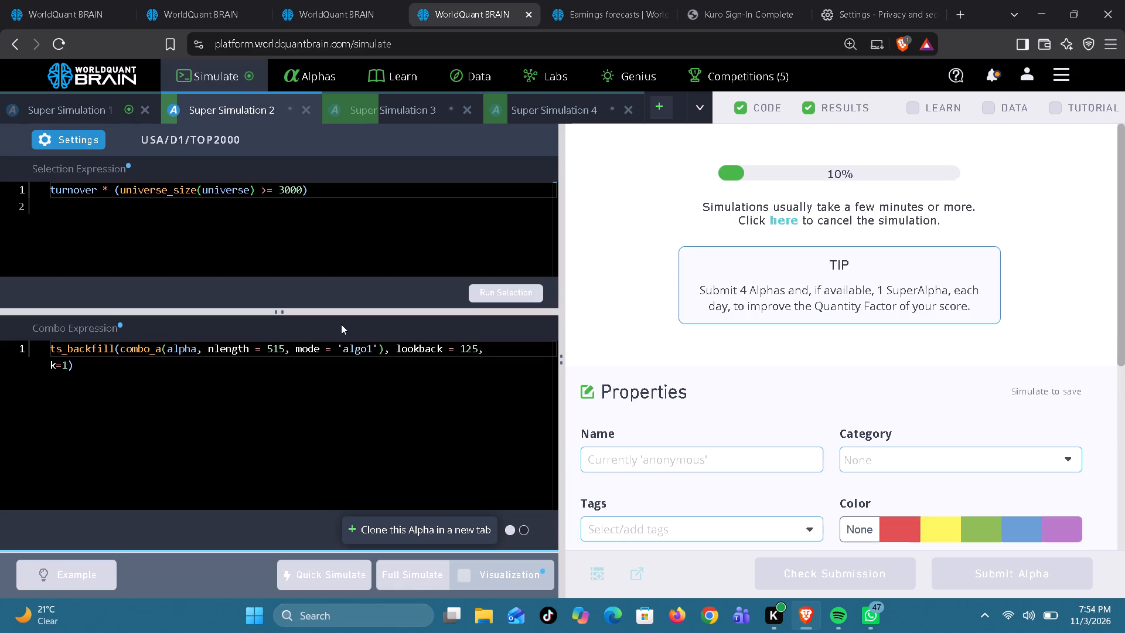
In Super Simulation 1, set the combo expression's nlength to 196, rerun the selection and start the full simulation.
left_click(104, 105)
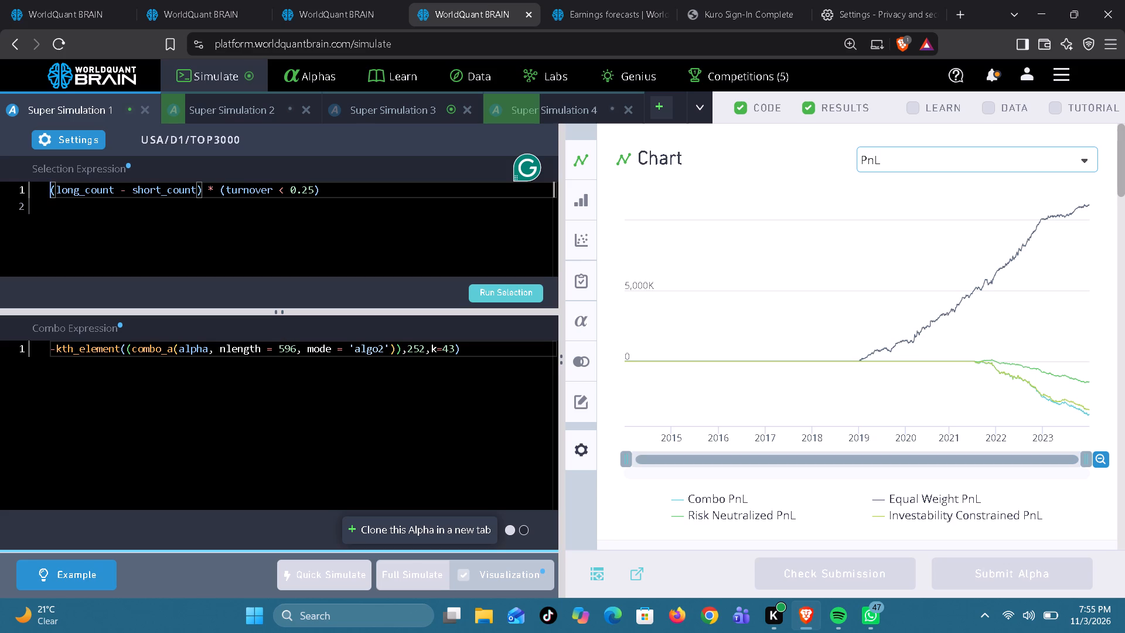
left_click(284, 347)
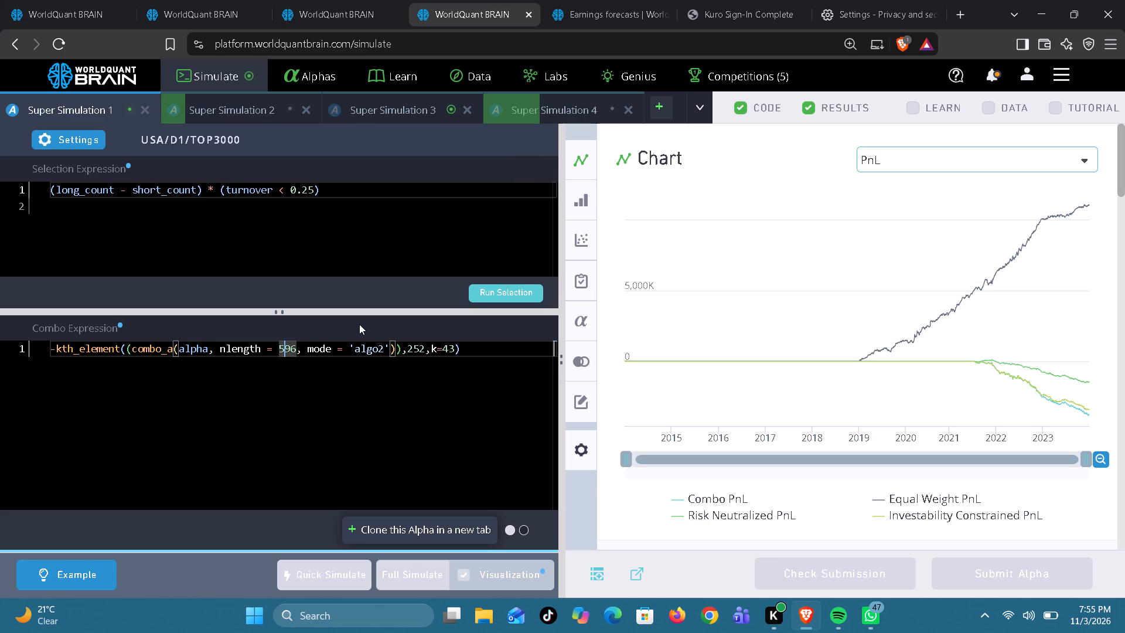
key("BackSpace")
key("1")
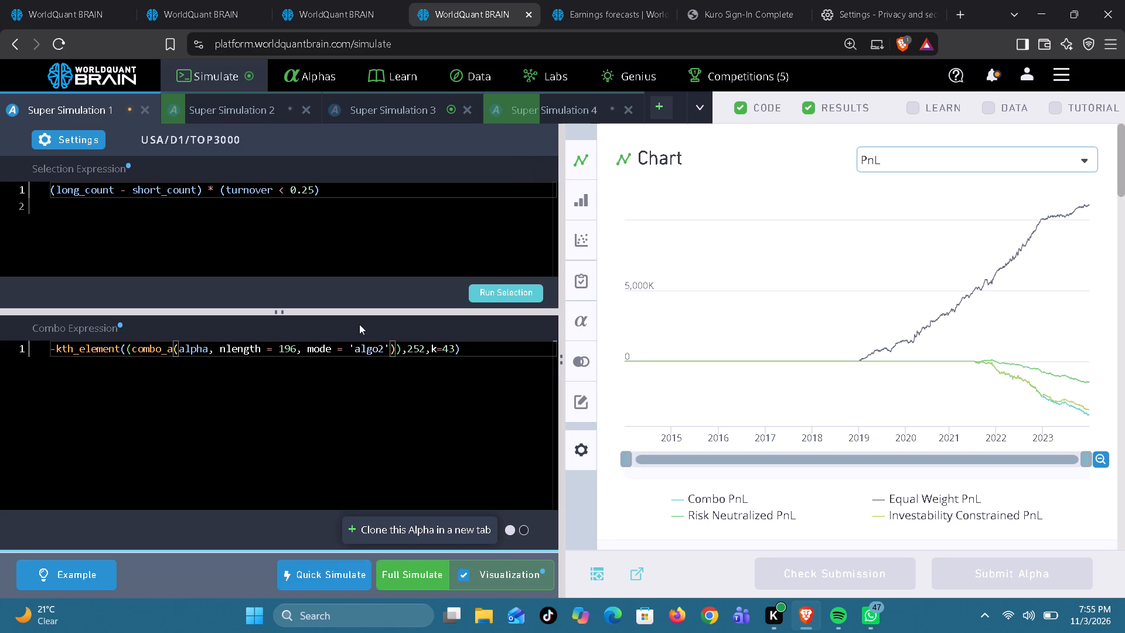
left_click(526, 292)
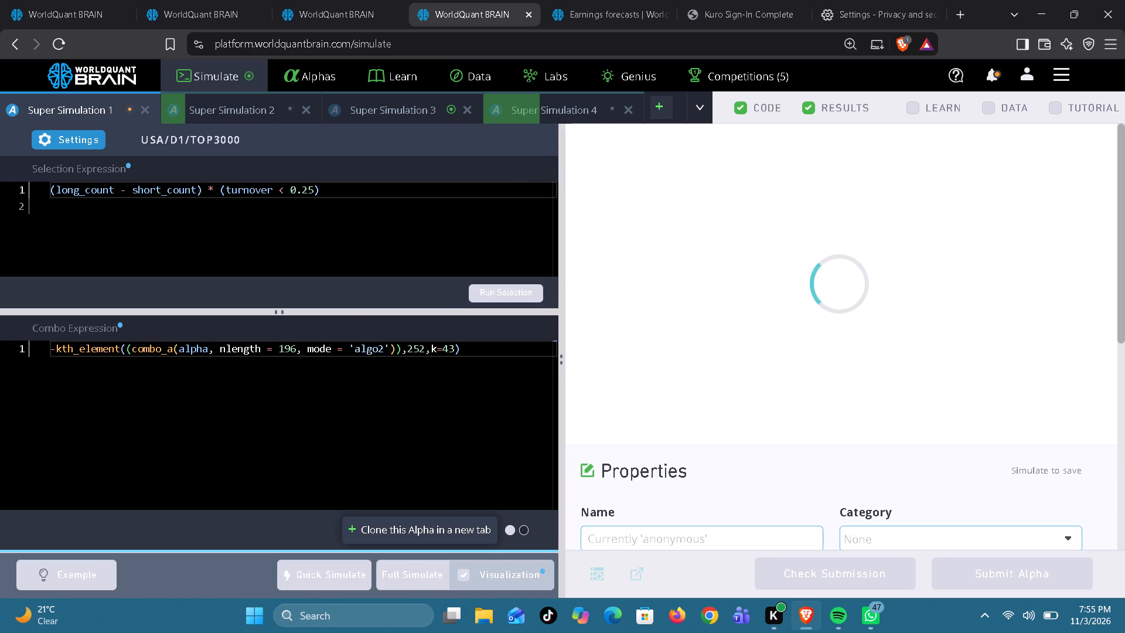
left_click(412, 578)
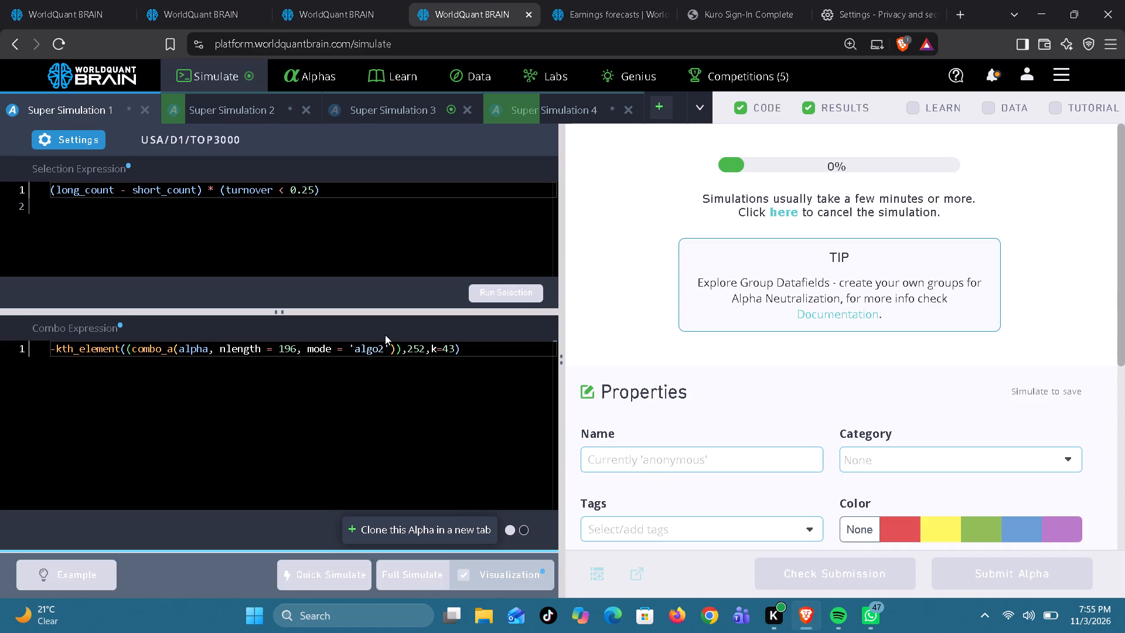
Review Super Simulation 3's PnL chart and summary results, and run its Prod Correlation check.
left_click(408, 105)
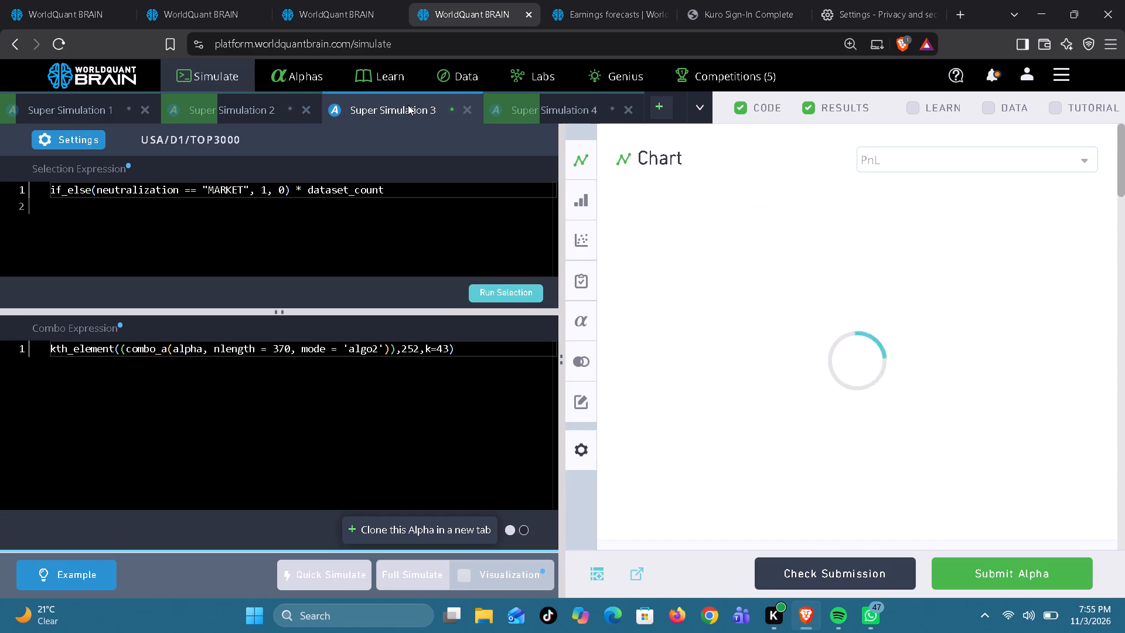
scroll(867, 400, "down", 1)
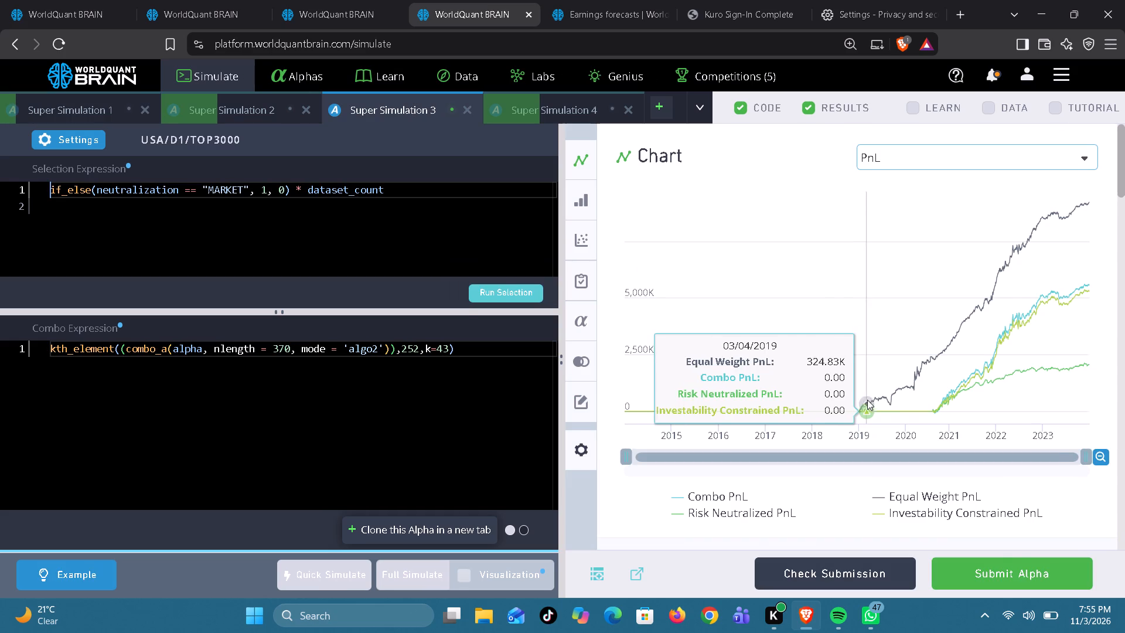
scroll(867, 400, "down", 3)
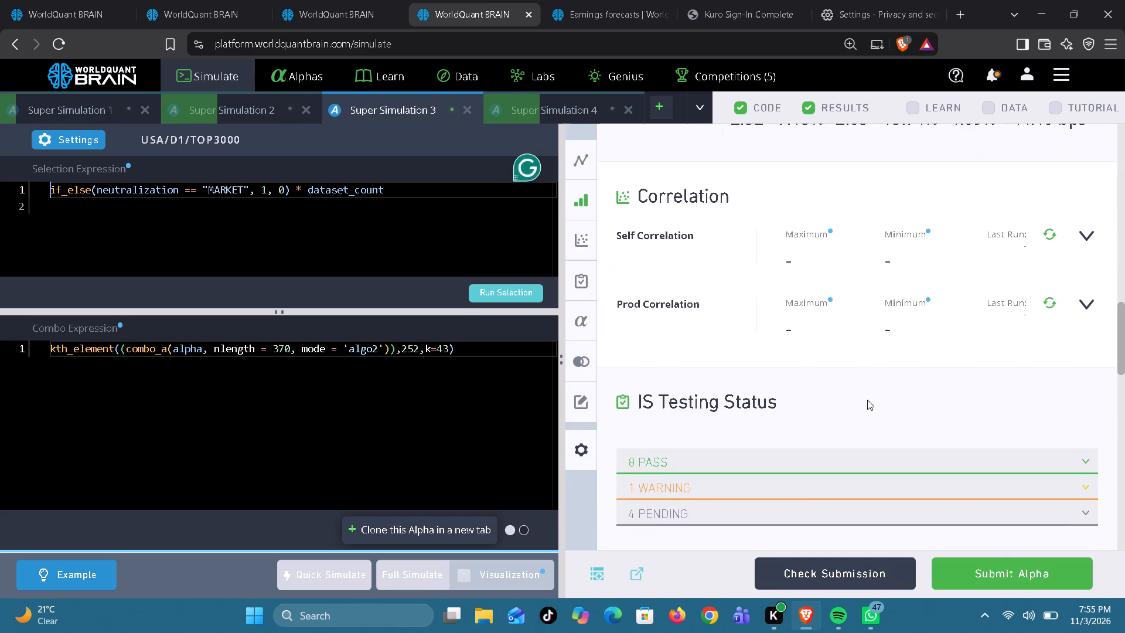
left_click(1047, 299)
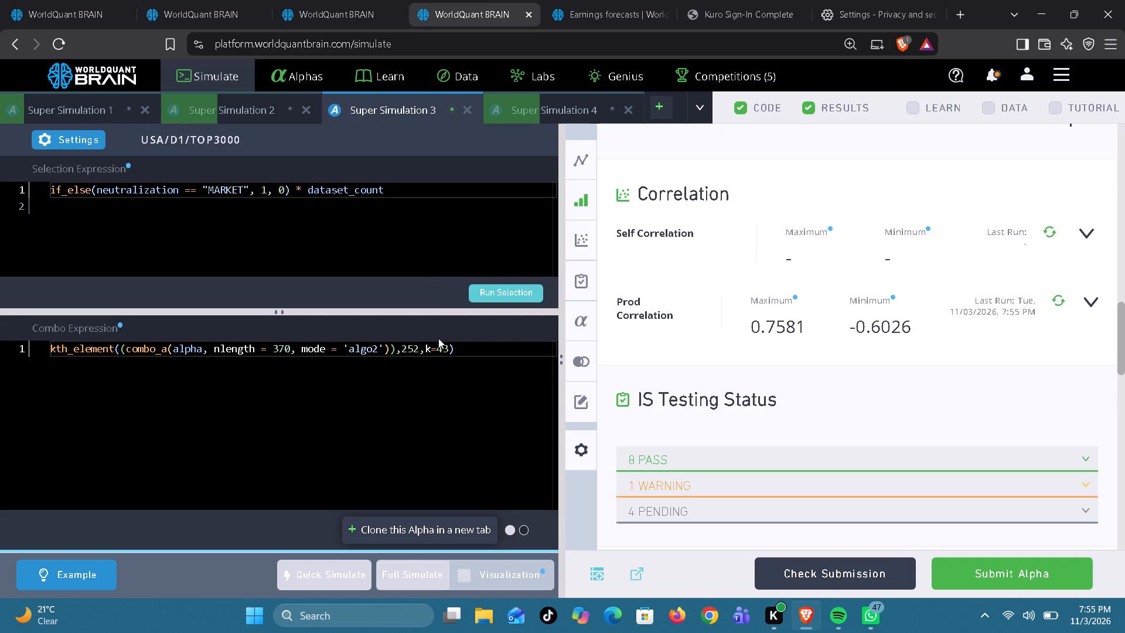
In Super Simulation 3, set the combo expression's nlength to 350, rerun the selection and start the full simulation.
left_click(284, 349)
key("BackSpace")
key("5")
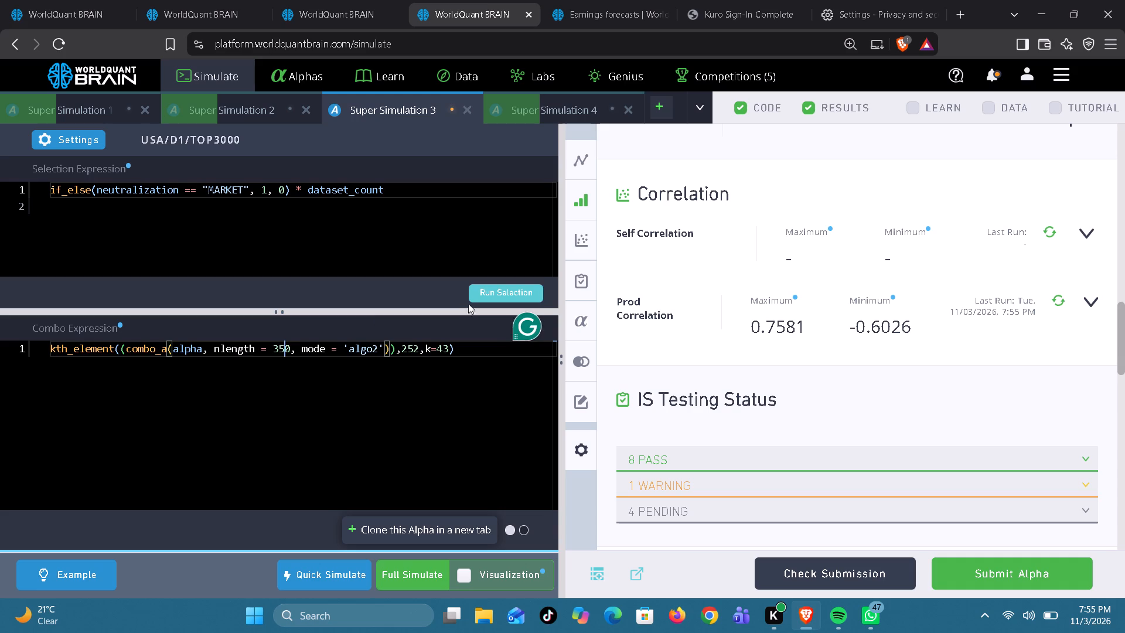
left_click(496, 288)
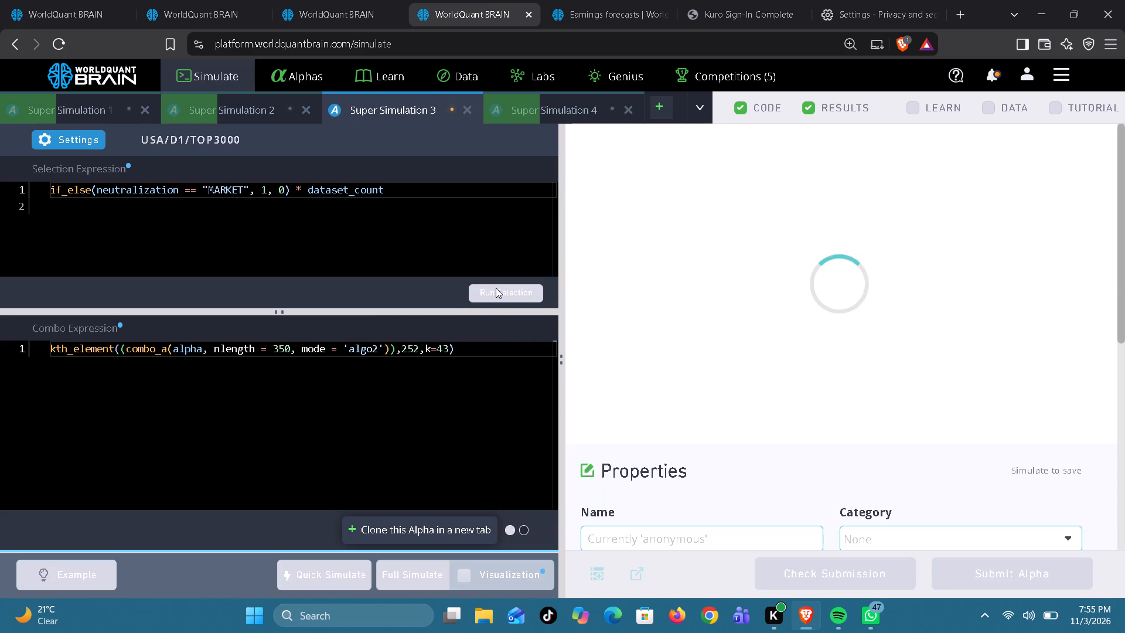
left_click(404, 571)
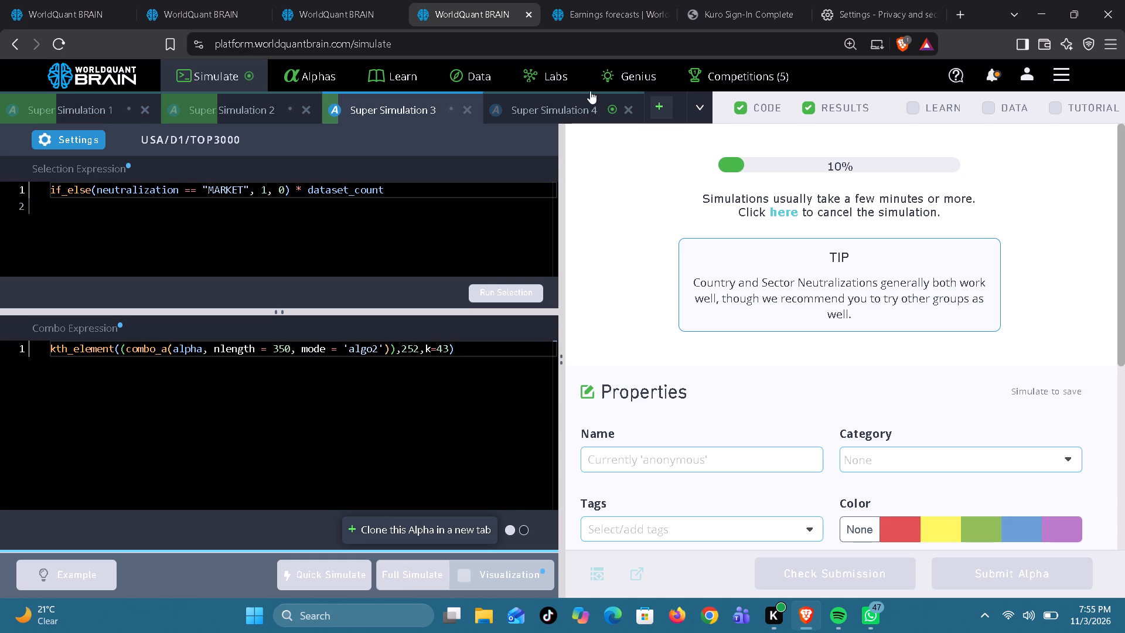
Review Super Simulation 4's PnL chart, IS results and selected alphas, and run its Prod Correlation check.
left_click(575, 100)
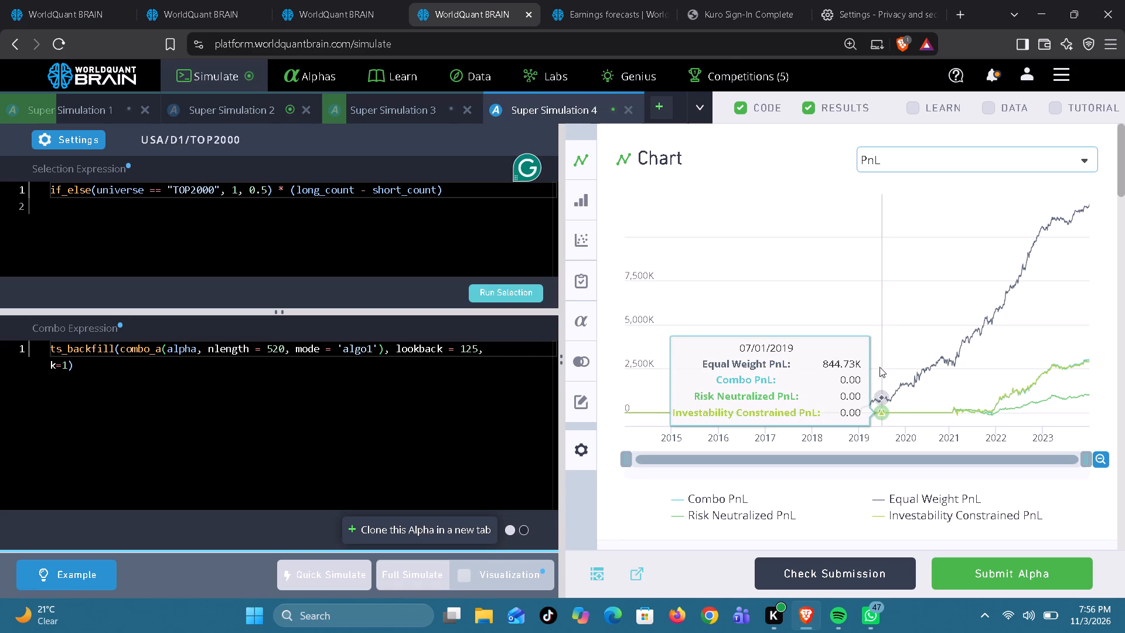
scroll(879, 407, "down", 1)
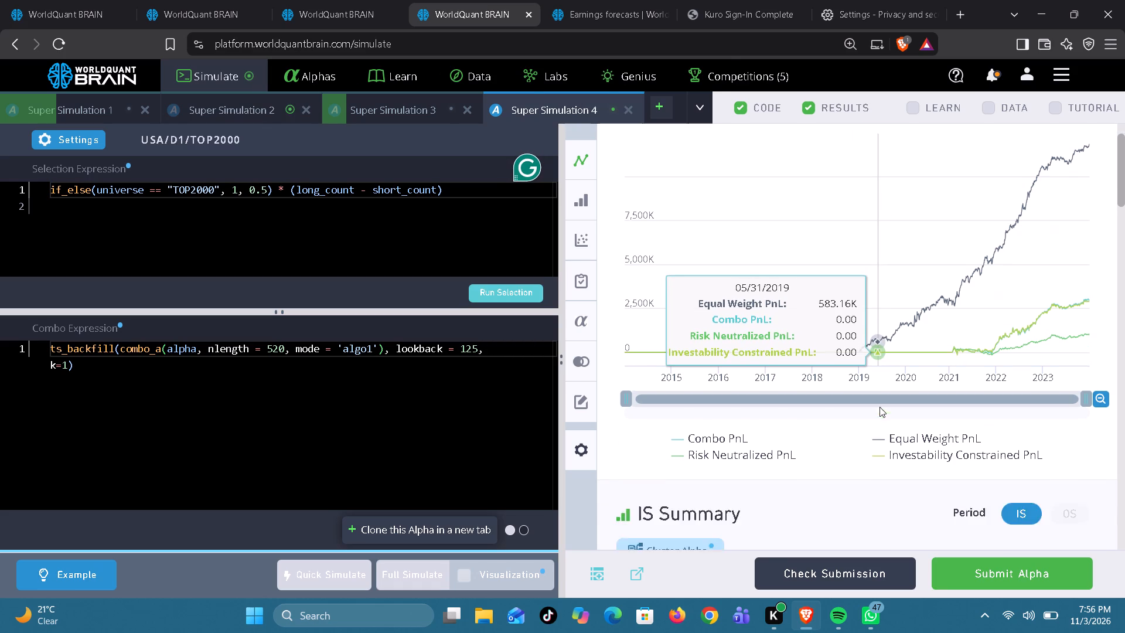
scroll(879, 407, "down", 4)
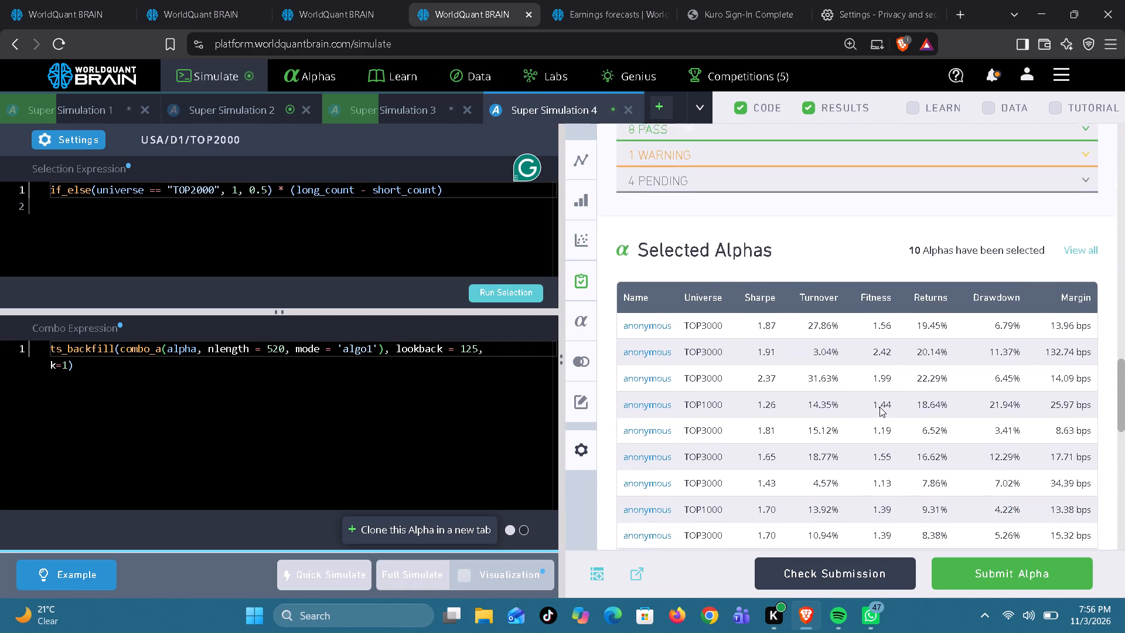
scroll(879, 407, "down", 2)
scroll(879, 407, "up", 2)
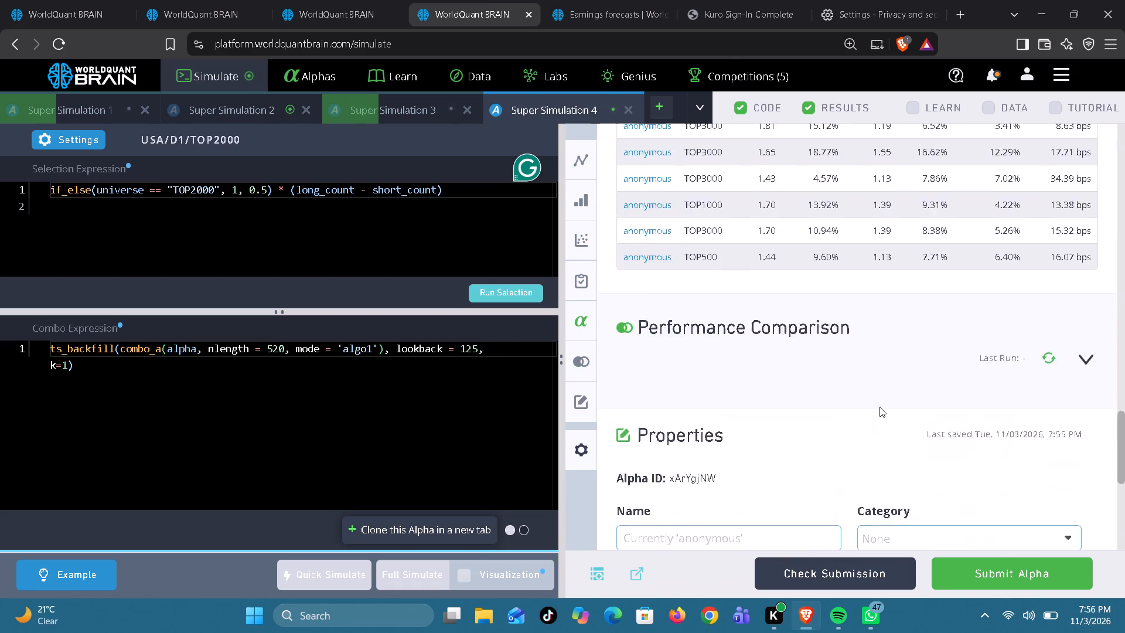
scroll(879, 407, "up", 2)
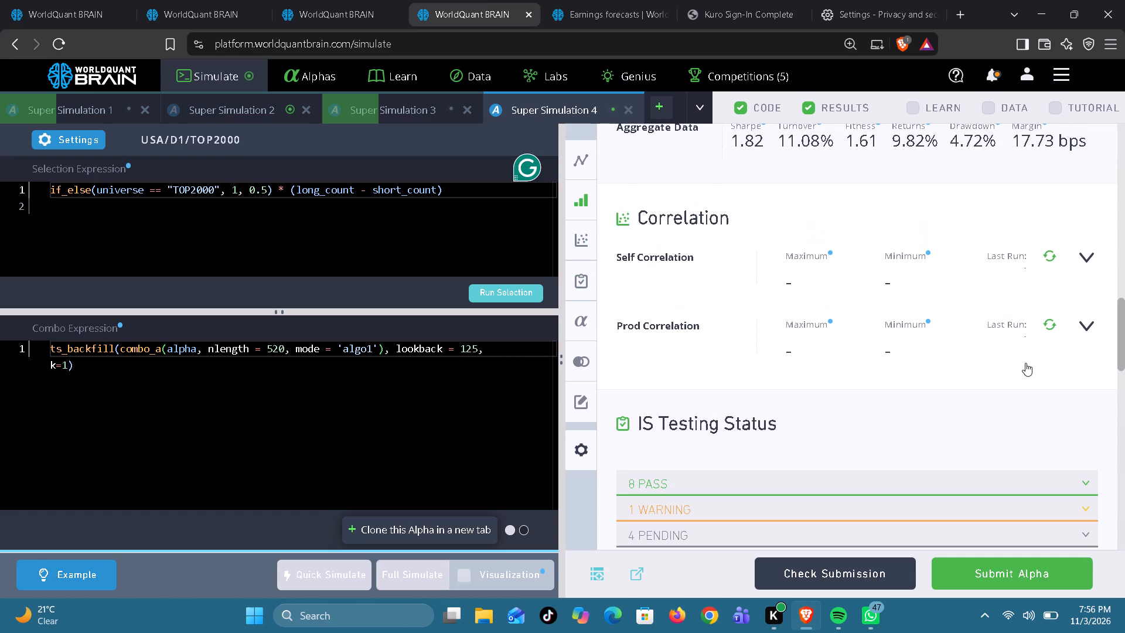
left_click(1051, 322)
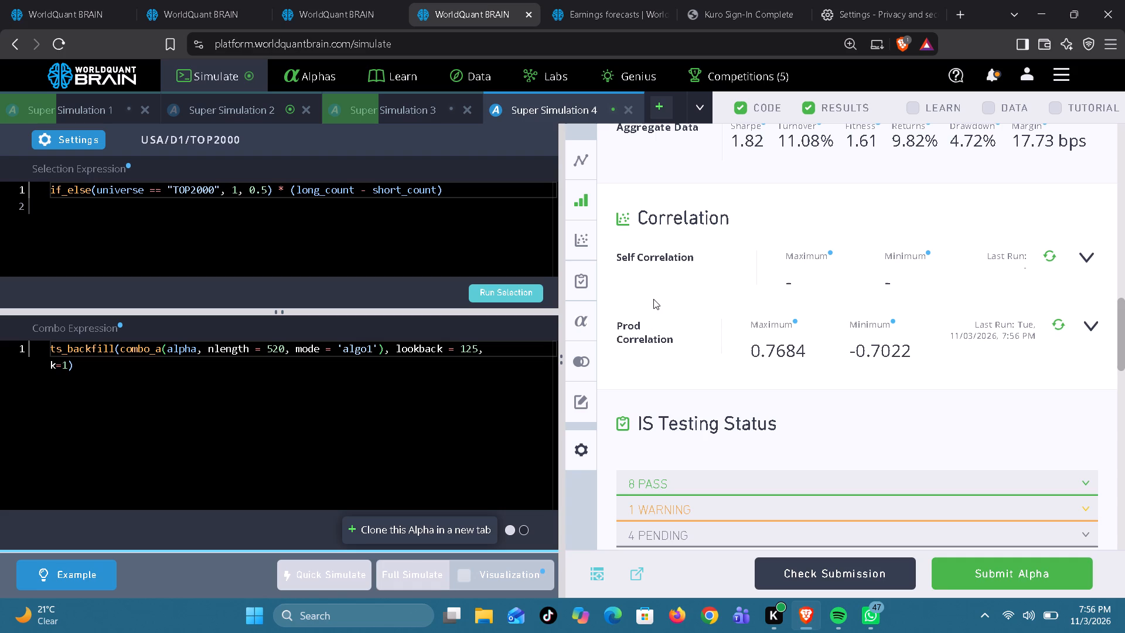
In Super Simulation 4, set the combo expression's nlength to 500, rerun the selection and start the full simulation.
left_click(277, 352)
key("BackSpace")
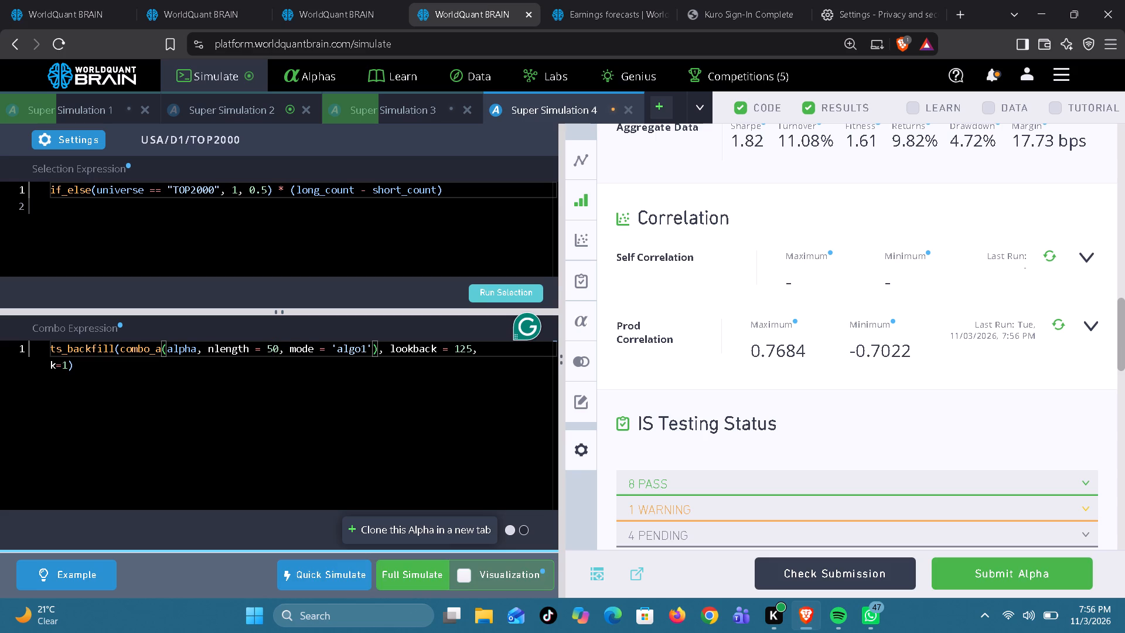
key("0")
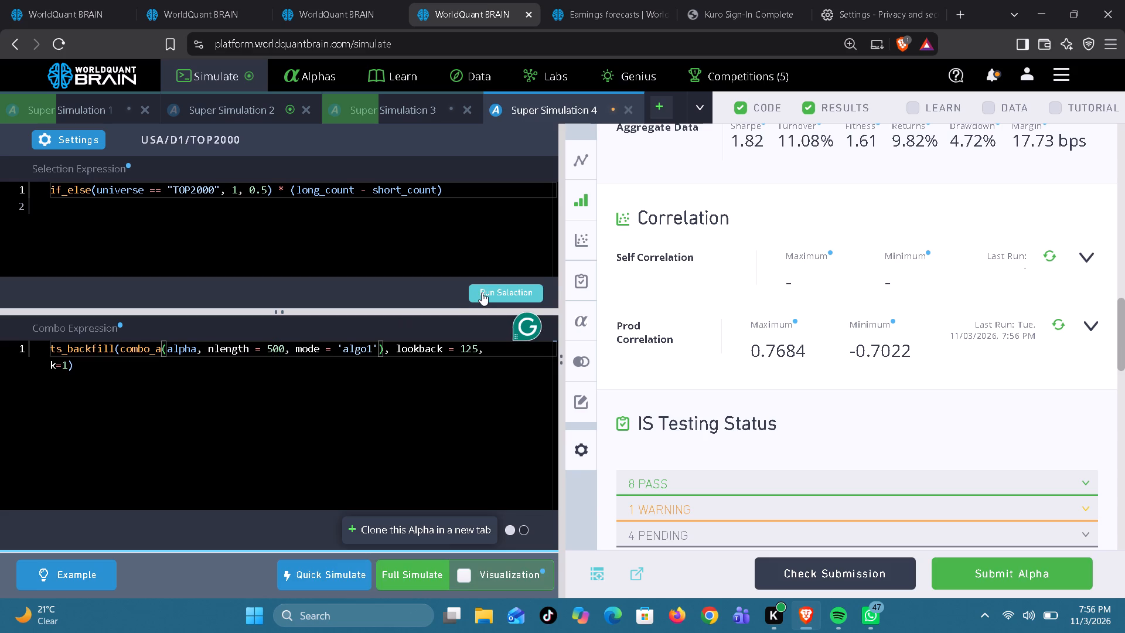
left_click(482, 292)
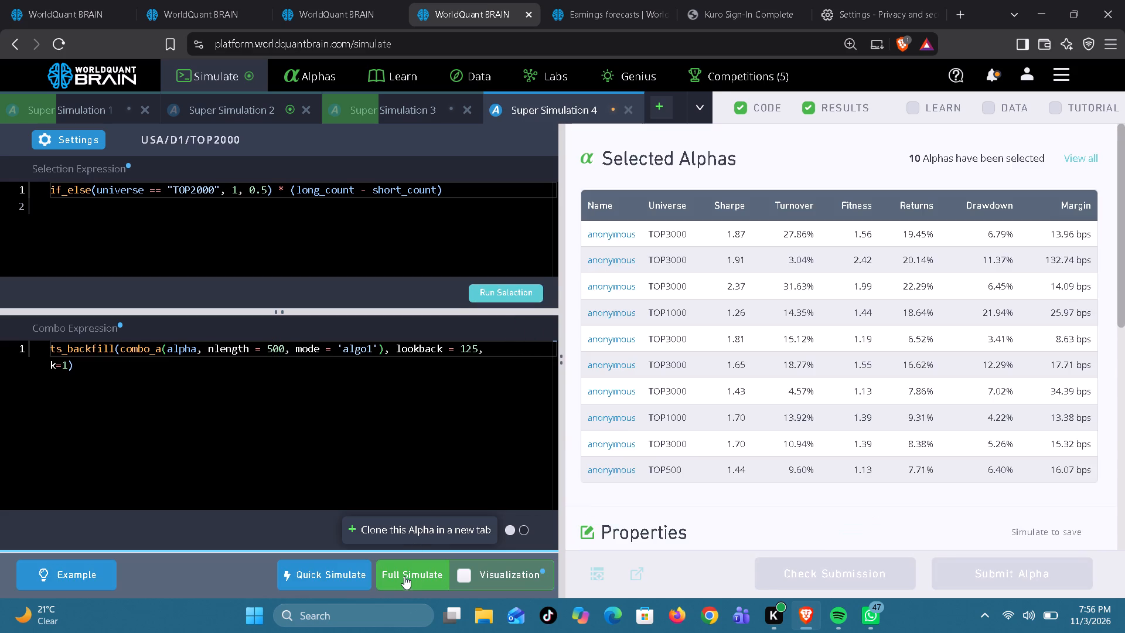
left_click(404, 578)
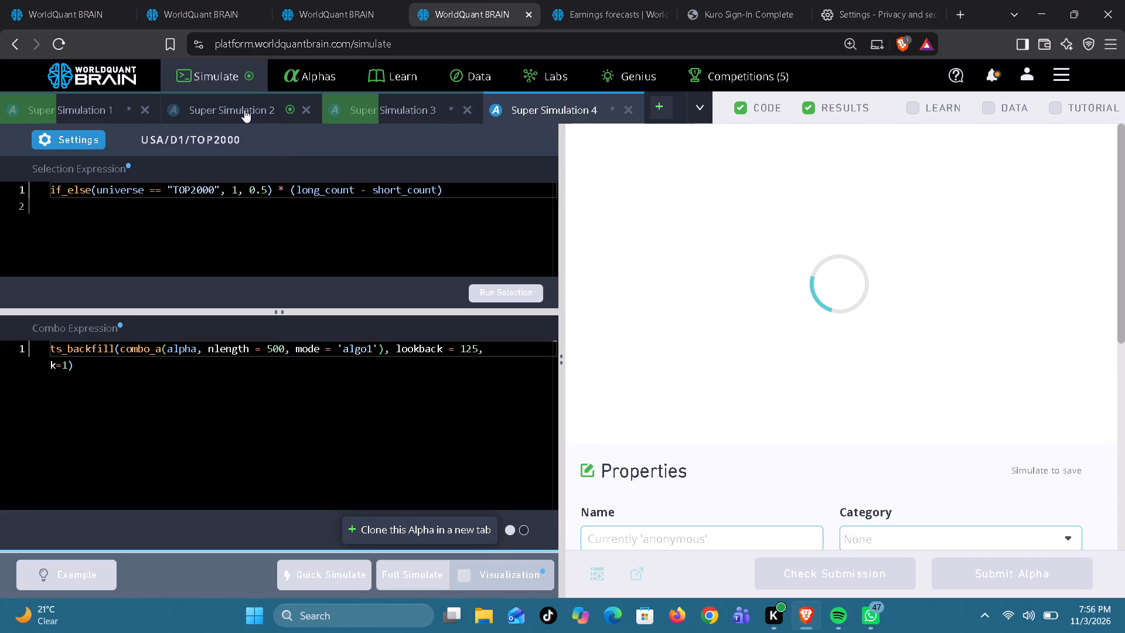
In Super Simulation 2, set the selection expression's universe_size threshold to 500, rerun the selection and start the full simulation.
left_click(244, 110)
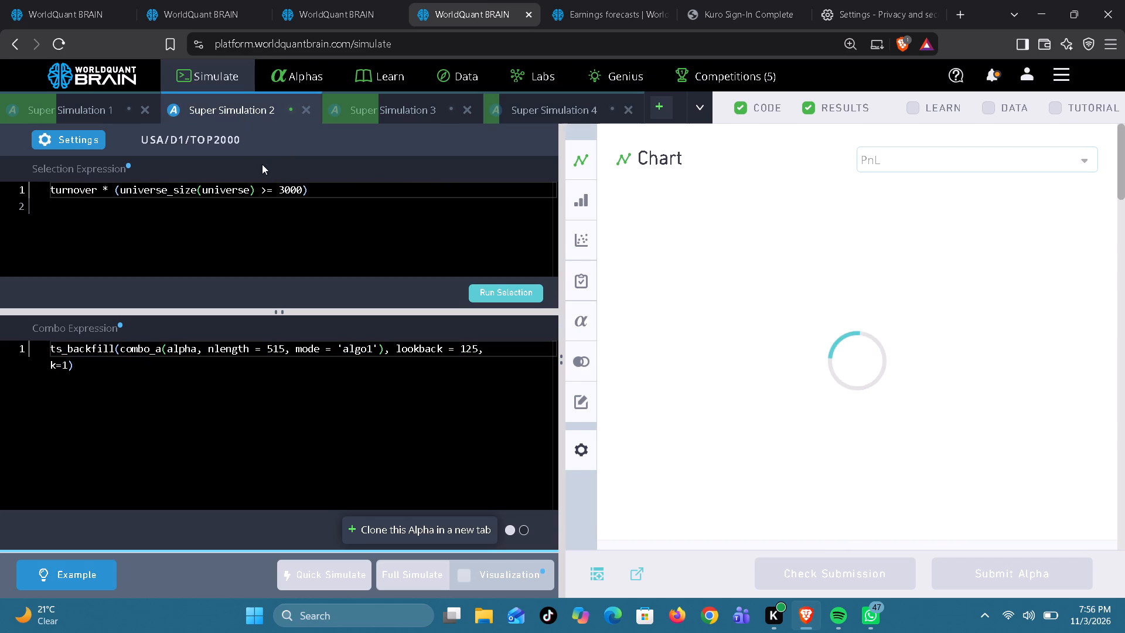
left_click(289, 189)
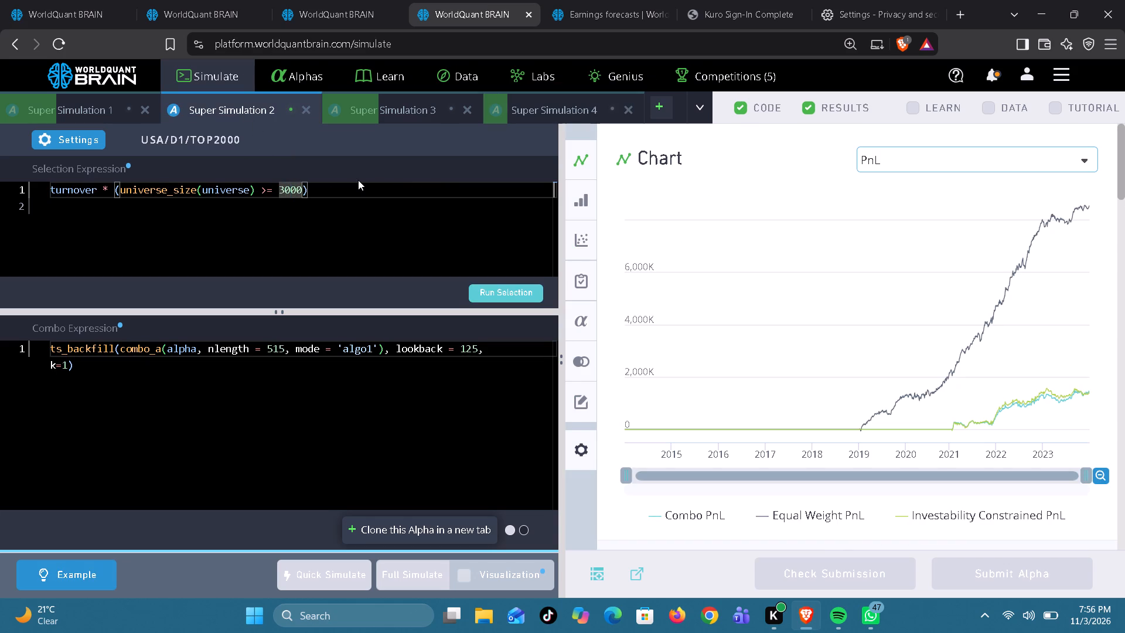
key("BackSpace")
key("BackSpace")
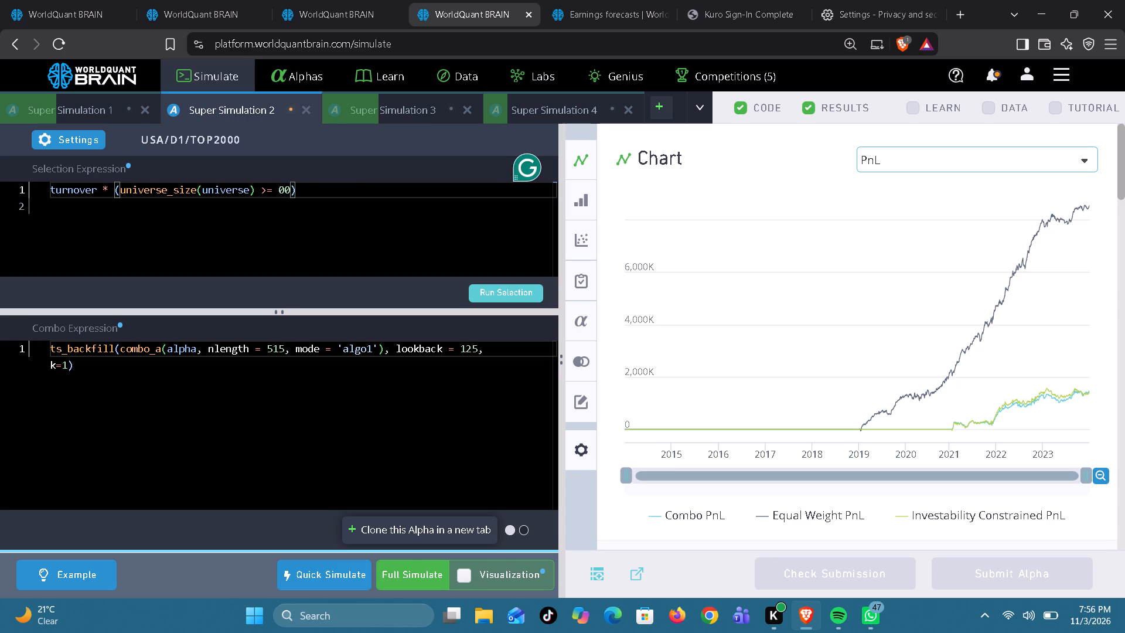
key("5")
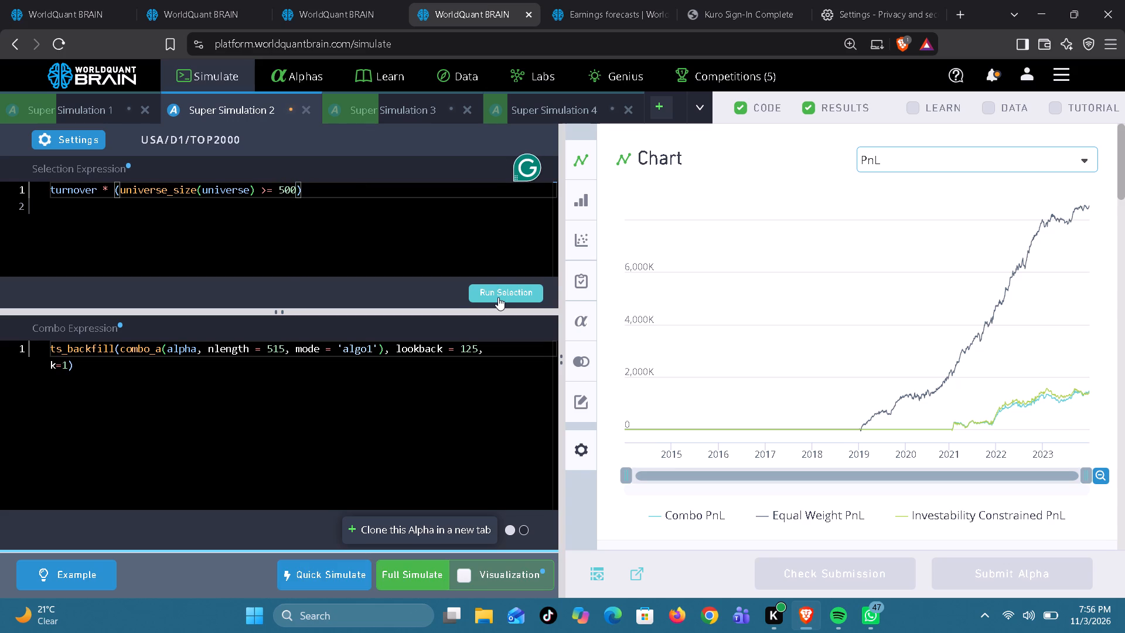
left_click(498, 297)
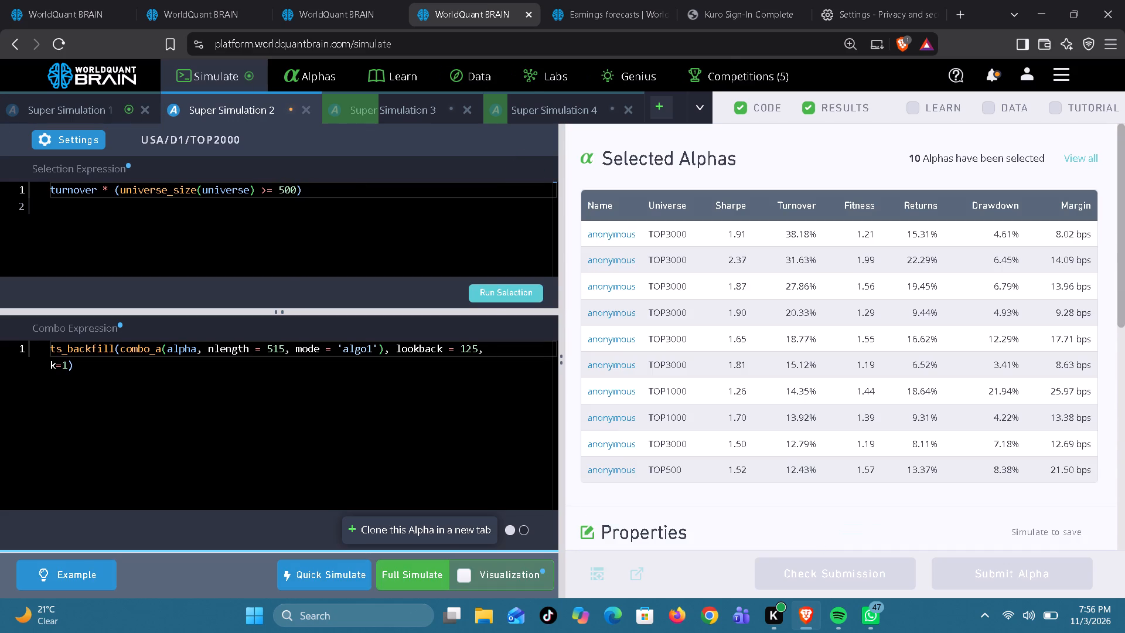
left_click(419, 569)
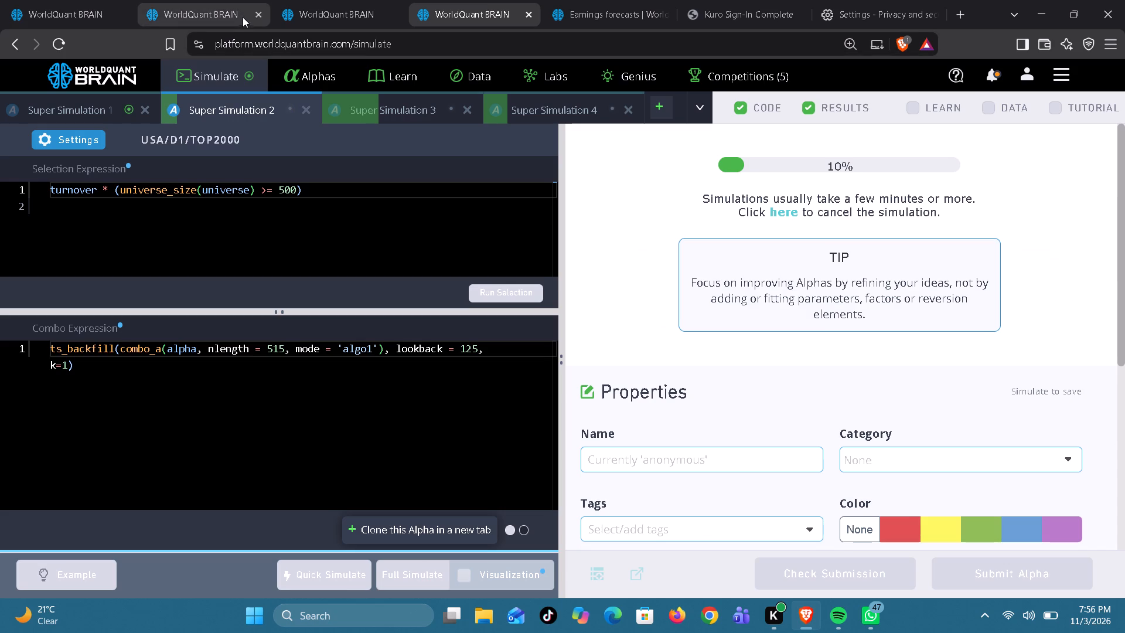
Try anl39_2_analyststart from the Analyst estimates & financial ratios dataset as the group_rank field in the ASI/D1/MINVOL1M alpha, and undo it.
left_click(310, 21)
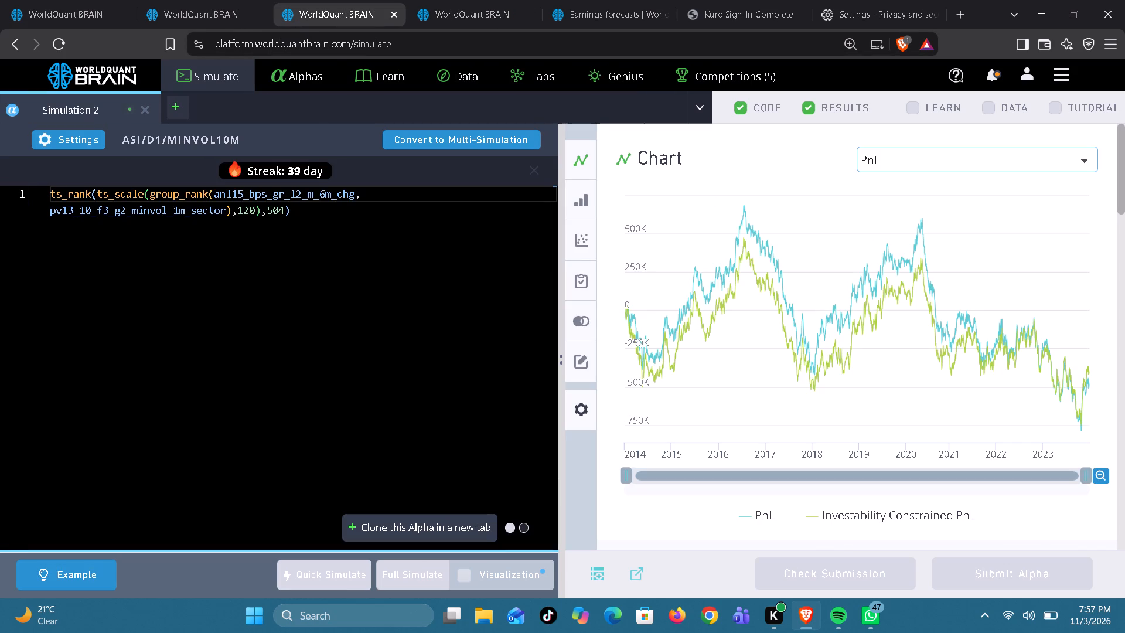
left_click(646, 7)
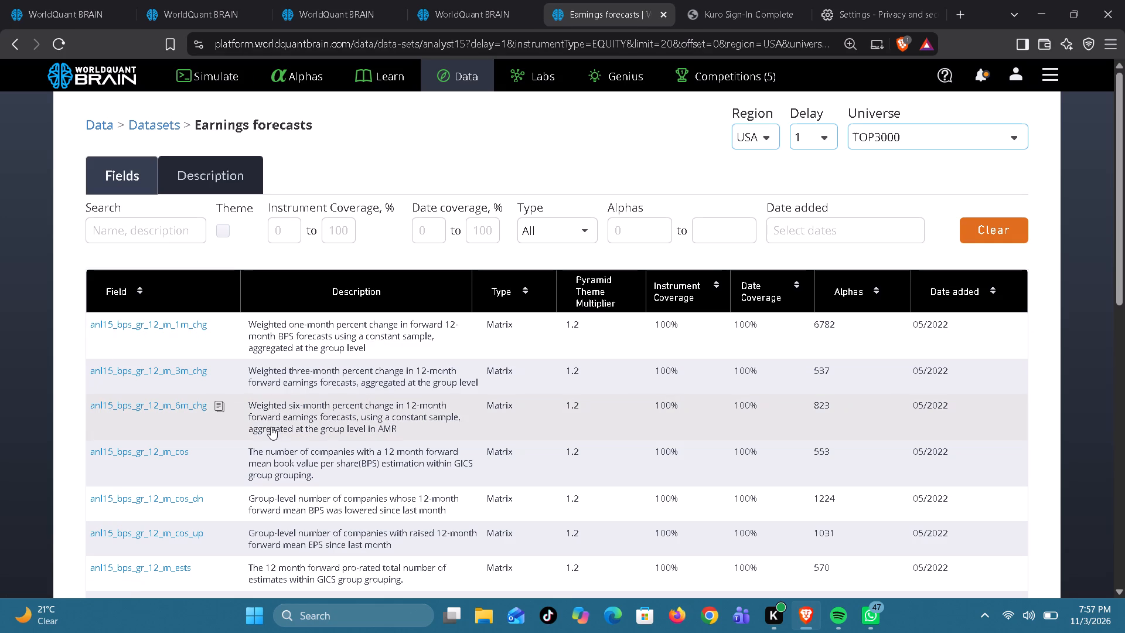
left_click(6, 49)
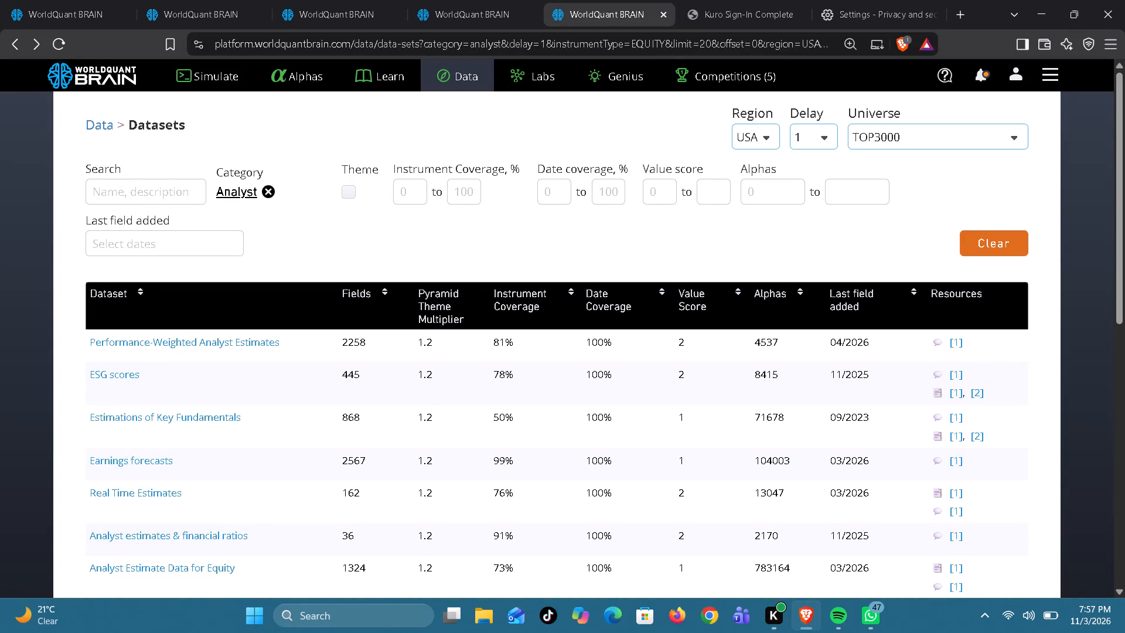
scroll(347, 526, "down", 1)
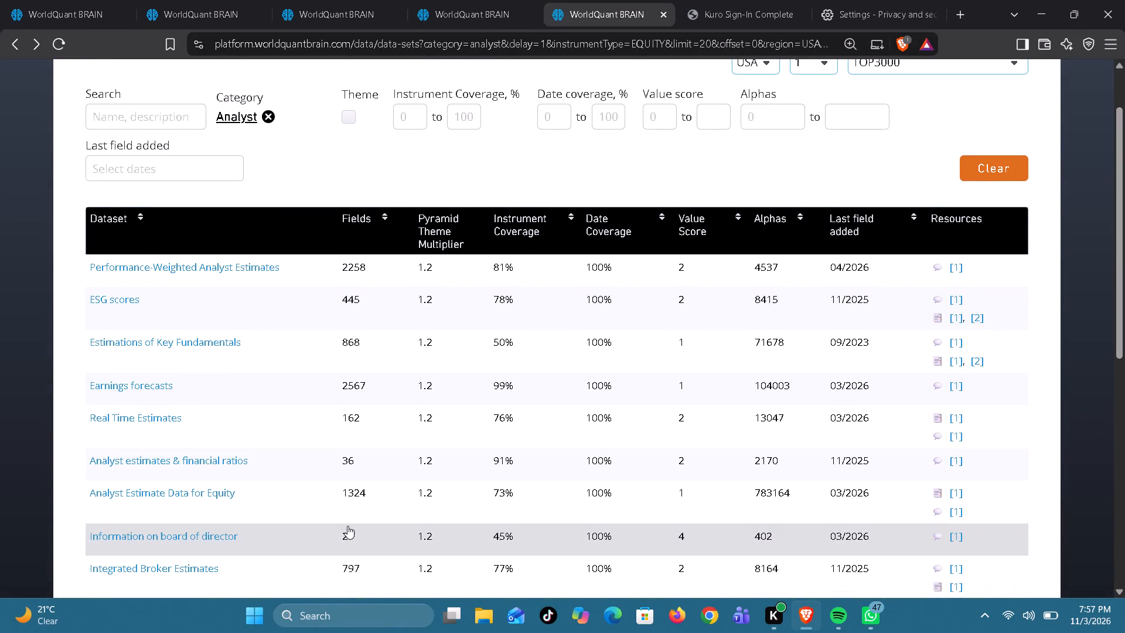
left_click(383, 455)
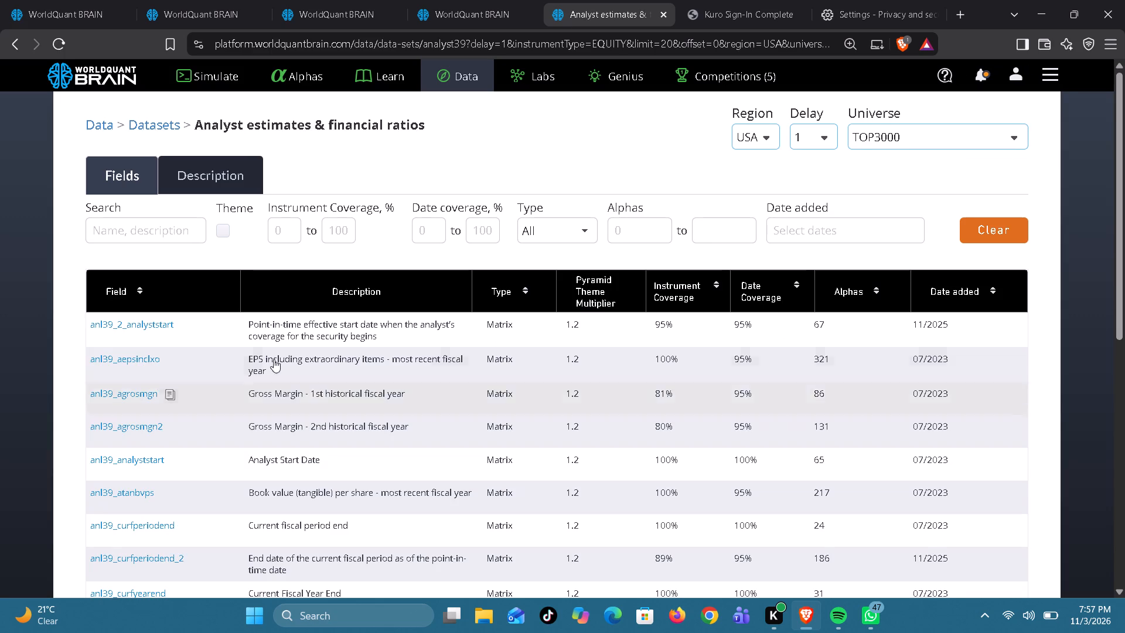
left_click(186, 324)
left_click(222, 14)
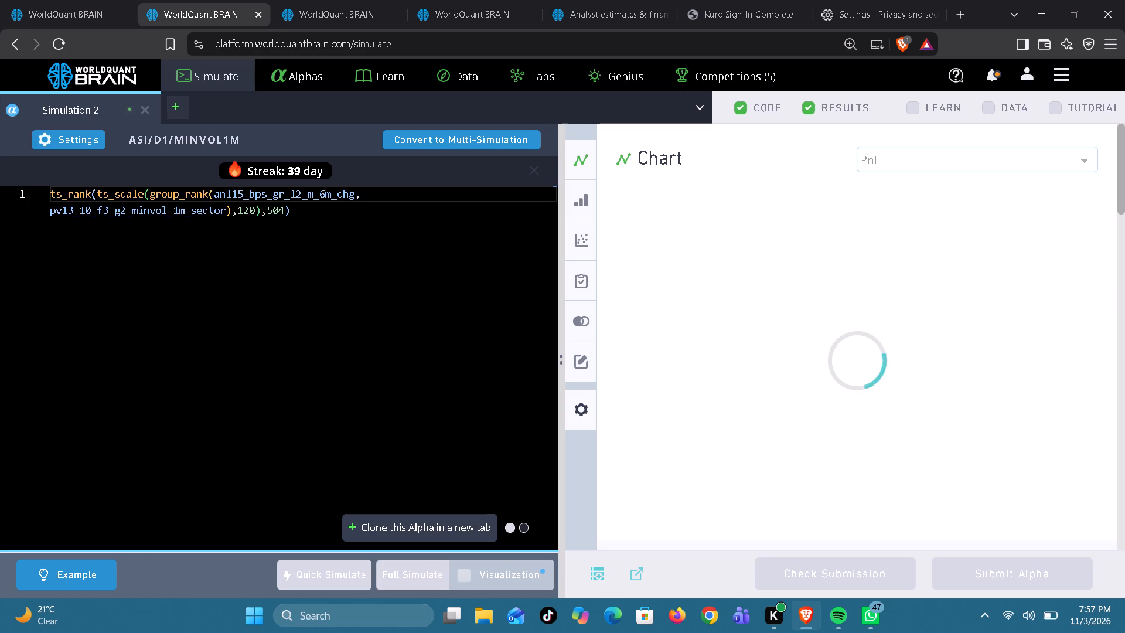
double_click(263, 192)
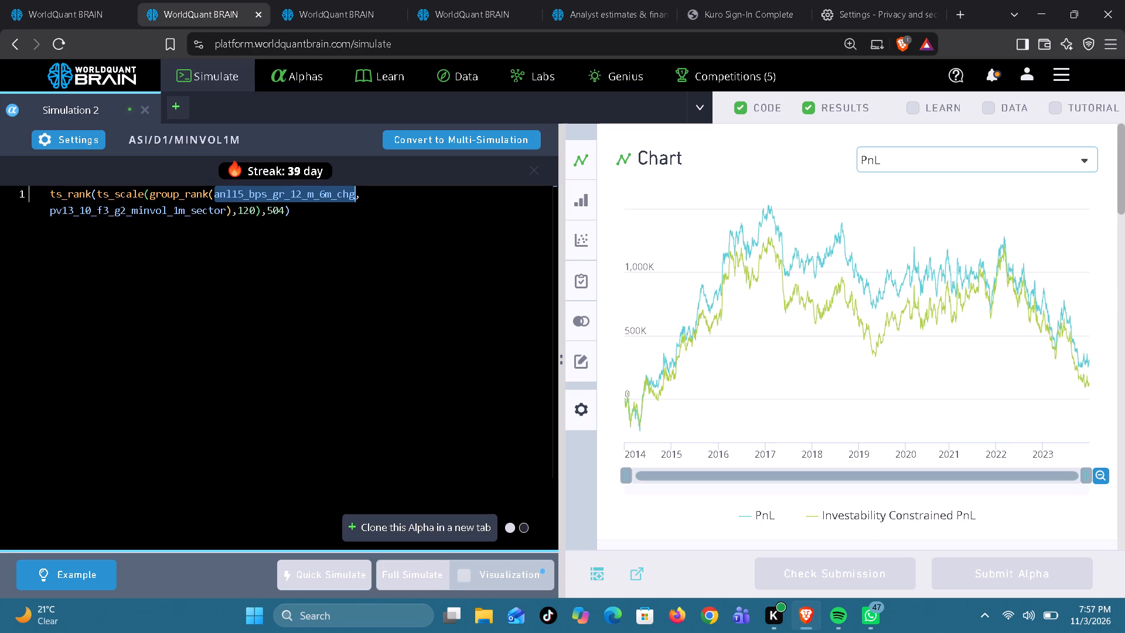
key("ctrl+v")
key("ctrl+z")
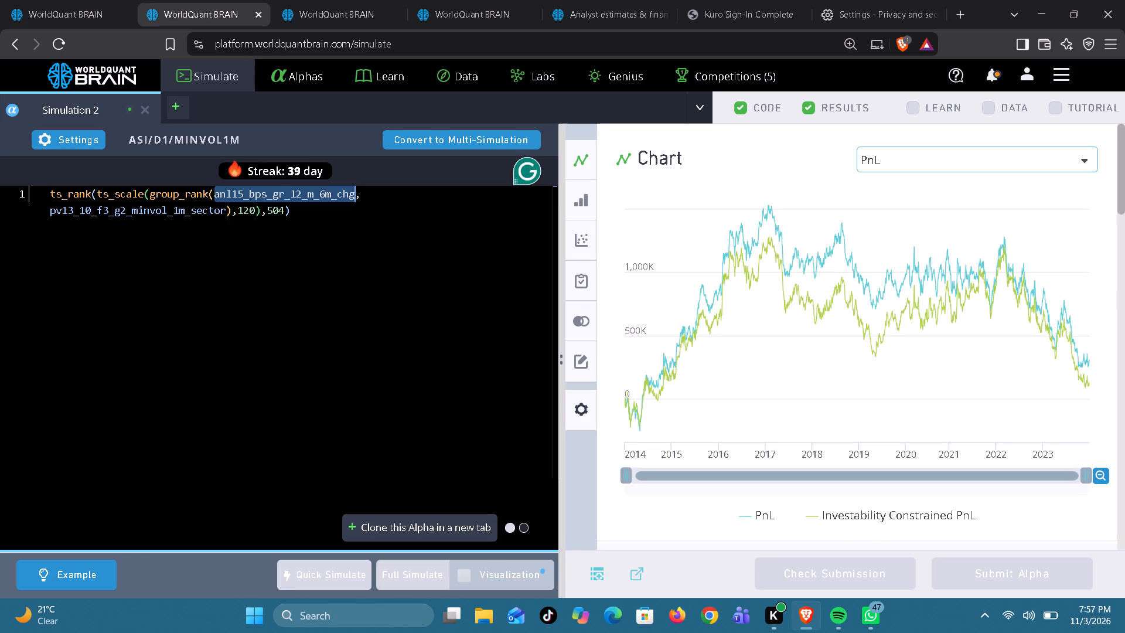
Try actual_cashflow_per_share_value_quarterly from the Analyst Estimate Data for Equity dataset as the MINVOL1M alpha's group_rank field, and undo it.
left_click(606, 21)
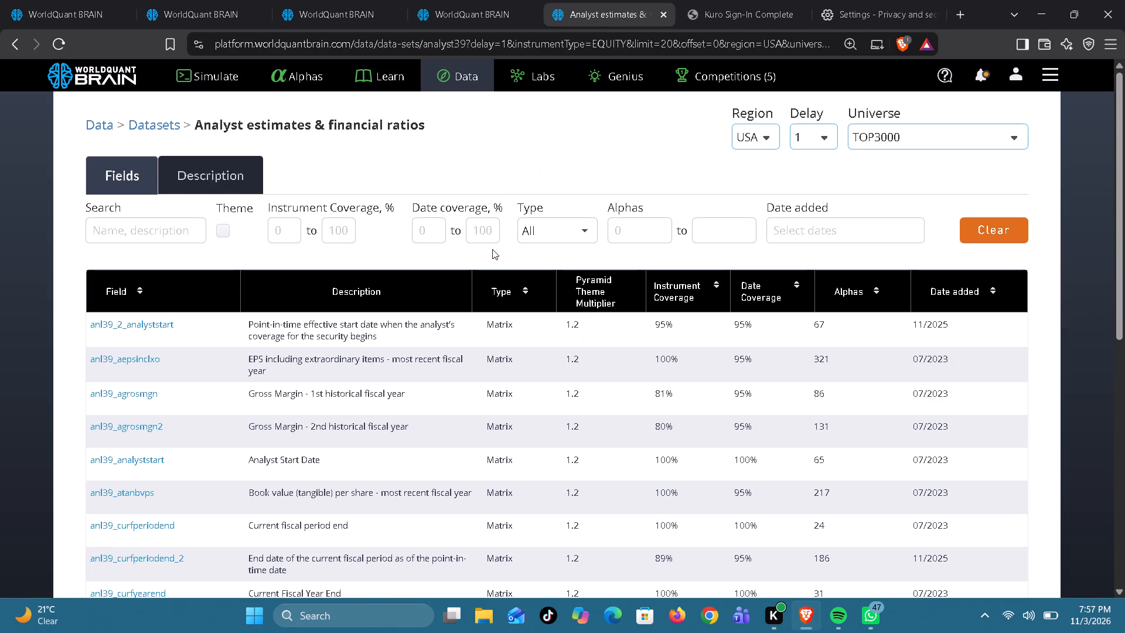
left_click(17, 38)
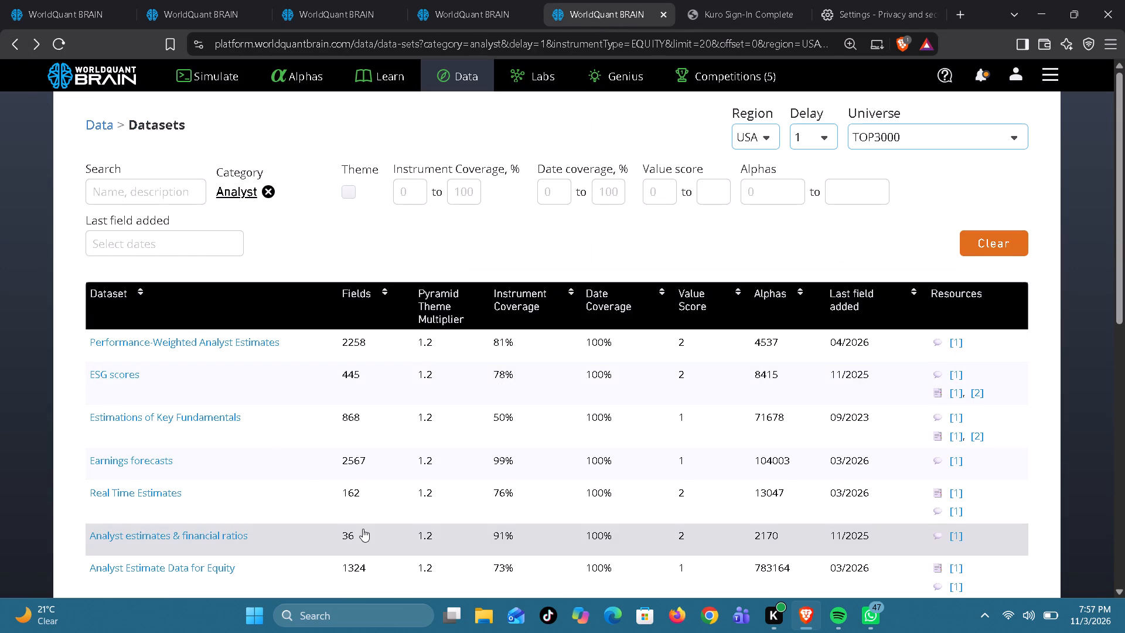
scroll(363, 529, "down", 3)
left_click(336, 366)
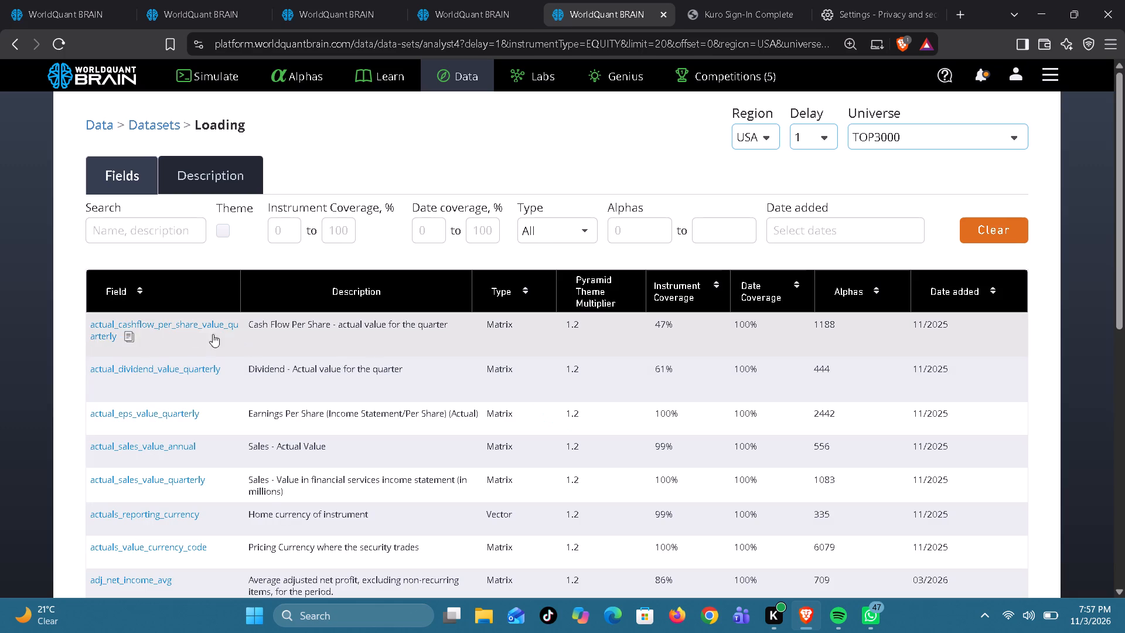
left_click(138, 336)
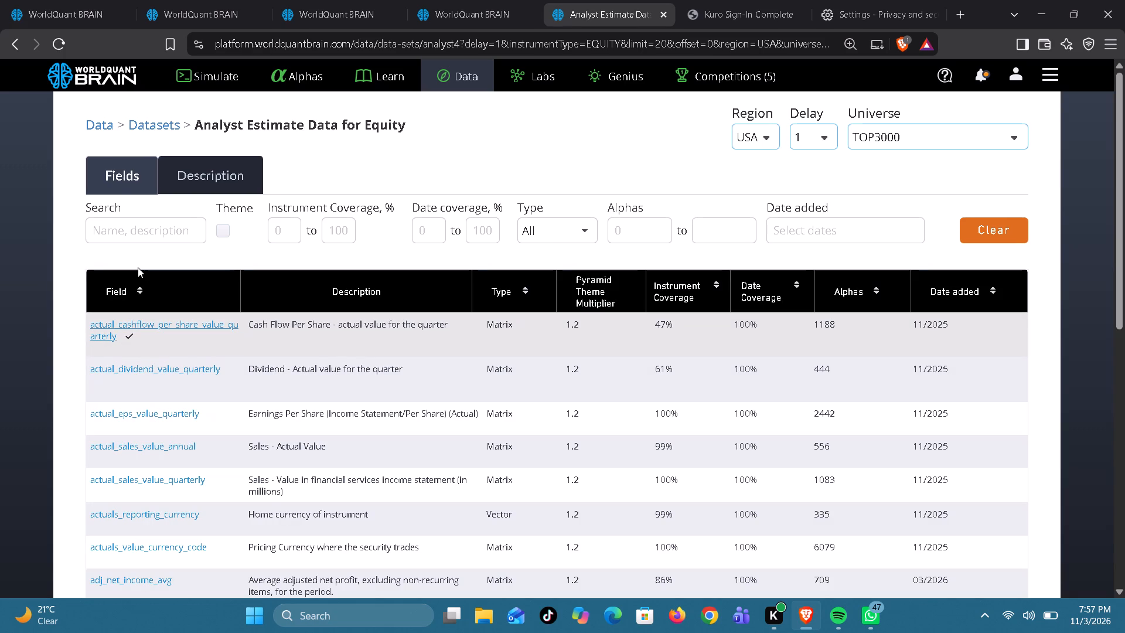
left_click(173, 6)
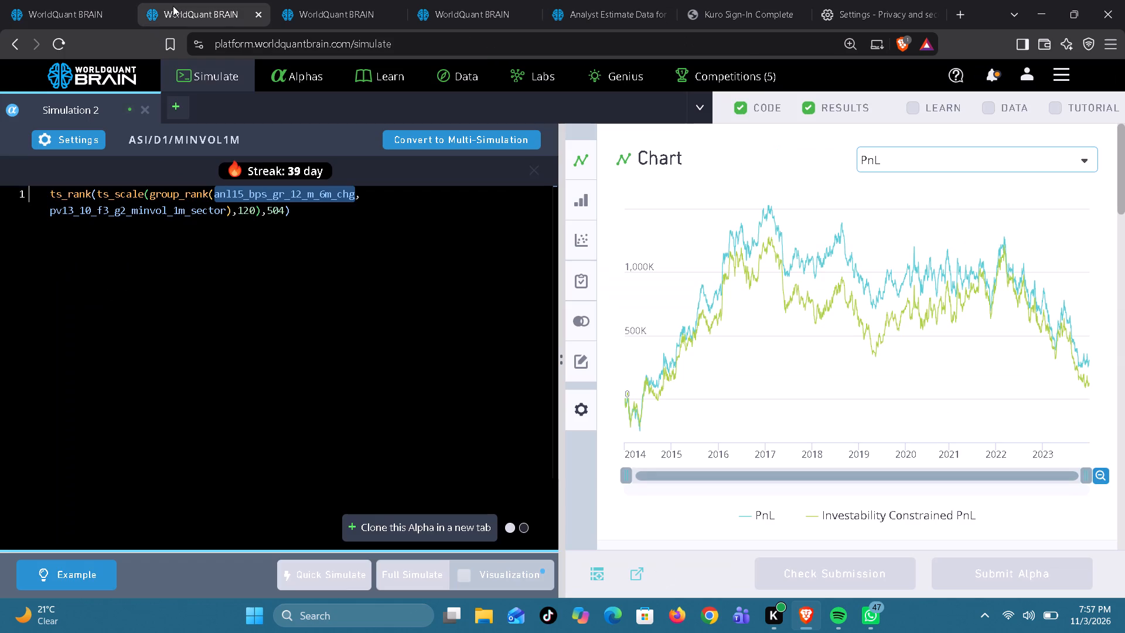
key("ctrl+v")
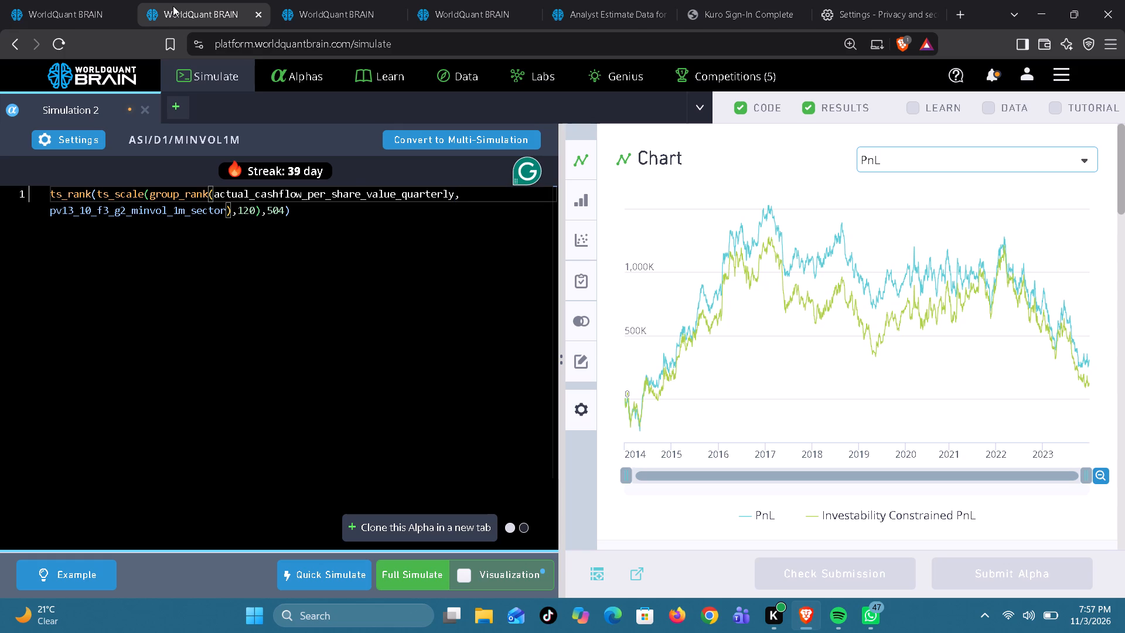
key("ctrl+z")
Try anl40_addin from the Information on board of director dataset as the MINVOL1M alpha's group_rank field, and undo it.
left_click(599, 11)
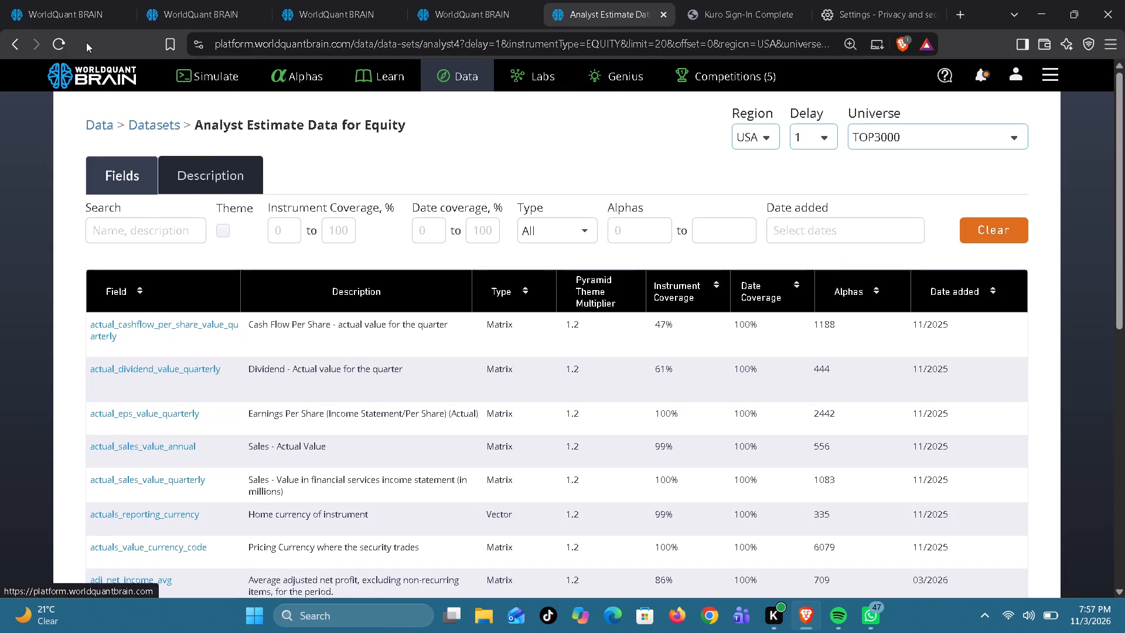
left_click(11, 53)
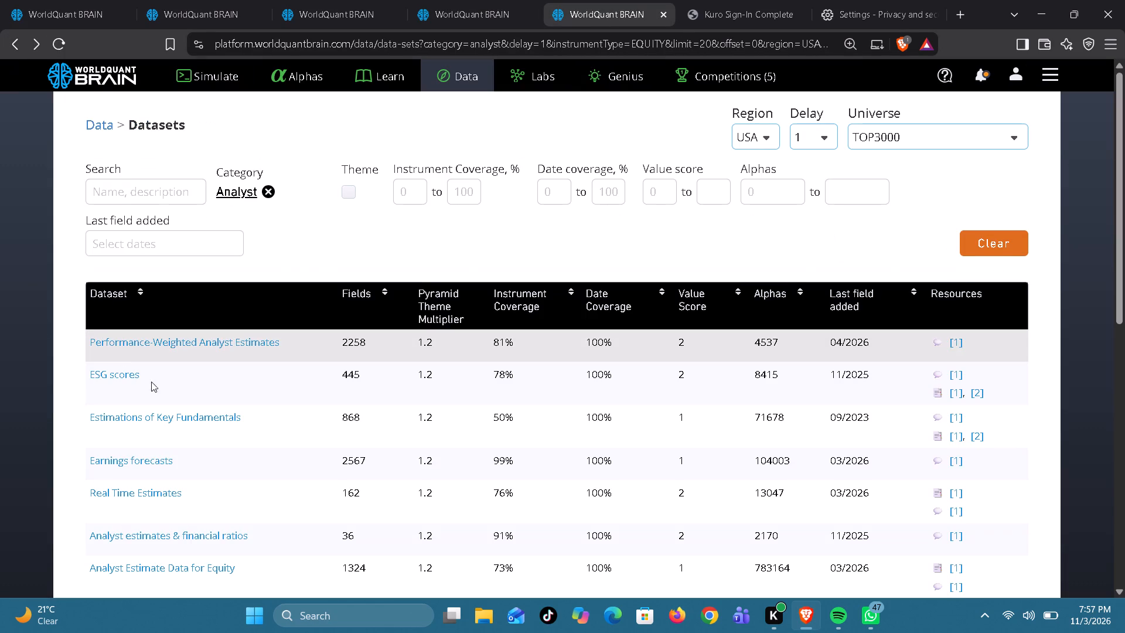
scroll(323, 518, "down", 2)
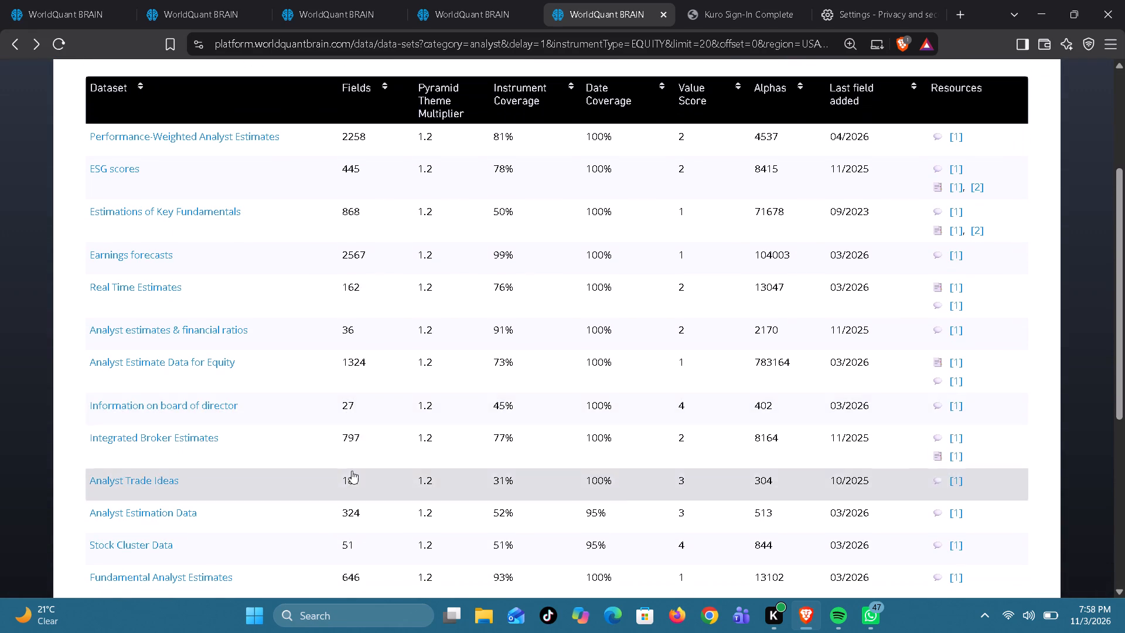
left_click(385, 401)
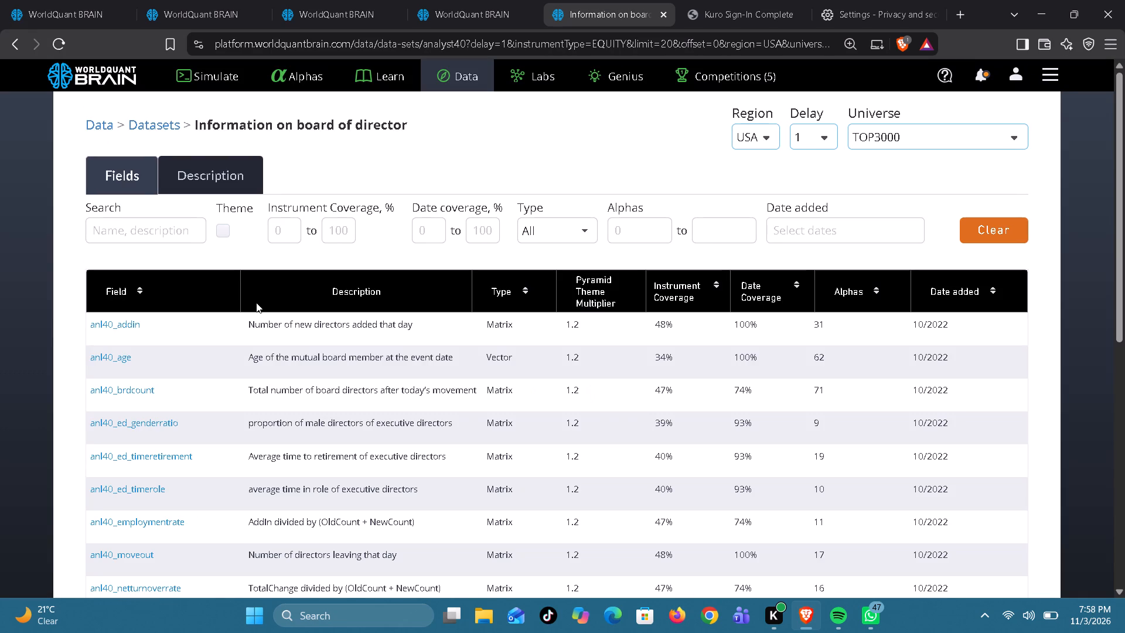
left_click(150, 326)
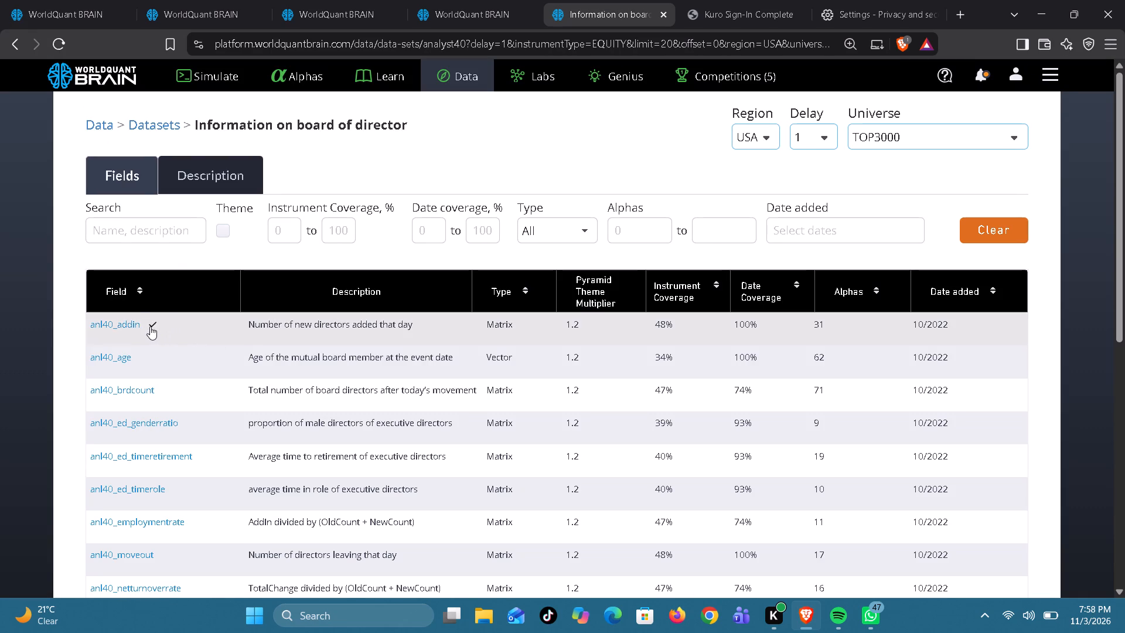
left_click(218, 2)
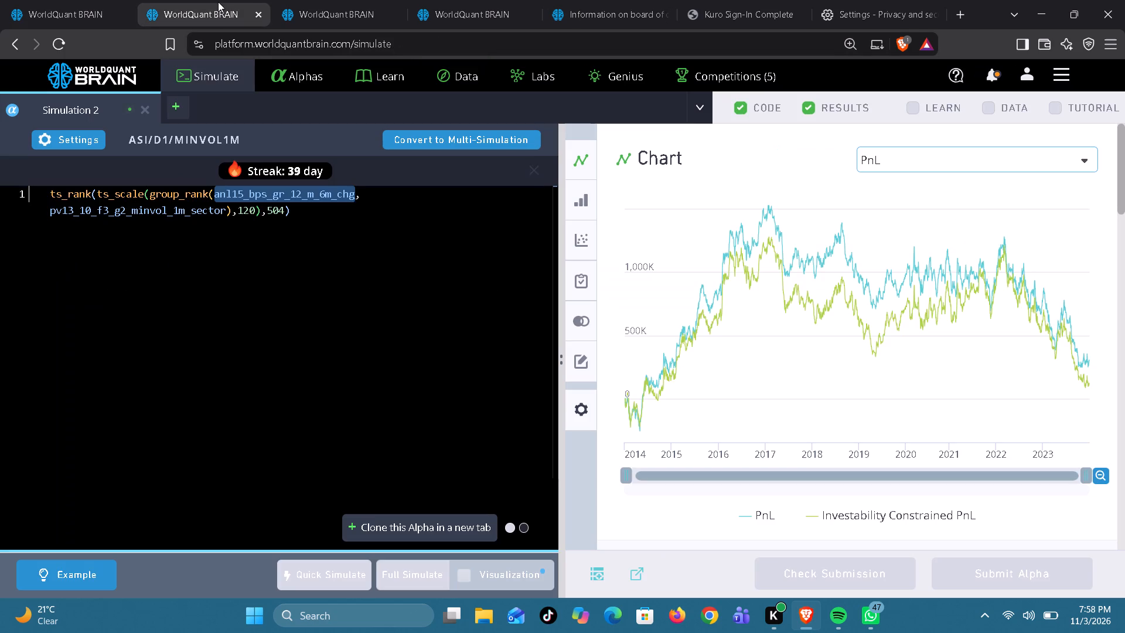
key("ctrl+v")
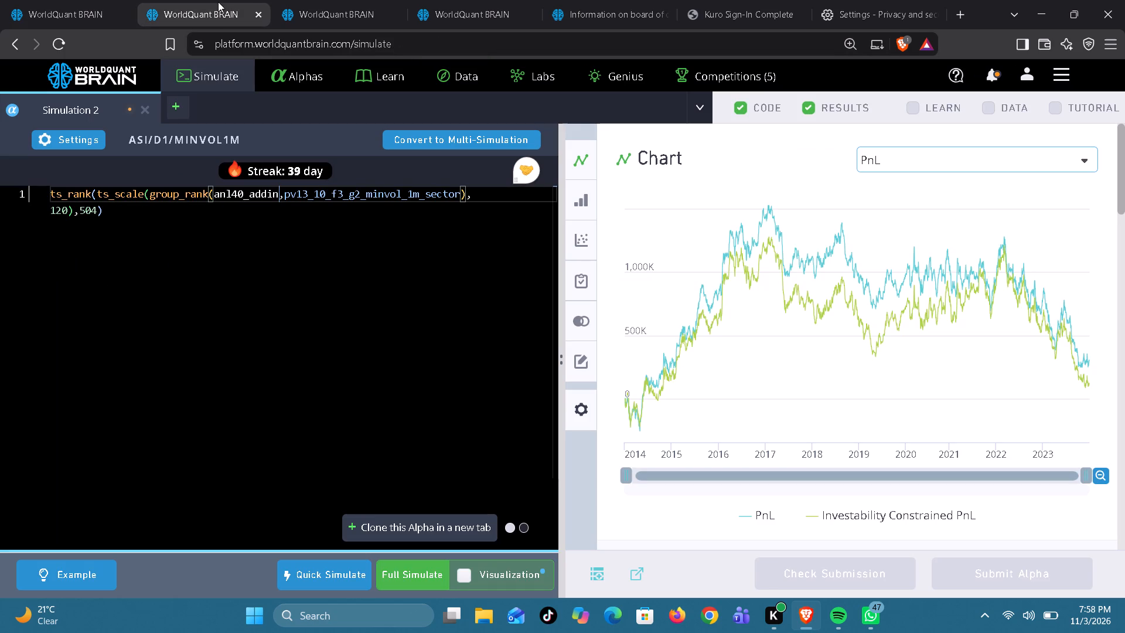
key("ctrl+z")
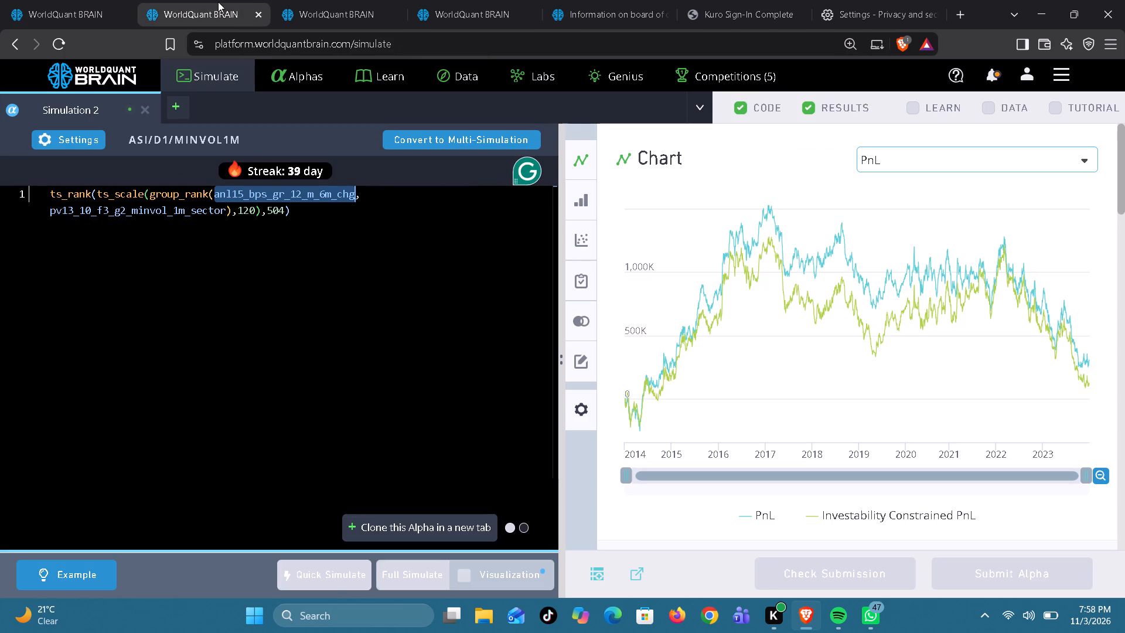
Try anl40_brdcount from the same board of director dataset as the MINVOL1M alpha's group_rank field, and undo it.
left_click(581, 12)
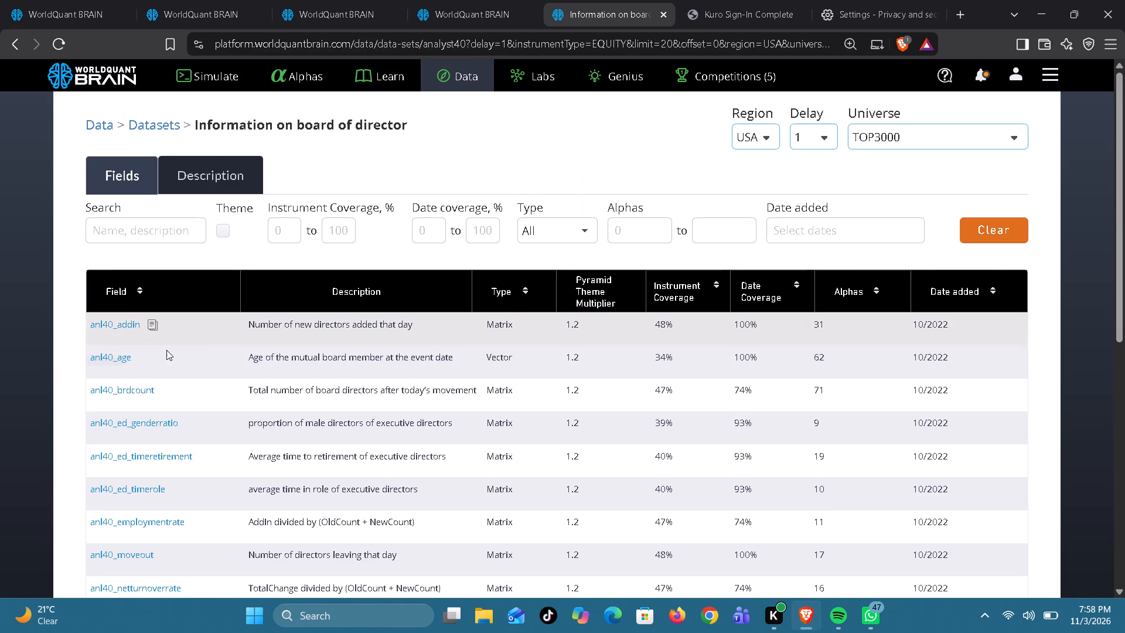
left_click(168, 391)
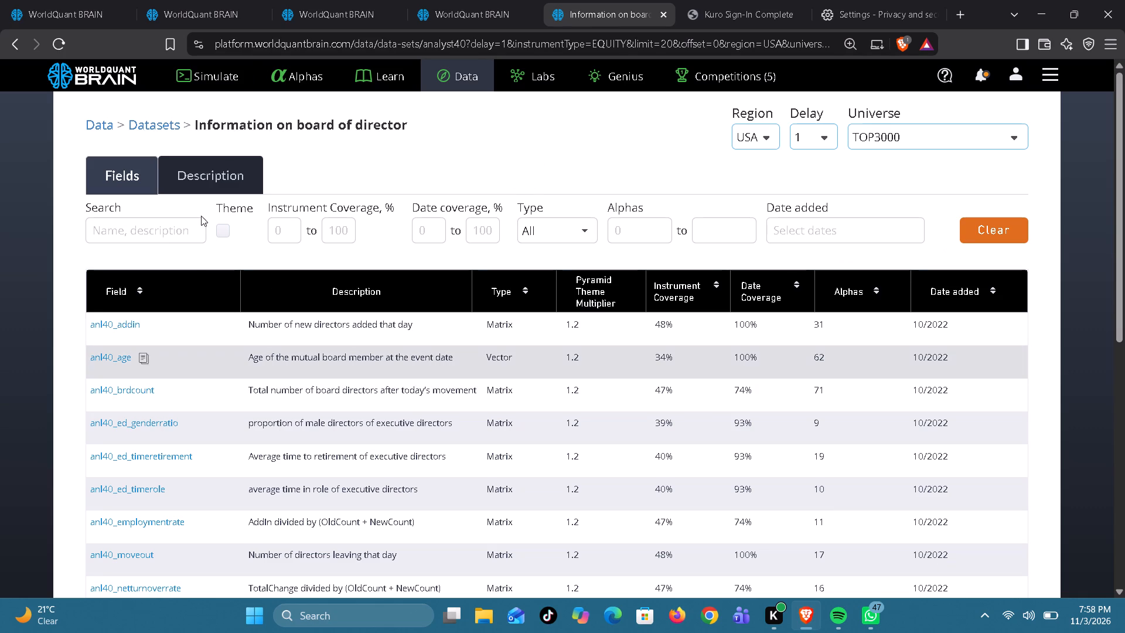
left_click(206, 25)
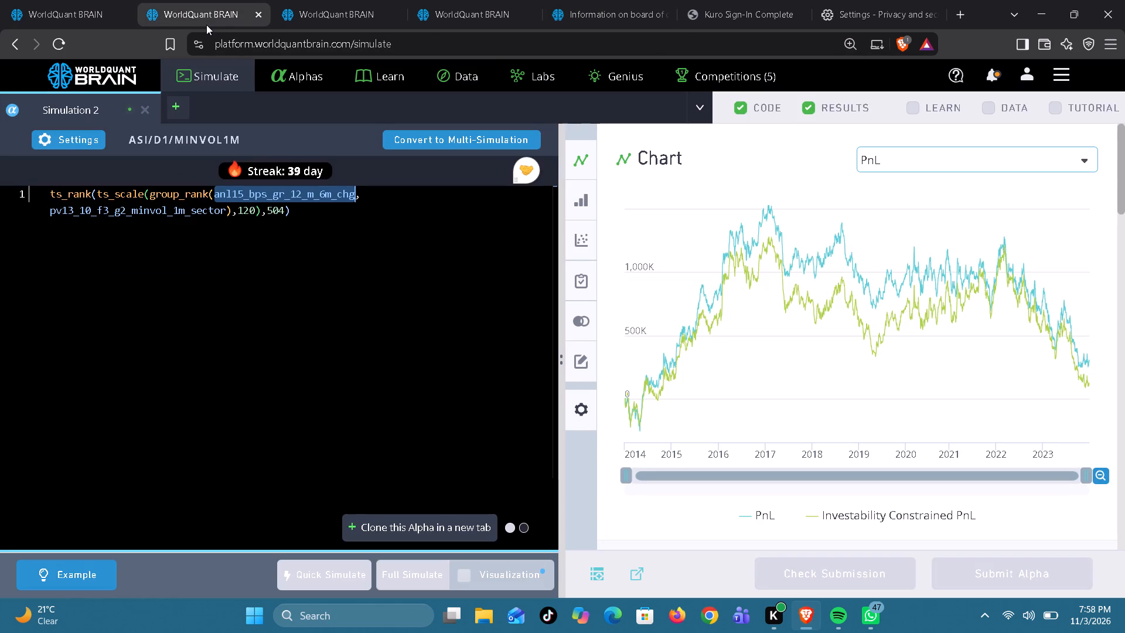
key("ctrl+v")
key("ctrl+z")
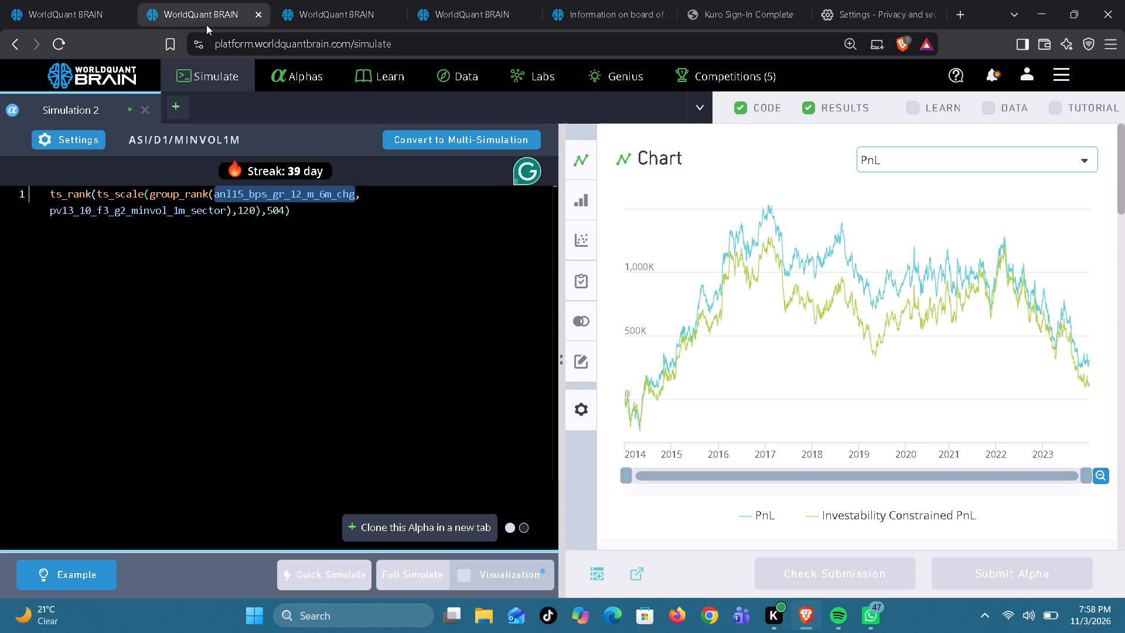
Check the field list of the Analyst Estimation Data dataset in the Analyst category and return to the dataset list.
left_click(602, 13)
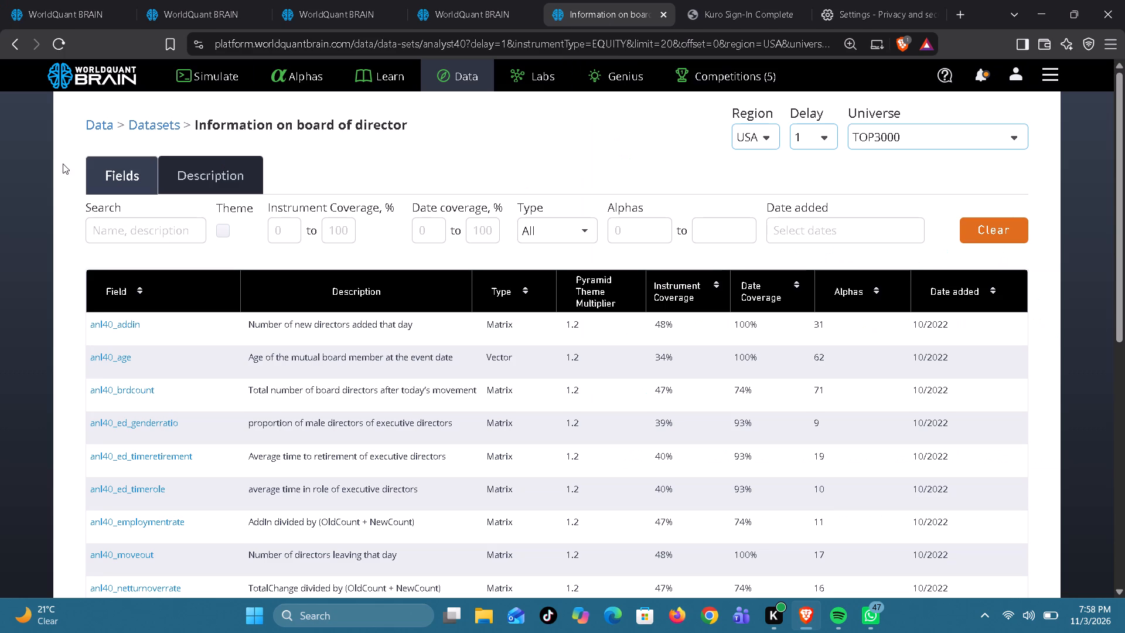
left_click(18, 48)
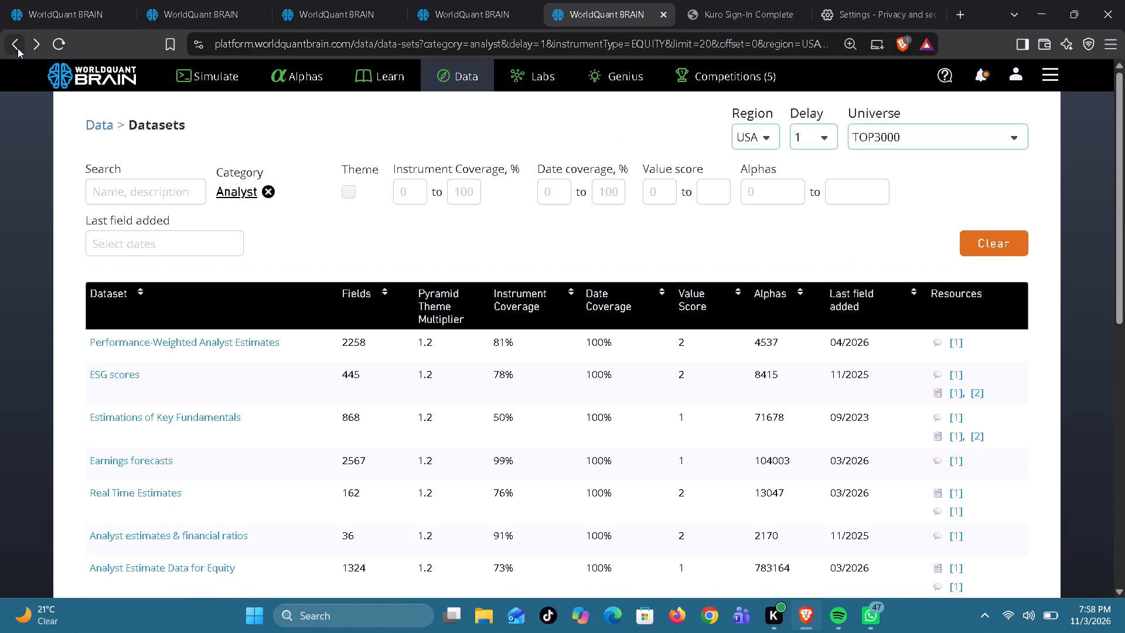
scroll(290, 502, "down", 2)
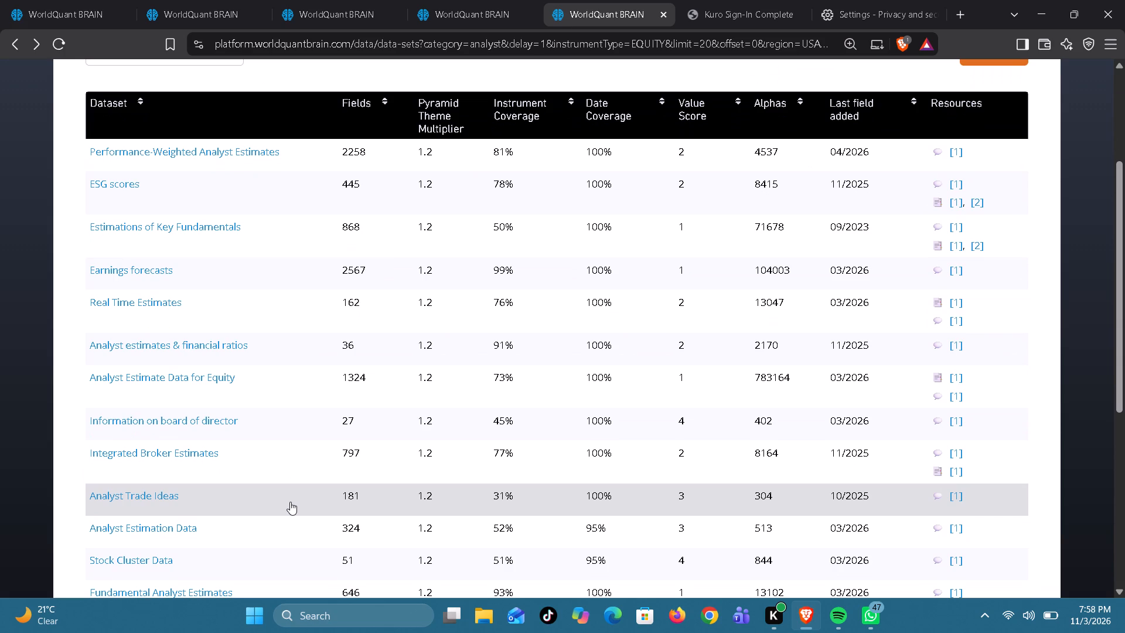
left_click(320, 543)
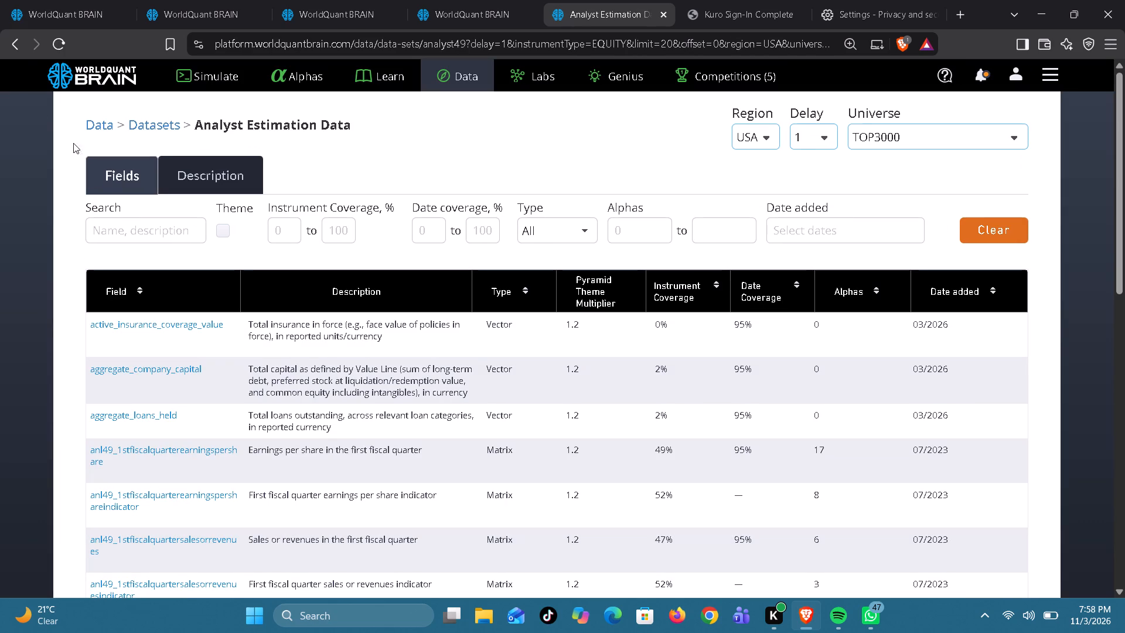
left_click(14, 52)
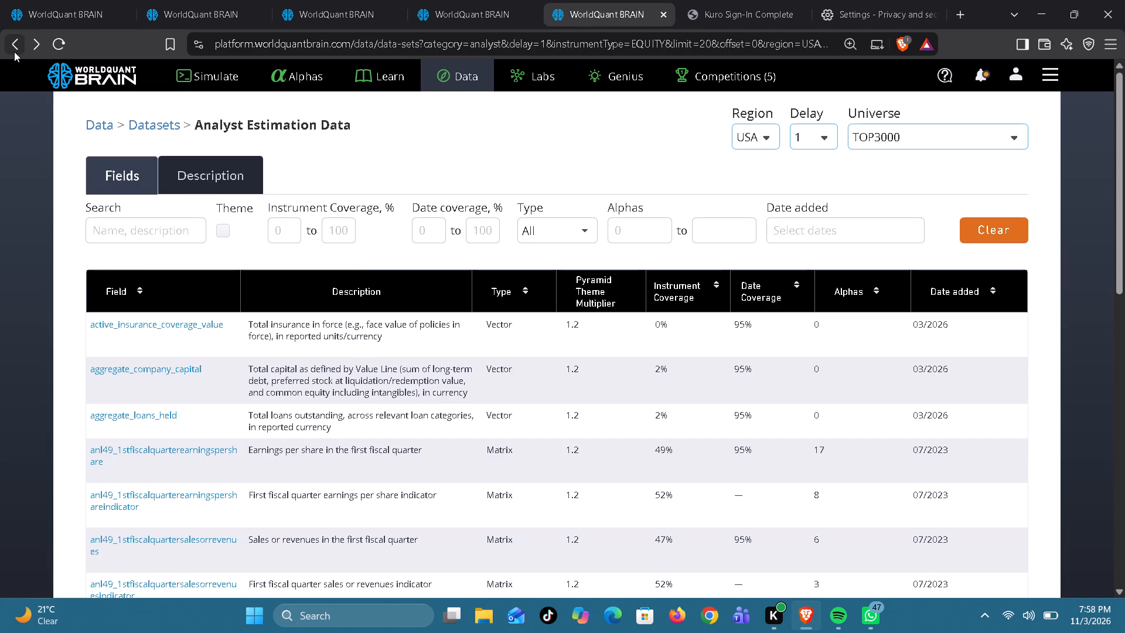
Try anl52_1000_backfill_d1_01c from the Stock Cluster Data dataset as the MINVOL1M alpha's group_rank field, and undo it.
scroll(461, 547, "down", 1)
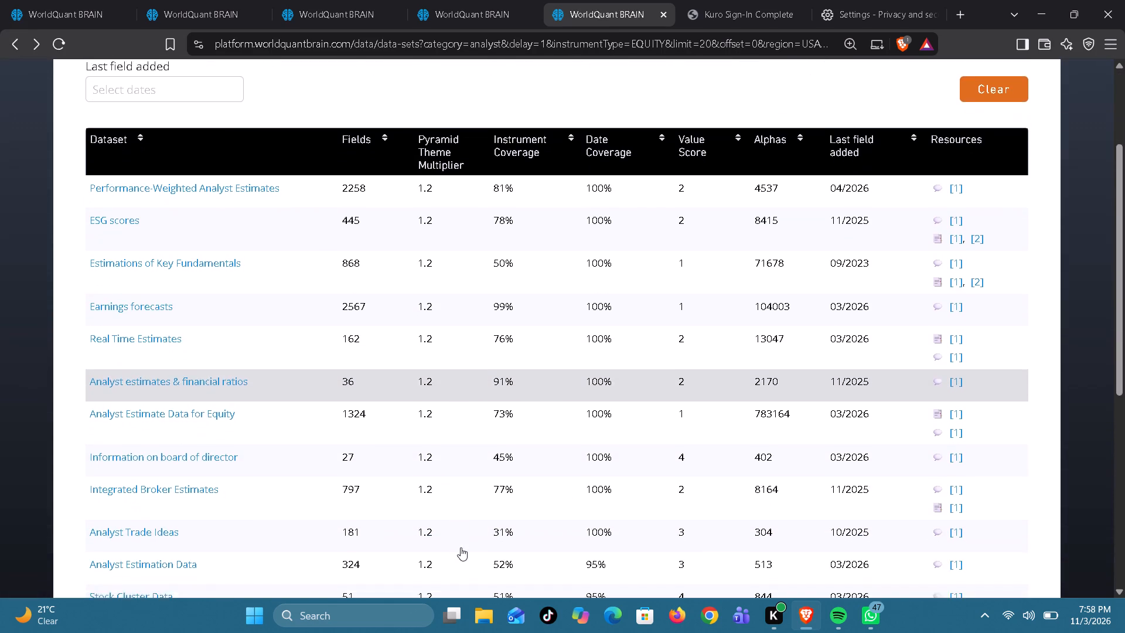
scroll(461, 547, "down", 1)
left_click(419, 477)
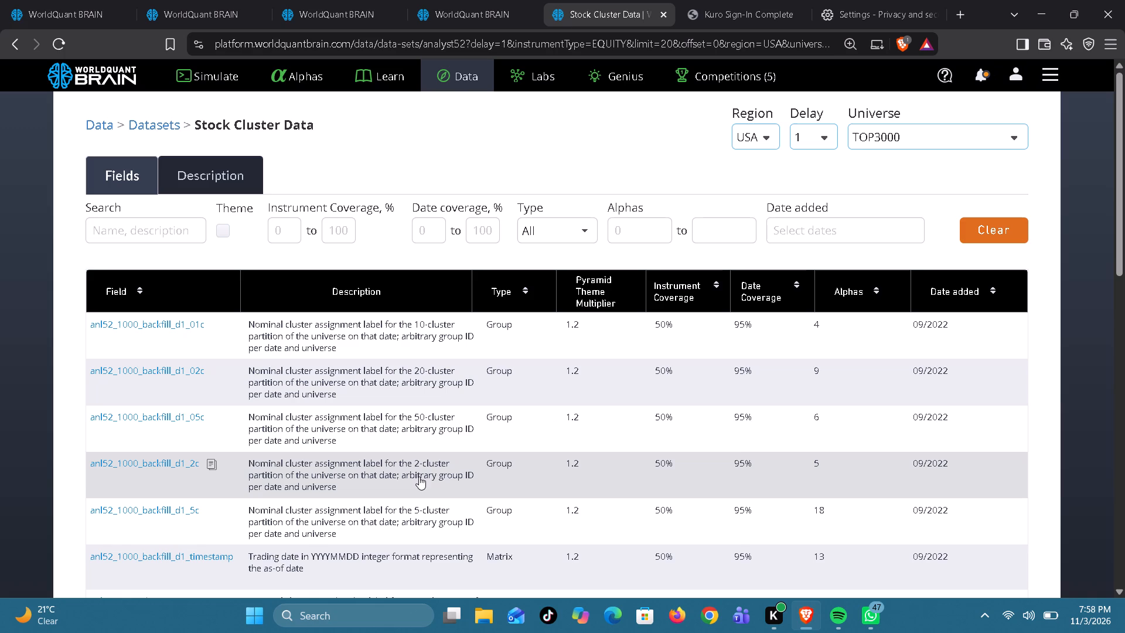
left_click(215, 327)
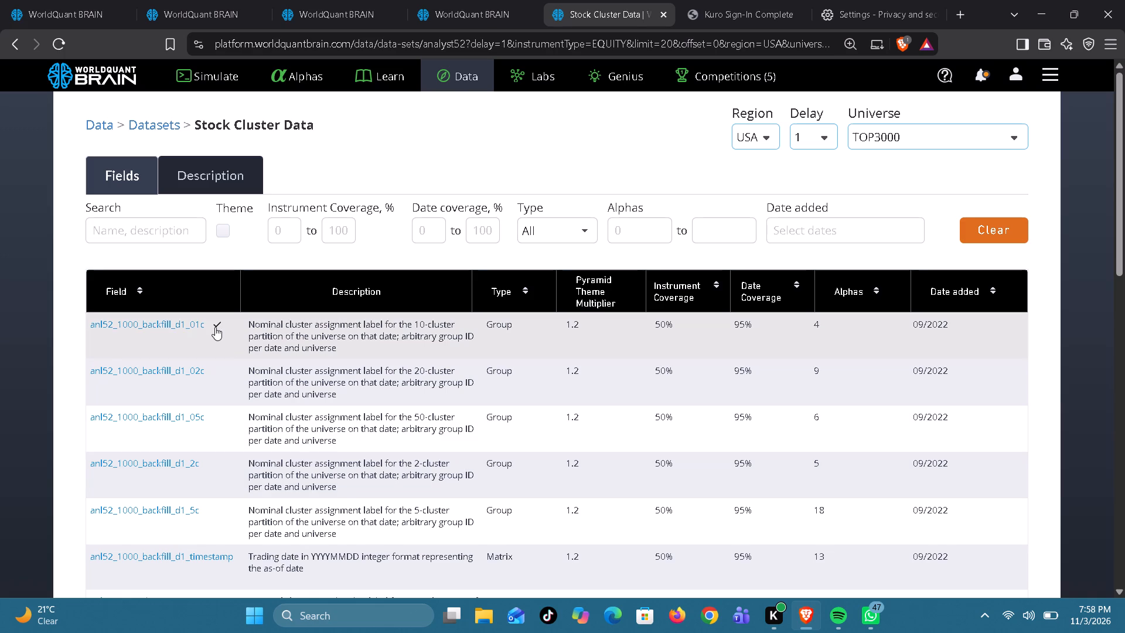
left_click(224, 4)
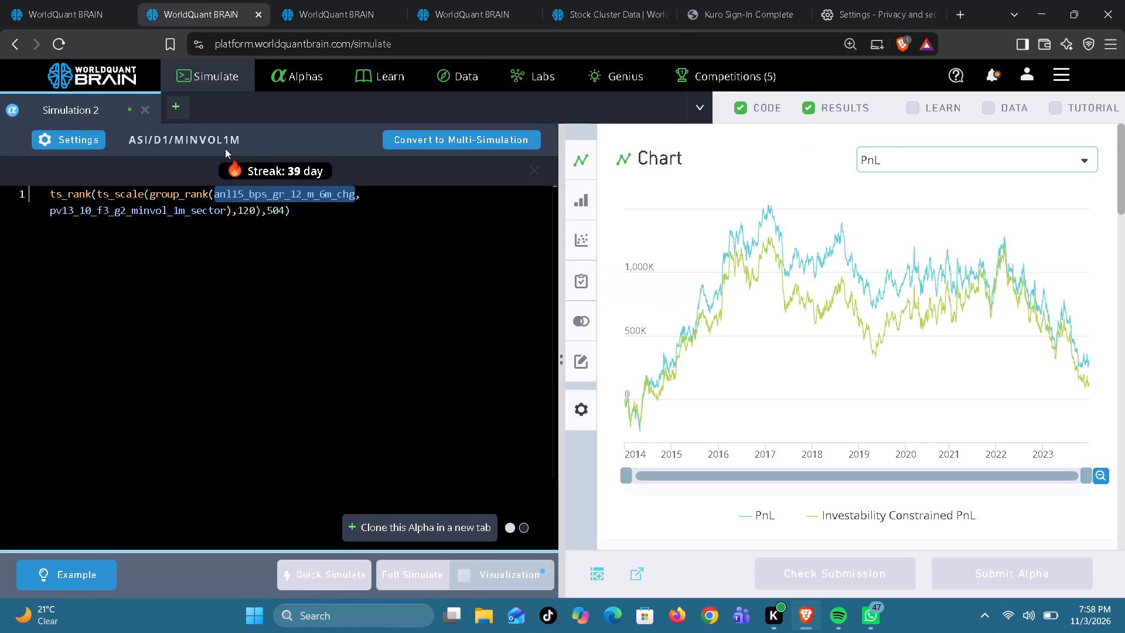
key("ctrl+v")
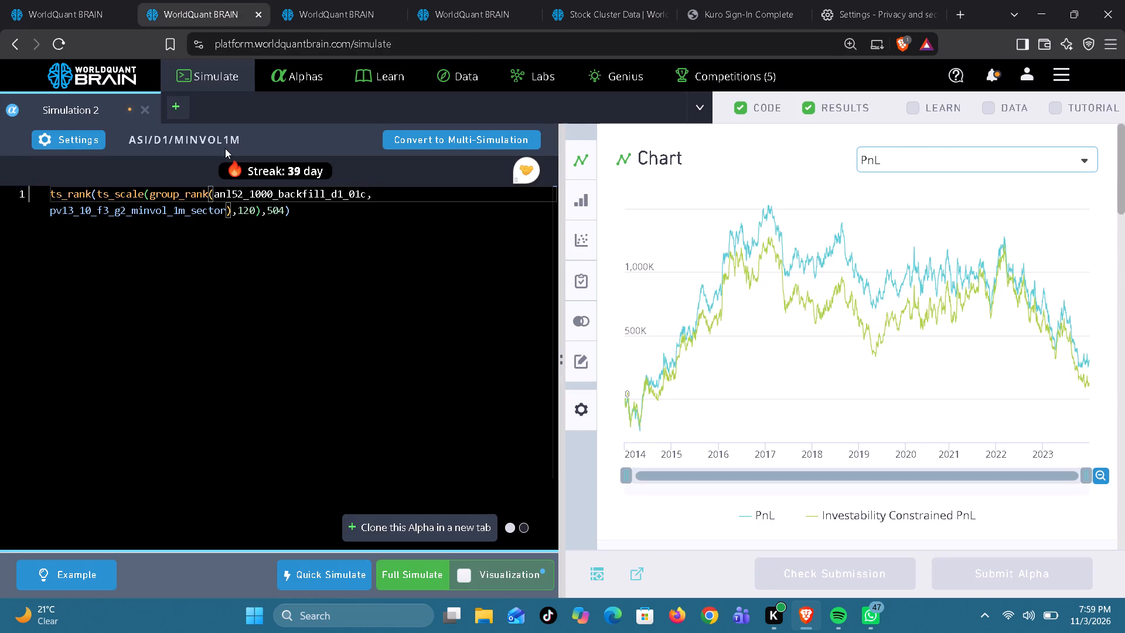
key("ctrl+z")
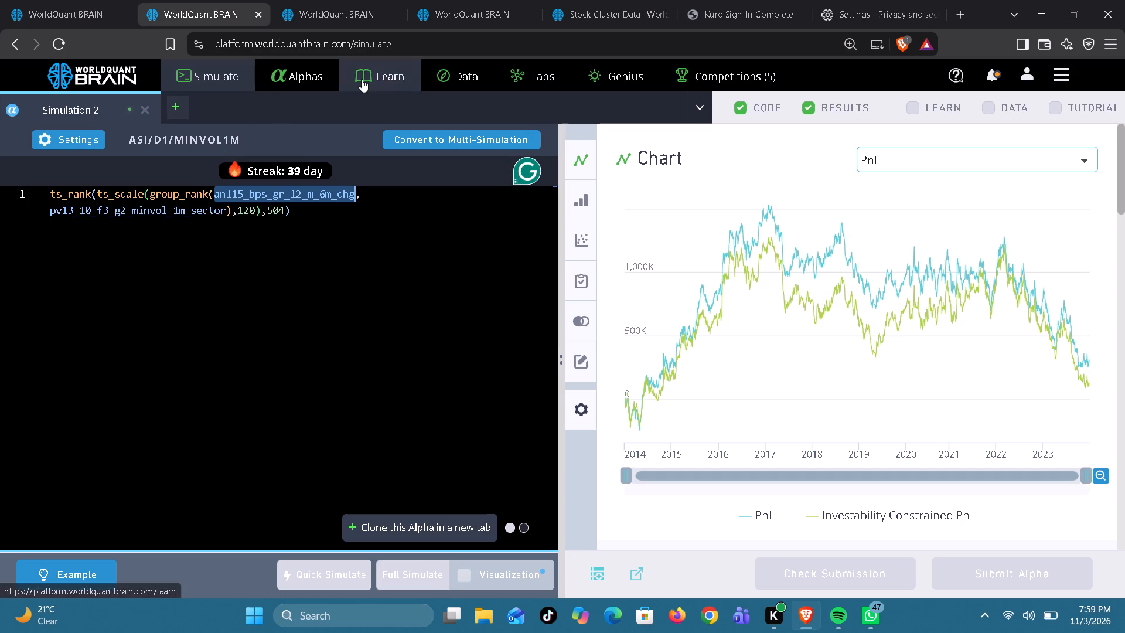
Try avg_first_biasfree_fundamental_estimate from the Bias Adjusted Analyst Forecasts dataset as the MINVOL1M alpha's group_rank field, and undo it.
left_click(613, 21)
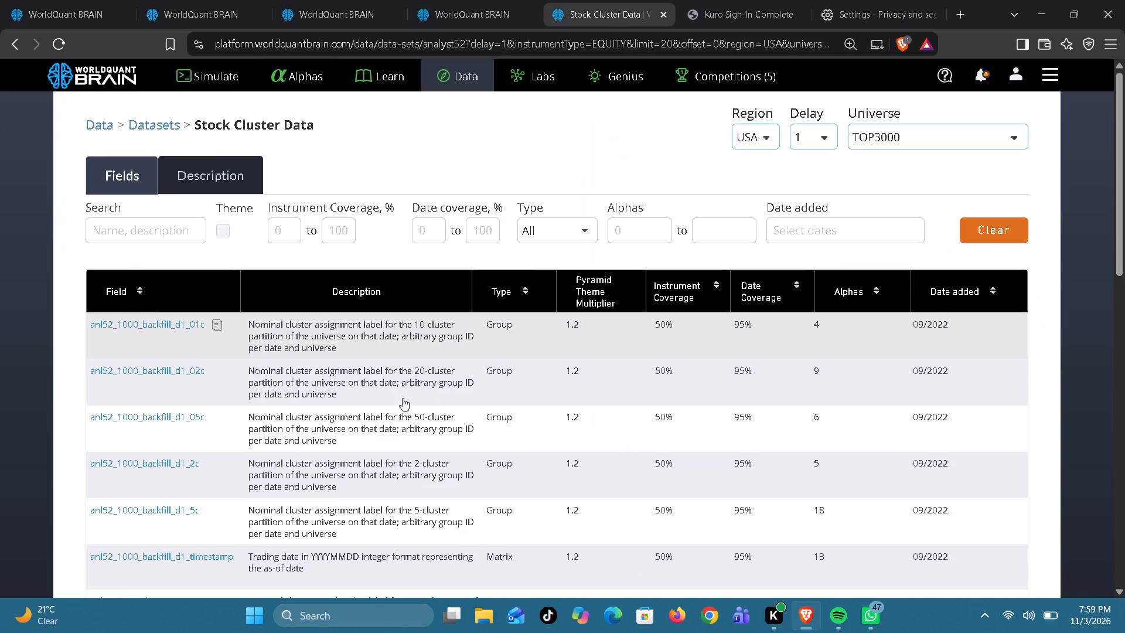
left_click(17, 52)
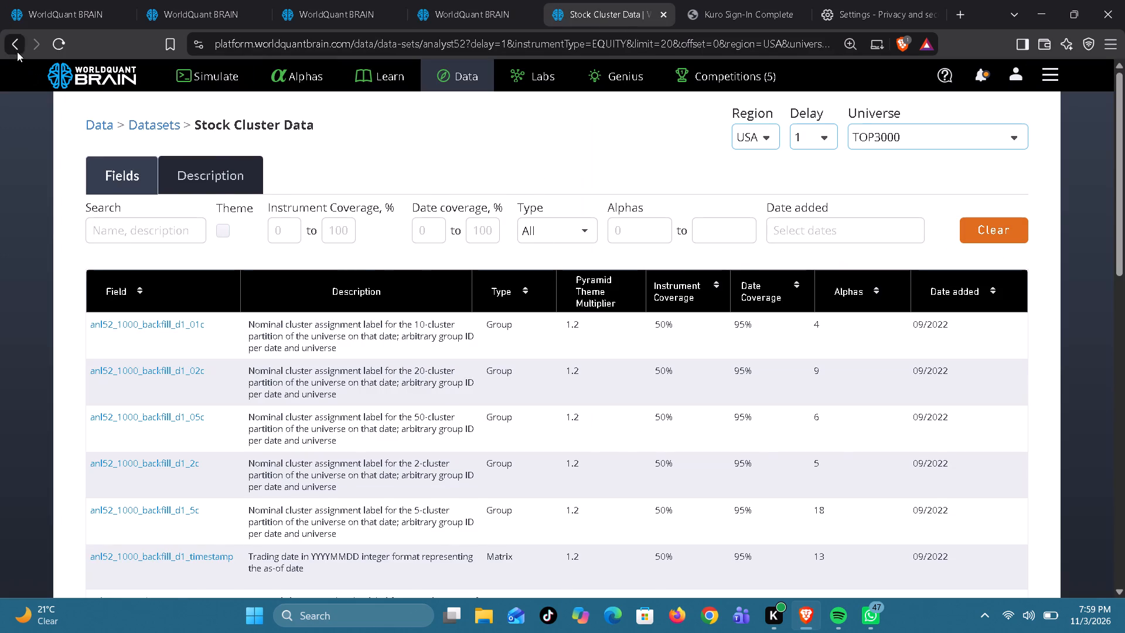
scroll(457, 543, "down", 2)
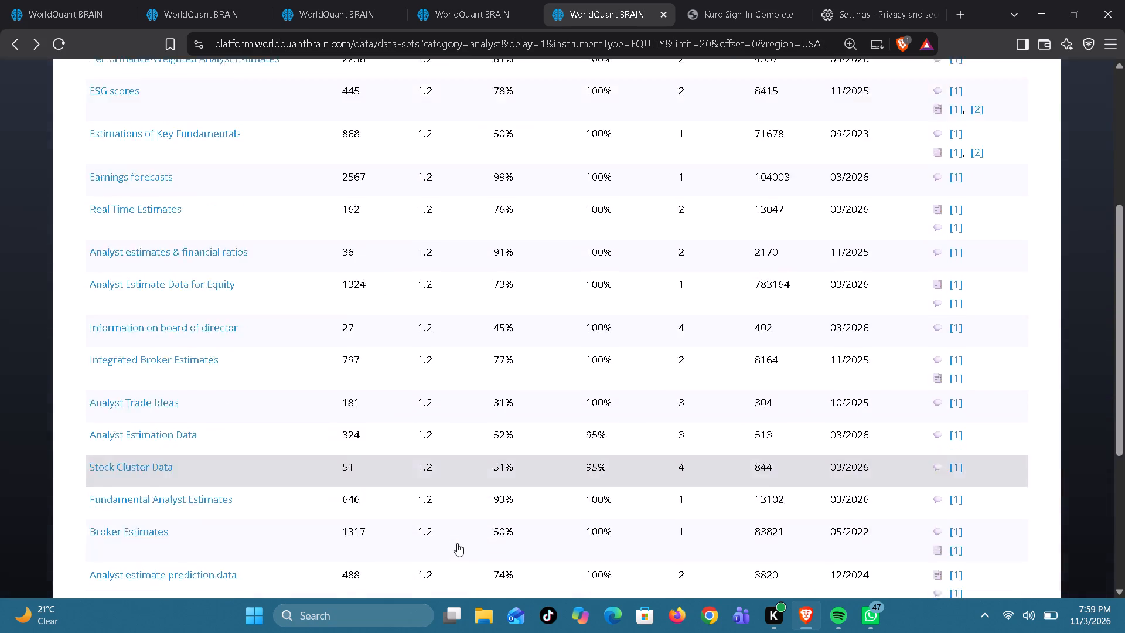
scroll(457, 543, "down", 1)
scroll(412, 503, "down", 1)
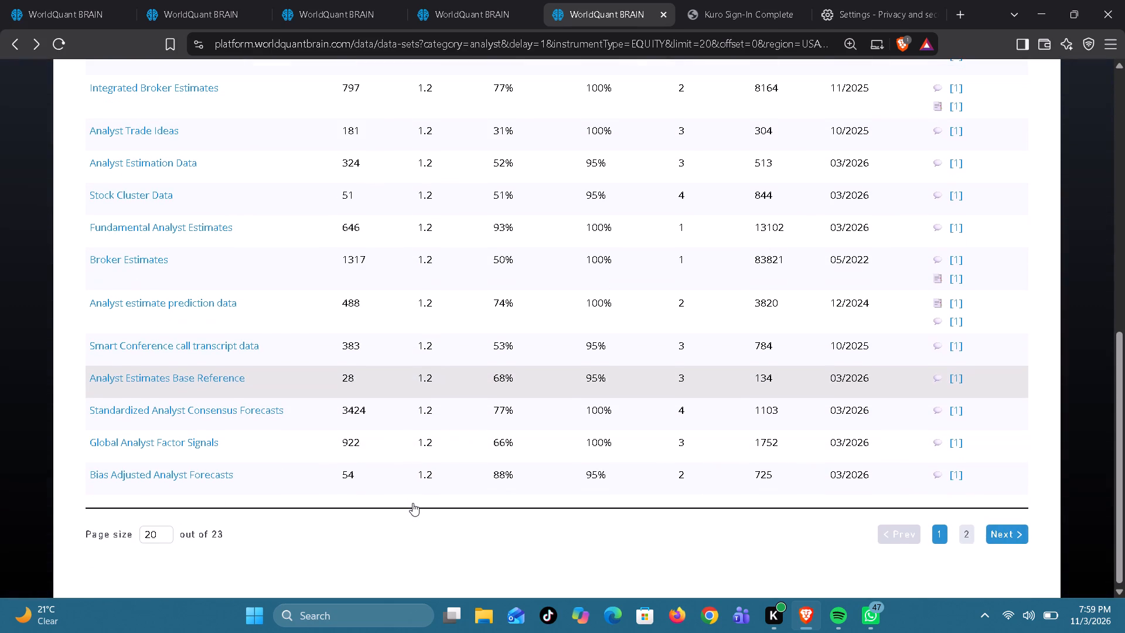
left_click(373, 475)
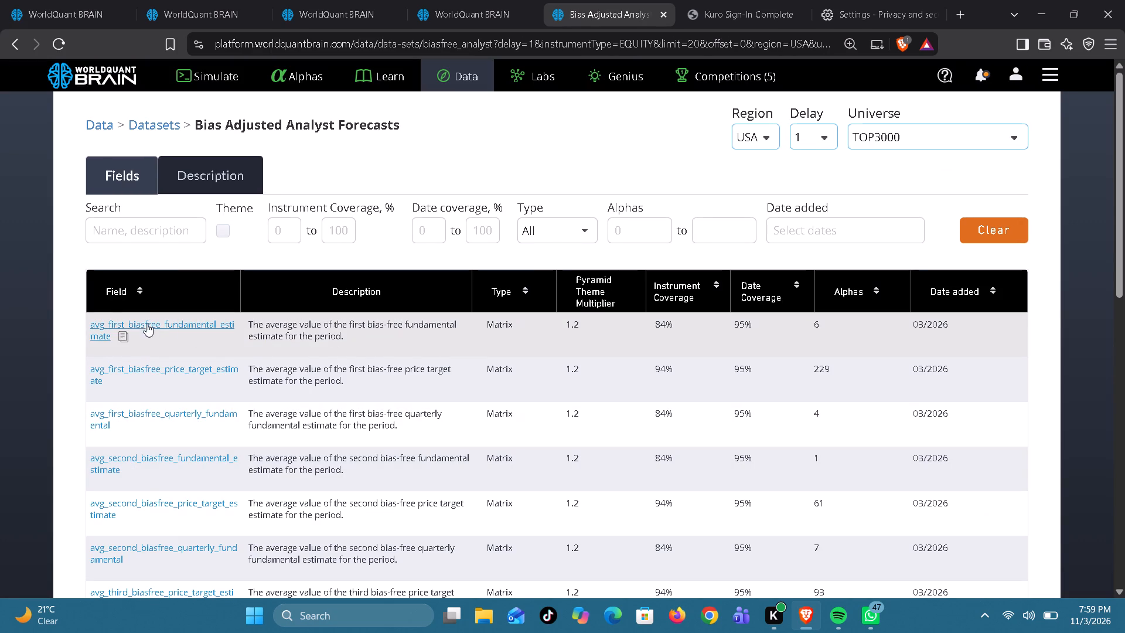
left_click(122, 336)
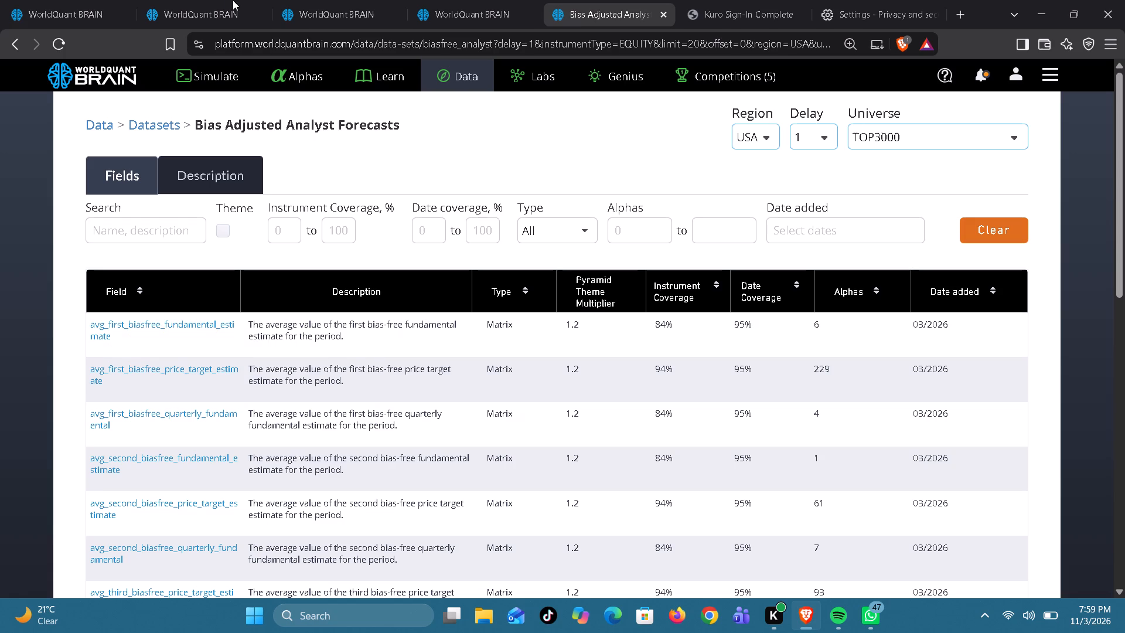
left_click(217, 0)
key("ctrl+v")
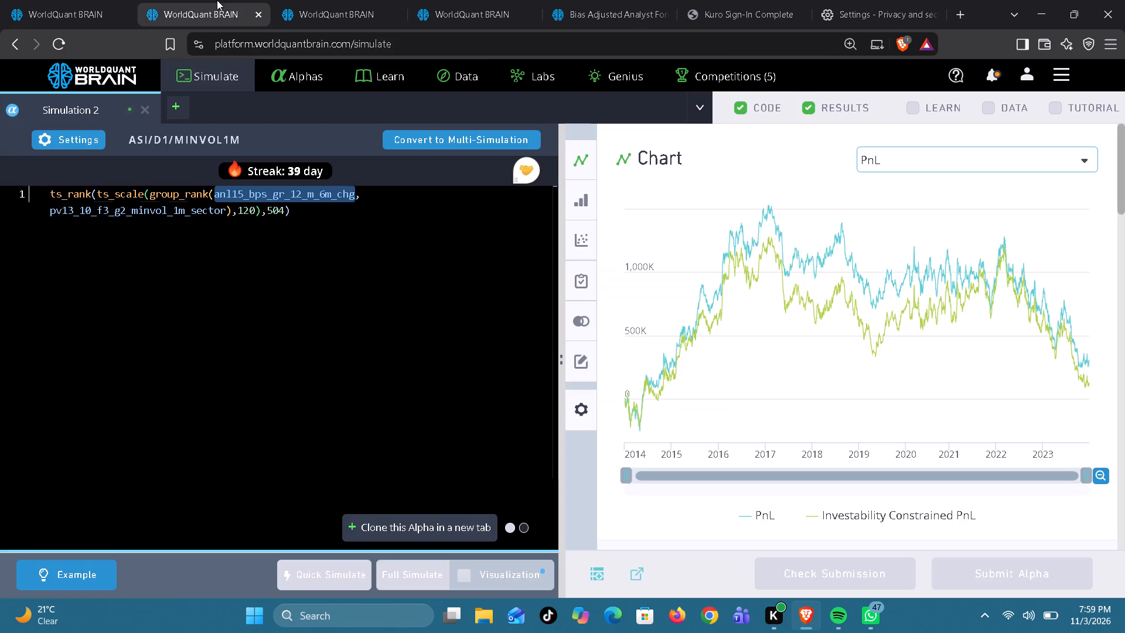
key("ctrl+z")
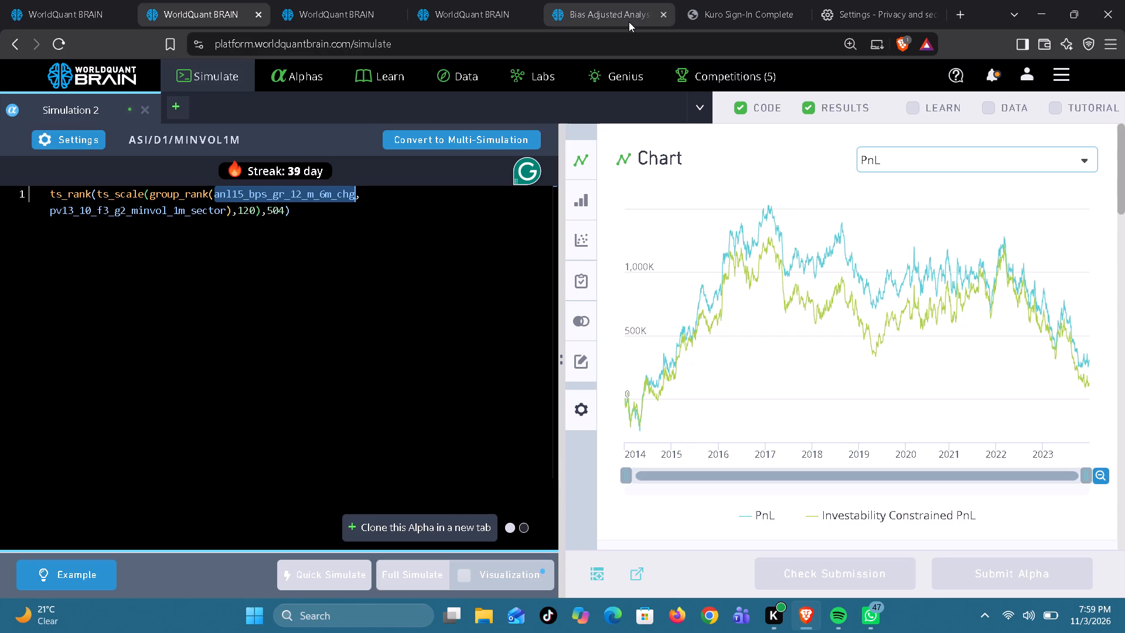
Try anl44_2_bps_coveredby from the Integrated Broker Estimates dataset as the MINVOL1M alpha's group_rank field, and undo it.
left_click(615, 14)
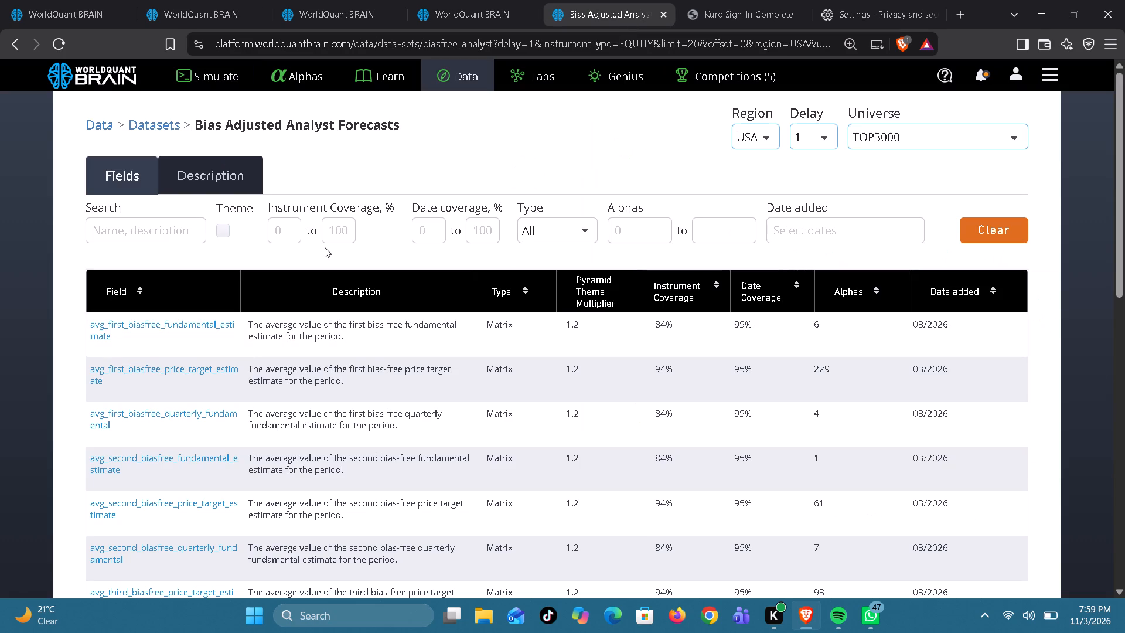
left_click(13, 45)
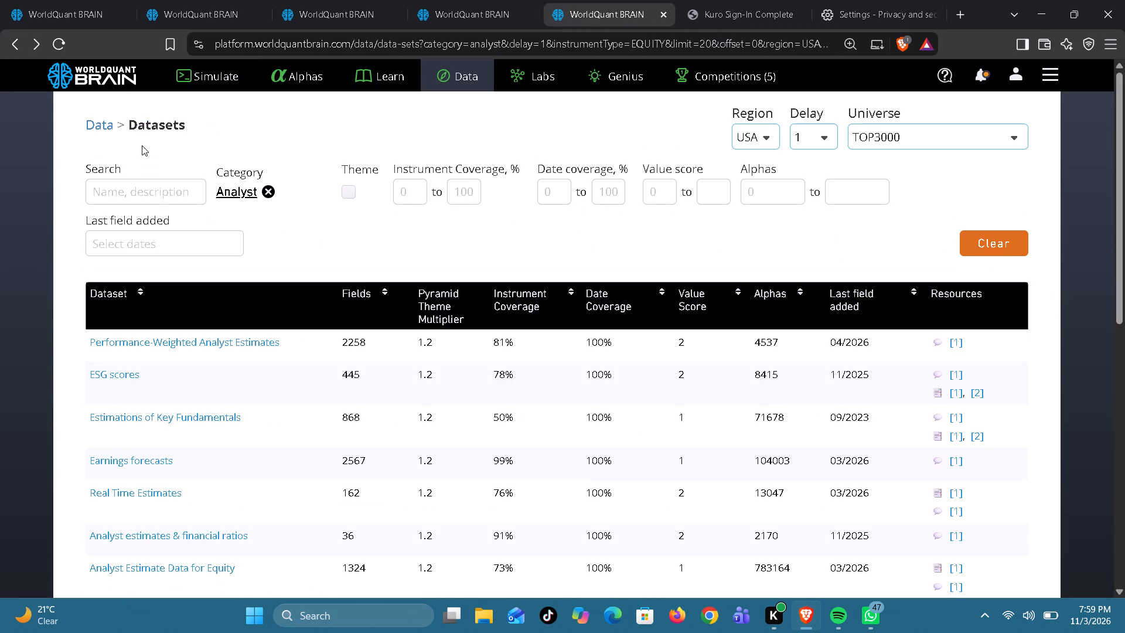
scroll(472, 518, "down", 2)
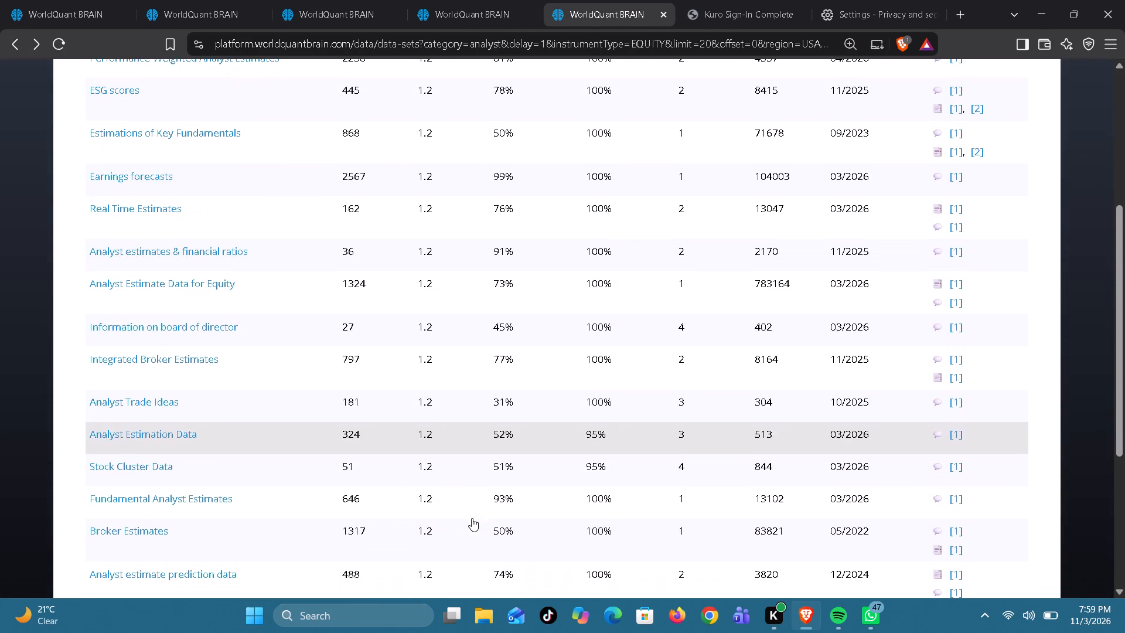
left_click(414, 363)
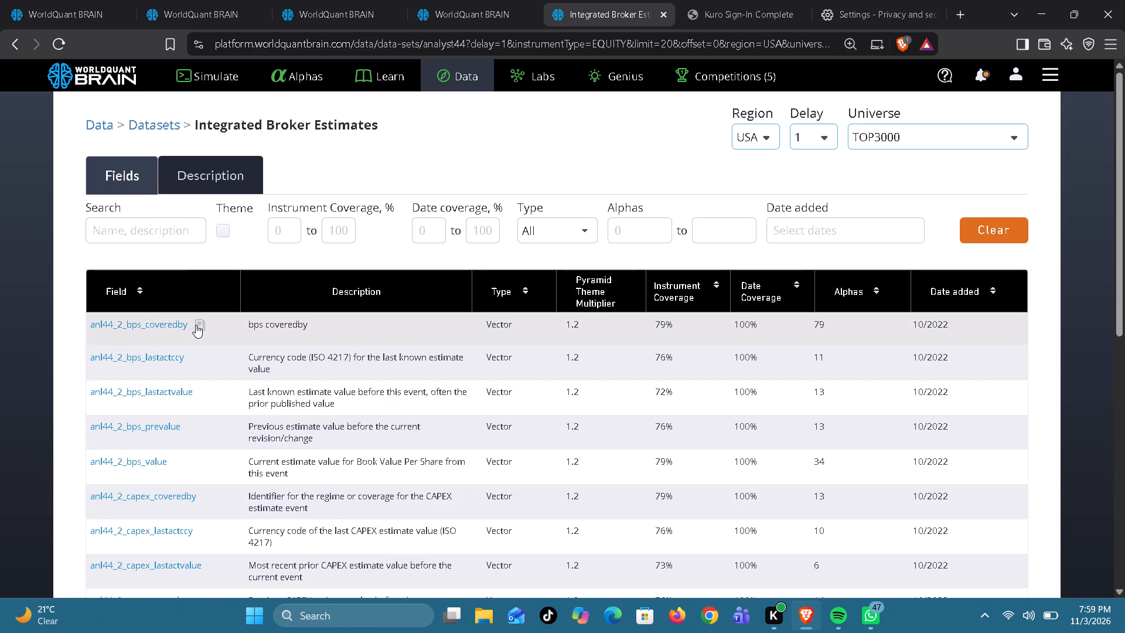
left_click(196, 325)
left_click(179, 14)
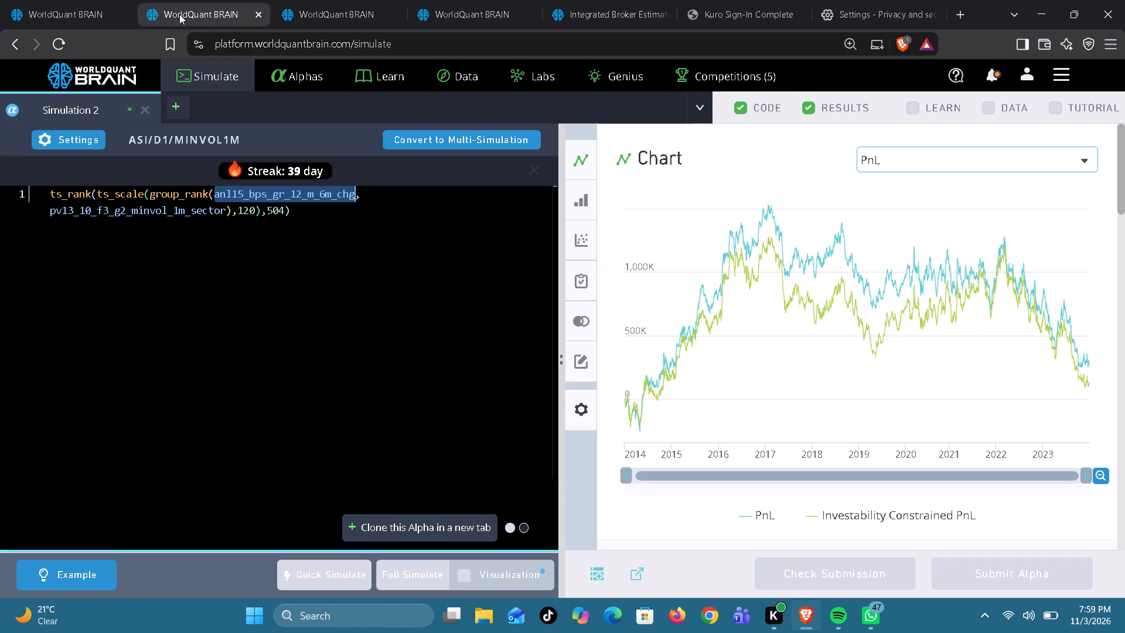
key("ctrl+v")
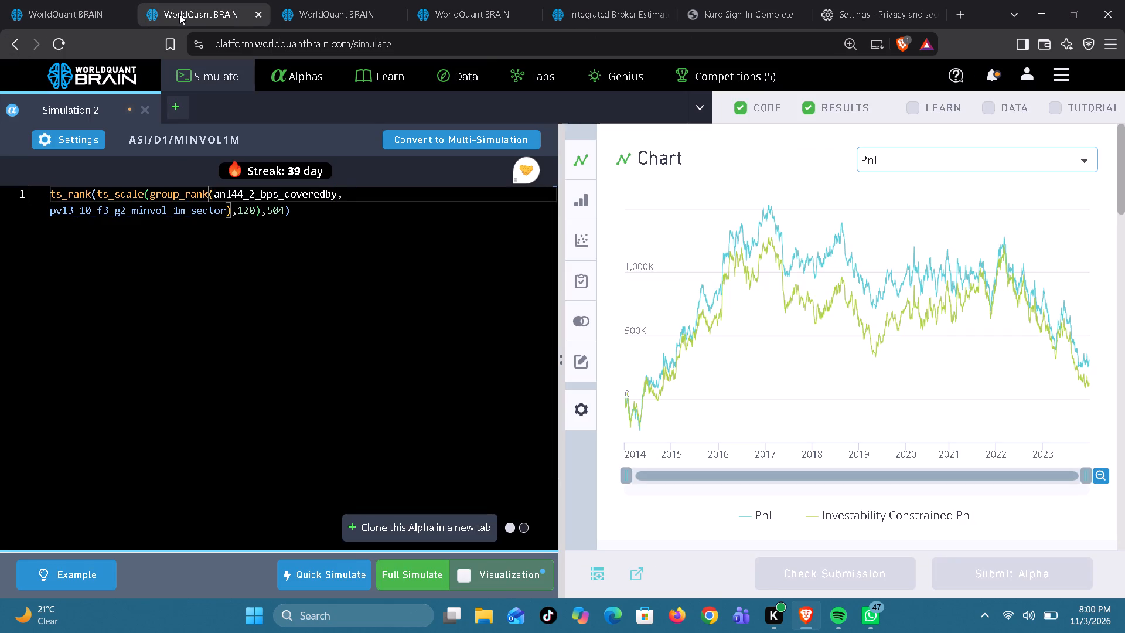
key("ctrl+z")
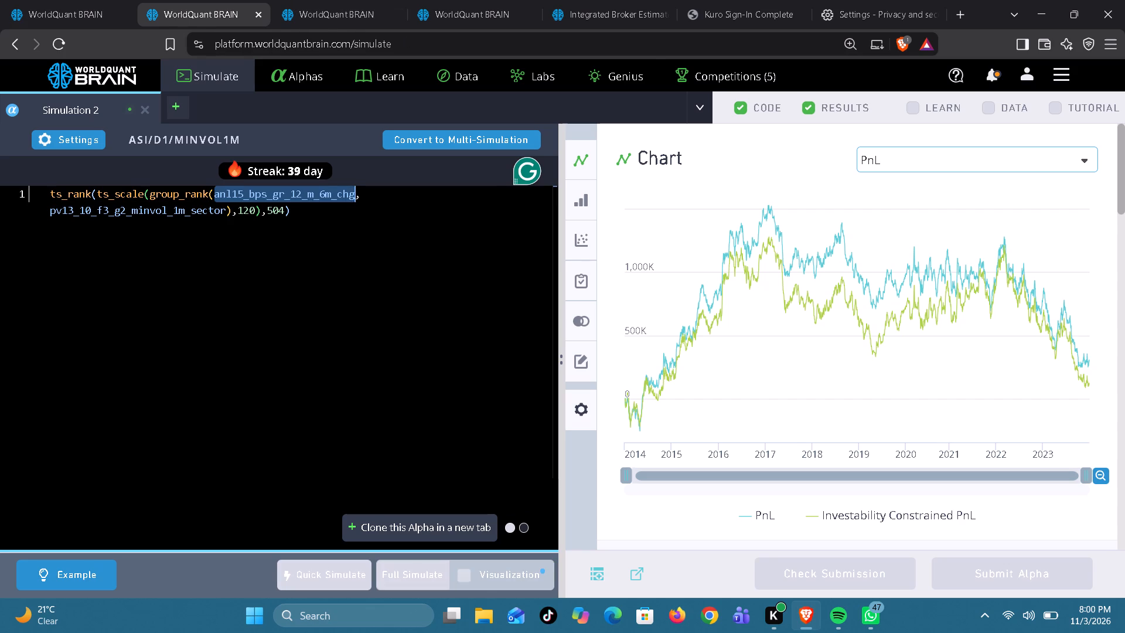
Look through the Integrated Broker Estimates dataset's field list for another candidate field.
left_click(616, 7)
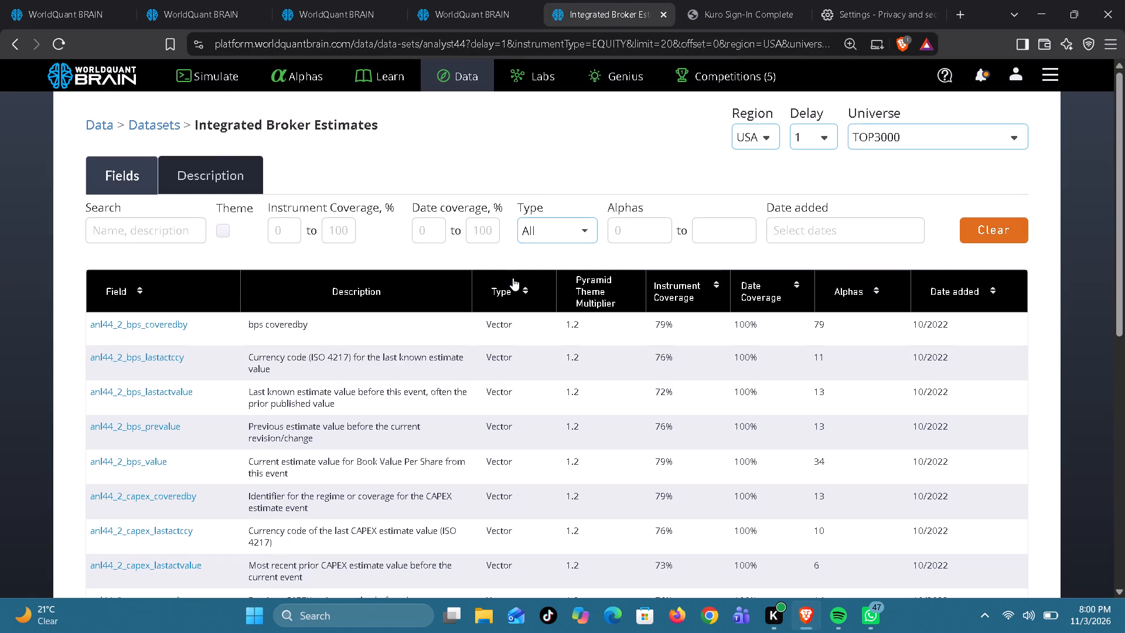
scroll(188, 468, "down", 2)
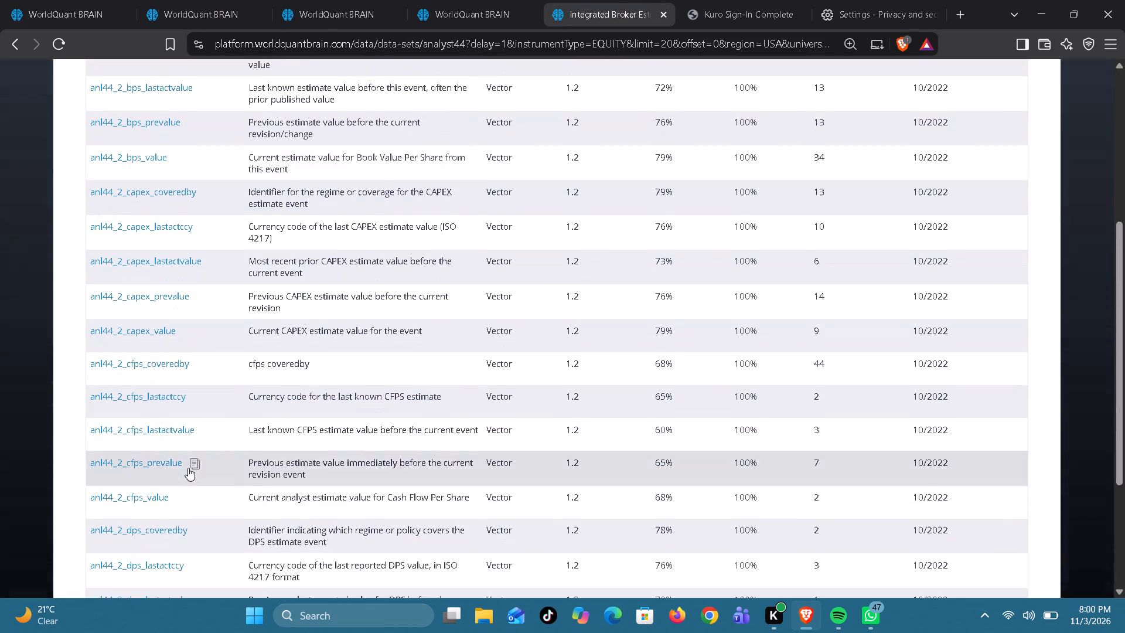
scroll(188, 468, "down", 1)
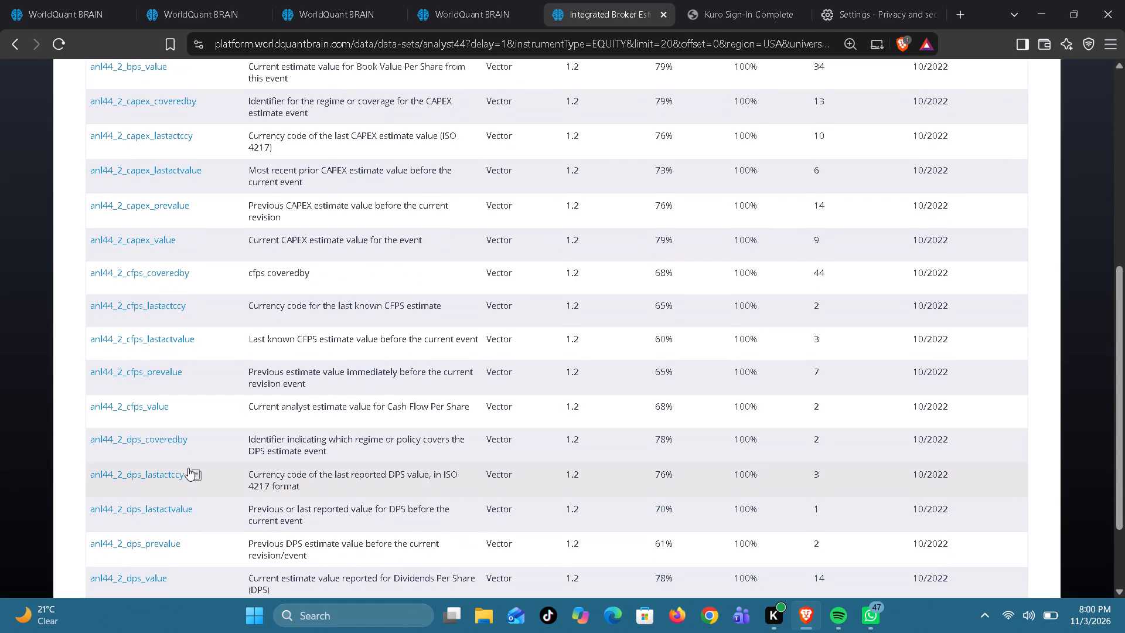
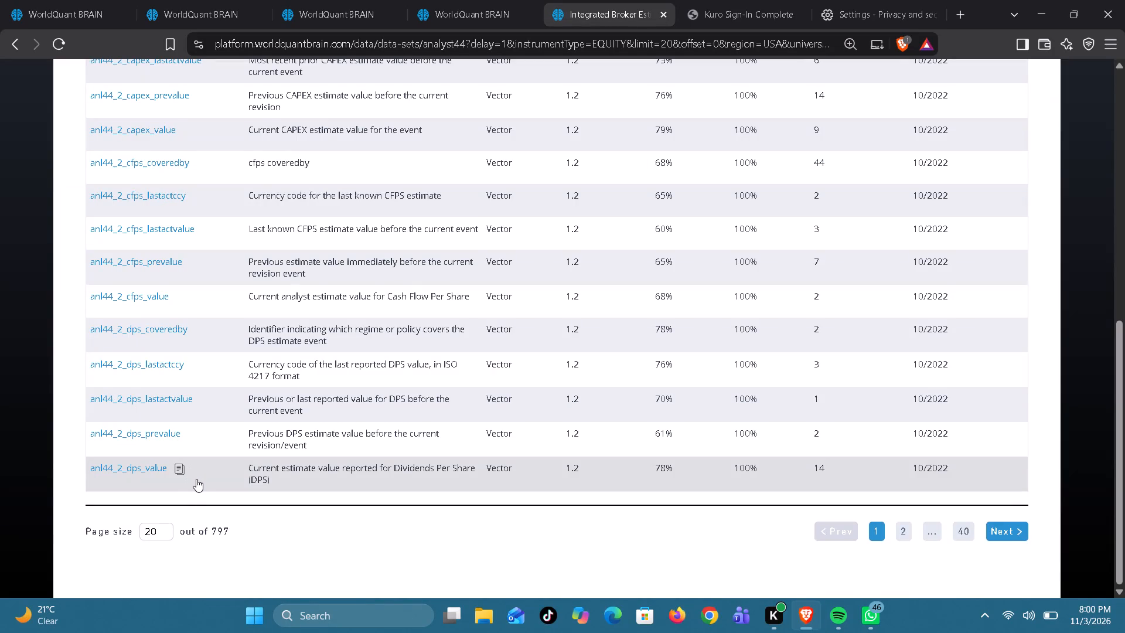
Return from the Integrated Broker Estimates dataset to the ASI/D1/MINVOL1M alpha simulation.
left_click(217, 16)
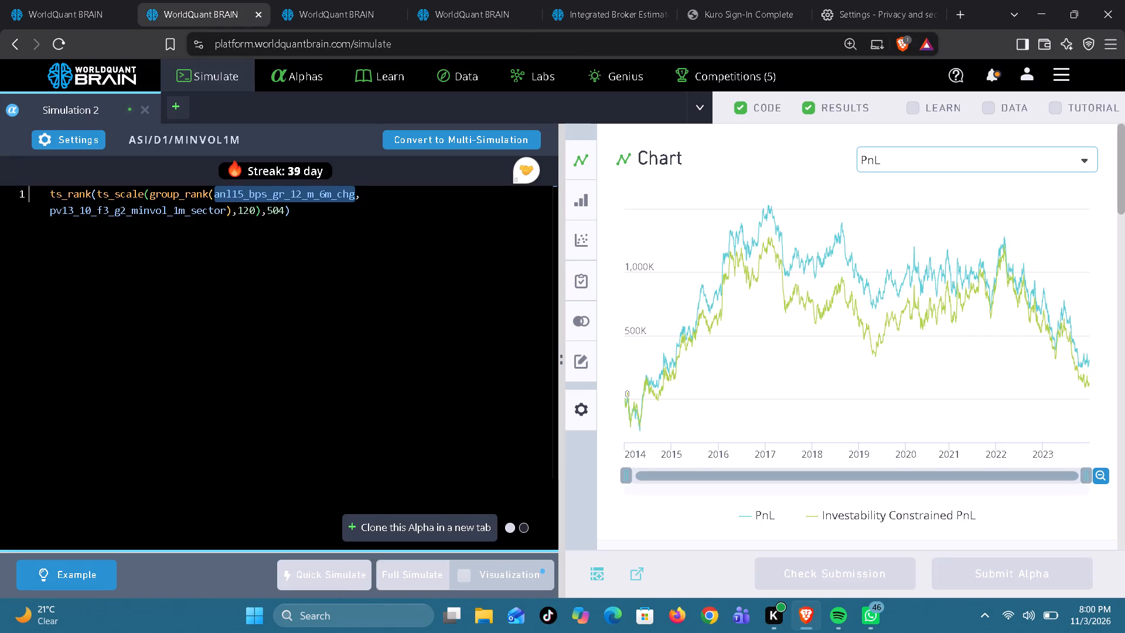
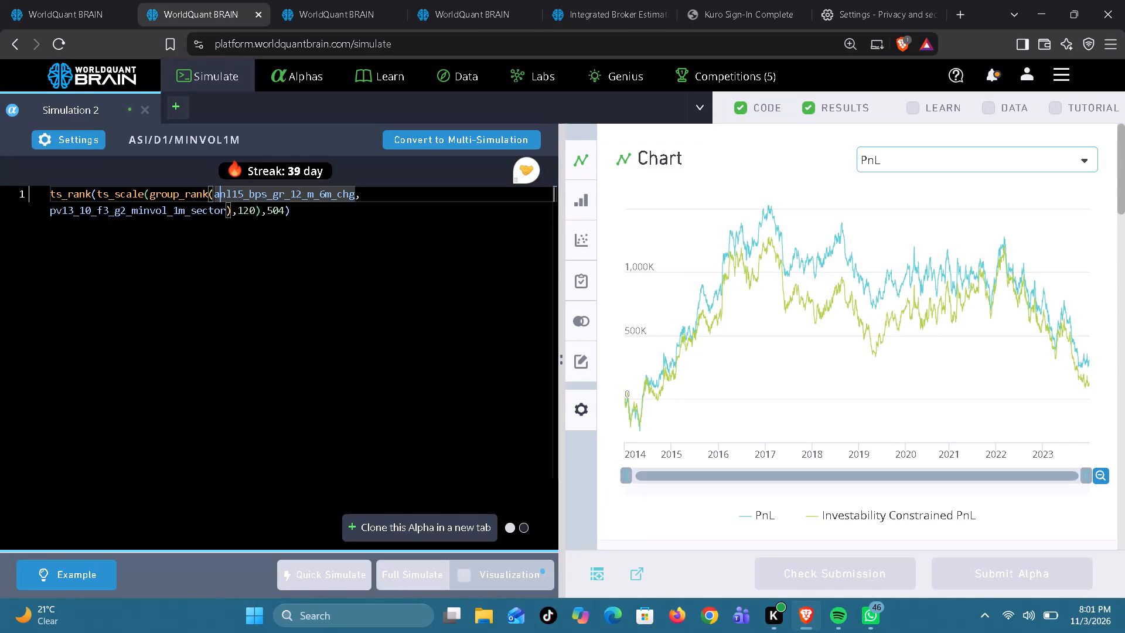
Replace the expression in the three ASI/D1 simulations, second, third and first, with ts_rank(ts_scale(group_rank(imb5_score,pv13_10_f3_g2_minvol_1m_sector),120),504).
key("ctrl+a")
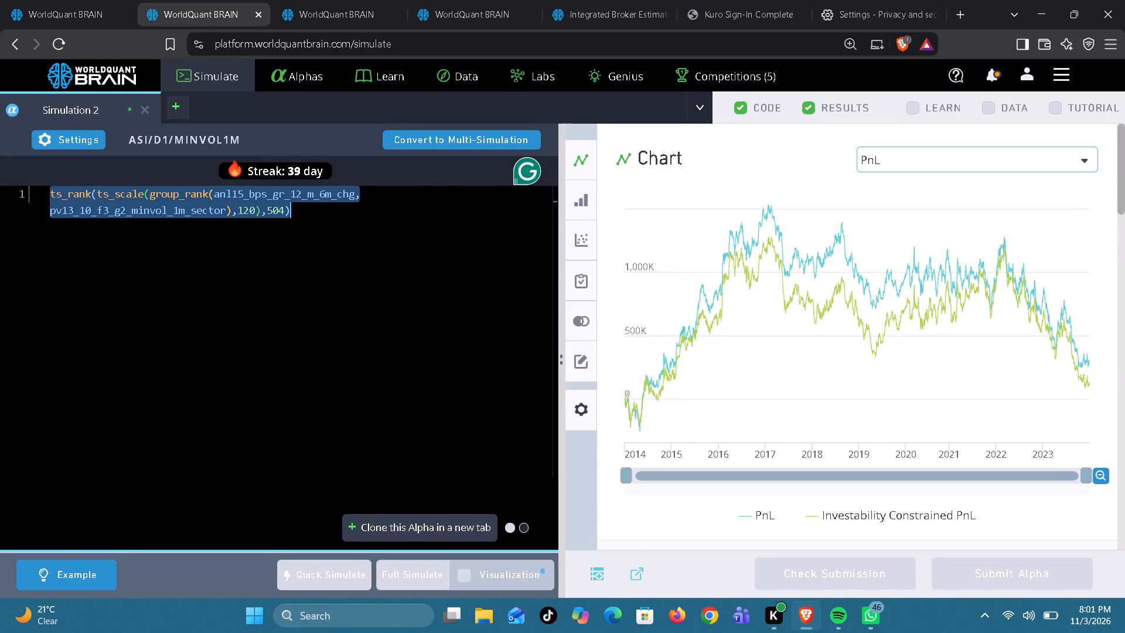
key("ctrl+v")
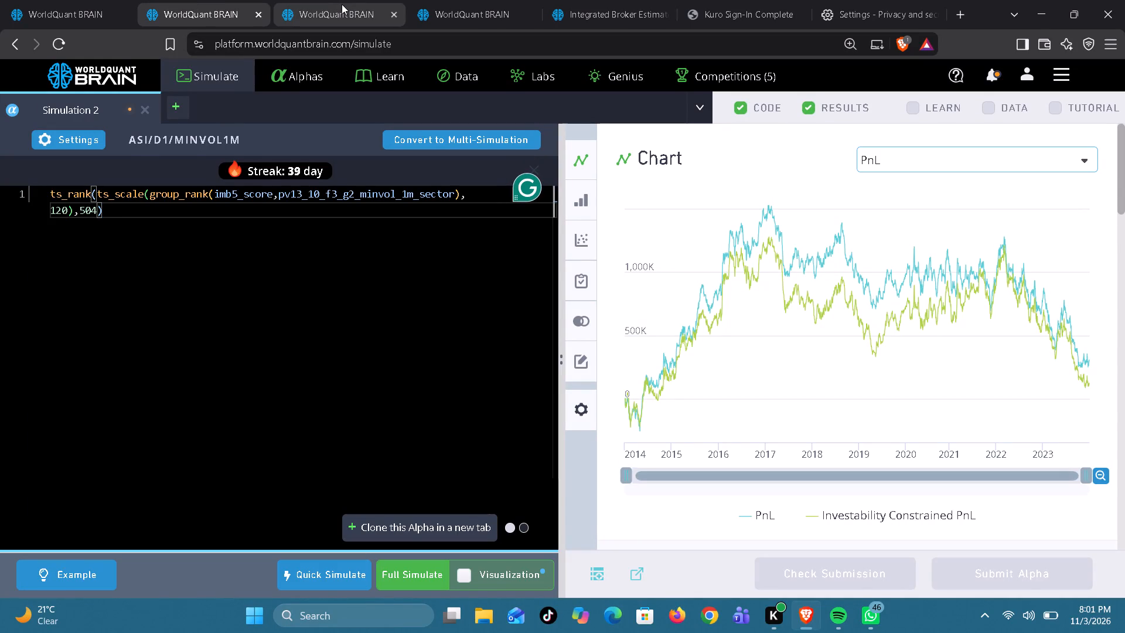
left_click(342, 4)
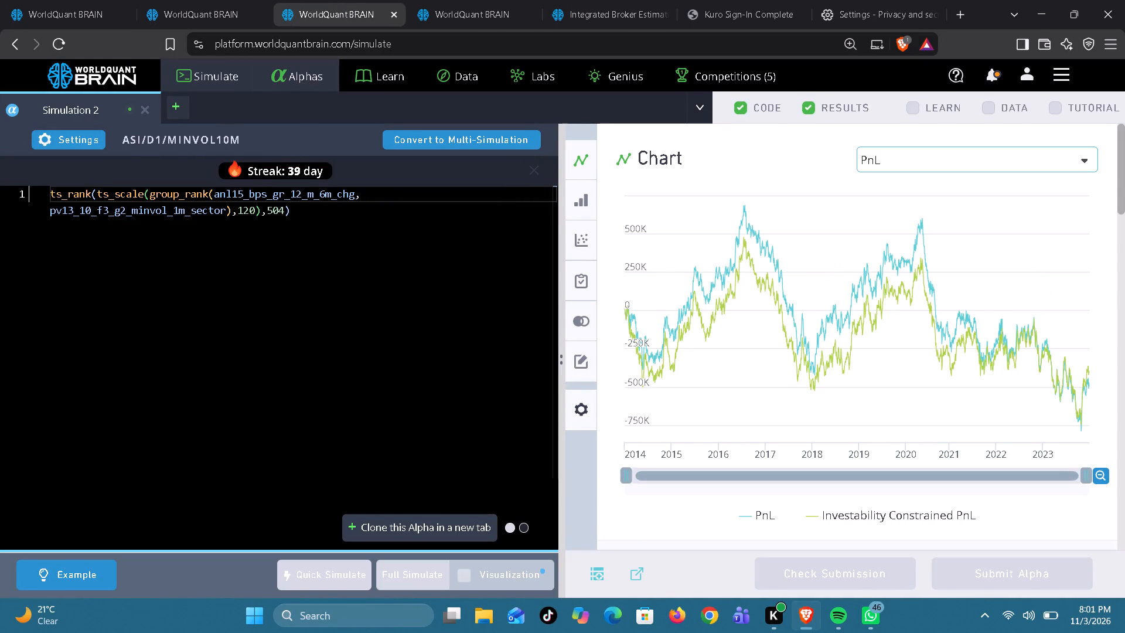
left_click(236, 192)
key("ctrl+a")
key("ctrl+v")
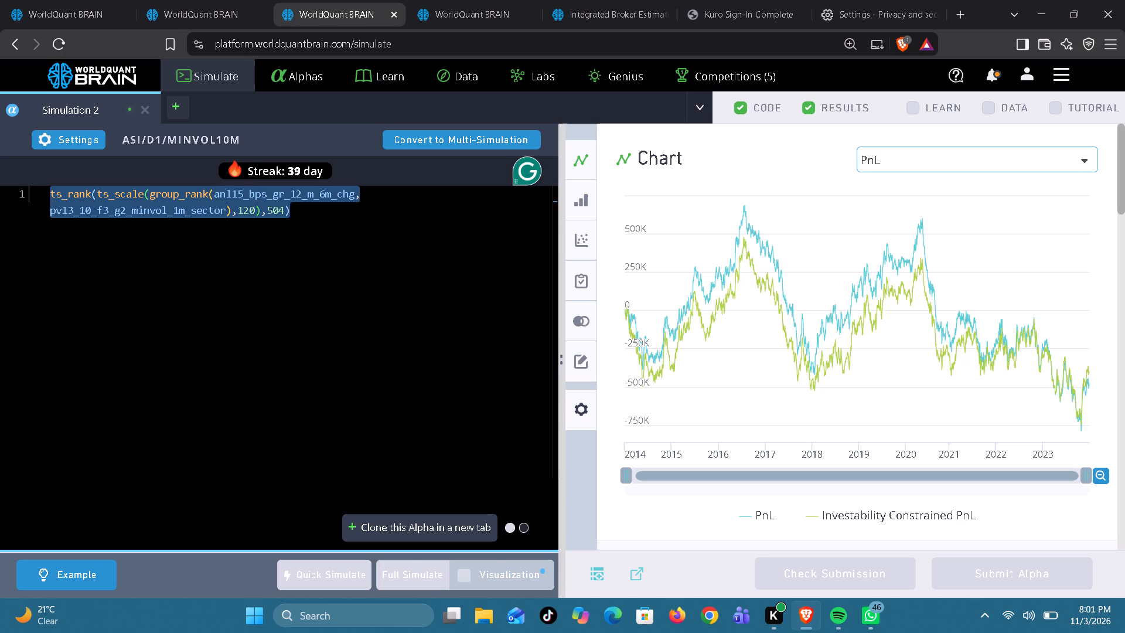
left_click(67, 18)
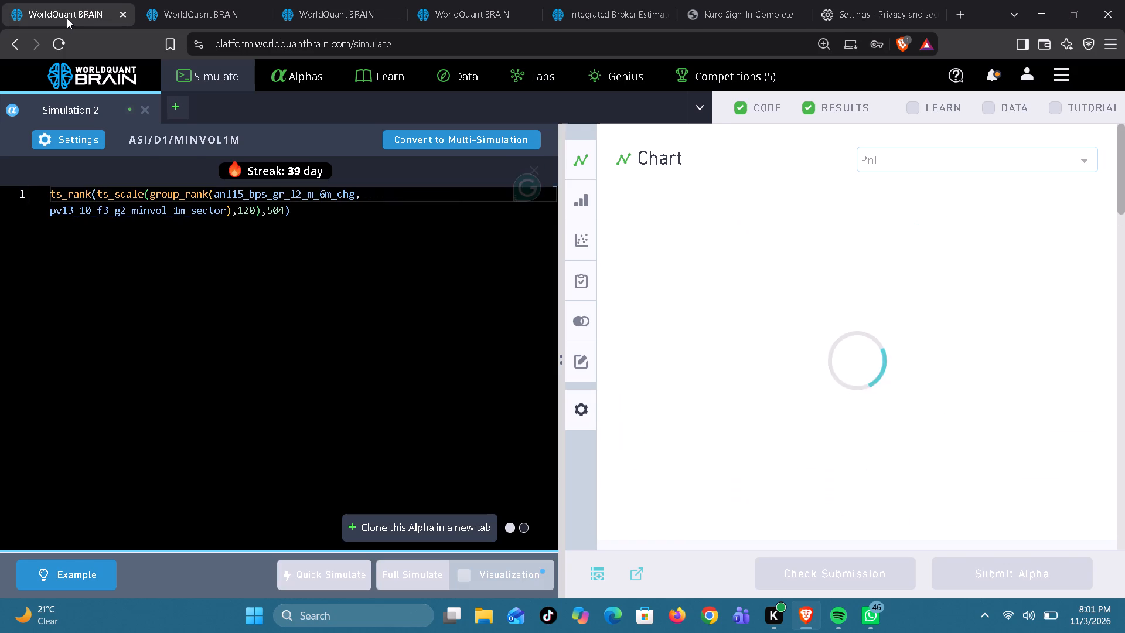
left_click(138, 201)
key("ctrl+a")
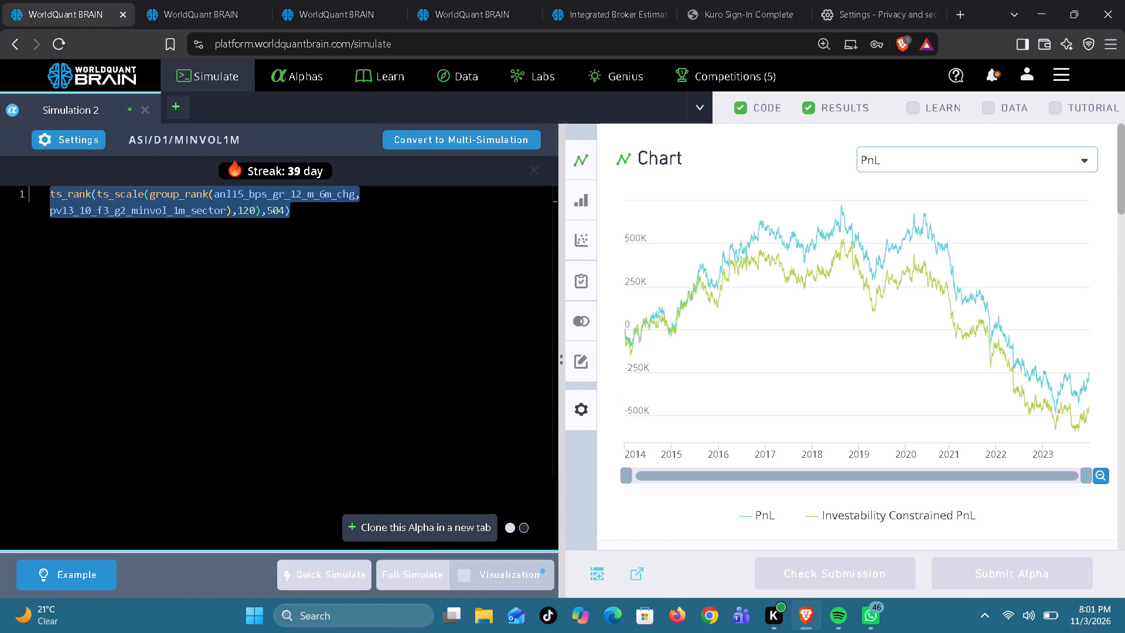
key("ctrl+v")
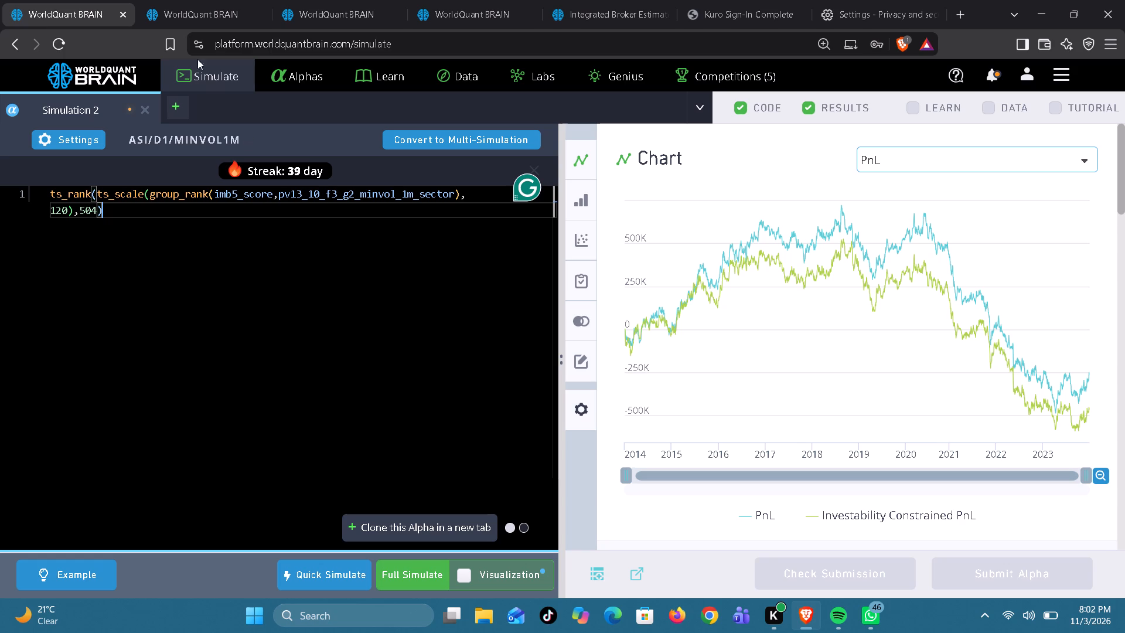
Set the universe of the ASI/D1/MINVOL10M simulation to MINVOL1M and apply the settings.
left_click(206, 16)
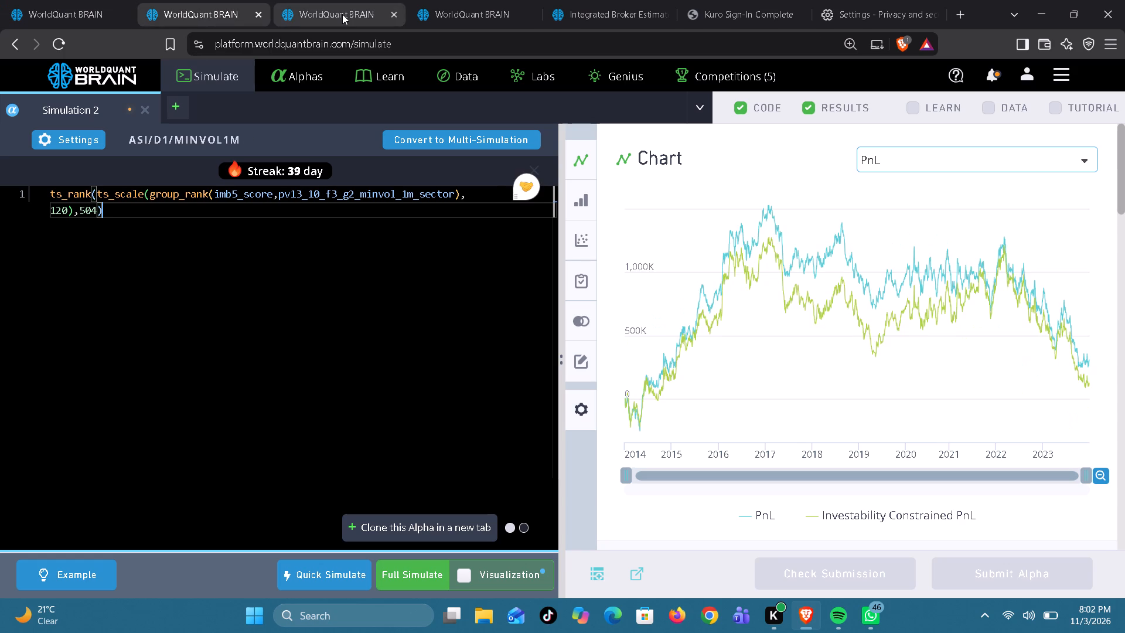
left_click(342, 14)
left_click(90, 147)
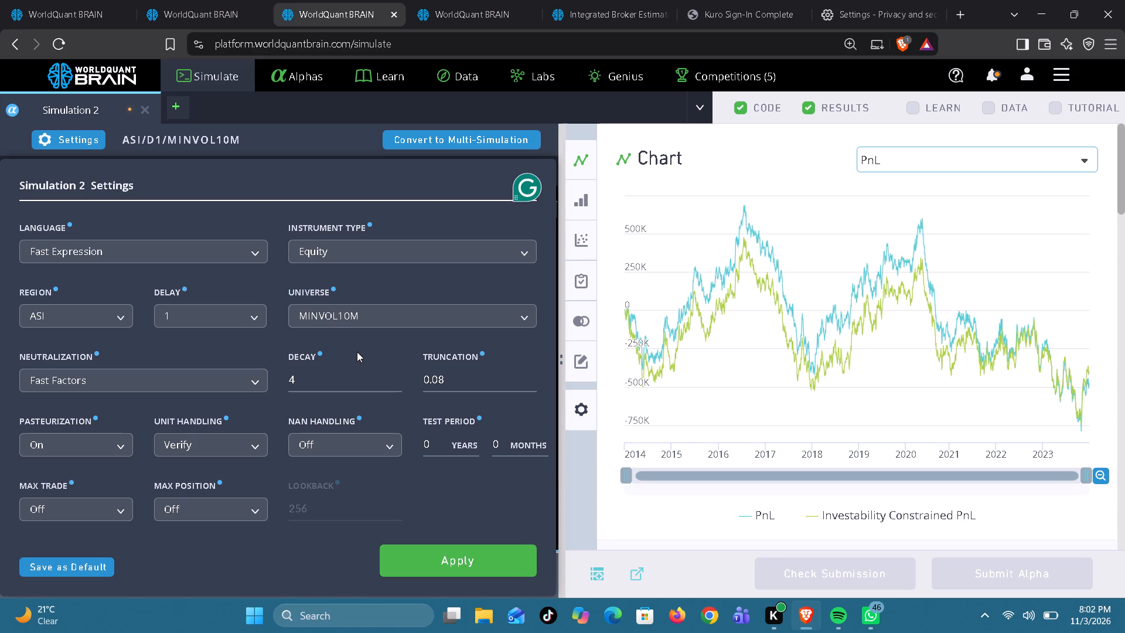
left_click(438, 316)
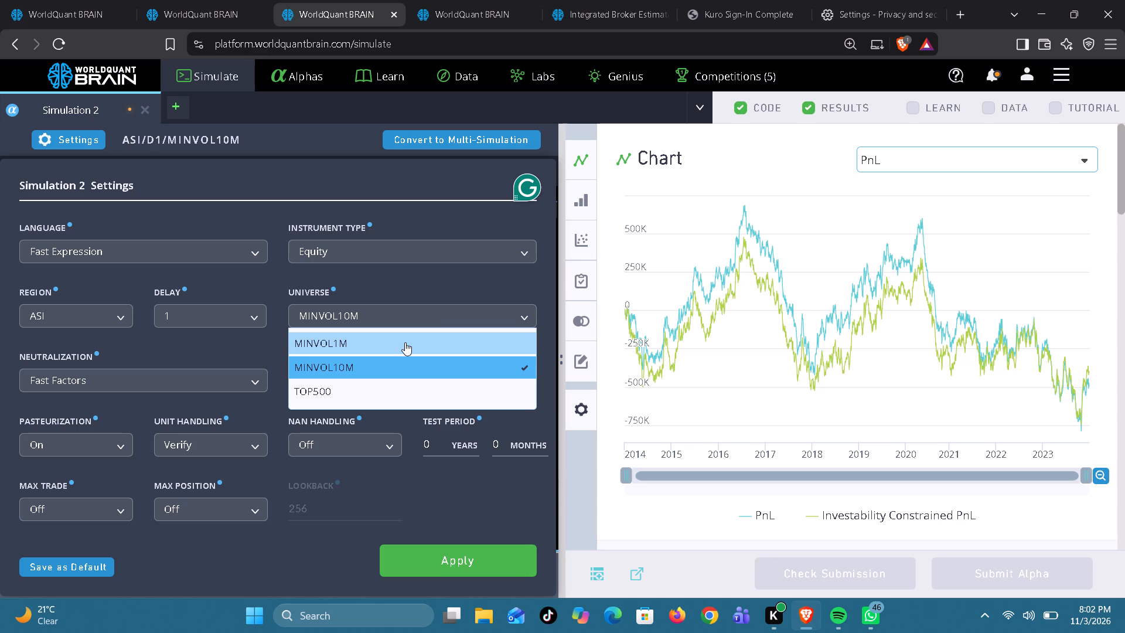
left_click(405, 342)
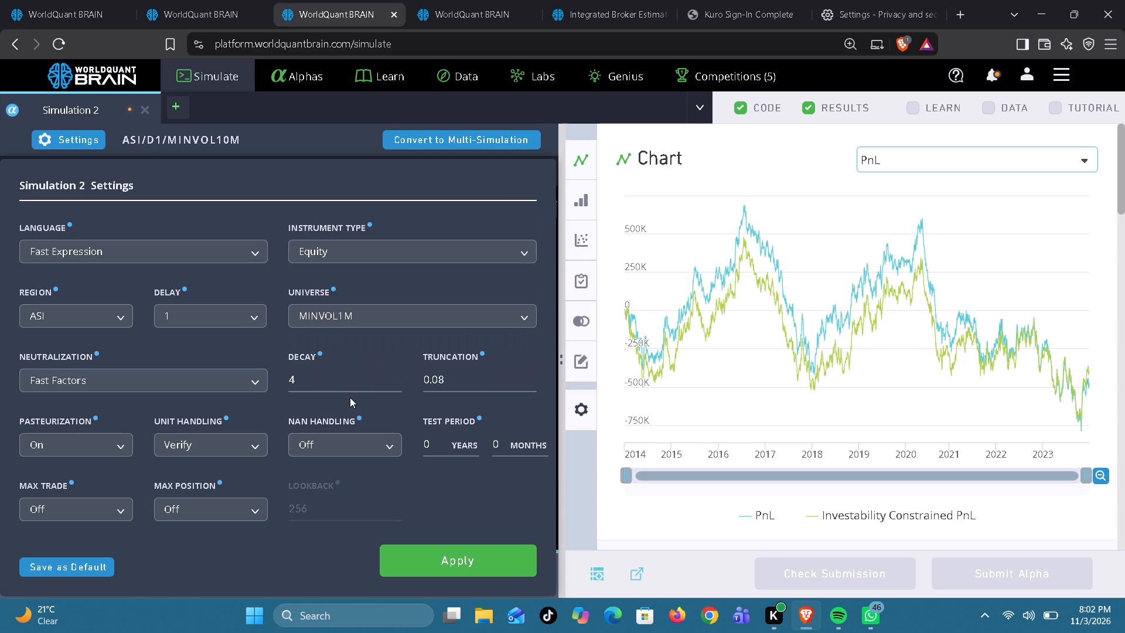
left_click(440, 561)
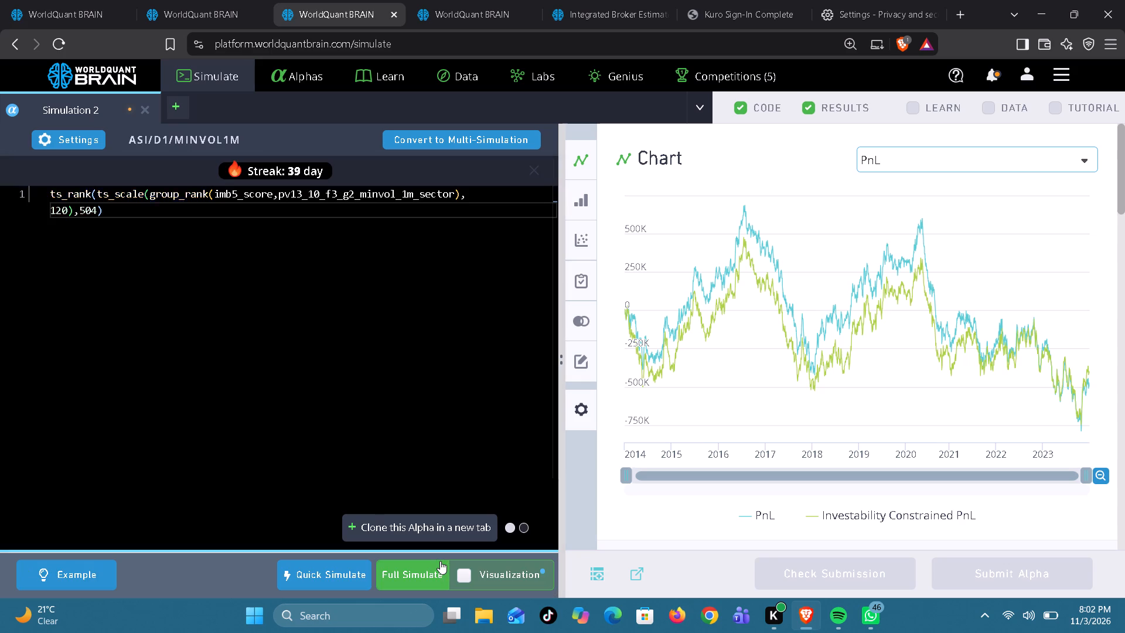
Browse the Model category's datasets instead of Analyst and open the AI Enhanced Equity Factor Transfer dataset.
left_click(592, 9)
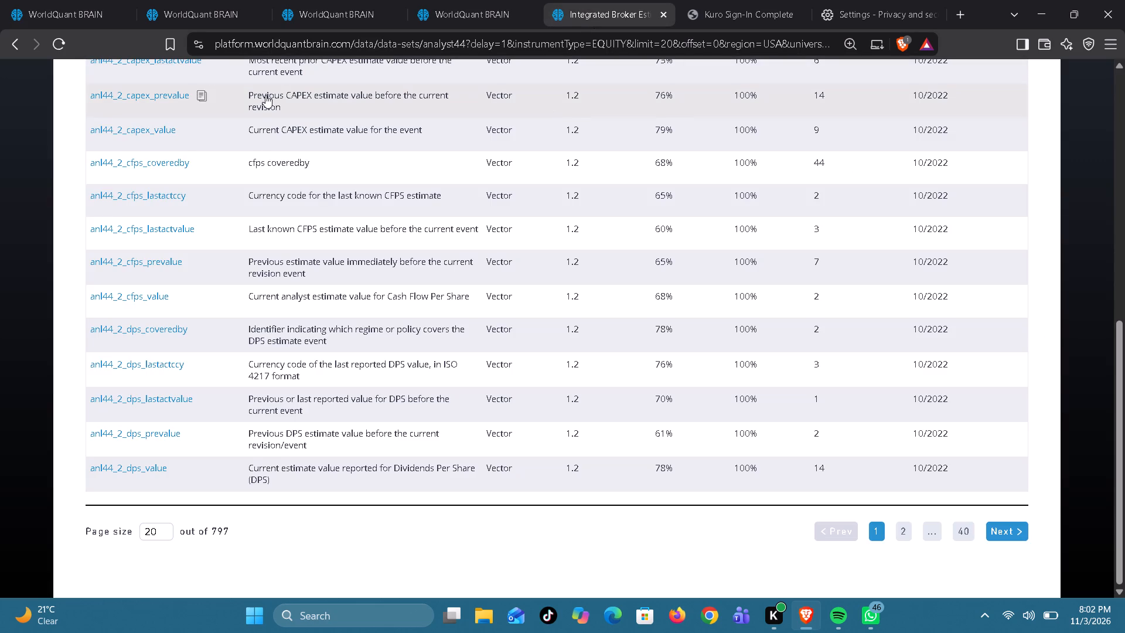
left_click(19, 46)
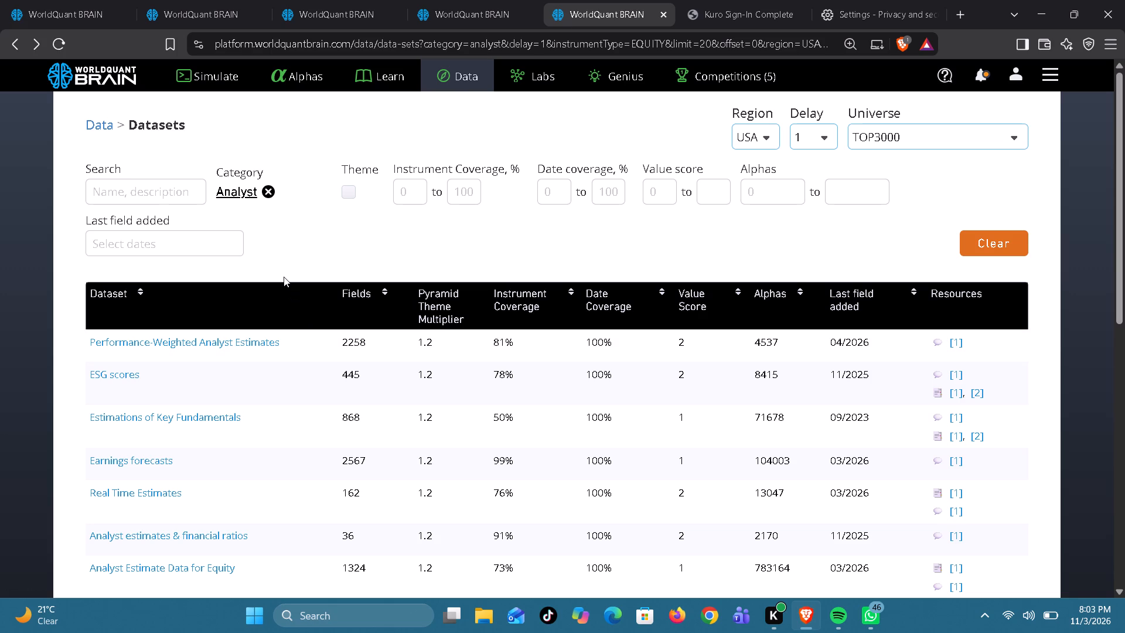
left_click(22, 50)
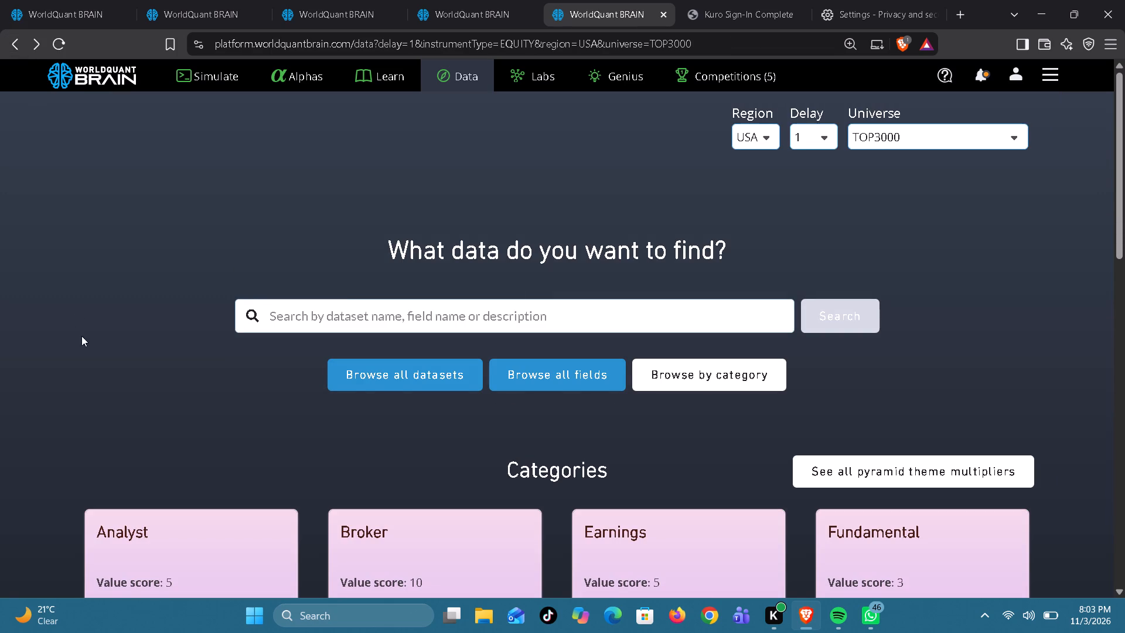
scroll(233, 489, "down", 3)
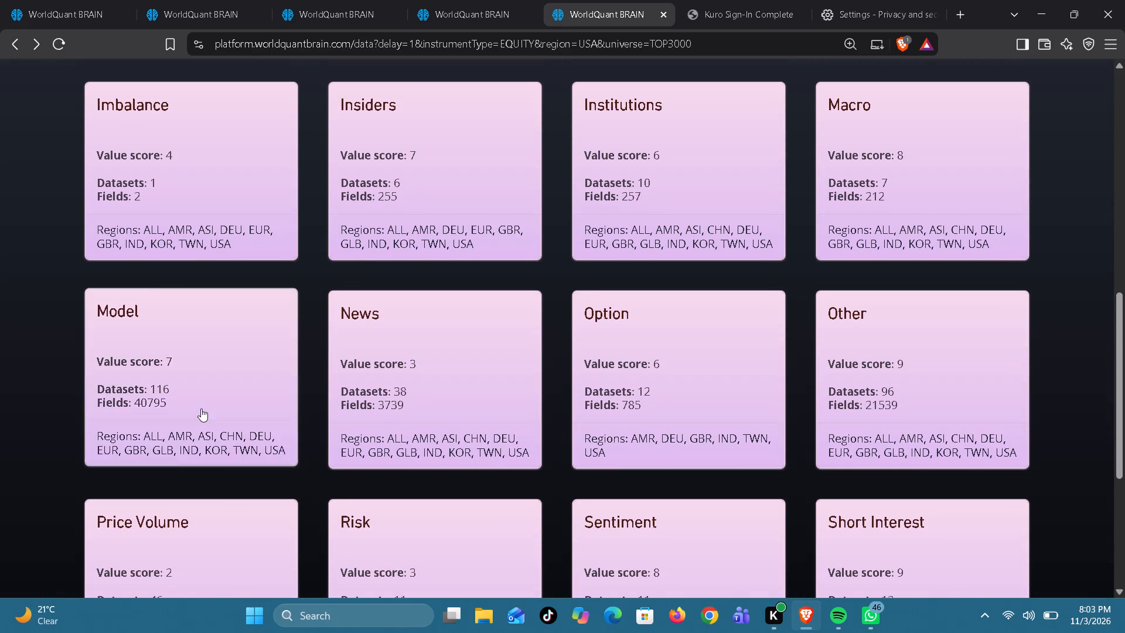
left_click(188, 380)
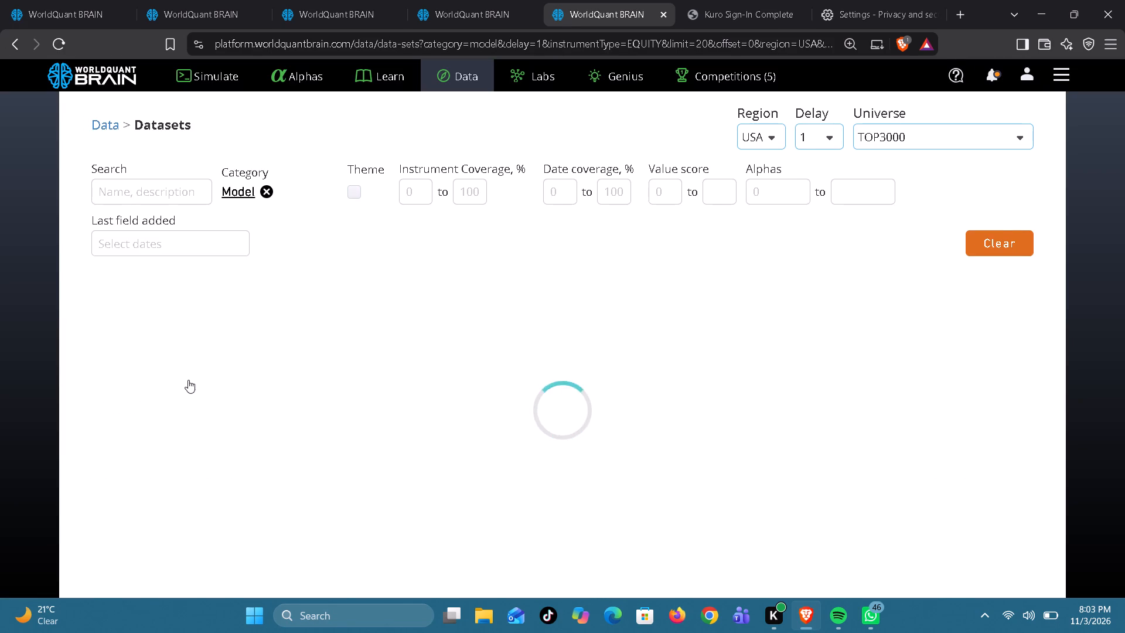
left_click(257, 355)
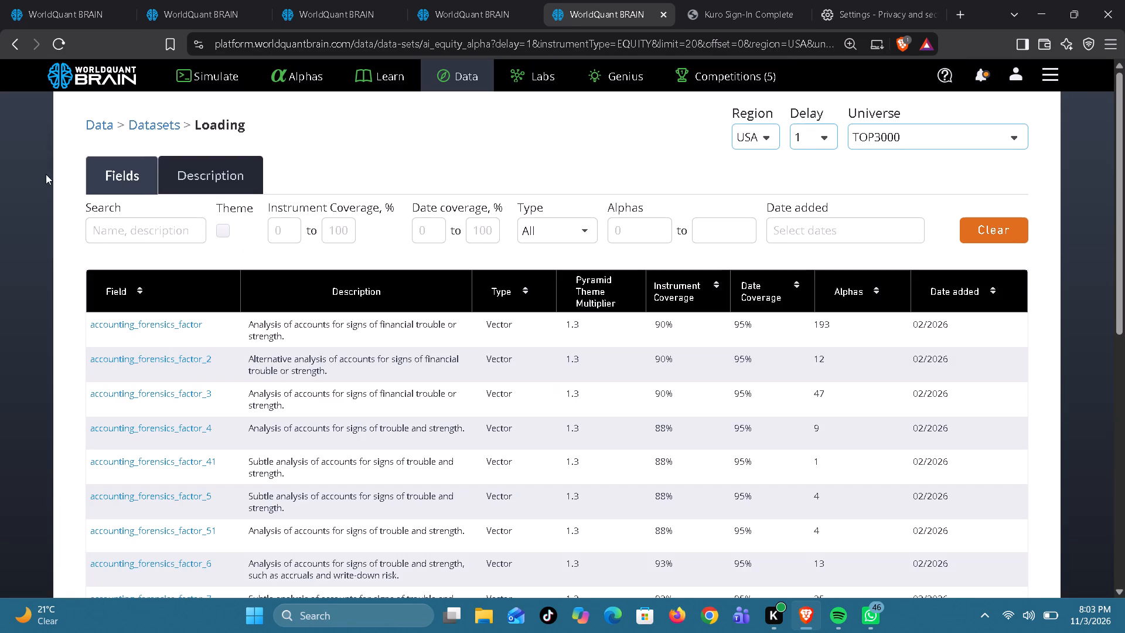
left_click(19, 46)
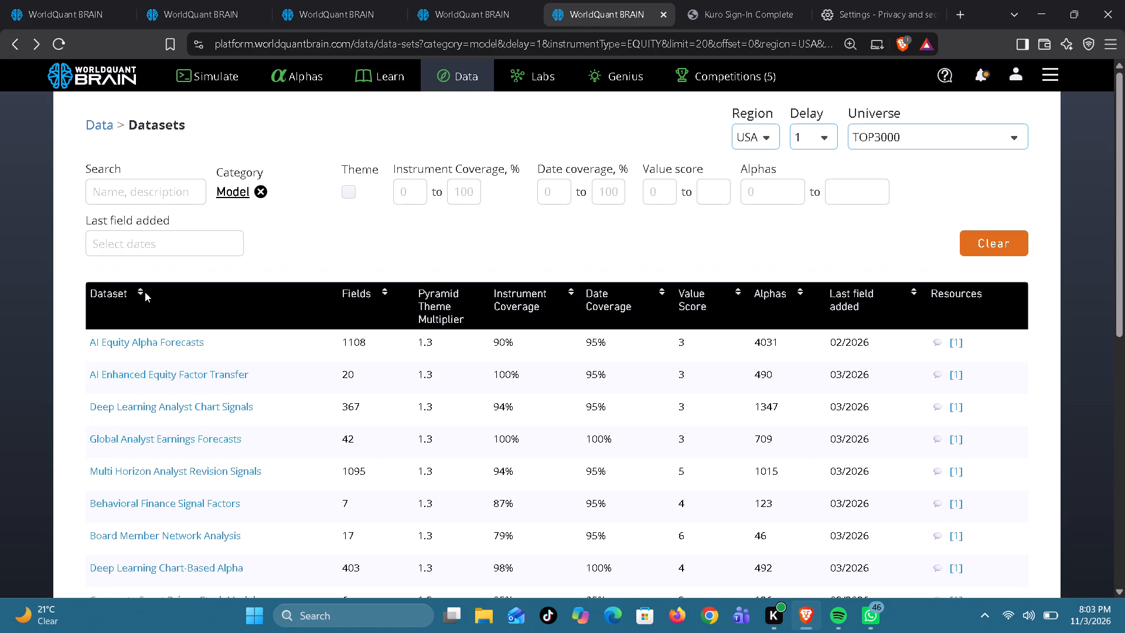
left_click(343, 371)
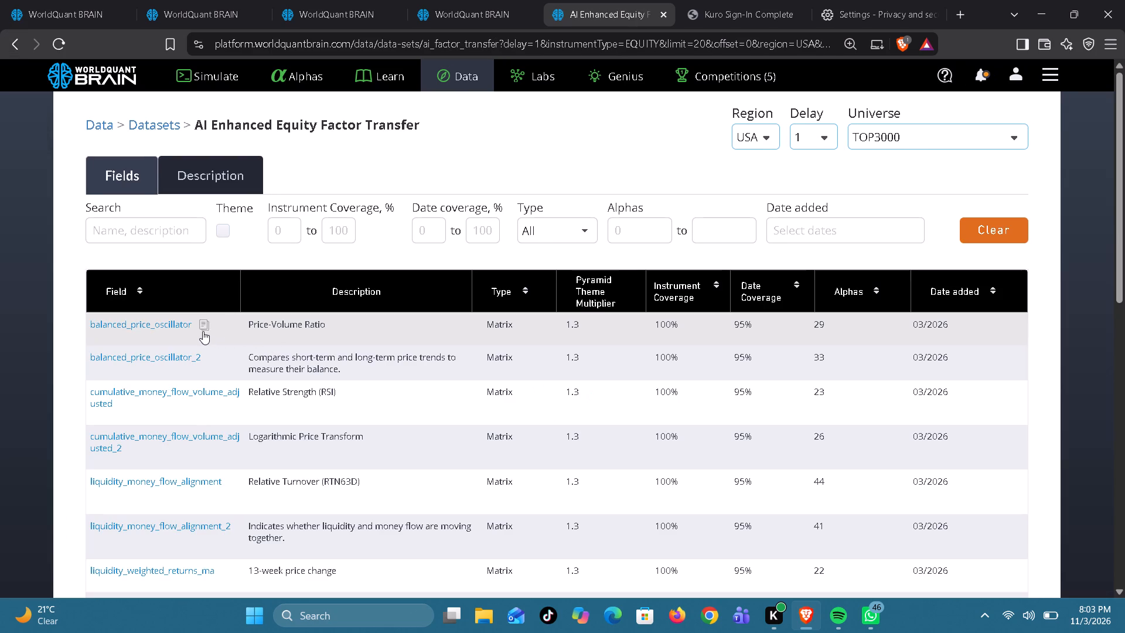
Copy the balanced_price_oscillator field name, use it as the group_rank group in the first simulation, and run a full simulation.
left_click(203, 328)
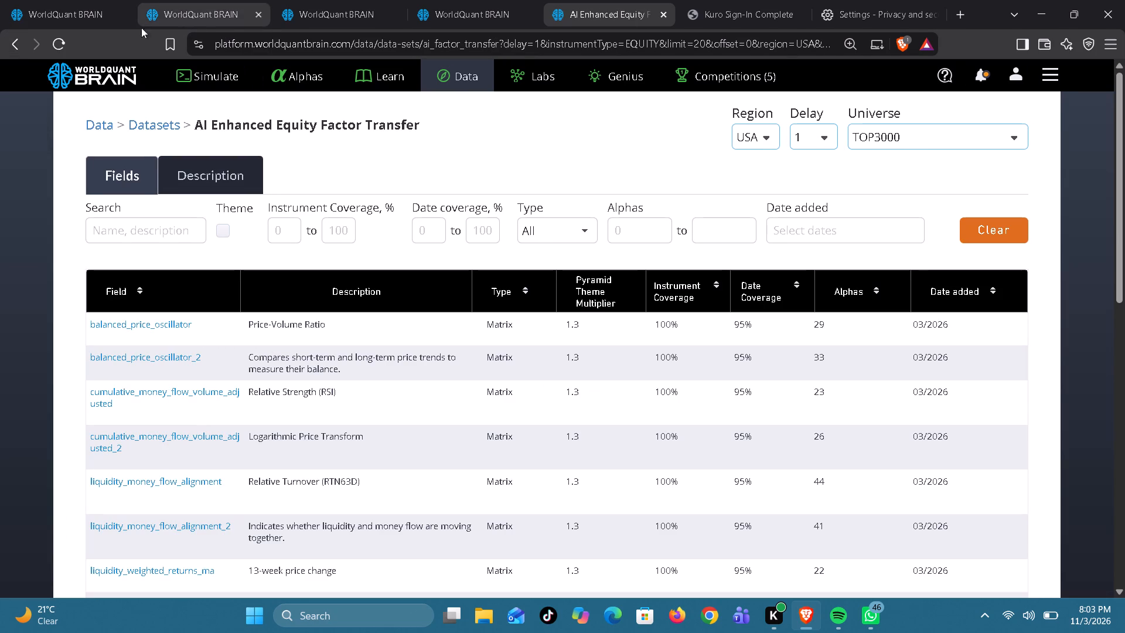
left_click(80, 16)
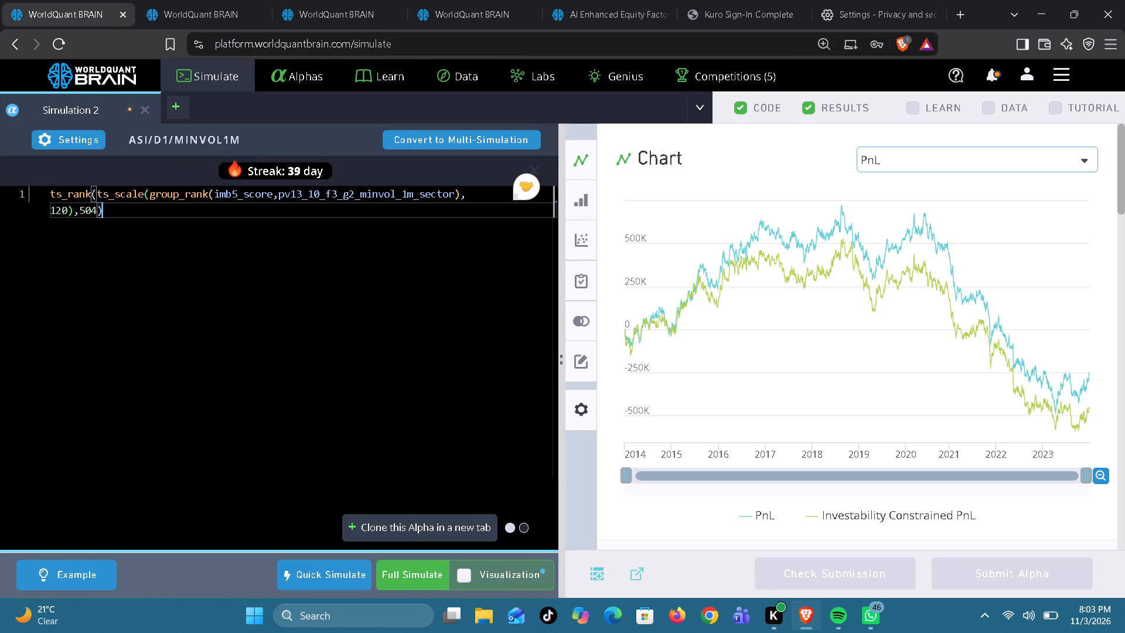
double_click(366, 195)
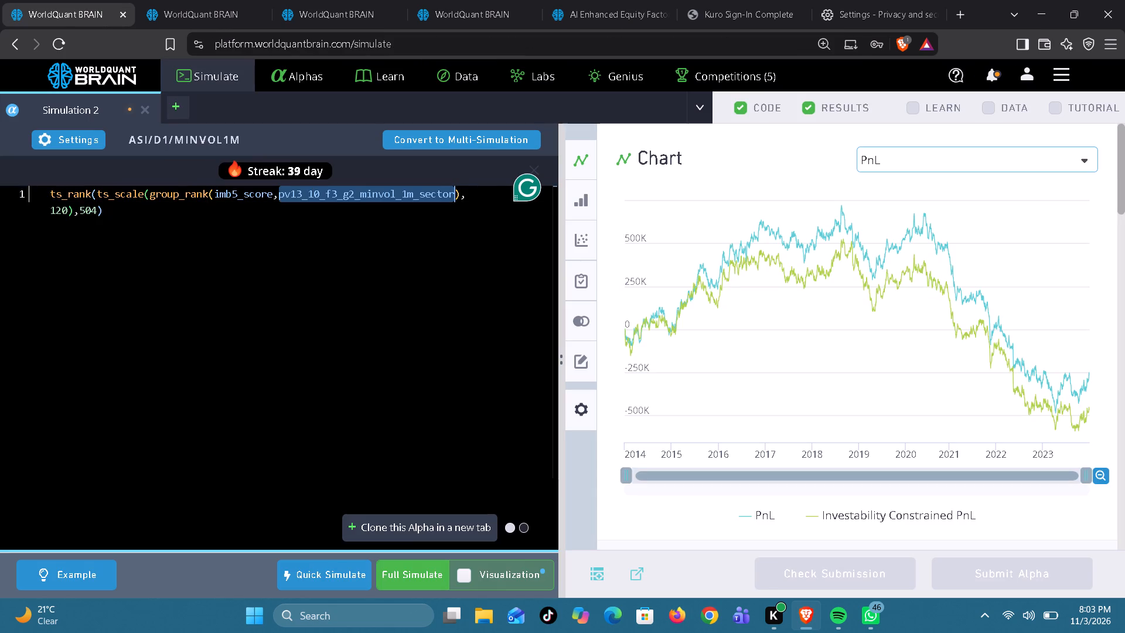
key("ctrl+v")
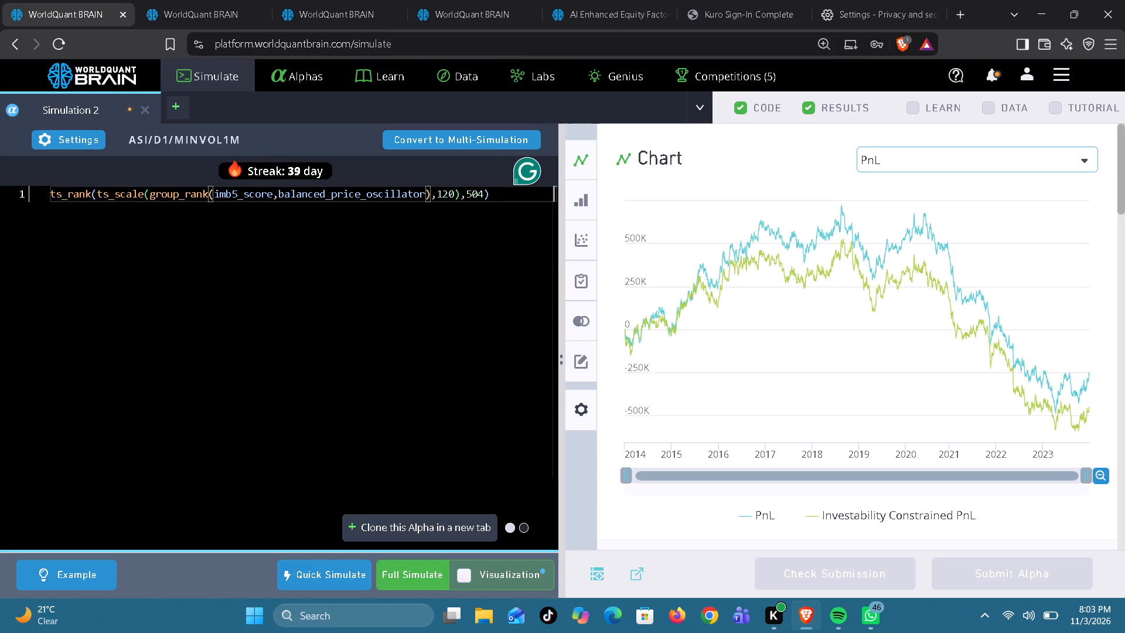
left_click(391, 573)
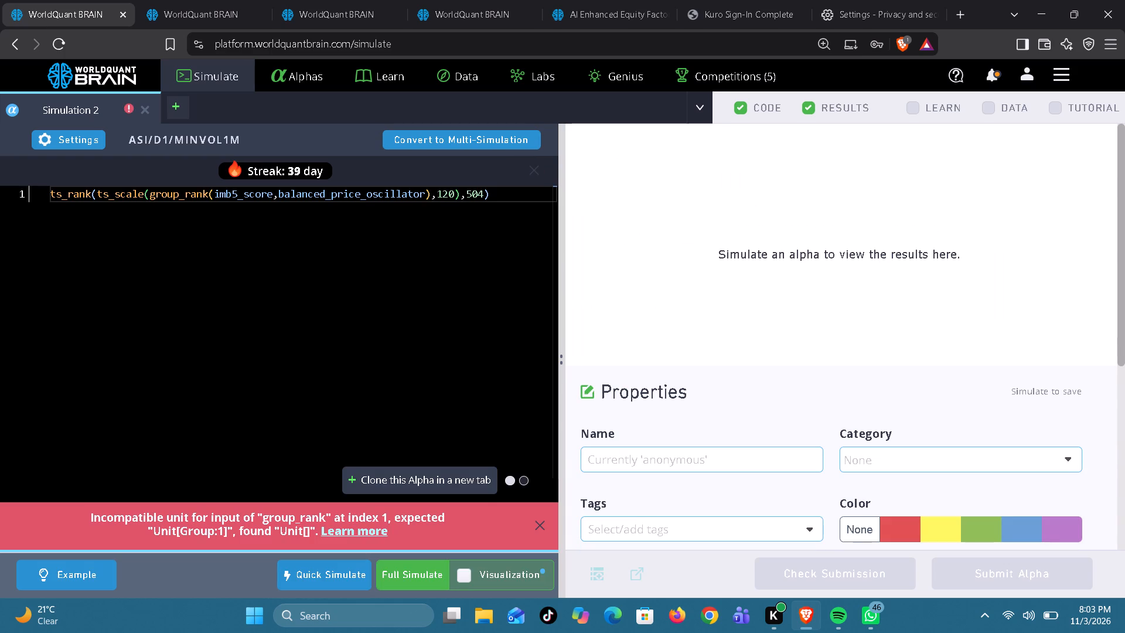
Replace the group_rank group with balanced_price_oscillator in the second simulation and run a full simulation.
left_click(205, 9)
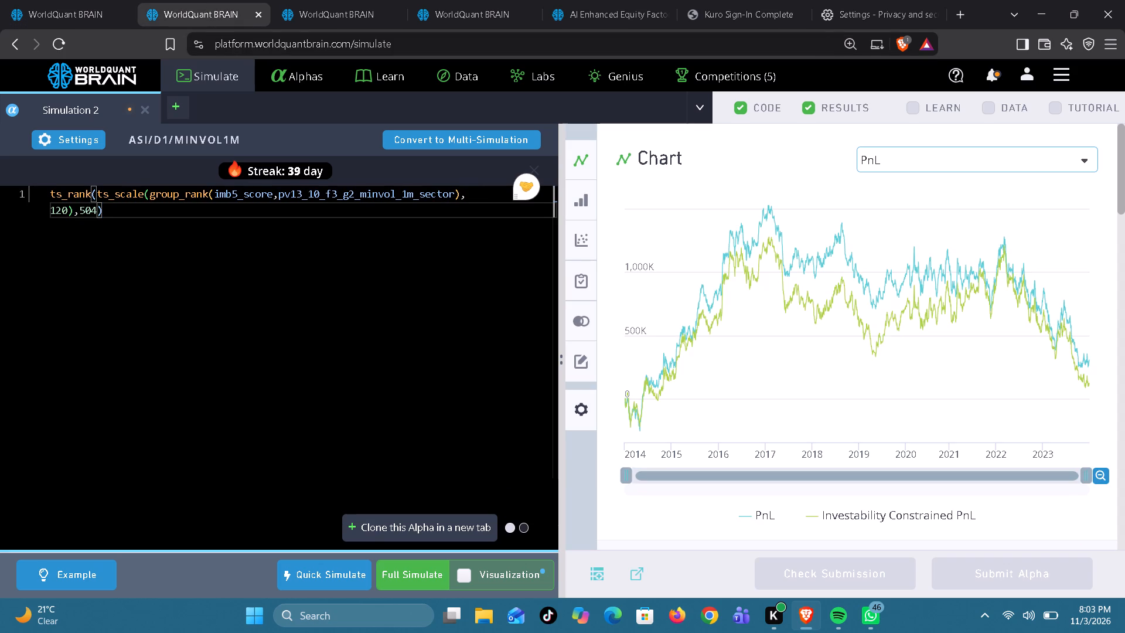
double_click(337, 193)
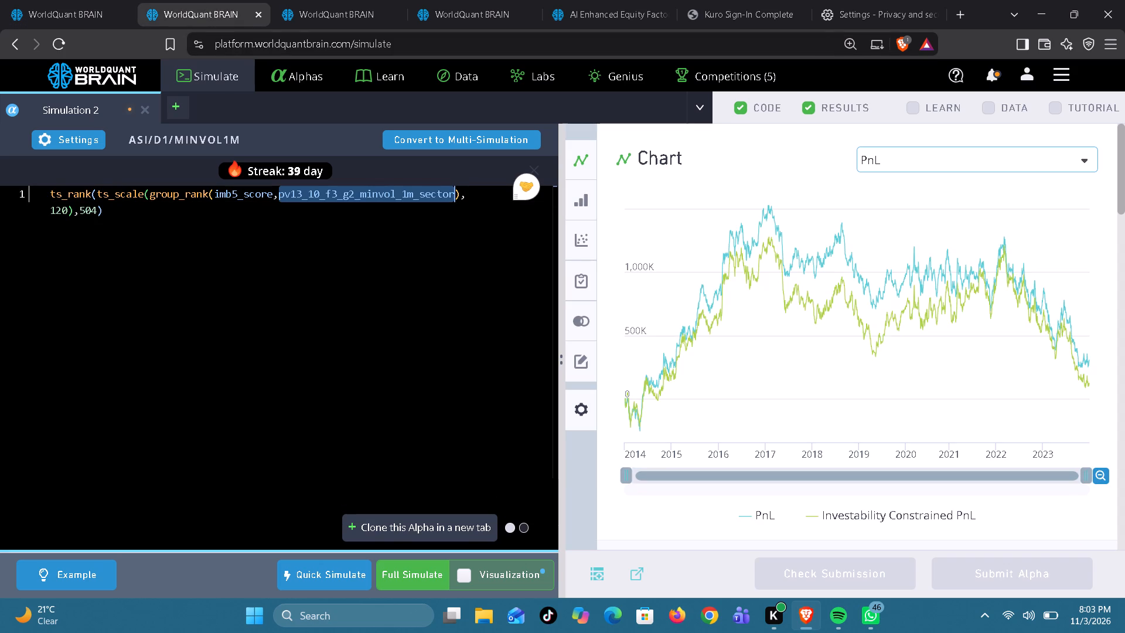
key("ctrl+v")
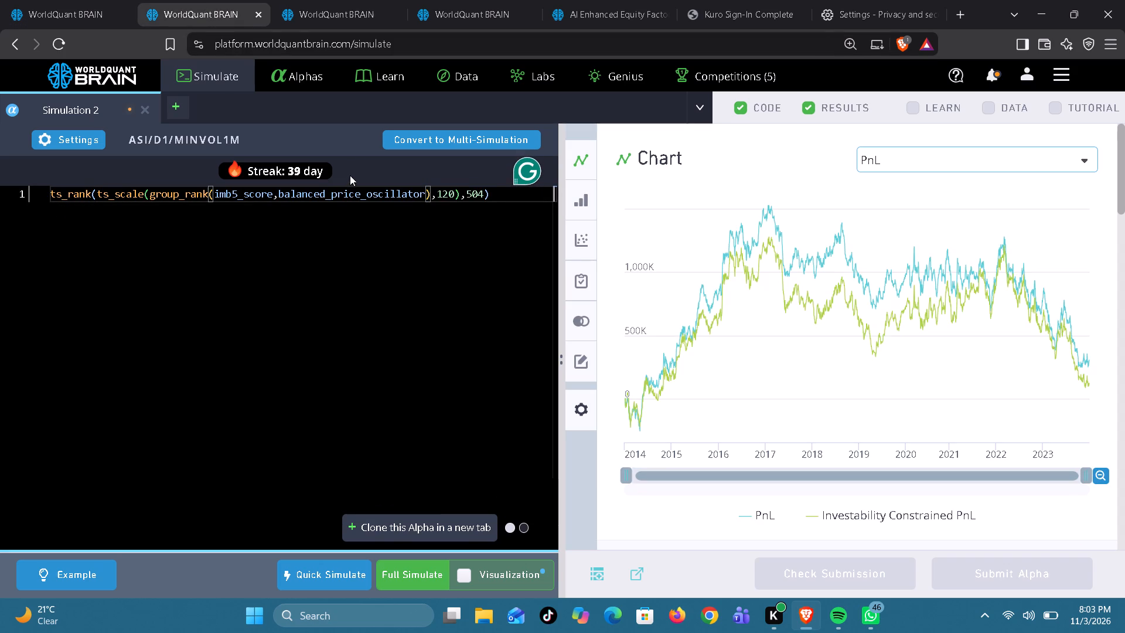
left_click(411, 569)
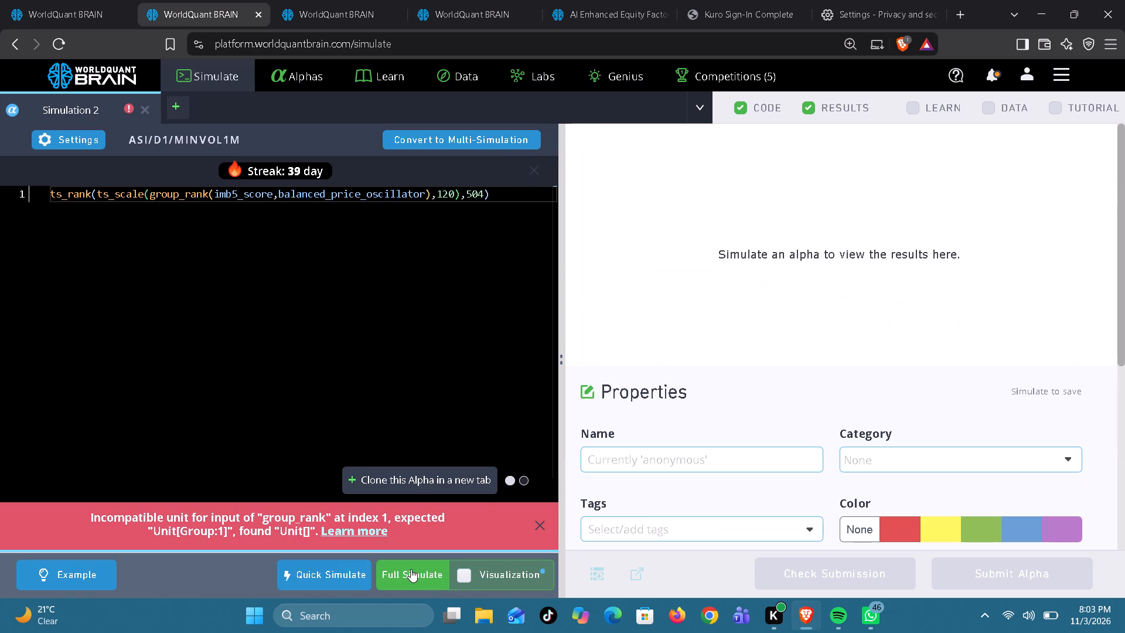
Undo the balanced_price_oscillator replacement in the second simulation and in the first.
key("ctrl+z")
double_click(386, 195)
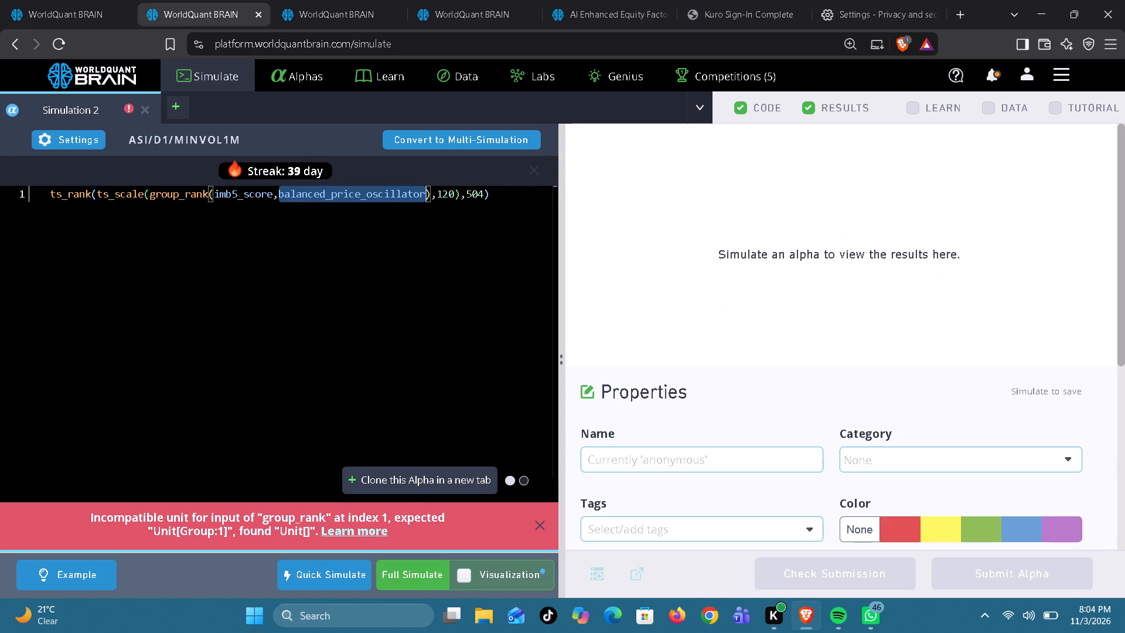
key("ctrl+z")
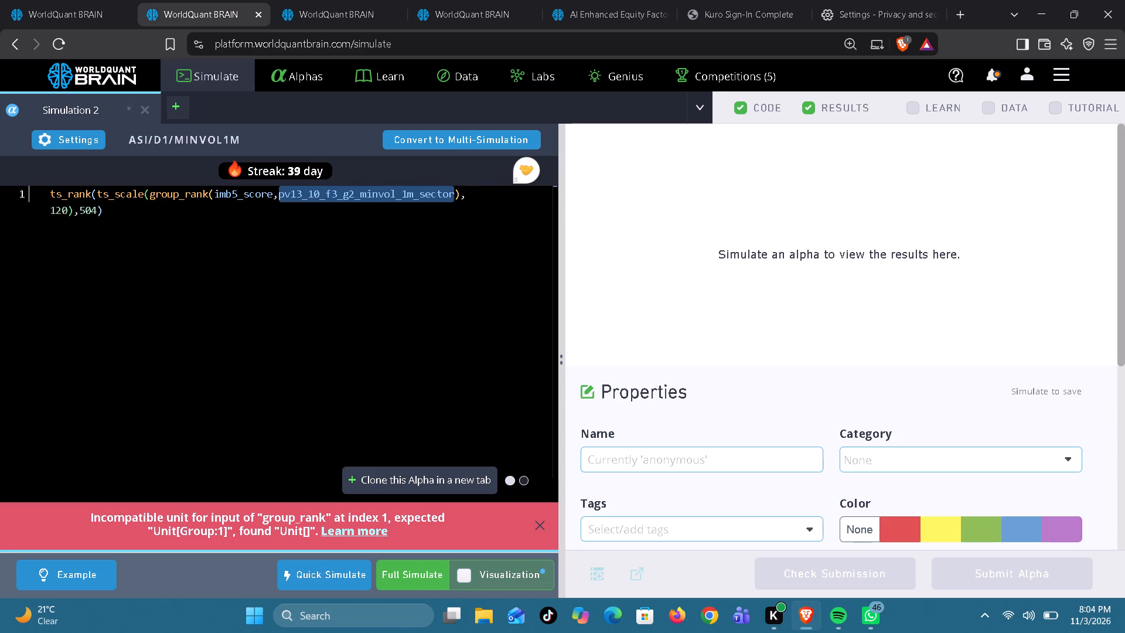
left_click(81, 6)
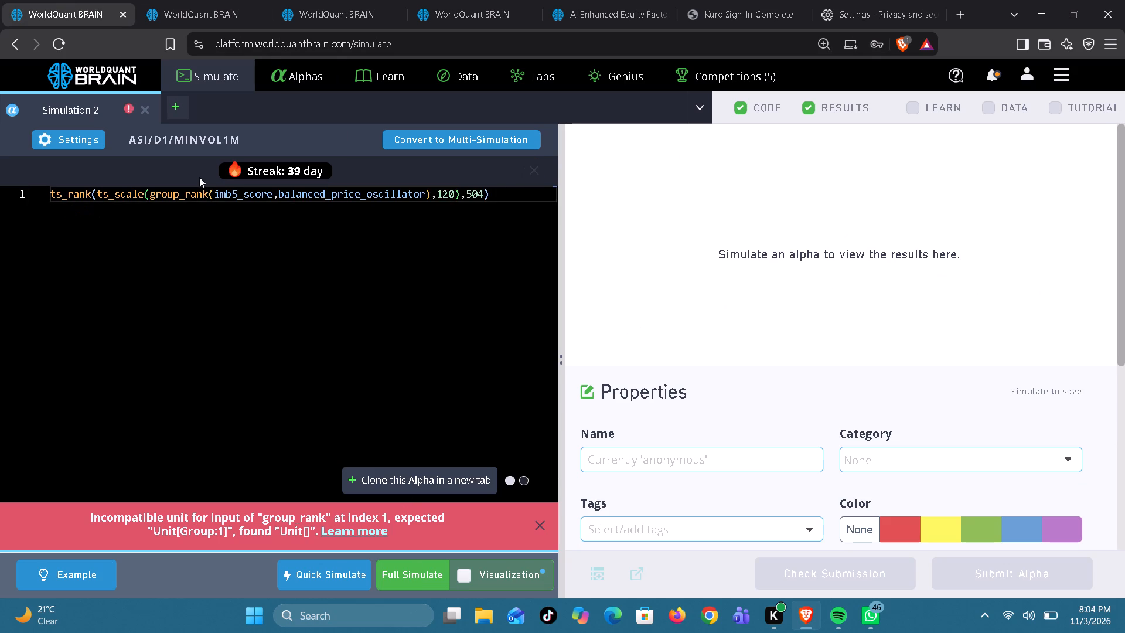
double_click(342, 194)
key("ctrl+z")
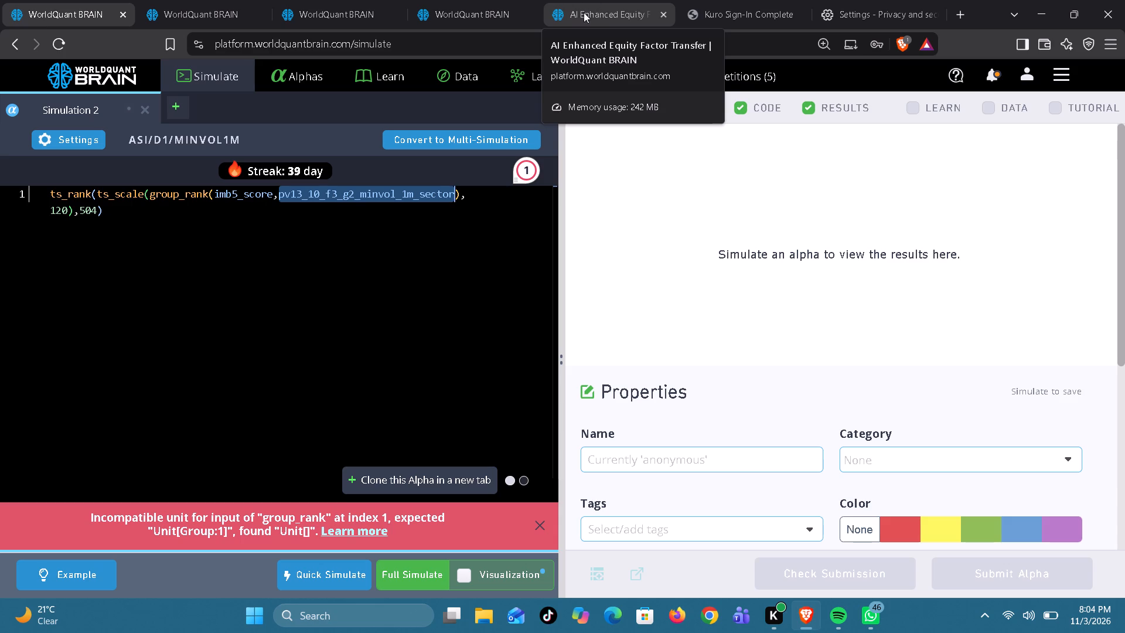
Return to the field list of the AI Enhanced Equity Factor Transfer dataset.
left_click(599, 12)
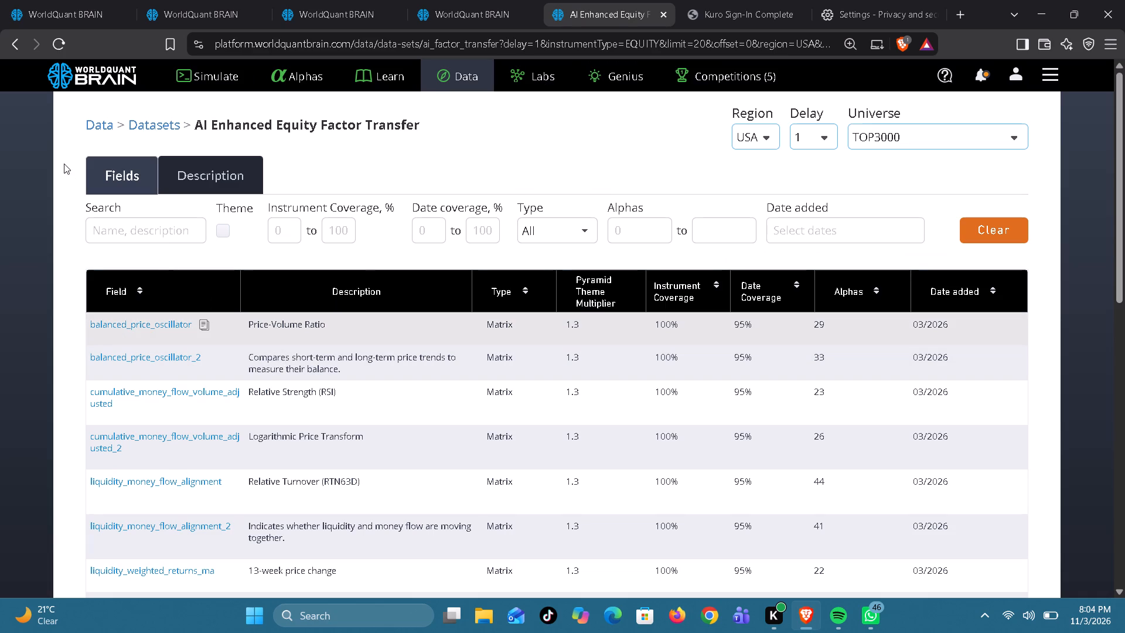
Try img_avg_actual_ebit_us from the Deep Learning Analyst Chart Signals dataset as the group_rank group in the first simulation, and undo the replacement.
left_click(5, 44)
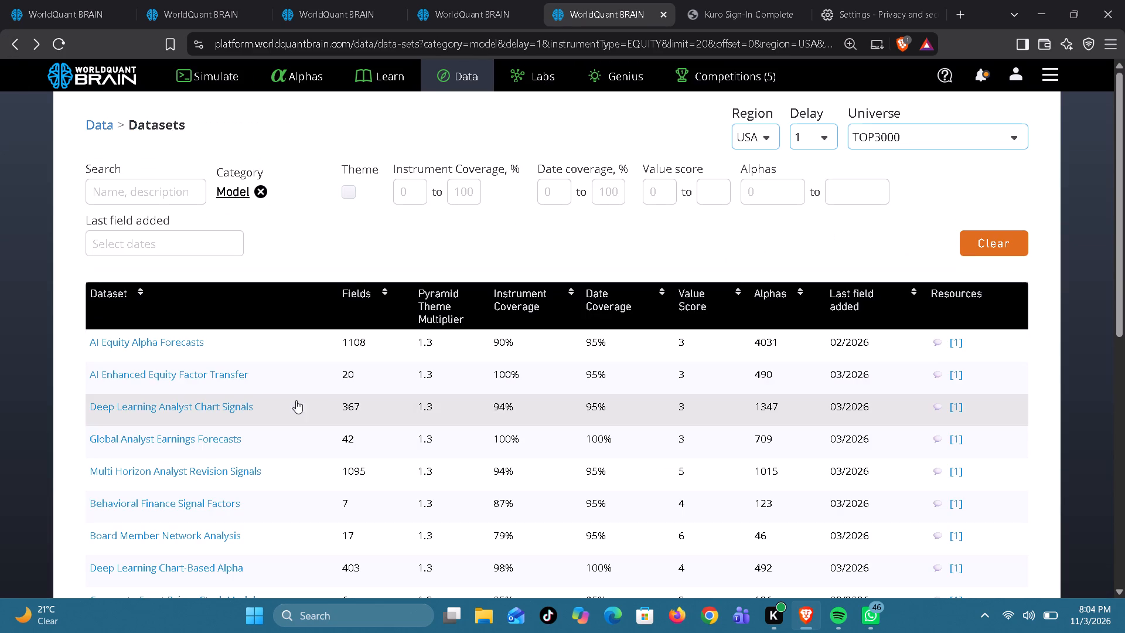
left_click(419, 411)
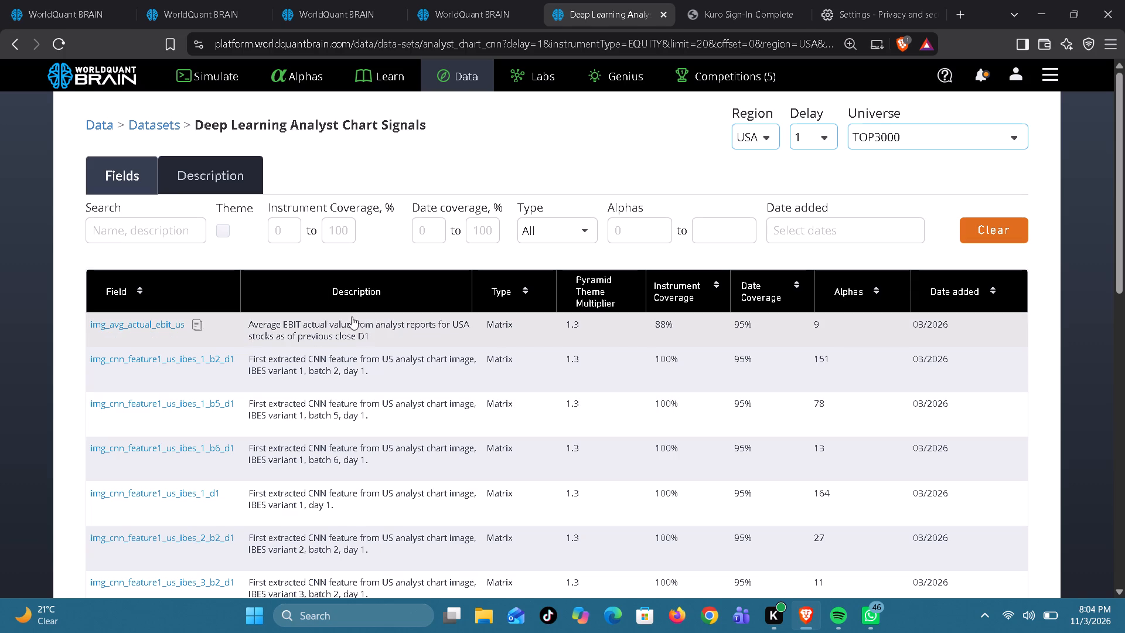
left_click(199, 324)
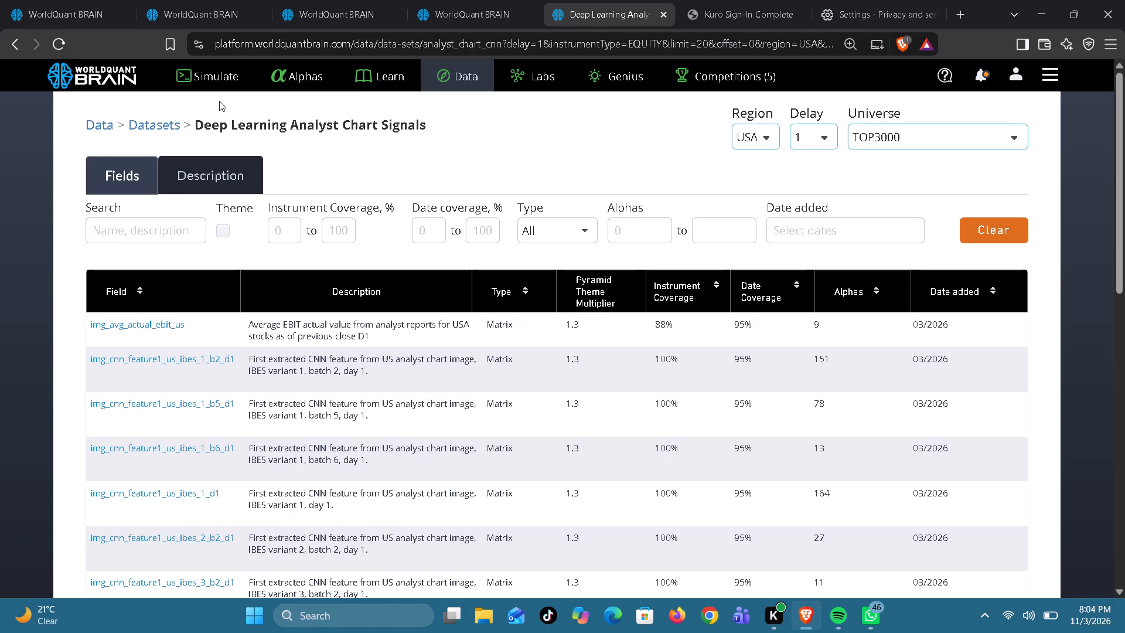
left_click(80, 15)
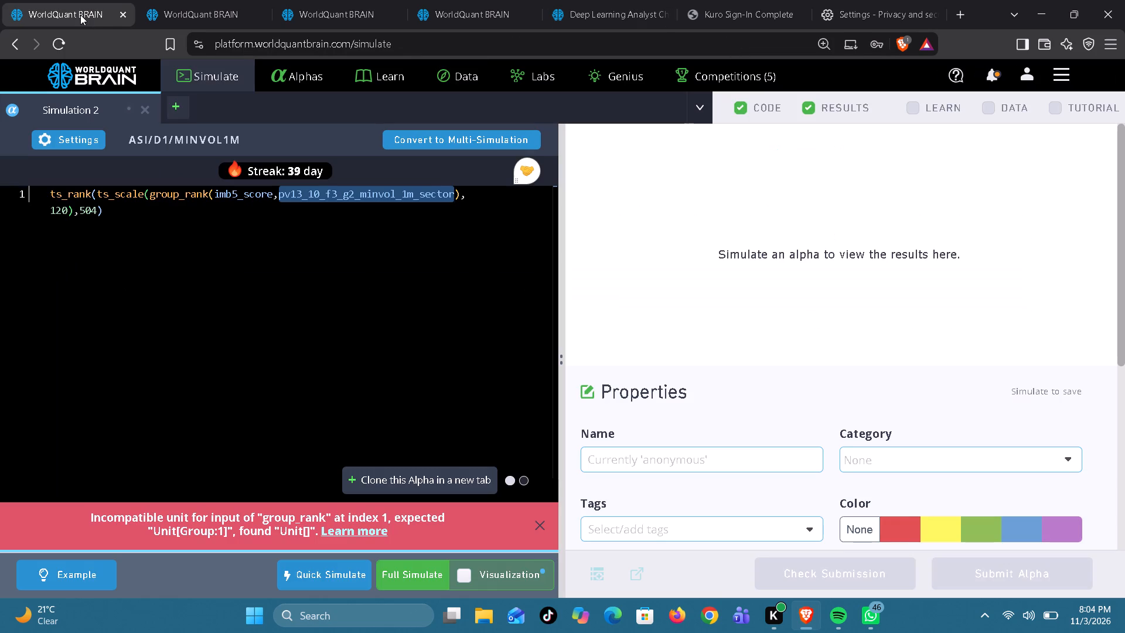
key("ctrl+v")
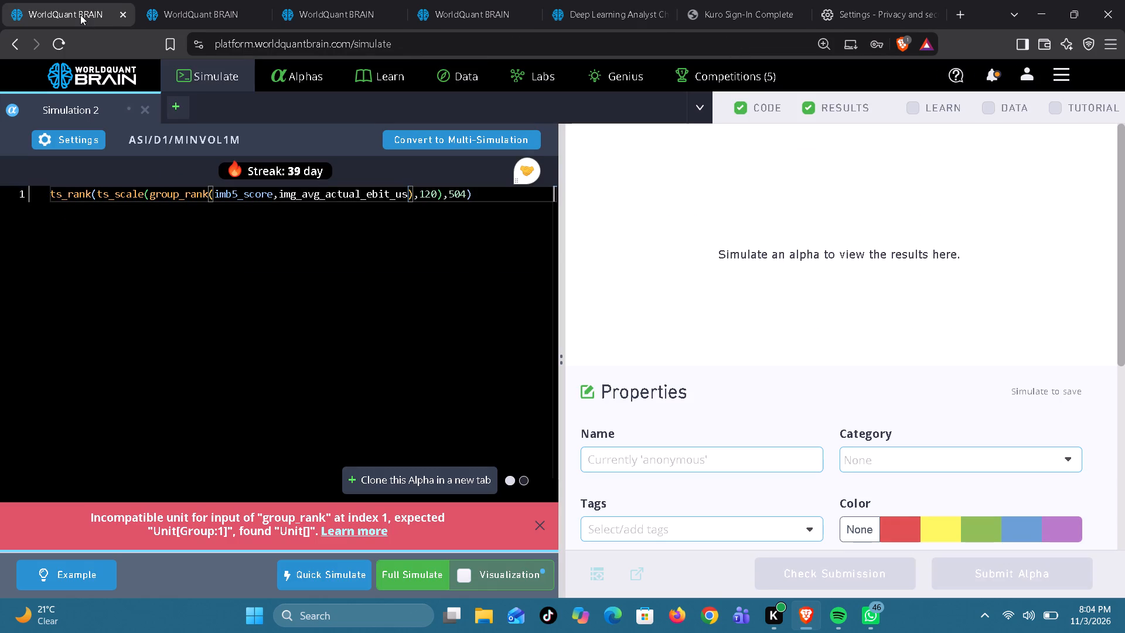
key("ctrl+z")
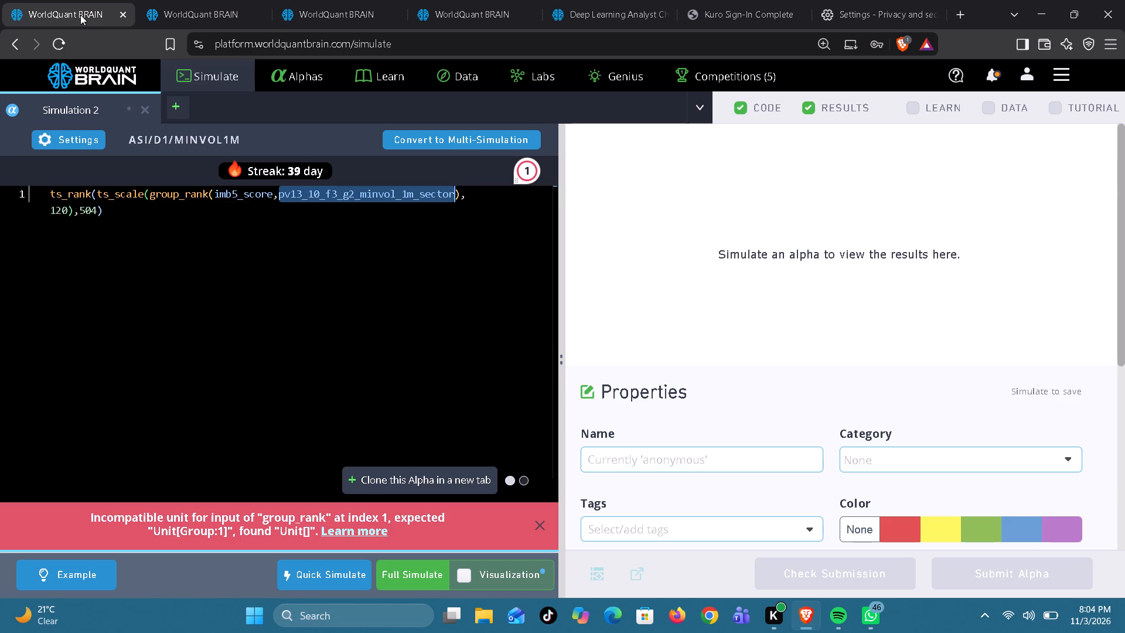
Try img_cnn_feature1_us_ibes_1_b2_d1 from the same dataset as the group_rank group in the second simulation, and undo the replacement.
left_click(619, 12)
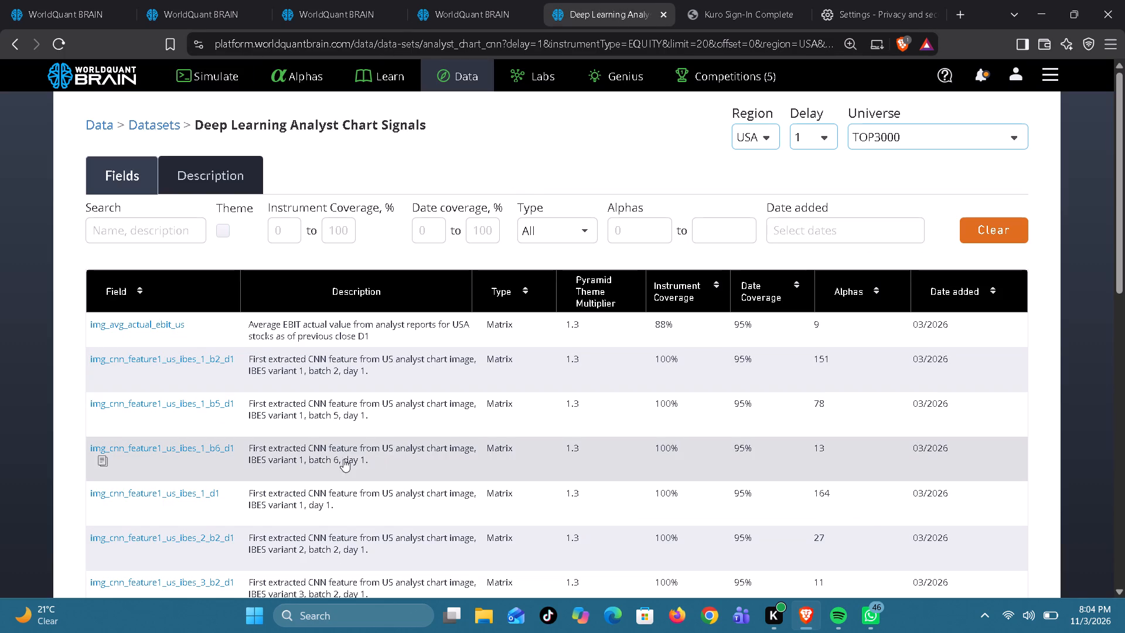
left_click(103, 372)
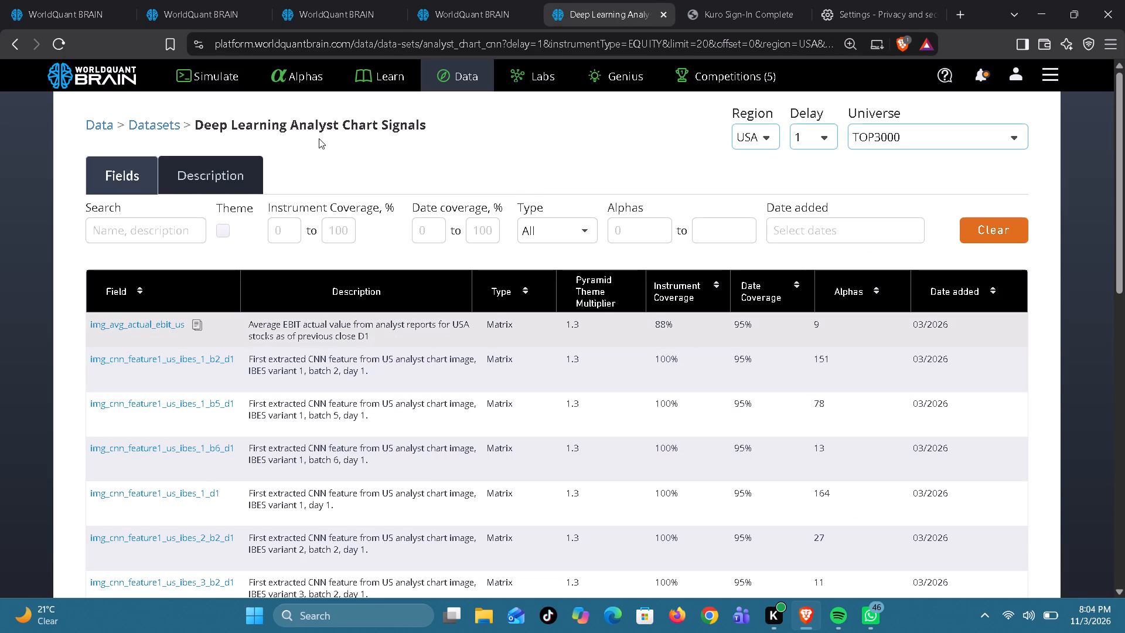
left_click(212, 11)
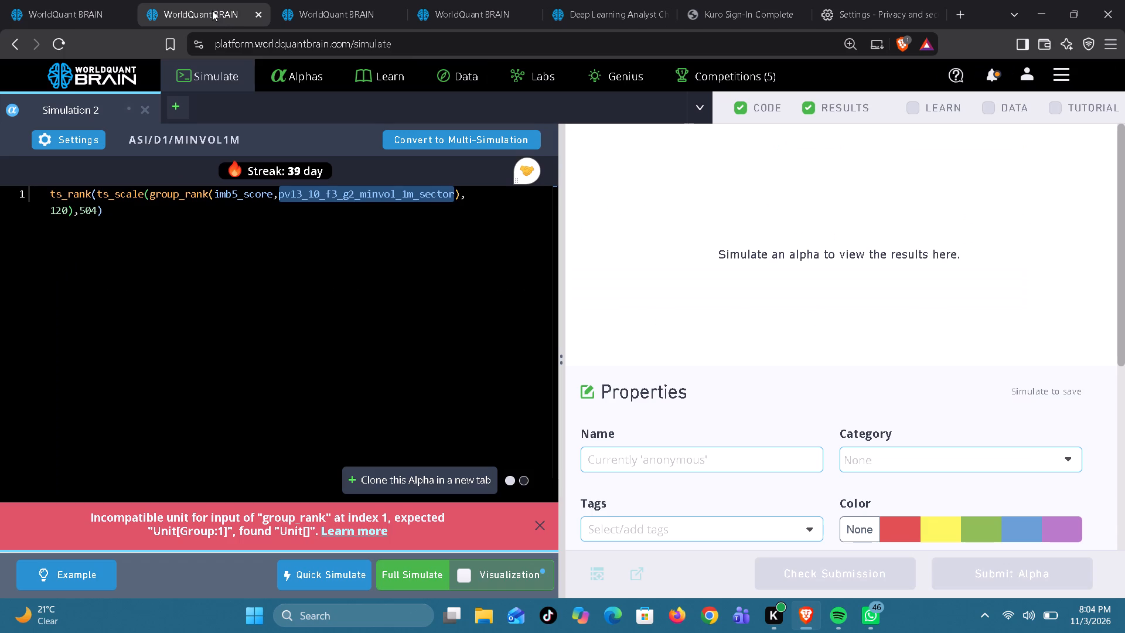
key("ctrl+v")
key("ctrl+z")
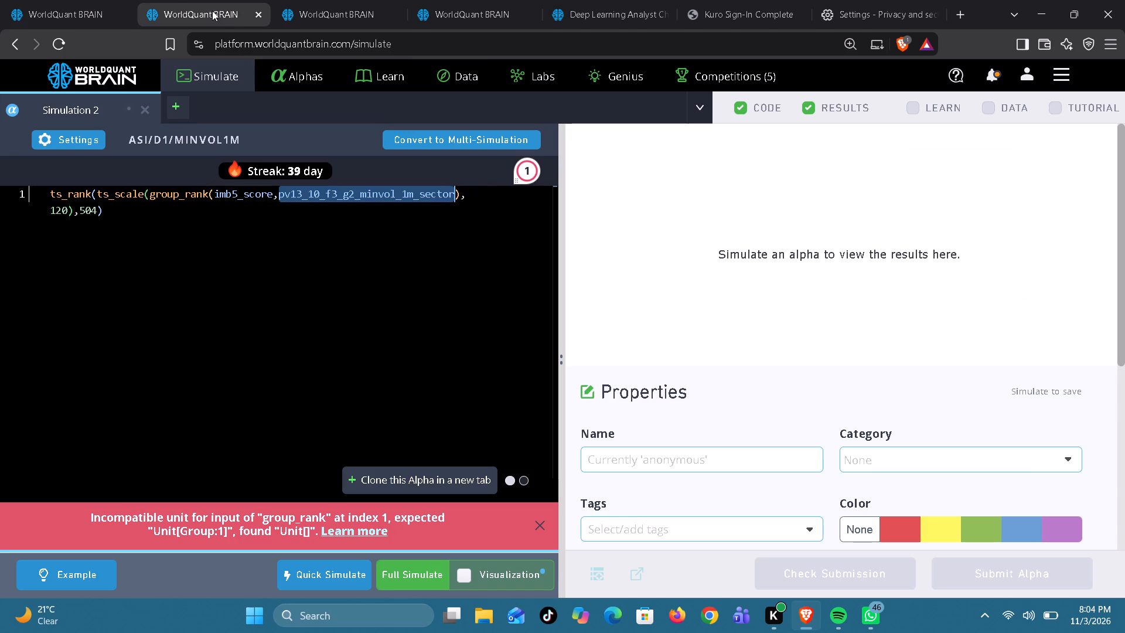
Copy mdl140_qes_sinc_comp from the Sensitivity to the Inflation Change dataset, use it as the group_rank group in the second simulation, and run a full simulation.
left_click(608, 15)
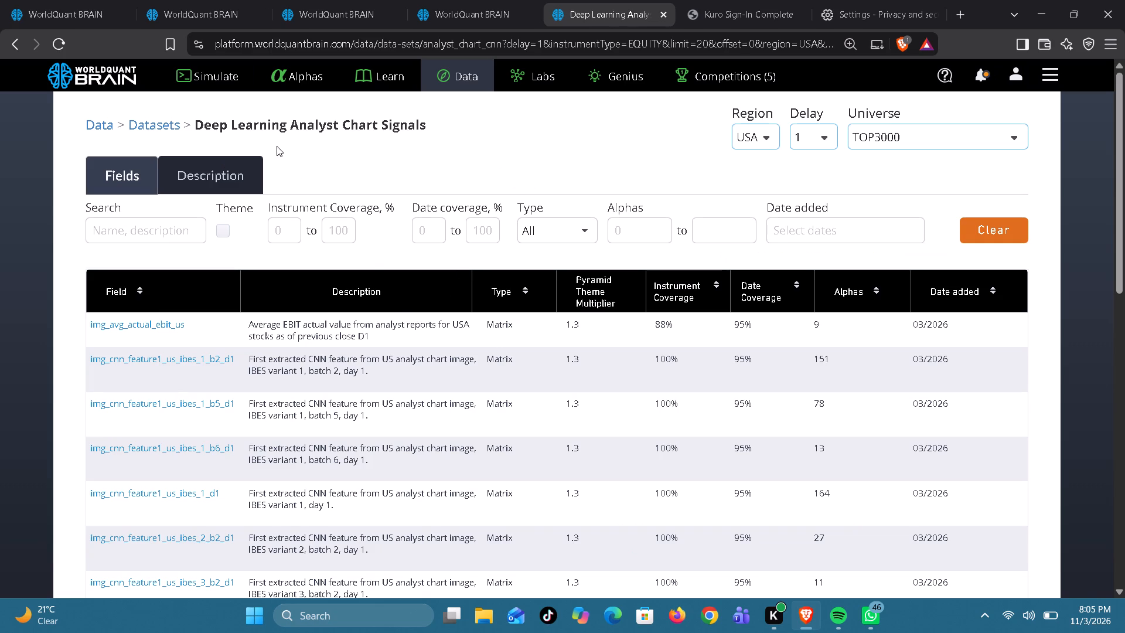
left_click(9, 49)
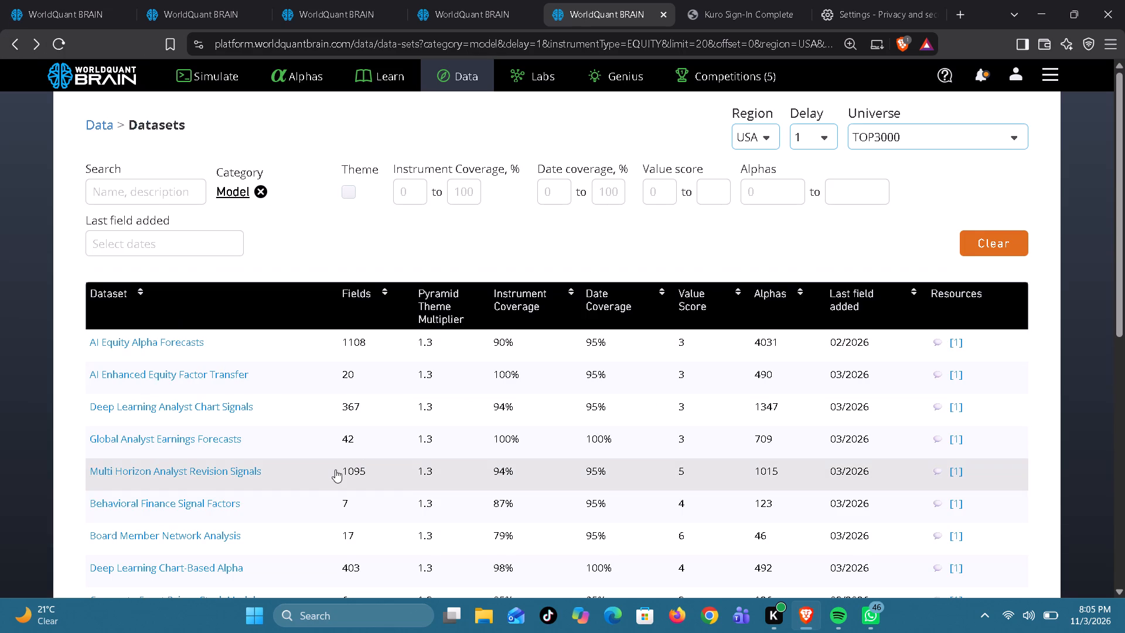
scroll(409, 521, "down", 4)
left_click(388, 477)
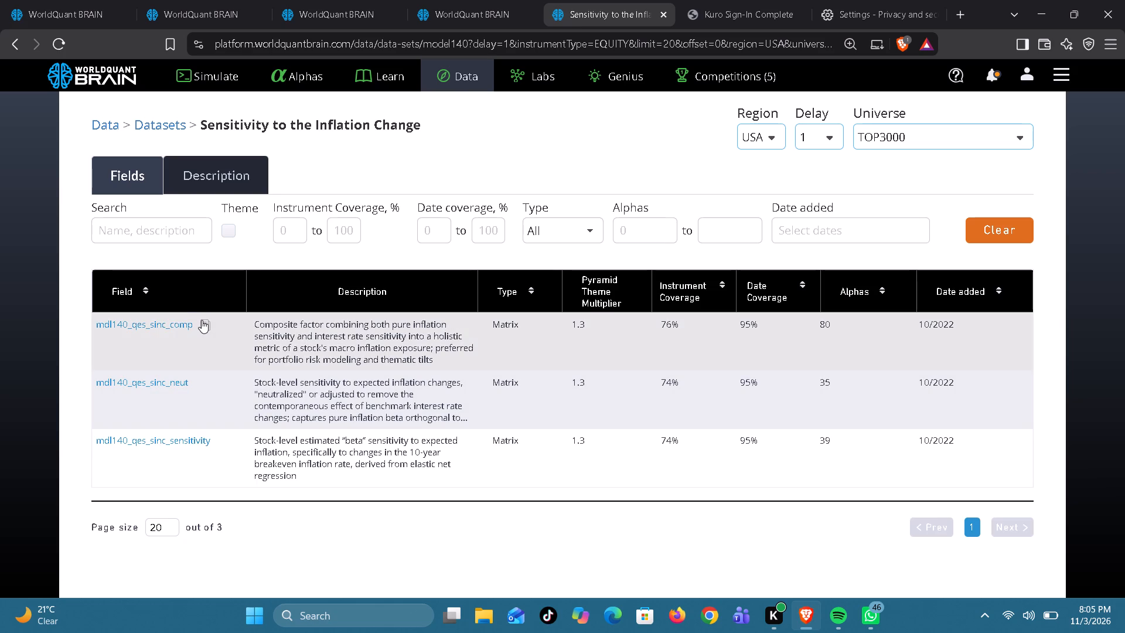
left_click(202, 320)
left_click(183, 5)
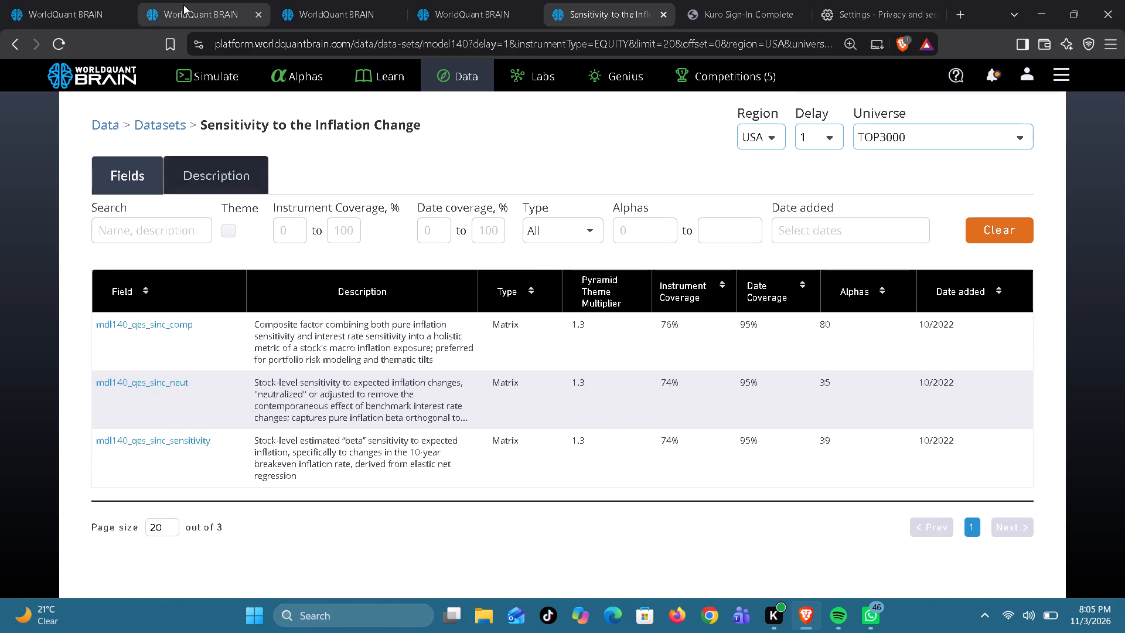
key("ctrl+v")
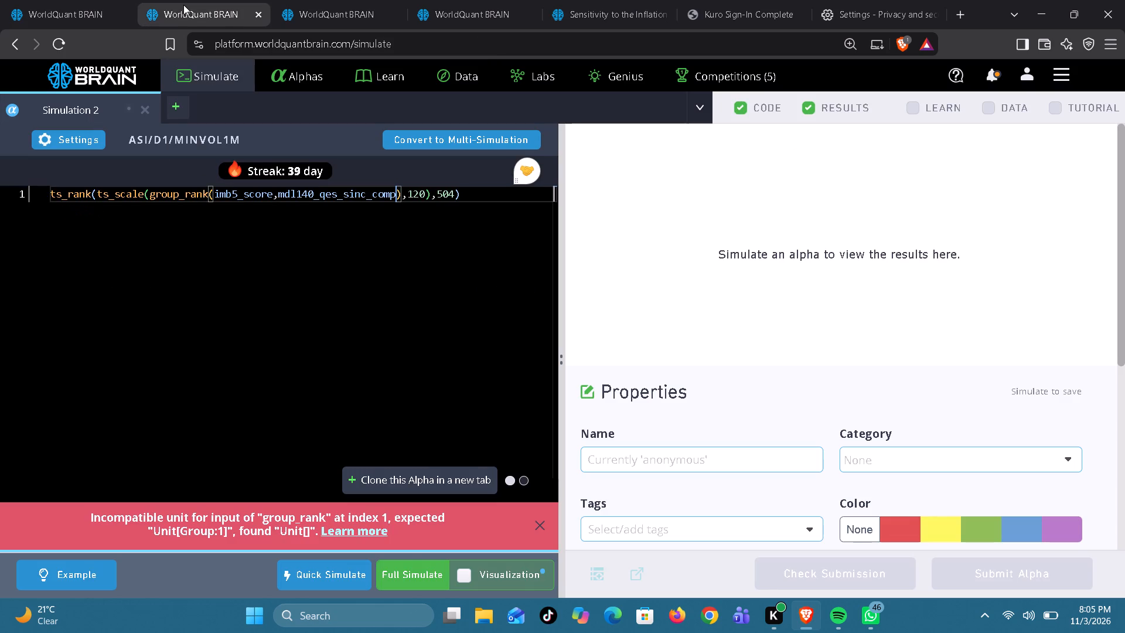
left_click(397, 573)
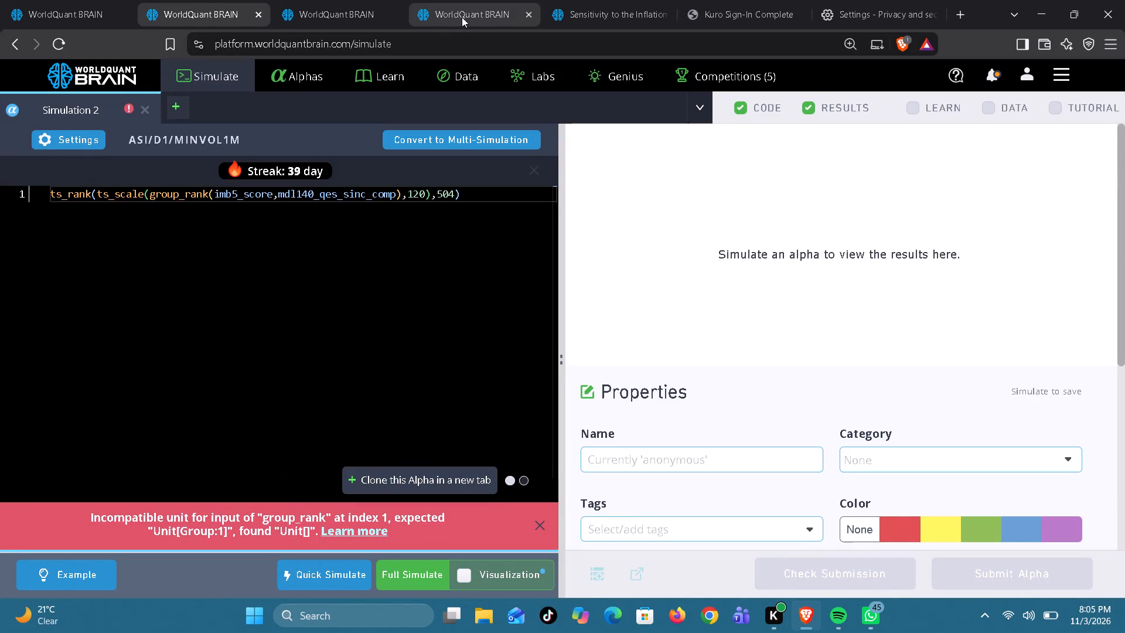
Set nlength to 415 in Super Simulation 2's combo expression, rerun its selection and start a full simulation.
left_click(450, 3)
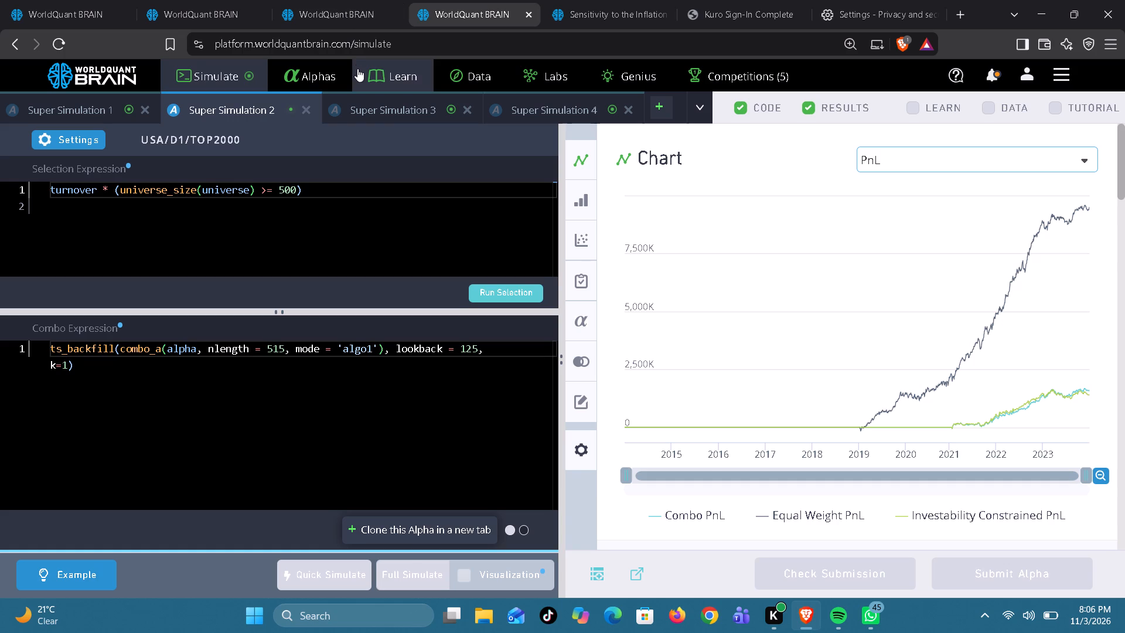
left_click(274, 349)
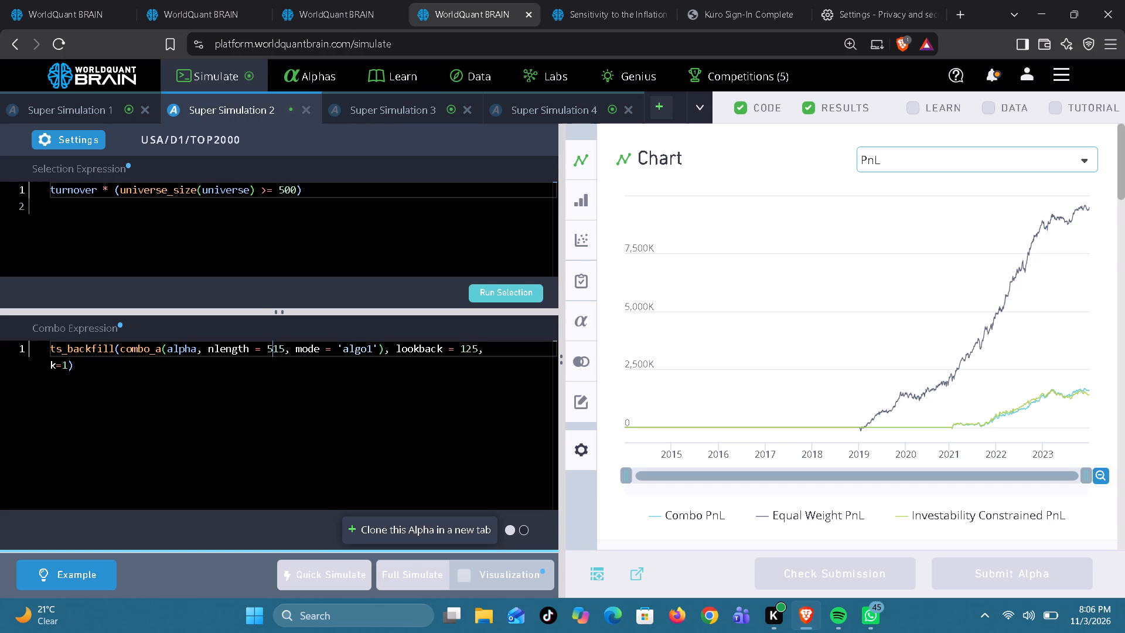
key("BackSpace")
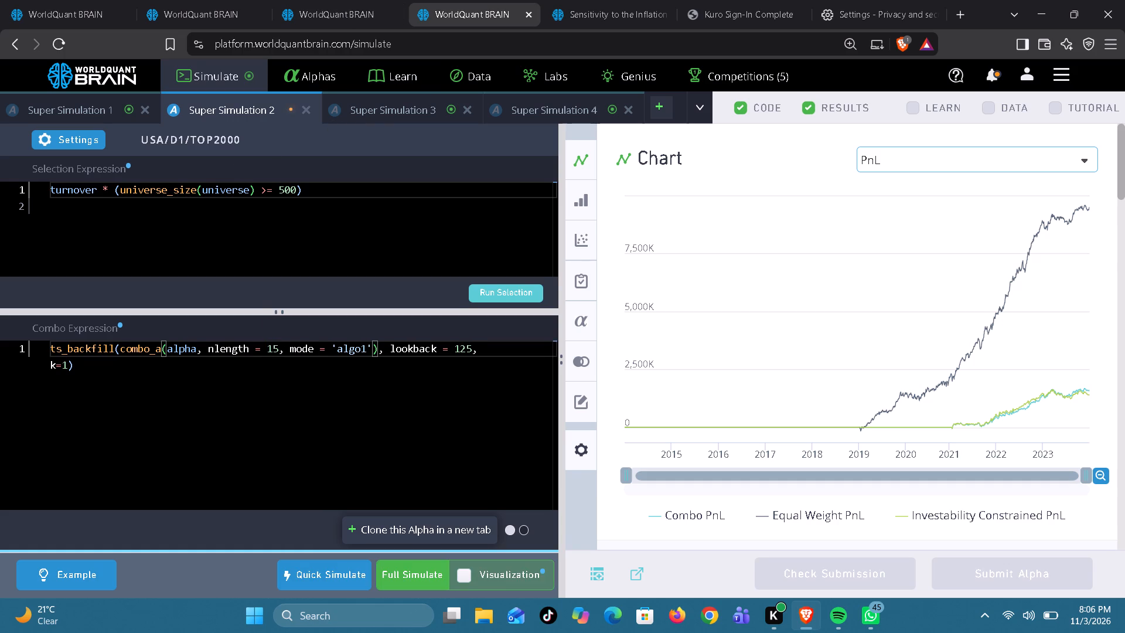
key("4")
left_click(500, 282)
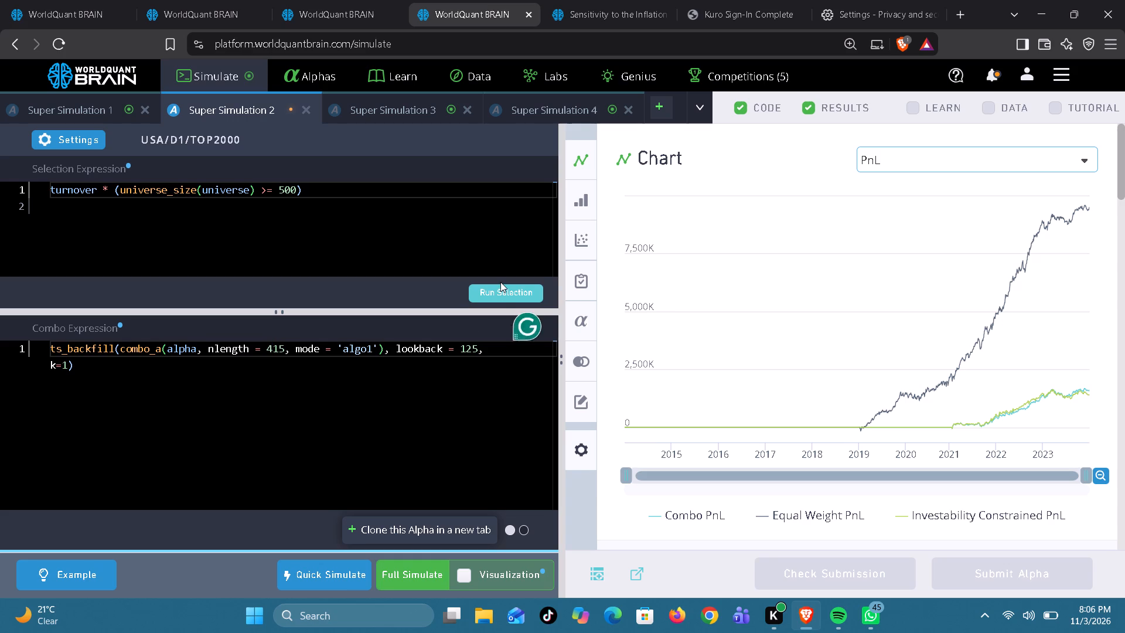
left_click(500, 295)
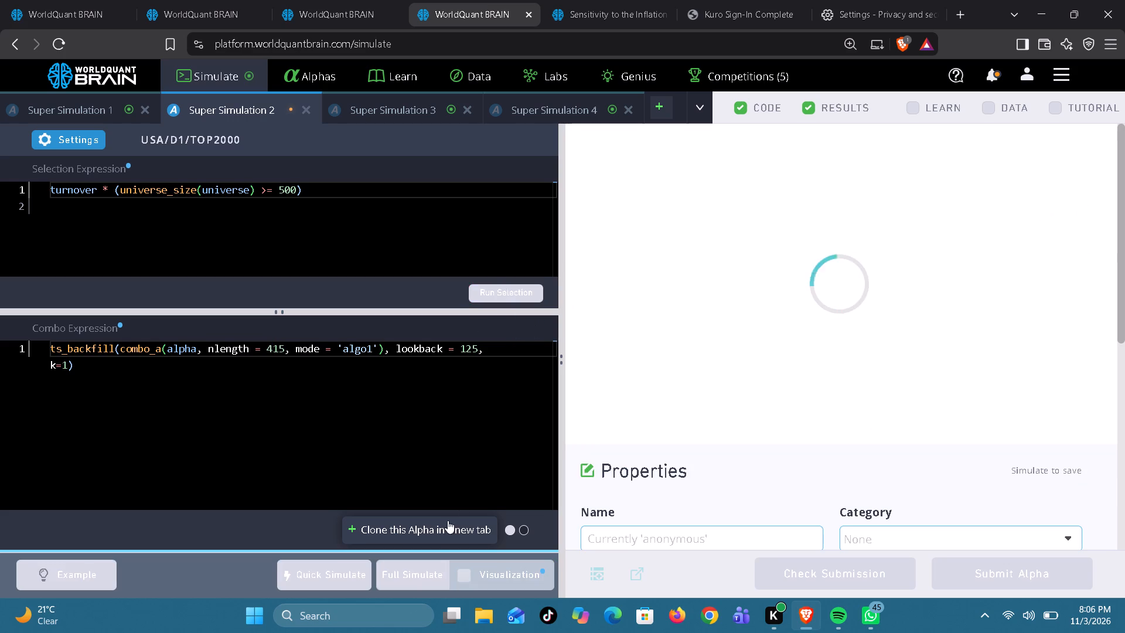
left_click(414, 575)
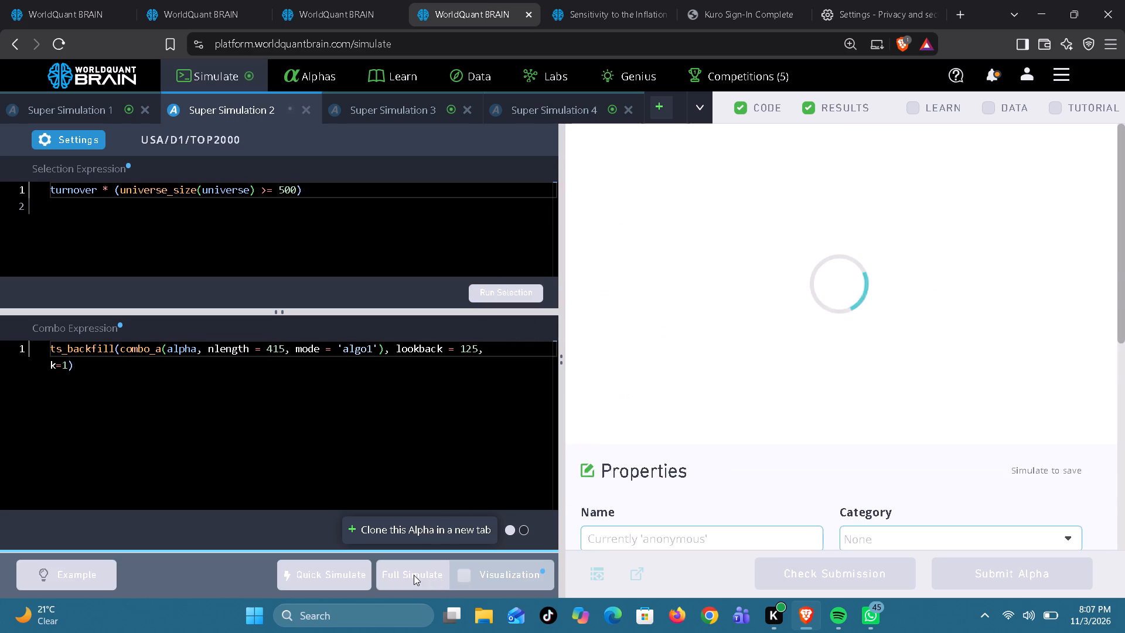
Set nlength to 296 in Super Simulation 1's combo expression, rerun its selection and start a full simulation.
left_click(86, 114)
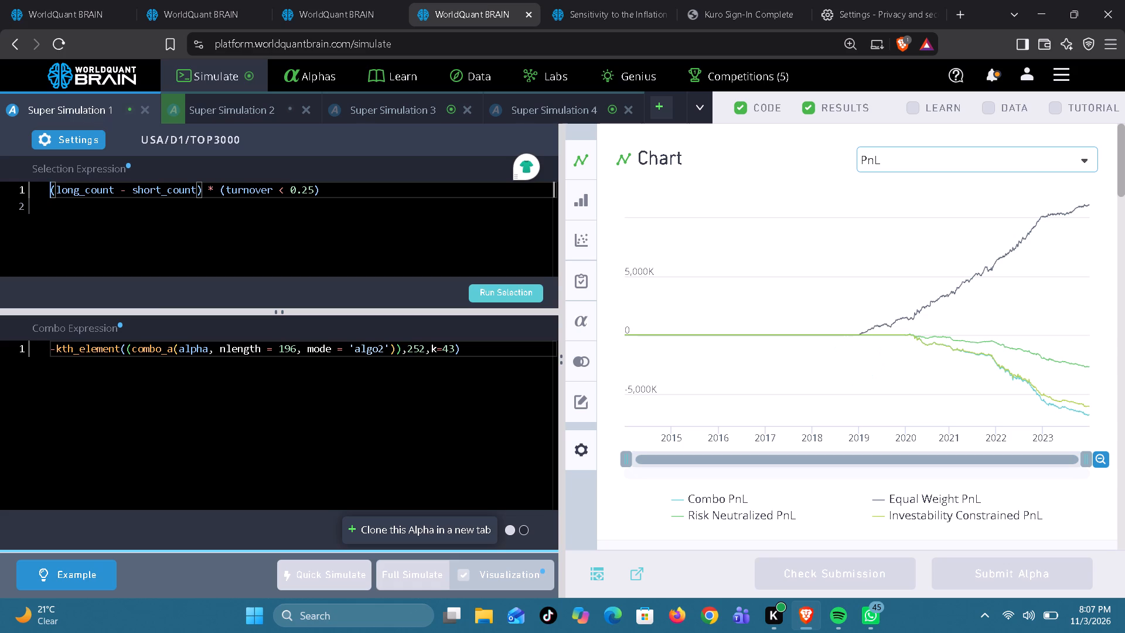
left_click(284, 354)
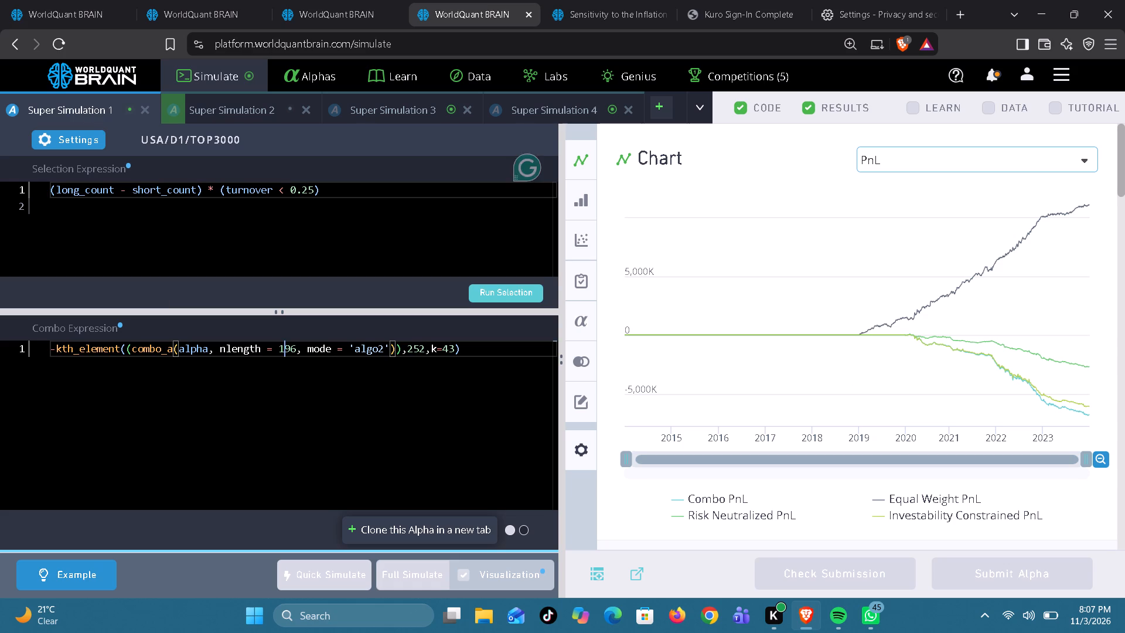
key("BackSpace")
key("2")
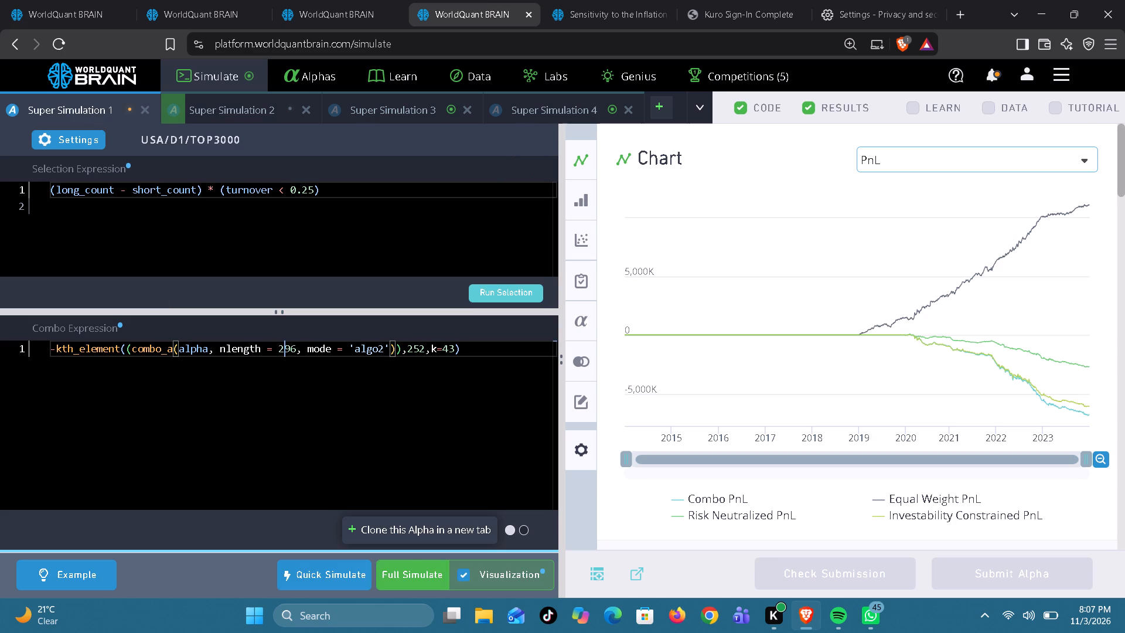
left_click(502, 298)
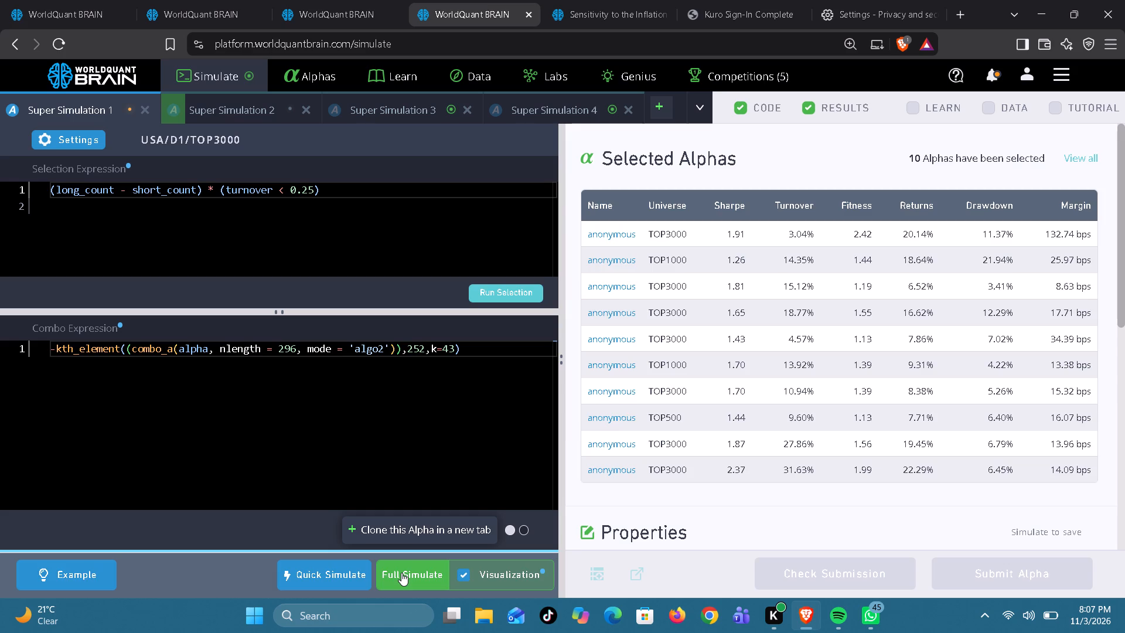
left_click(401, 573)
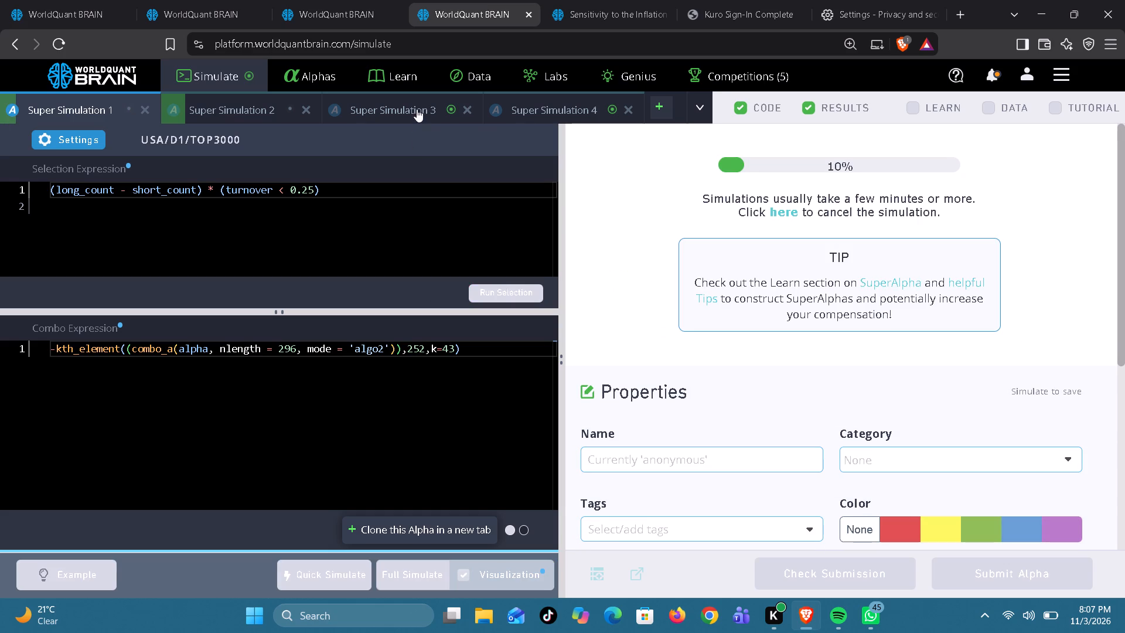
Examine Super Simulation 3's IS summary and testing status, and calculate its production correlation.
left_click(417, 109)
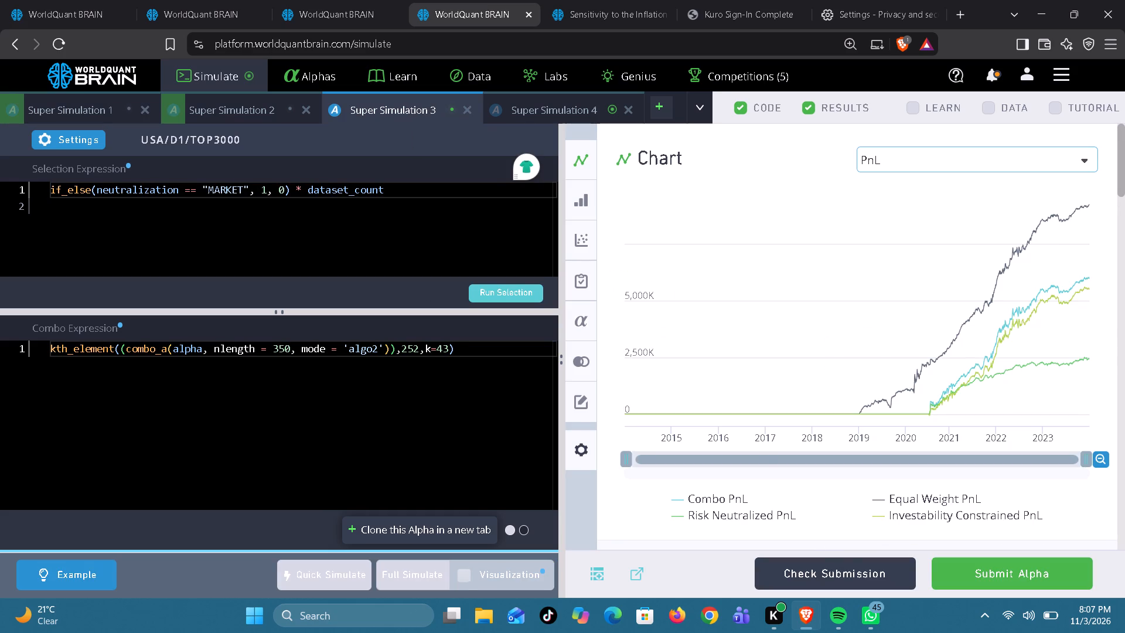
scroll(764, 458, "down", 5)
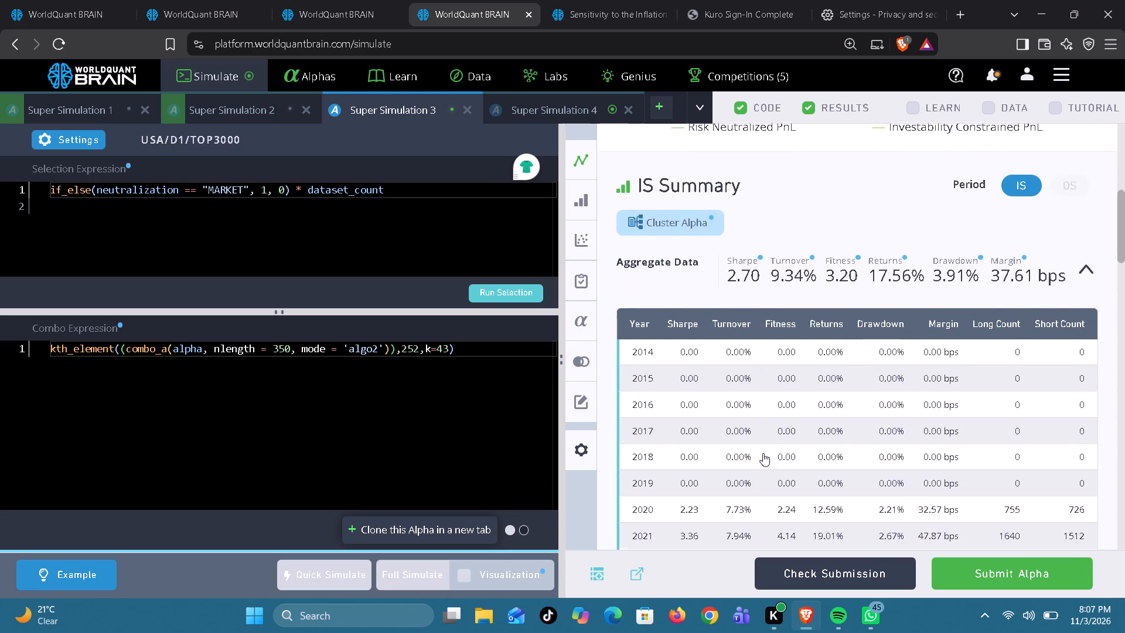
scroll(763, 453, "down", 2)
scroll(763, 453, "up", 2)
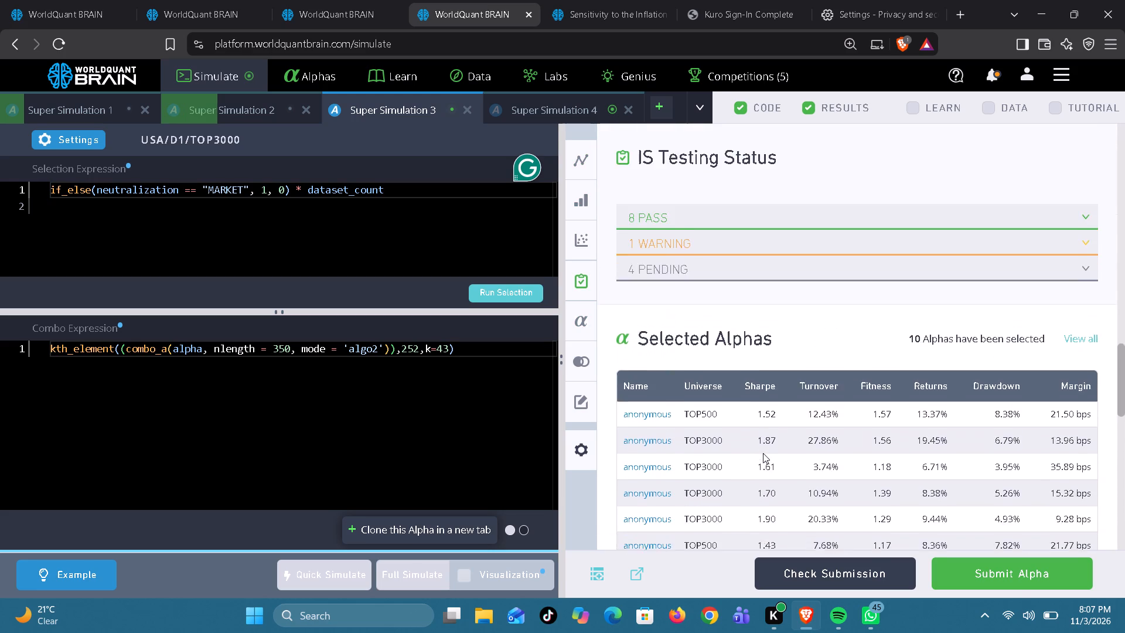
scroll(763, 453, "up", 1)
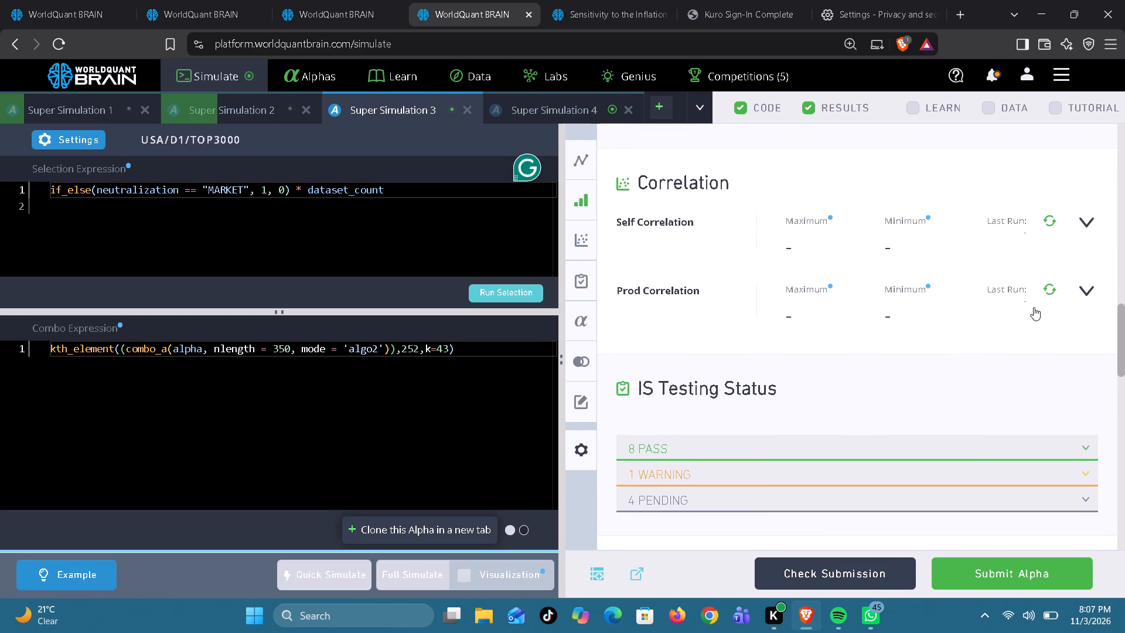
left_click(1047, 288)
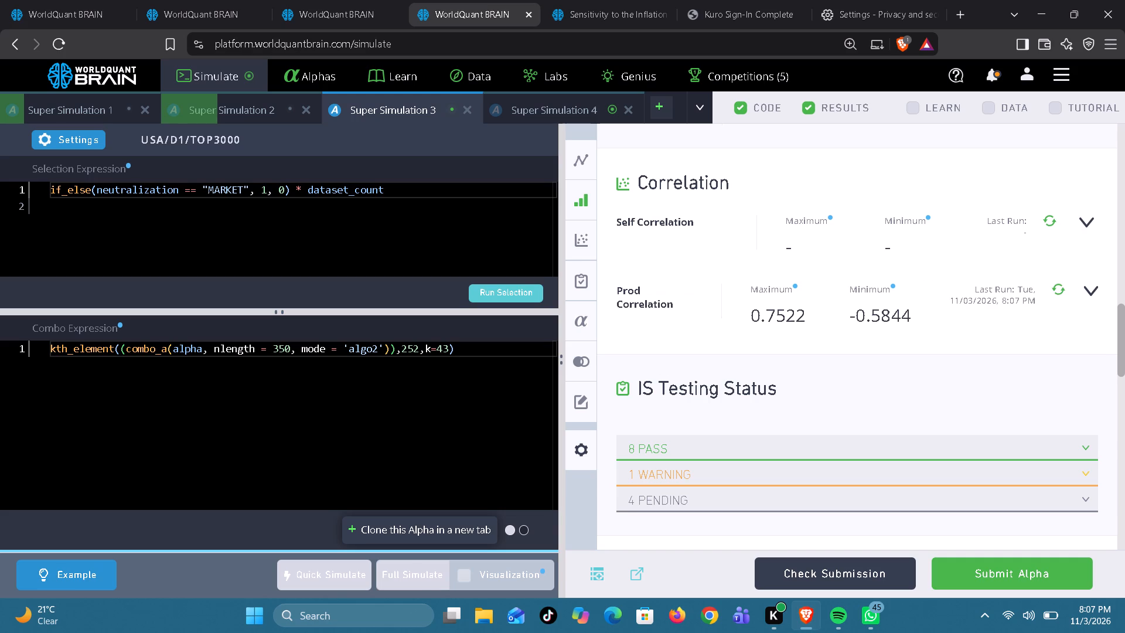
Set nlength to 330 in Super Simulation 3's combo expression, rerun its selection and start a full simulation.
left_click(282, 353)
key("BackSpace")
key("3")
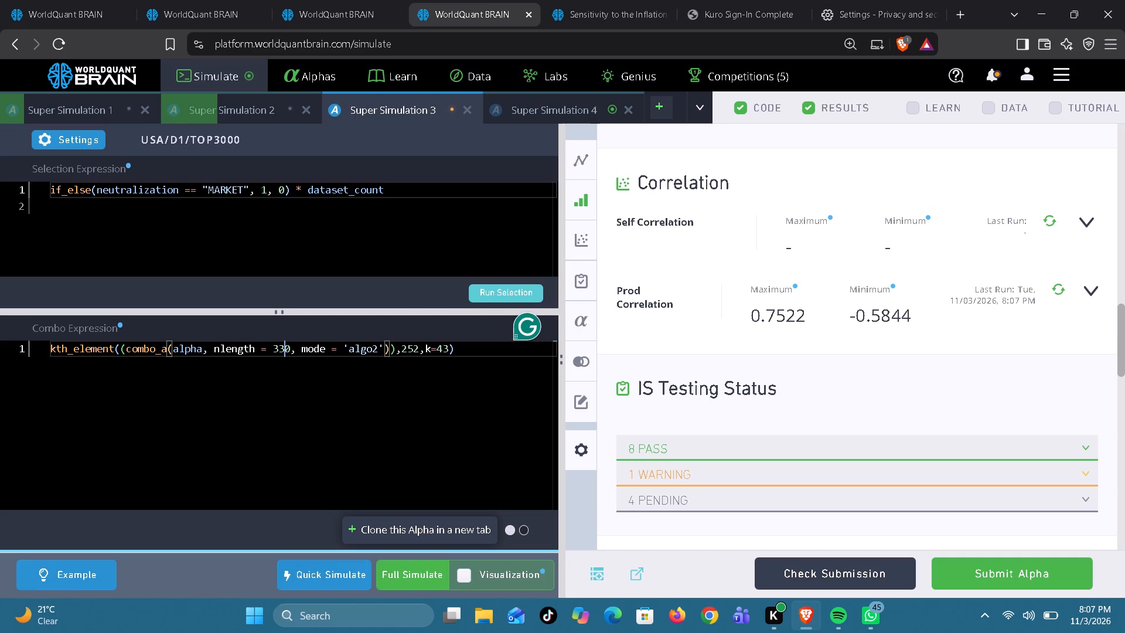
left_click(502, 294)
left_click(386, 580)
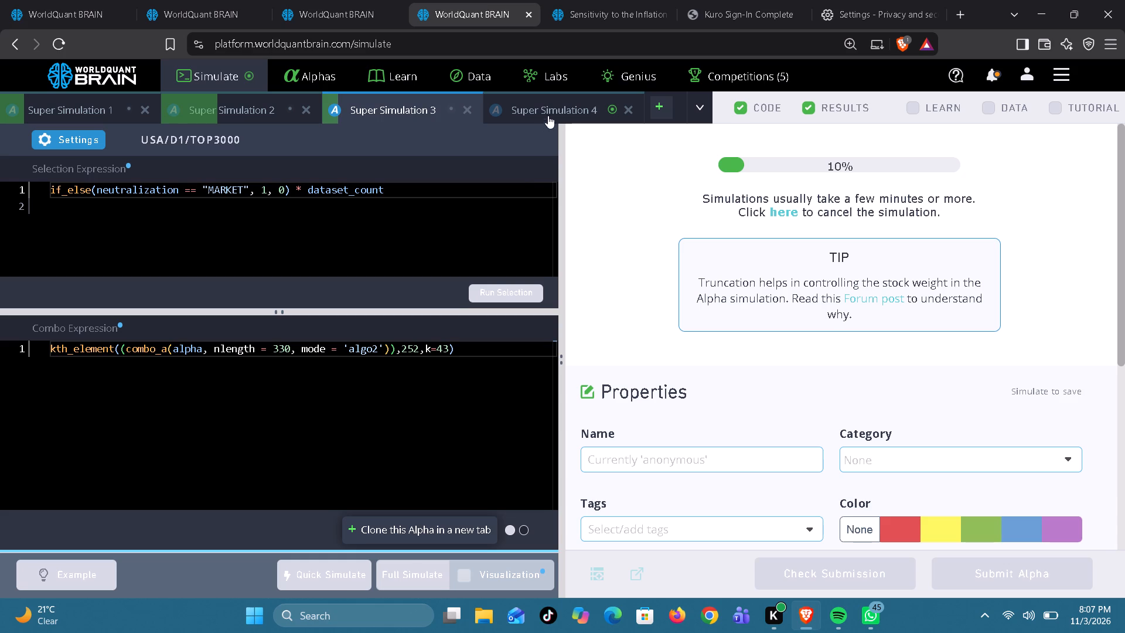
Examine Super Simulation 4's PnL chart, IS summary and testing status, and calculate its production correlation.
left_click(552, 107)
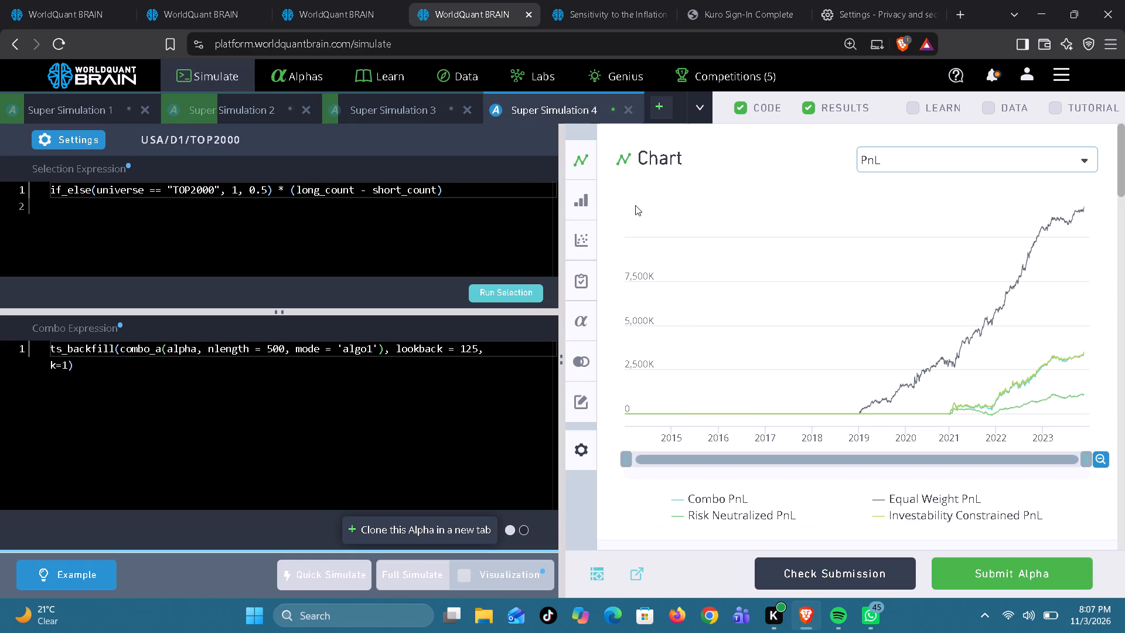
scroll(693, 290, "down", 4)
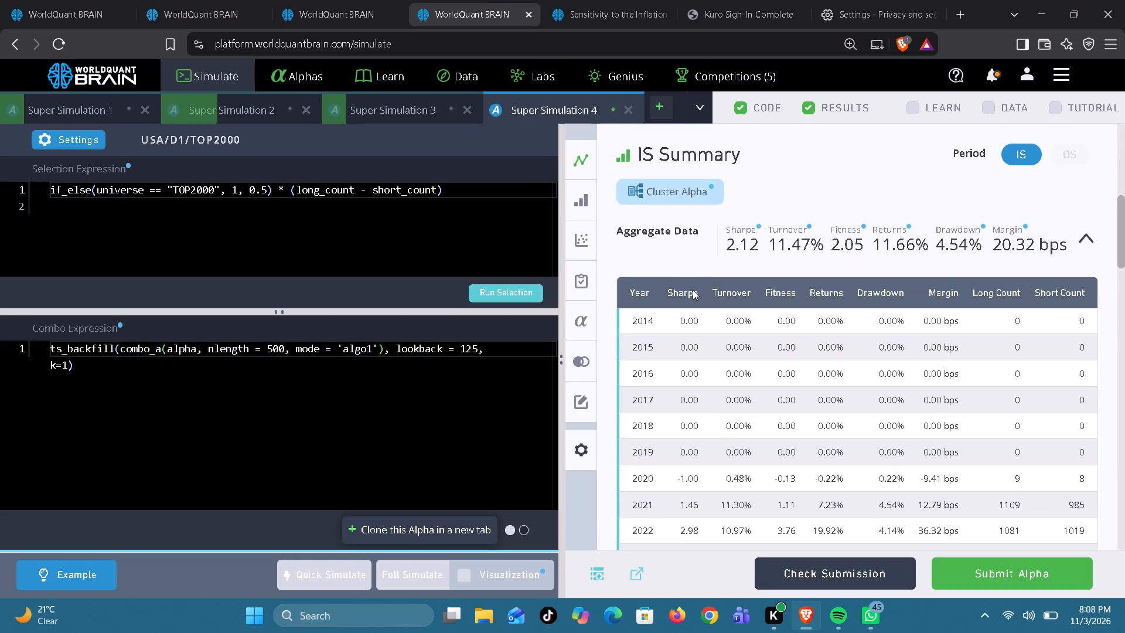
scroll(693, 290, "down", 2)
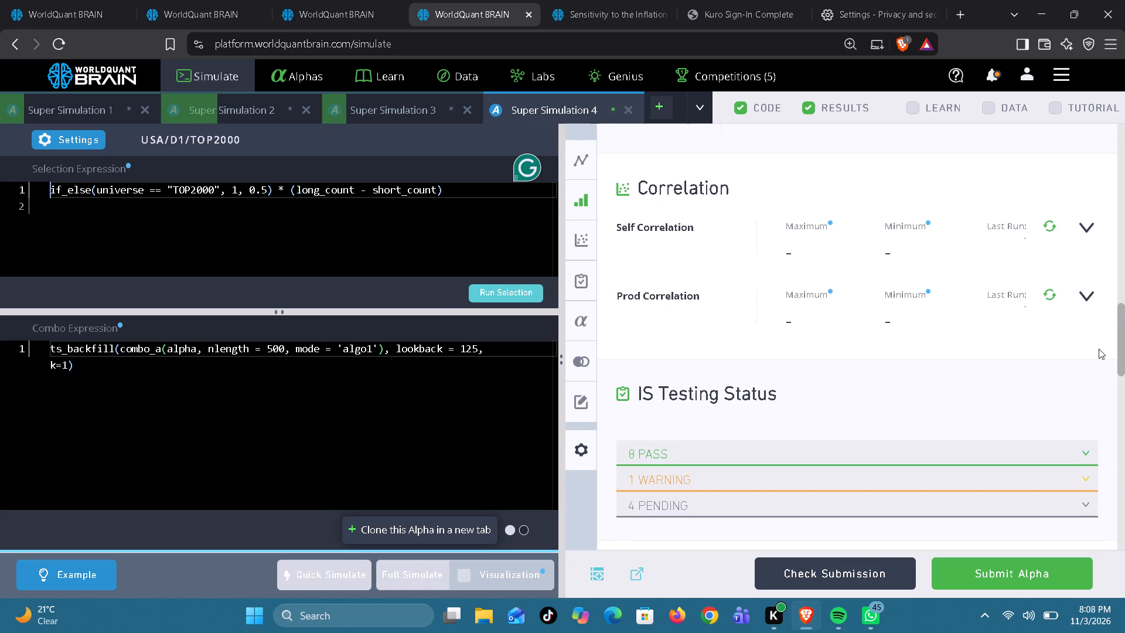
left_click(1054, 292)
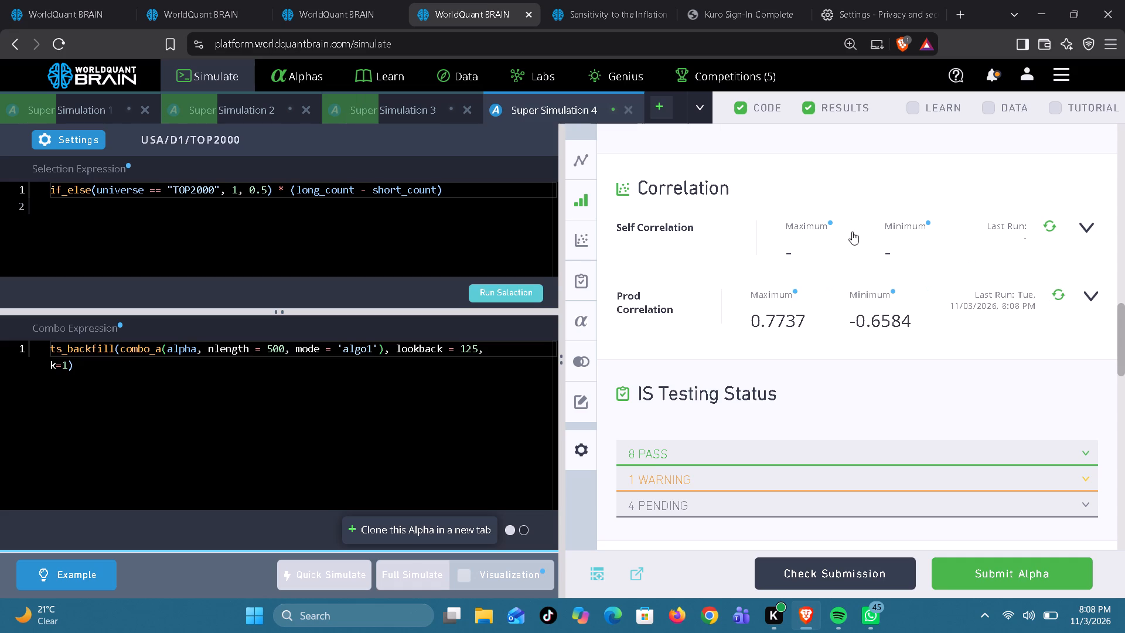
Set nlength to 470 in Super Simulation 4's combo expression, rerun its selection and try to start a full simulation.
left_click(279, 350)
key("BackSpace")
key("7")
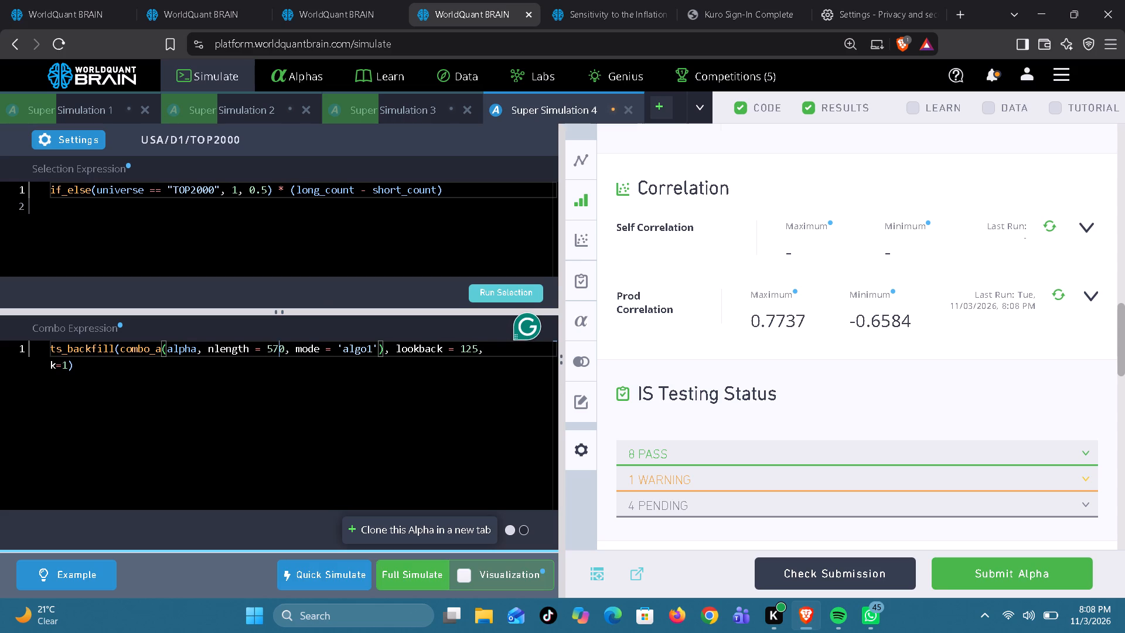
left_click(271, 349)
key("BackSpace")
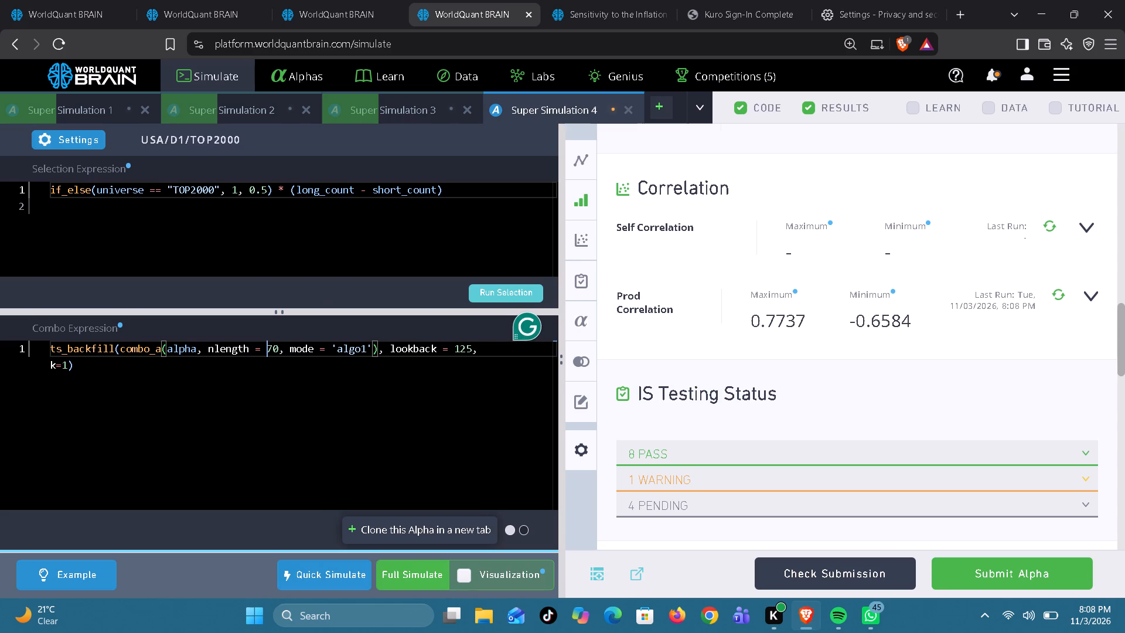
key("4")
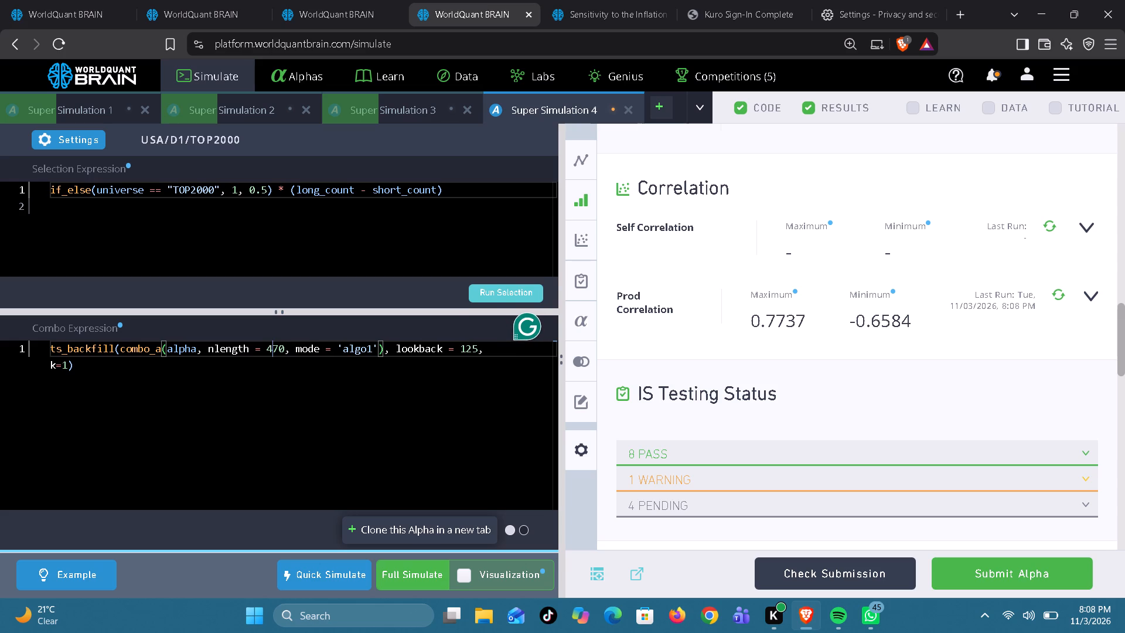
left_click(483, 288)
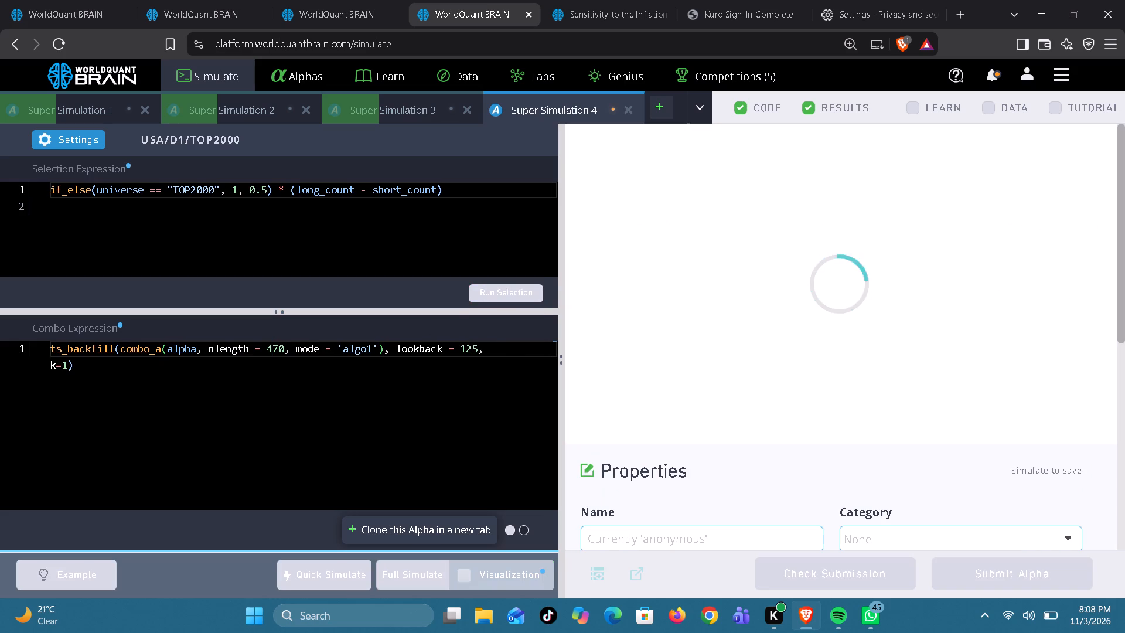
left_click(421, 574)
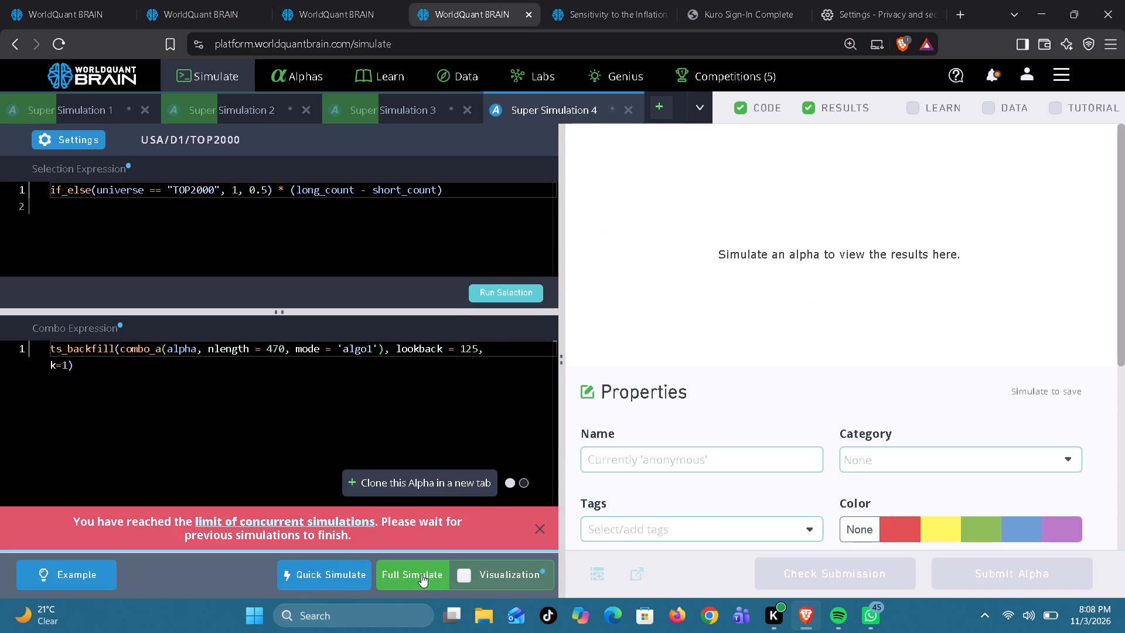
Run a full simulation of the ASI/D1 imb5_score alpha that is grouped by pv13_10_f3_g2_minvol_1m_sector.
left_click(343, 11)
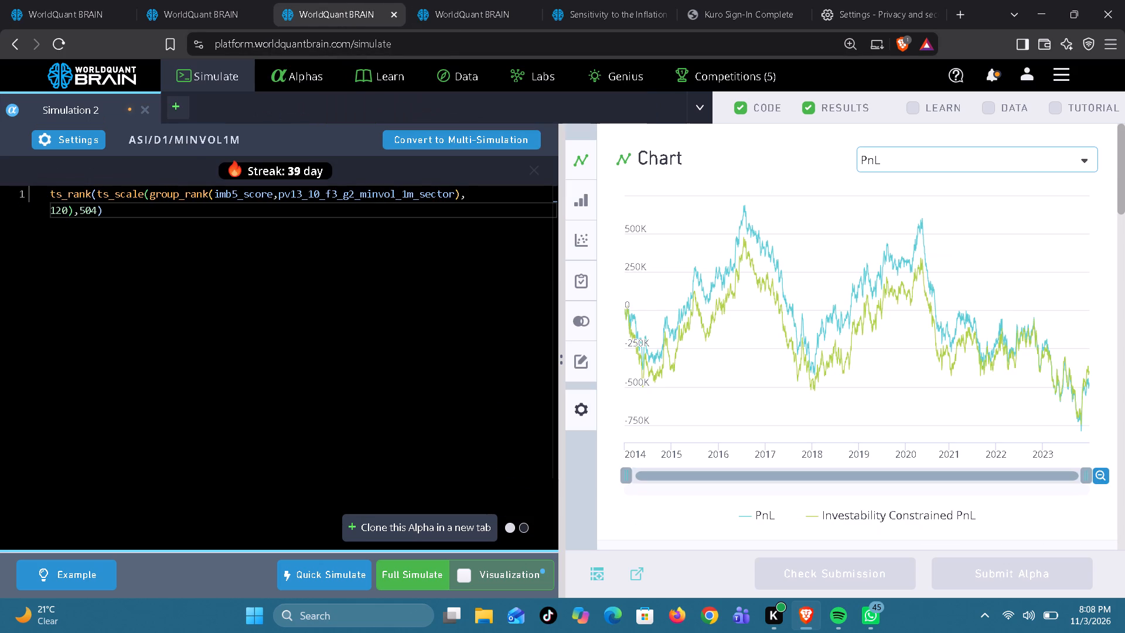
left_click(426, 572)
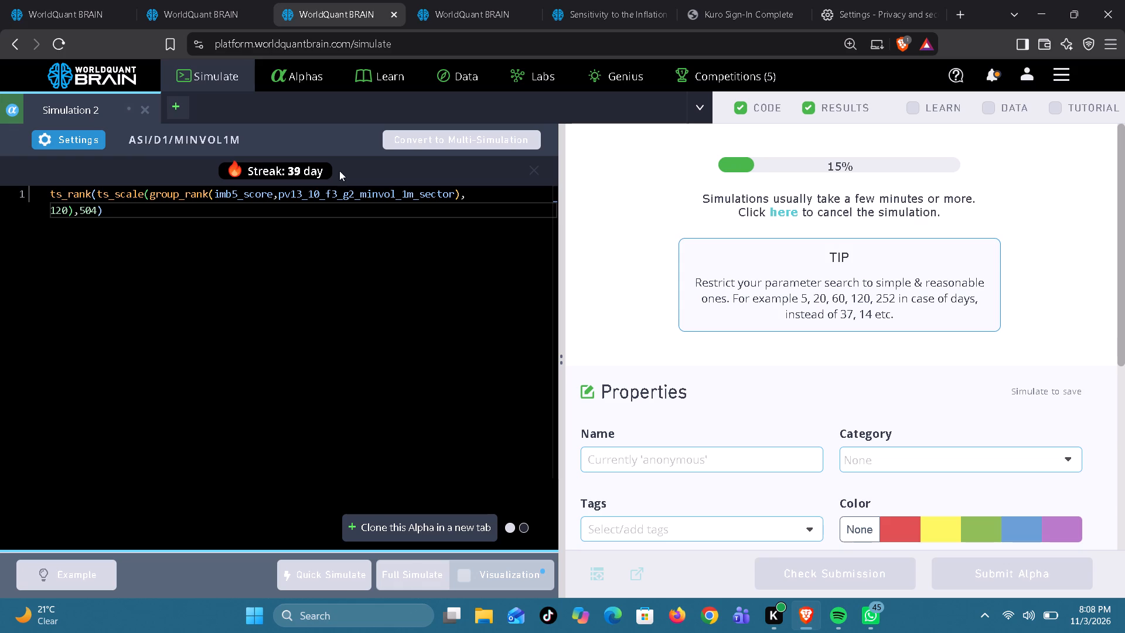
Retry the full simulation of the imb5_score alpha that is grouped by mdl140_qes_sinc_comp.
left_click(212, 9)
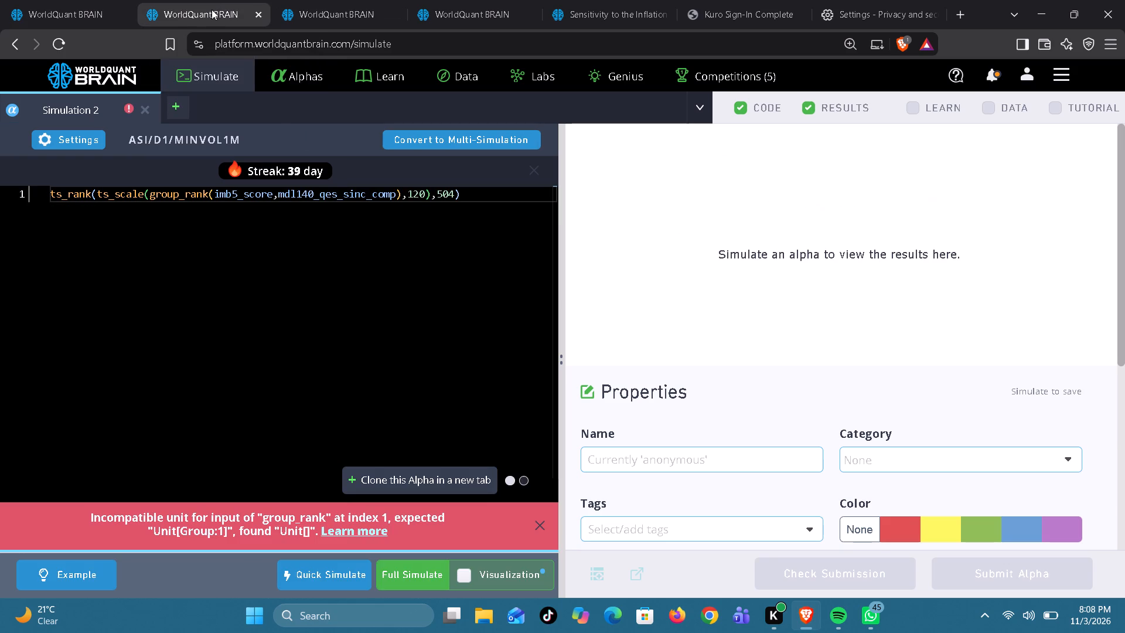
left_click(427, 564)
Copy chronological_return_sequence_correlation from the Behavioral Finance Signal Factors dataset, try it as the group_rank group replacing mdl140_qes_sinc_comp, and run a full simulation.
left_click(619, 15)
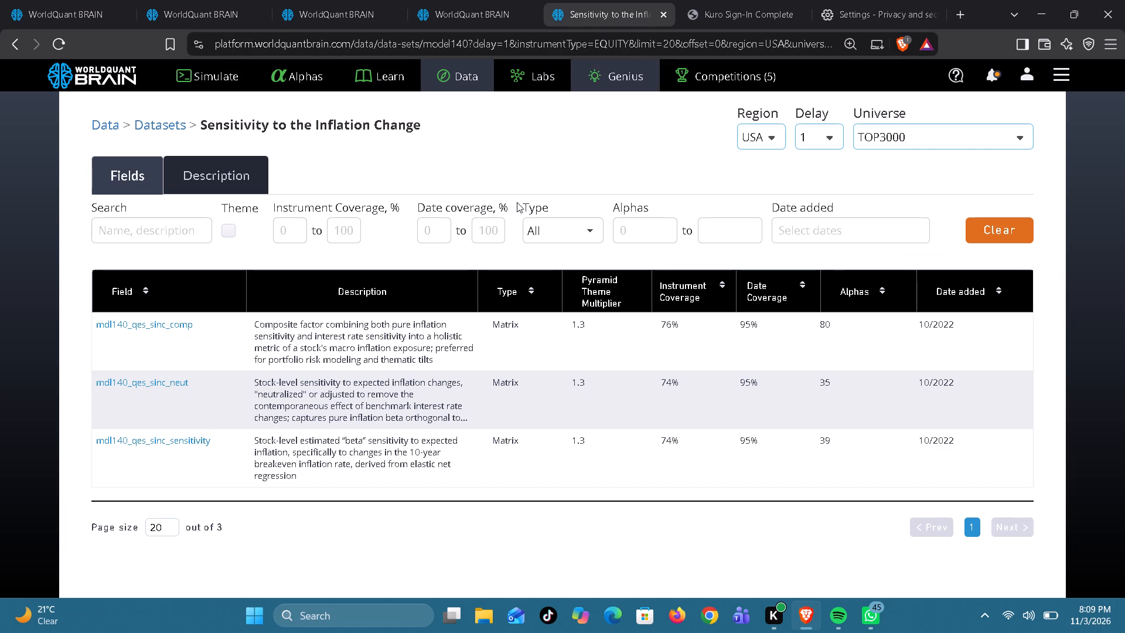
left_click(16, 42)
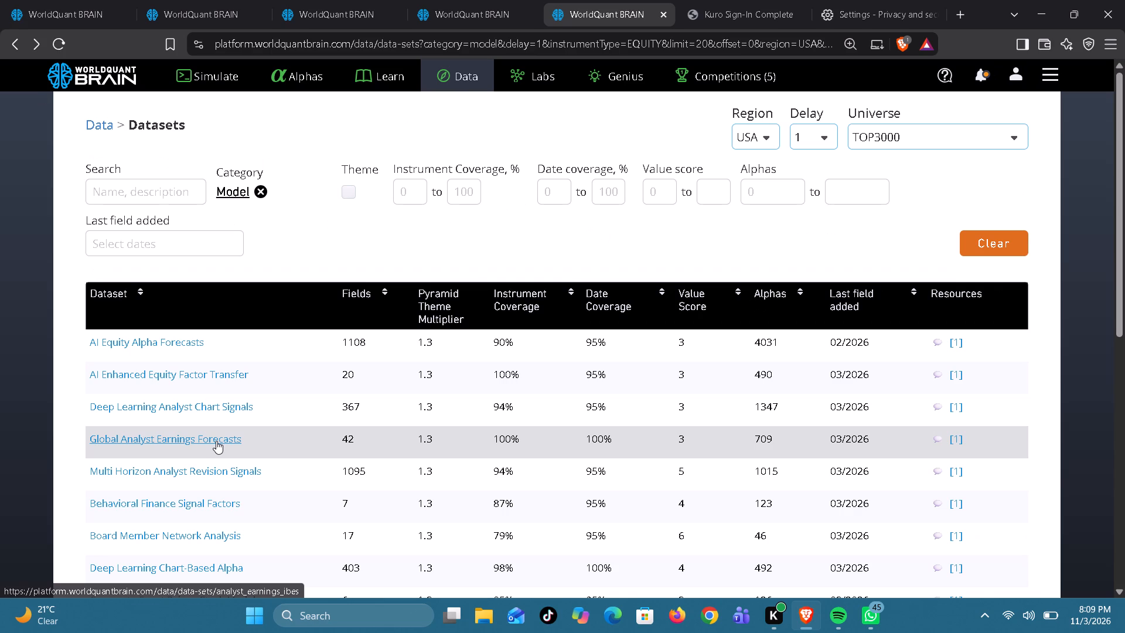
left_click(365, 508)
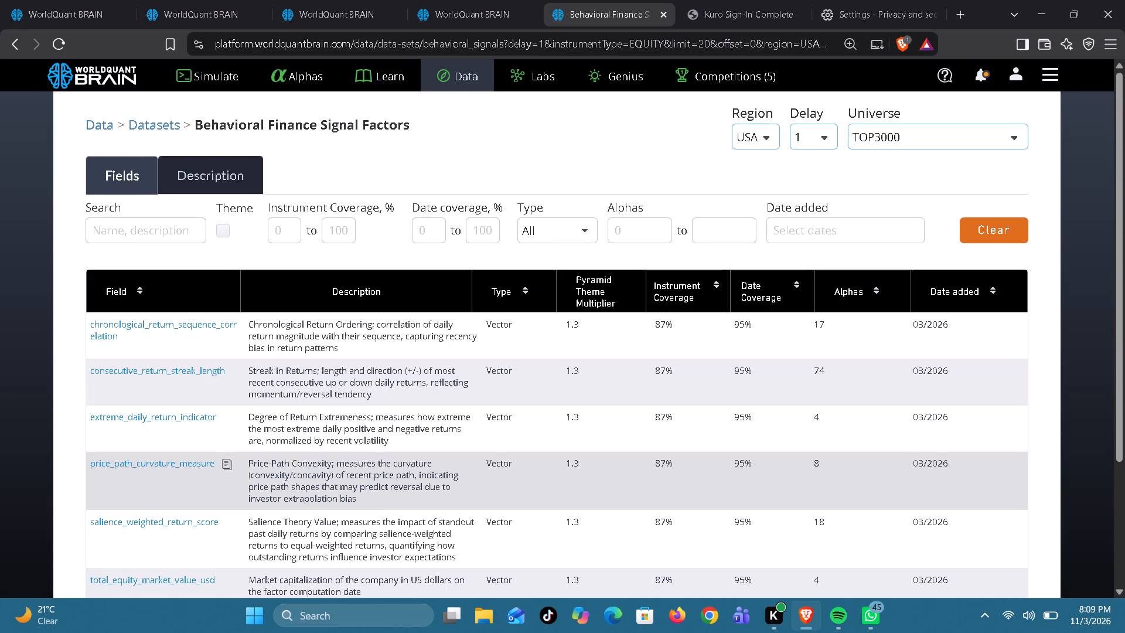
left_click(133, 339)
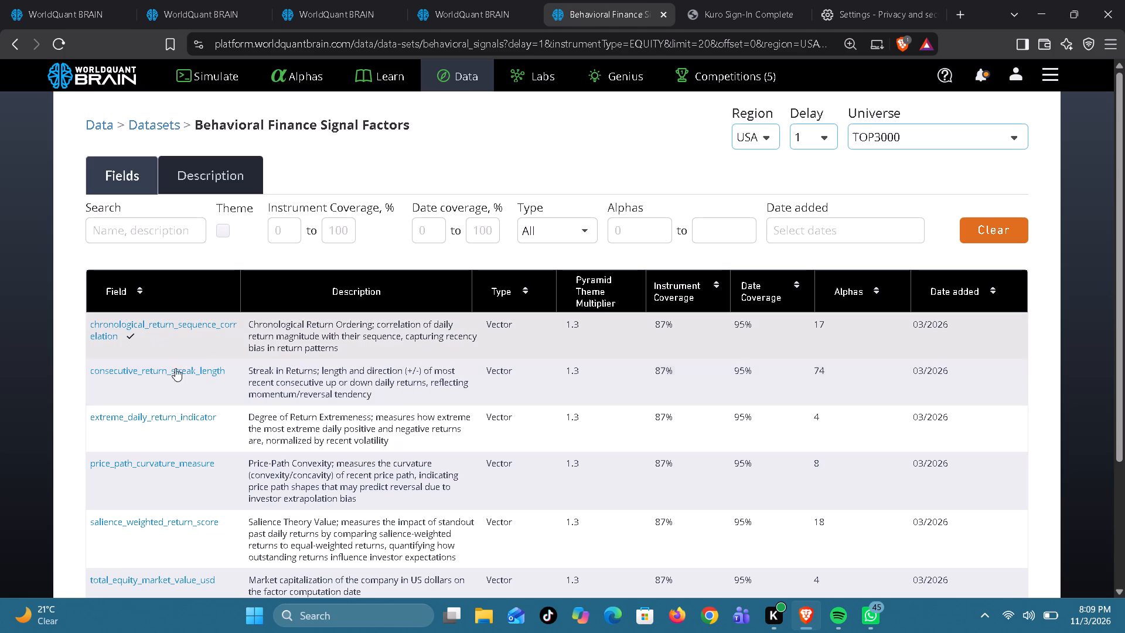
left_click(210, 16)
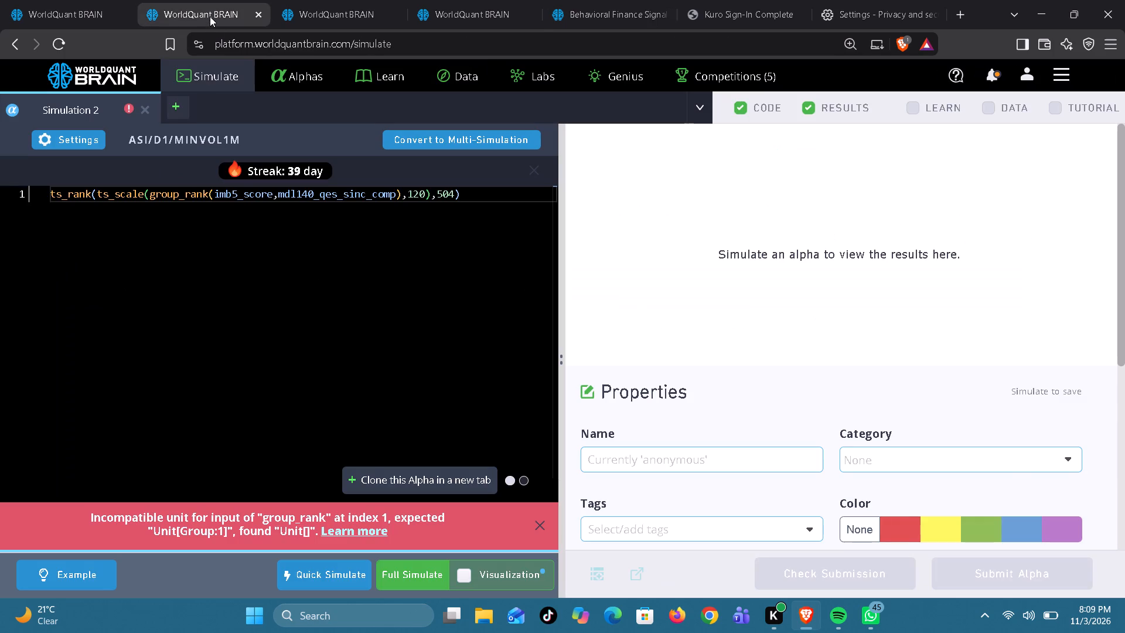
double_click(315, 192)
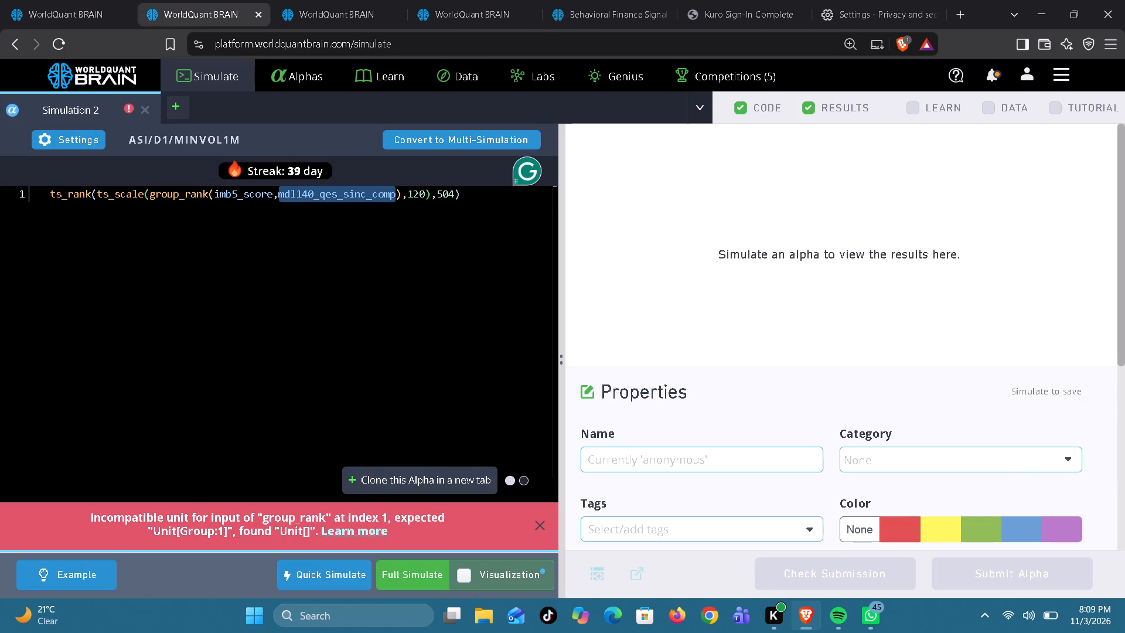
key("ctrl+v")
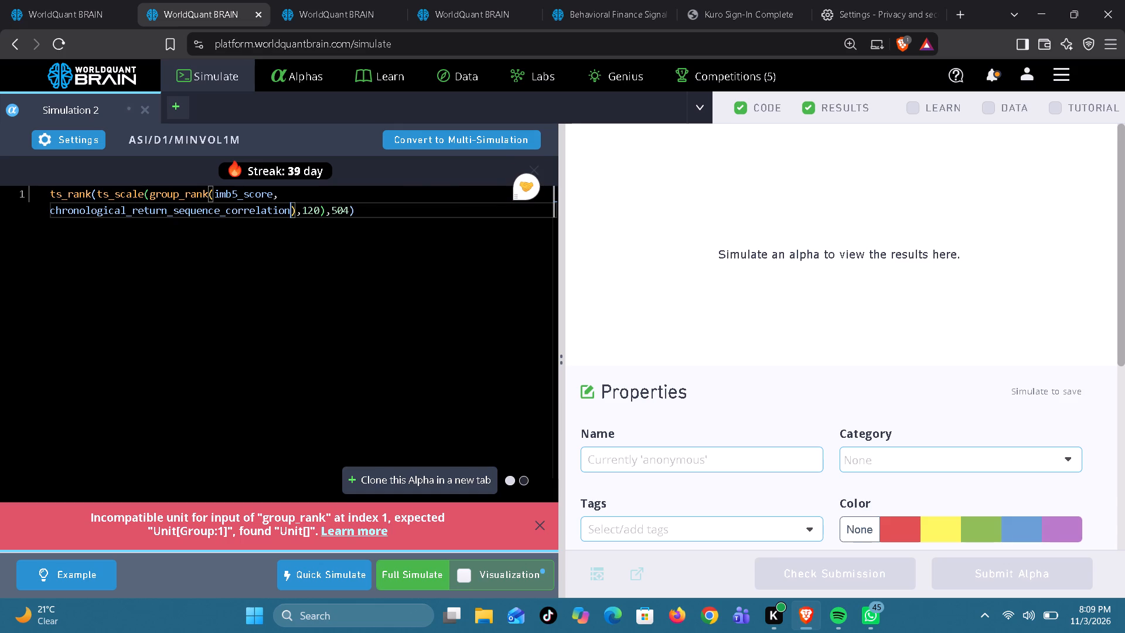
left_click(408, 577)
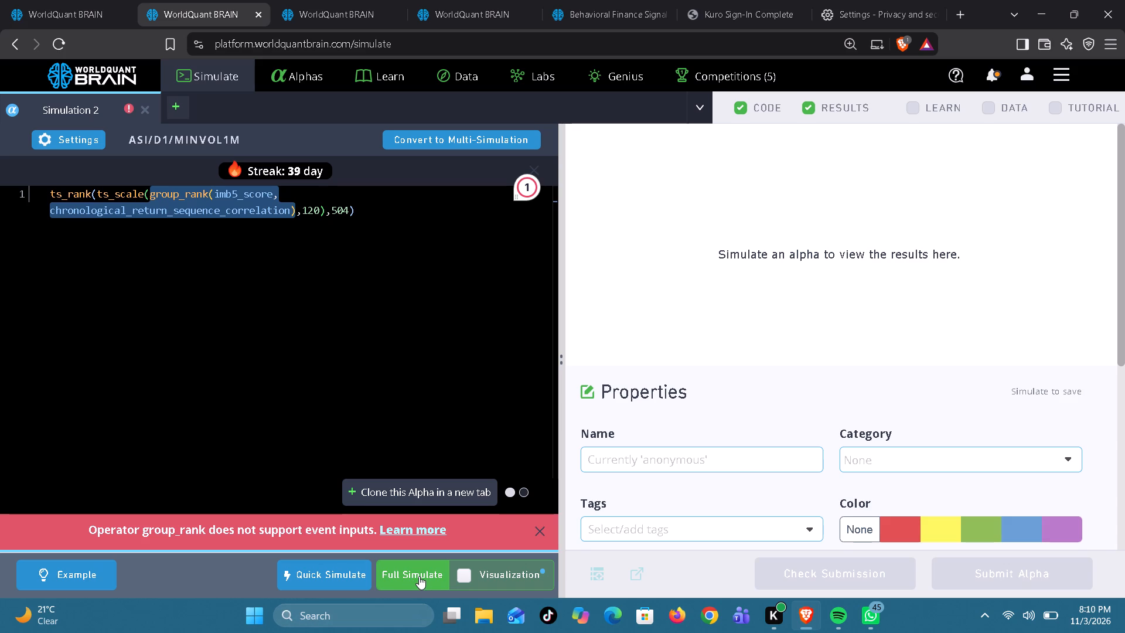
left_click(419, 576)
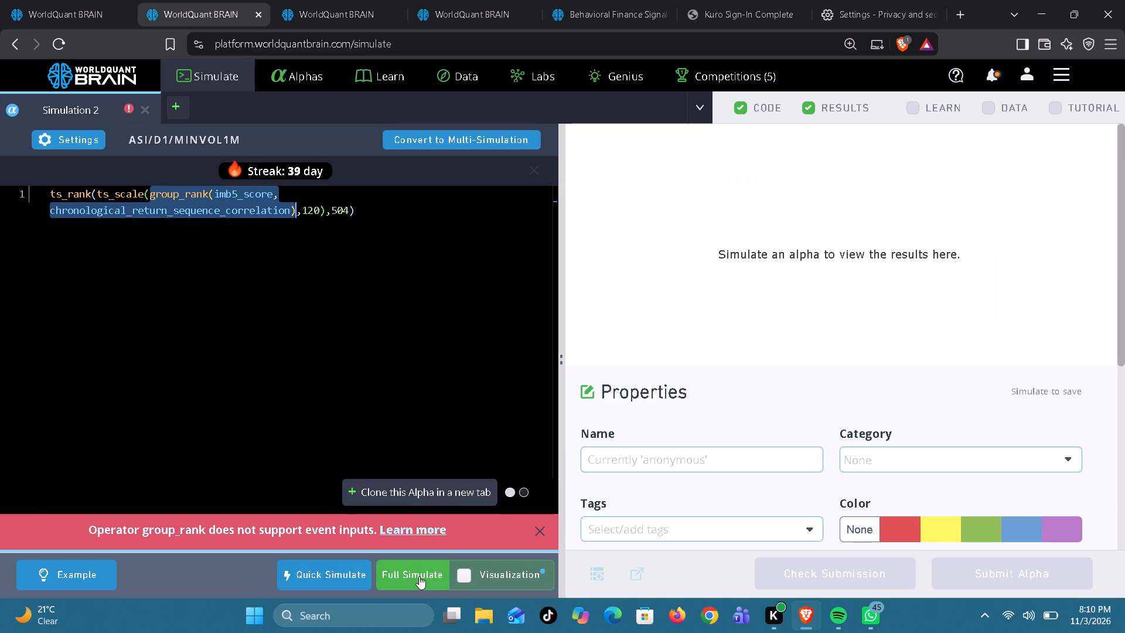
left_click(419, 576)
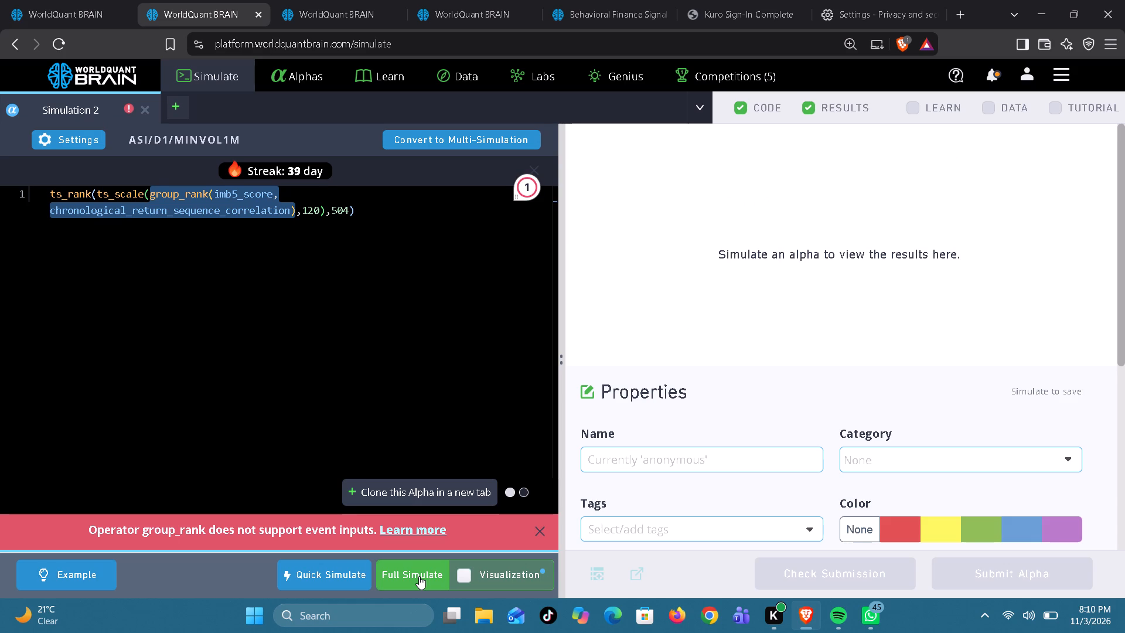
Copy cumulative_money_flow_volume_adjusted from the AI Enhanced Equity Factor Transfer dataset, use it as the group_rank group in the same alpha, and run a full simulation.
left_click(619, 5)
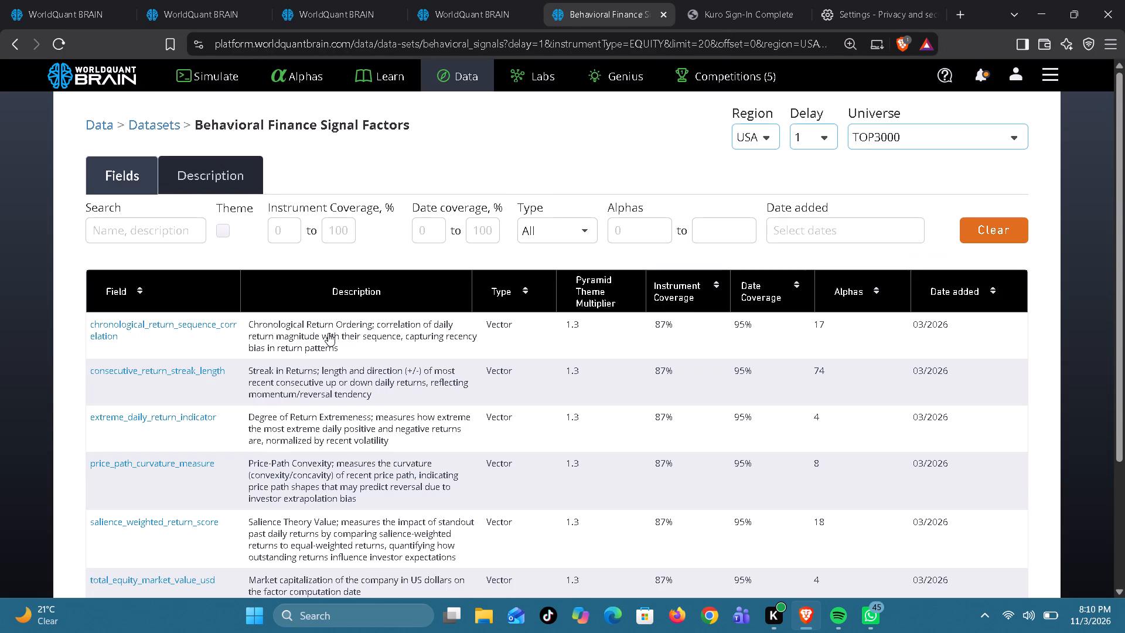
left_click(106, 382)
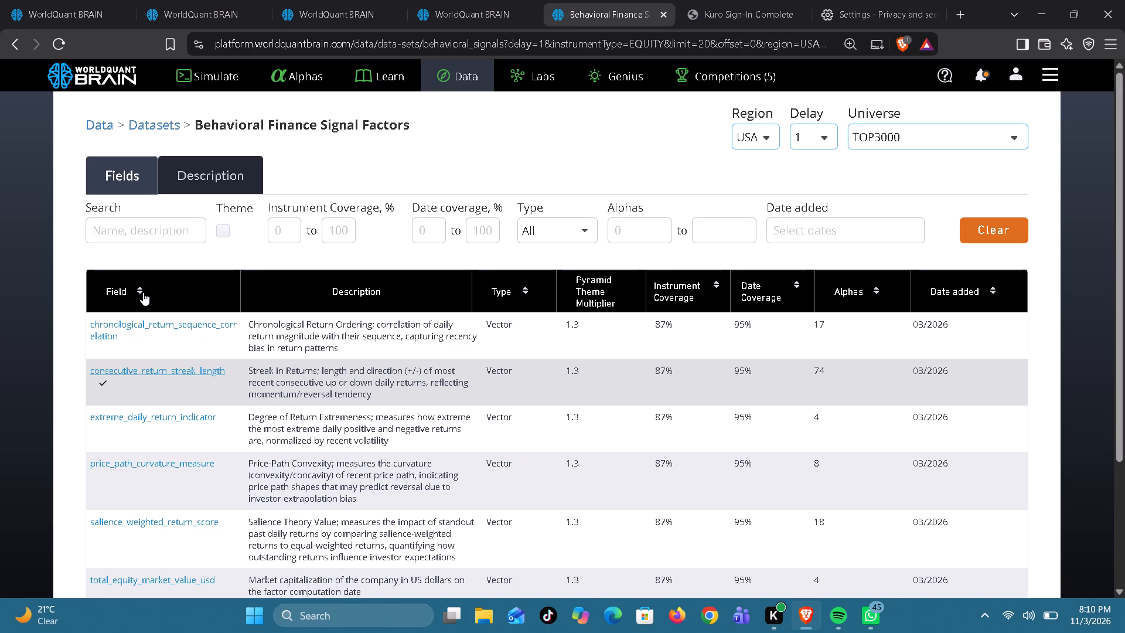
left_click(14, 52)
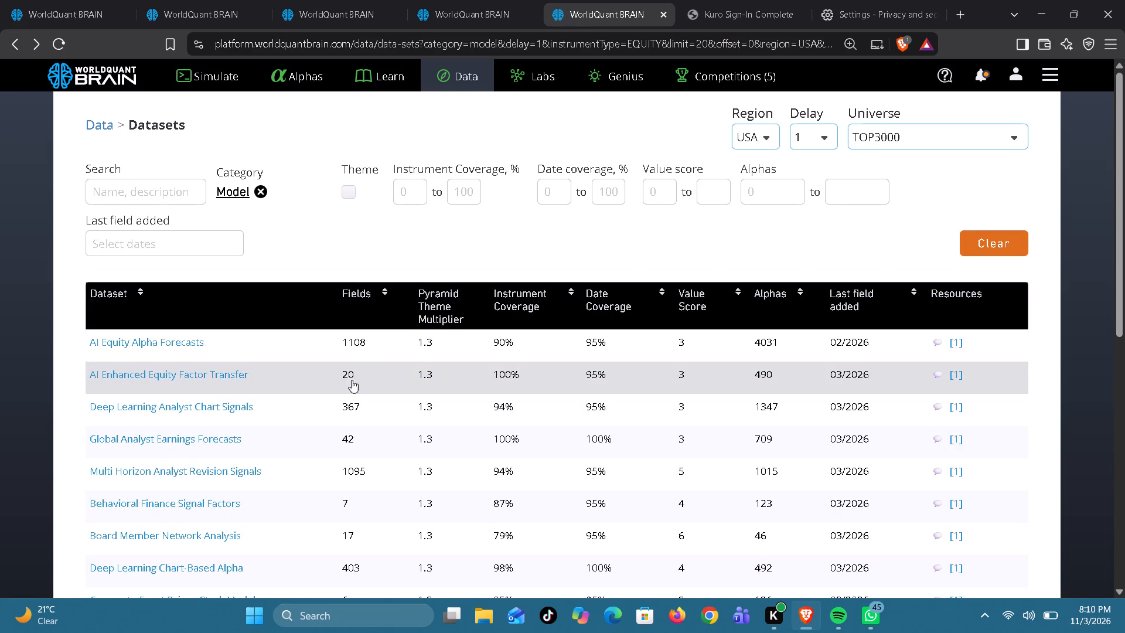
left_click(364, 372)
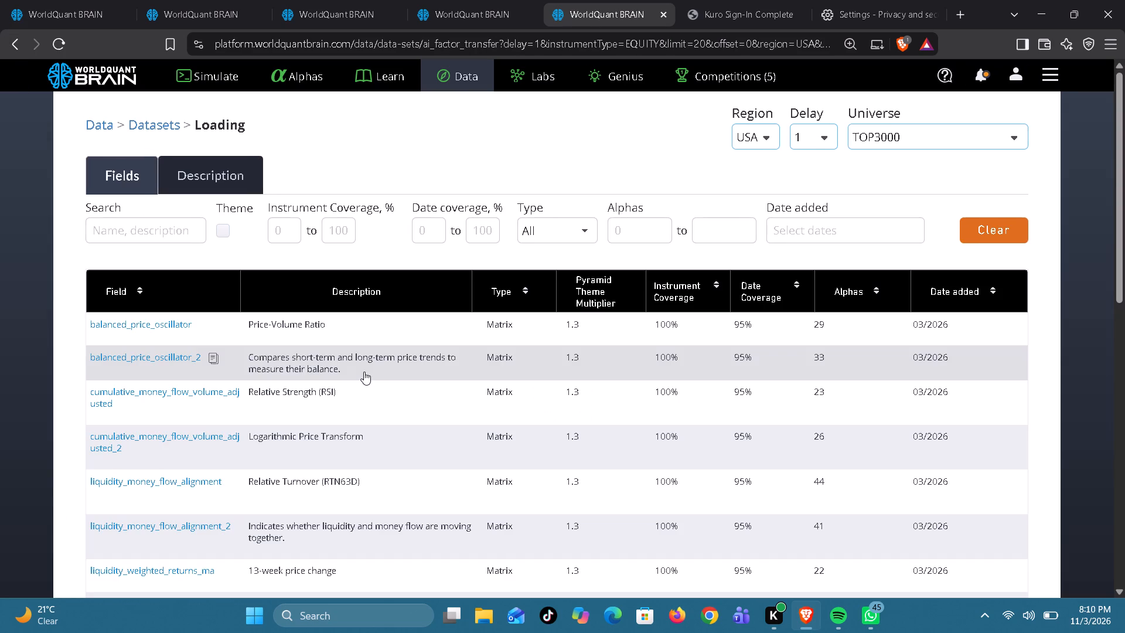
left_click(130, 410)
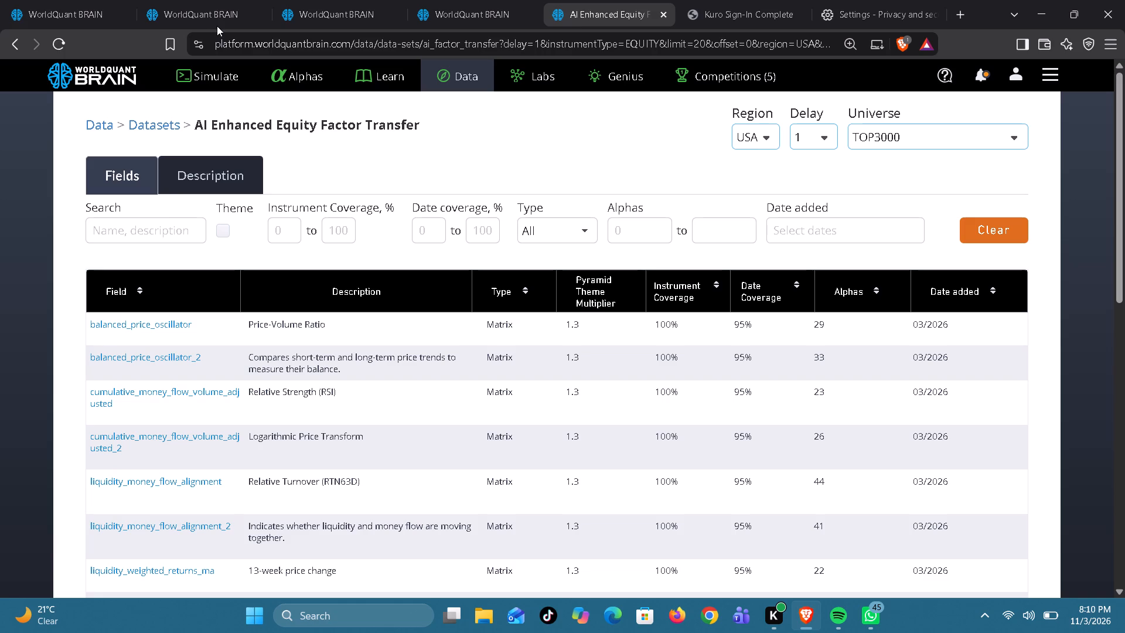
left_click(213, 19)
double_click(215, 210)
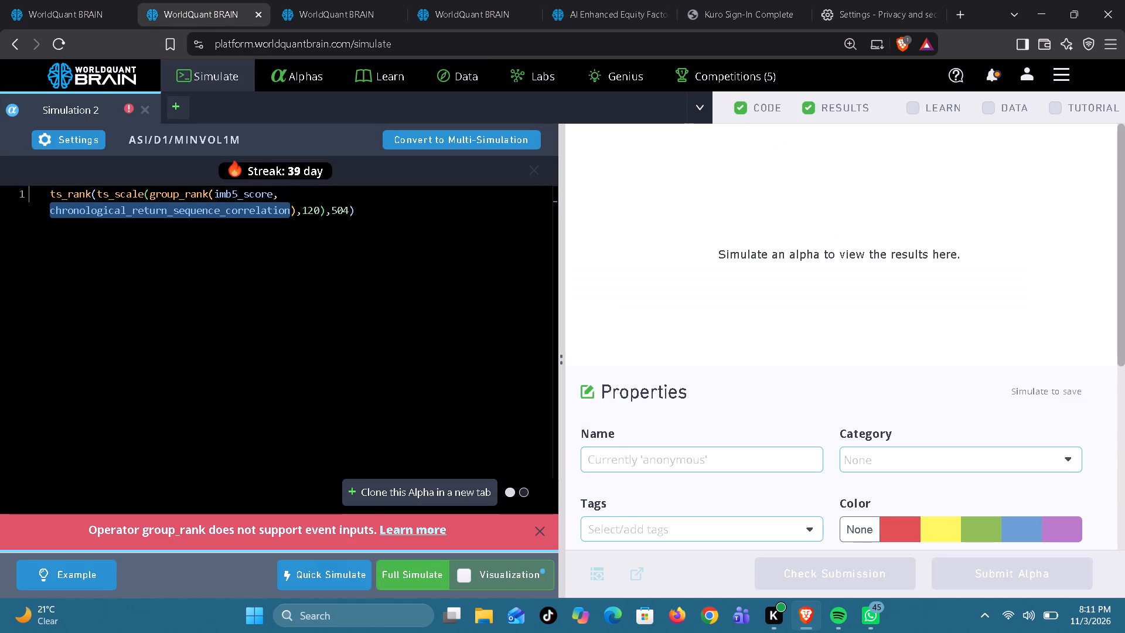
key("ctrl+v")
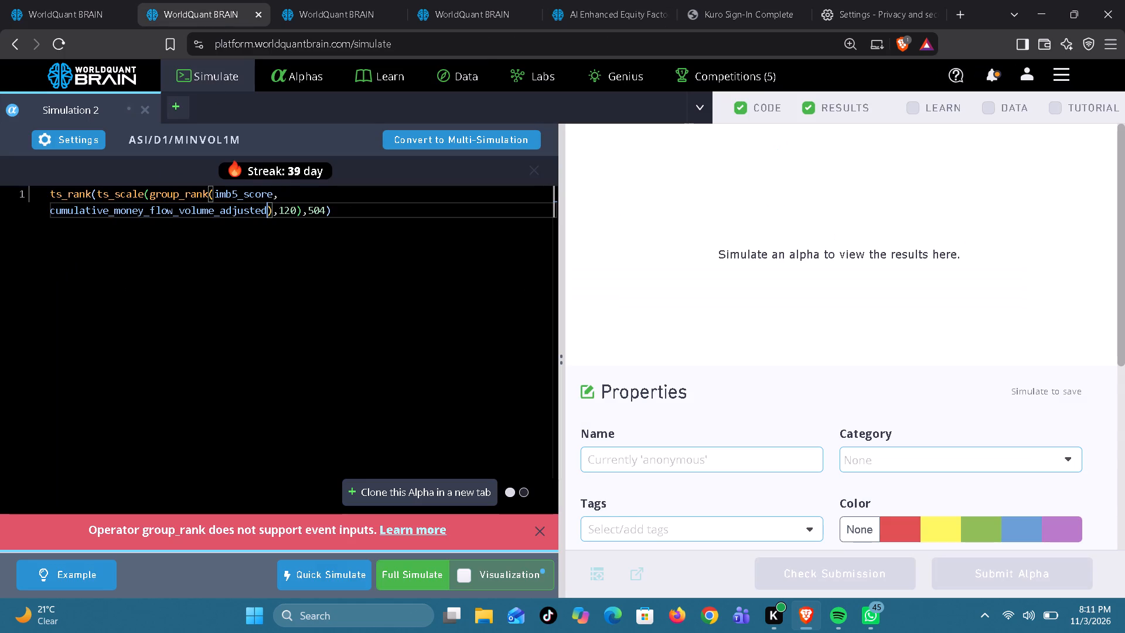
left_click(416, 574)
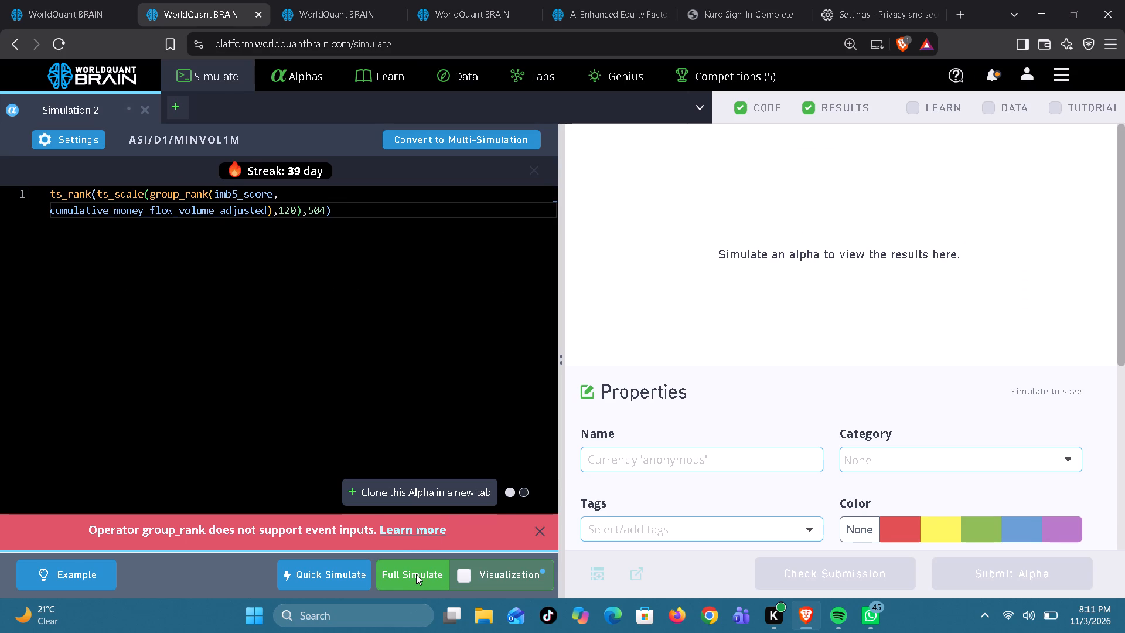
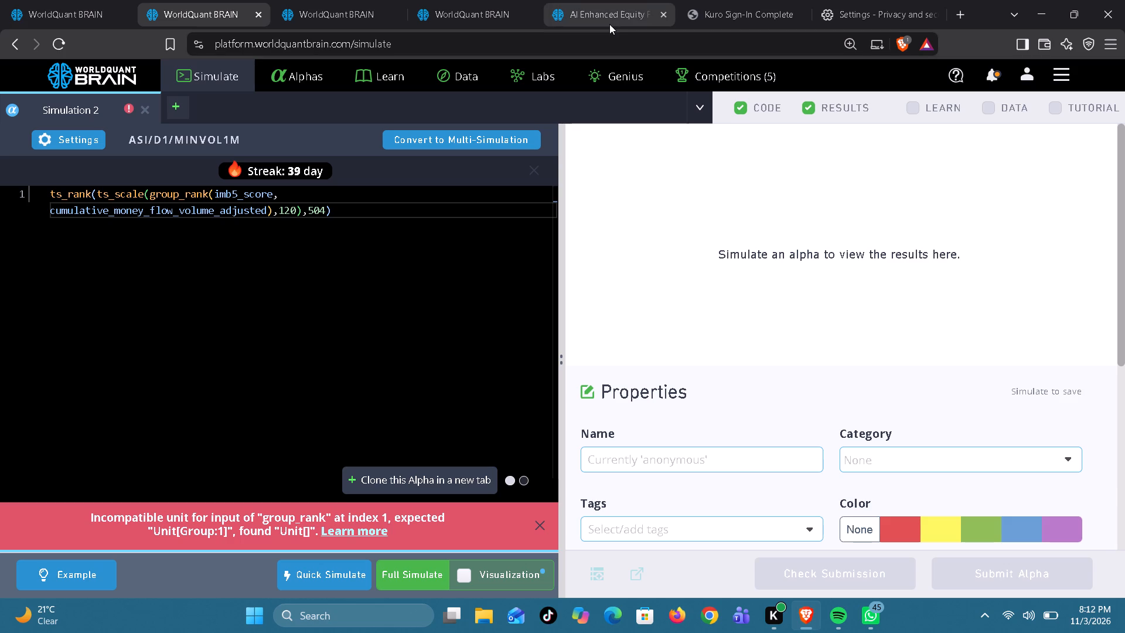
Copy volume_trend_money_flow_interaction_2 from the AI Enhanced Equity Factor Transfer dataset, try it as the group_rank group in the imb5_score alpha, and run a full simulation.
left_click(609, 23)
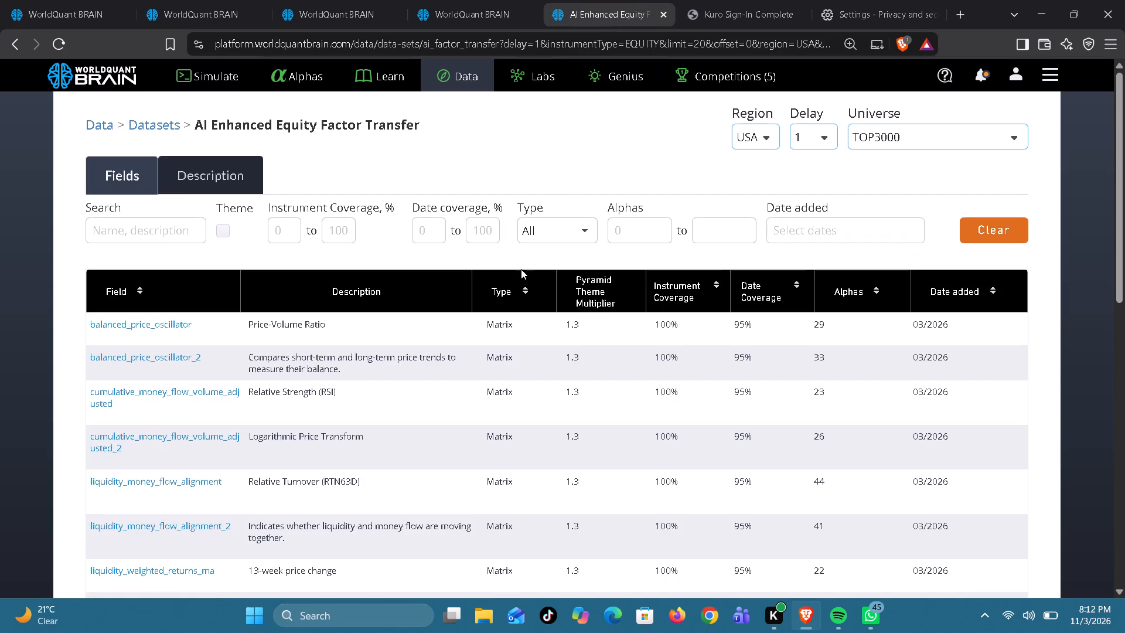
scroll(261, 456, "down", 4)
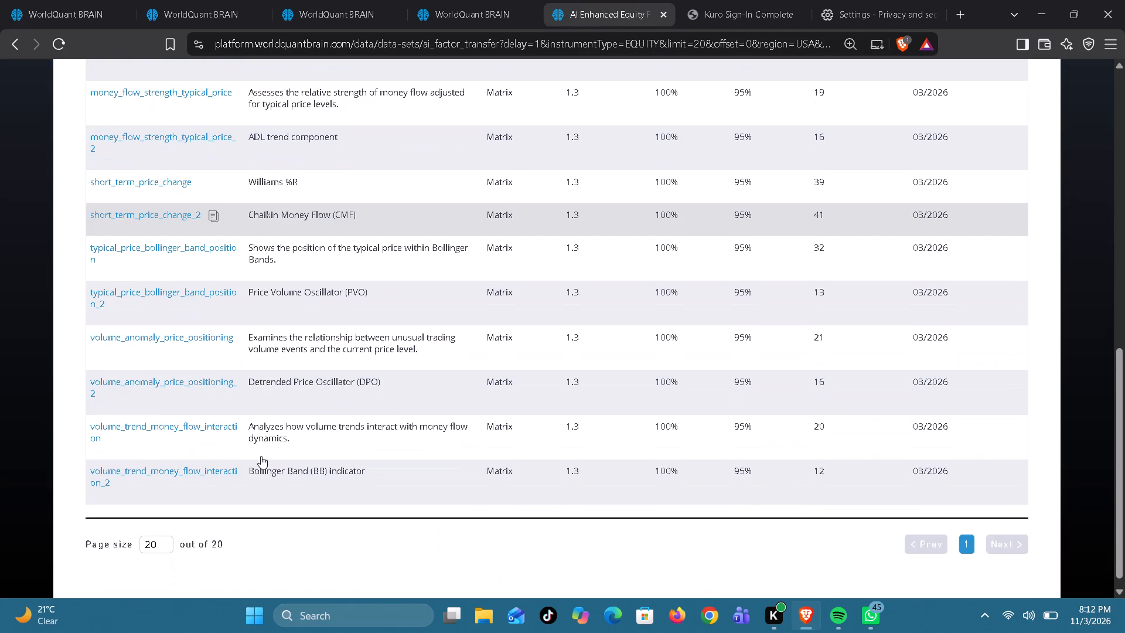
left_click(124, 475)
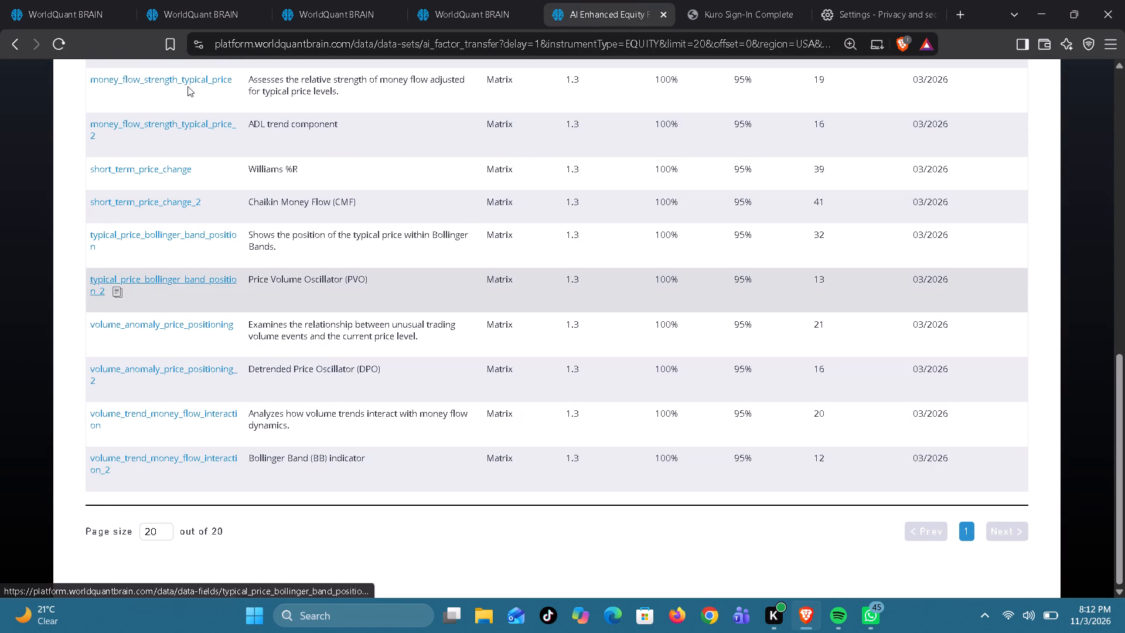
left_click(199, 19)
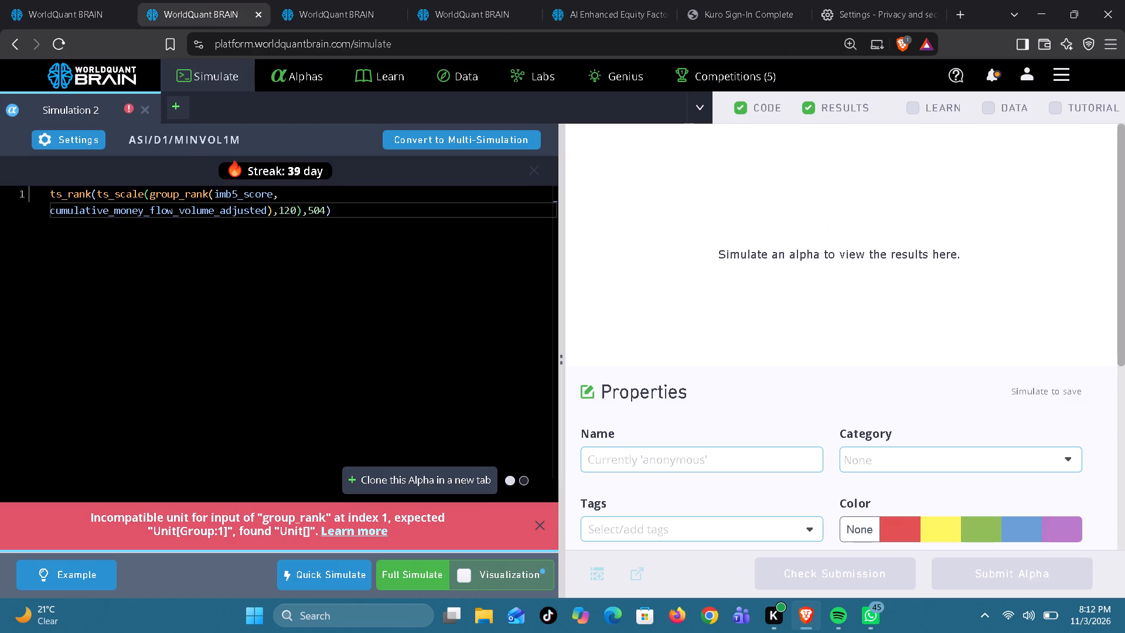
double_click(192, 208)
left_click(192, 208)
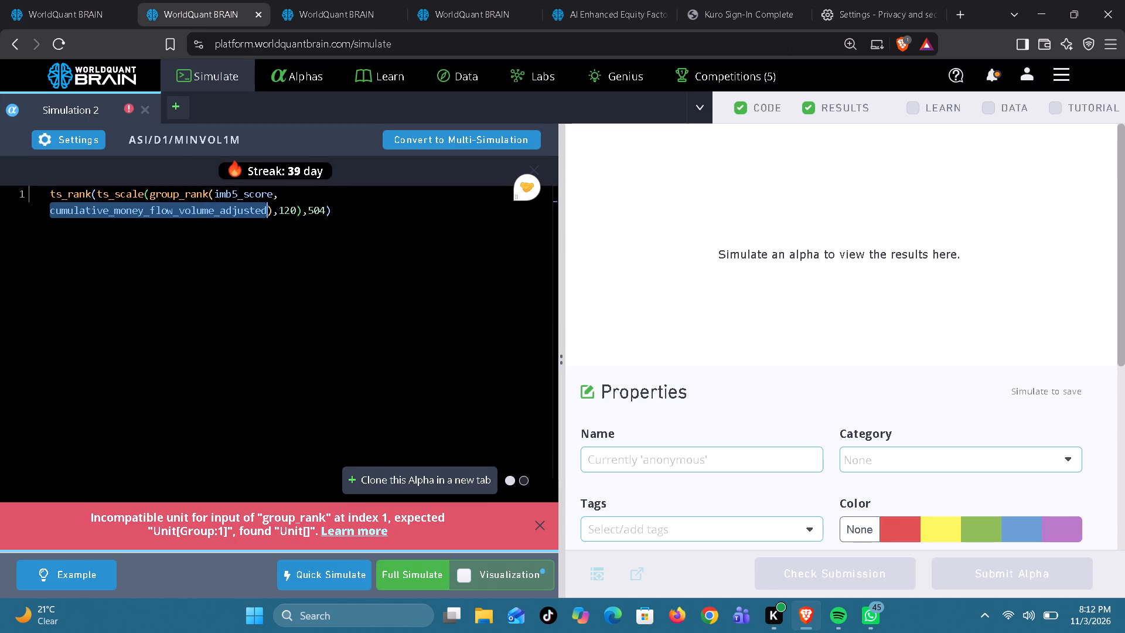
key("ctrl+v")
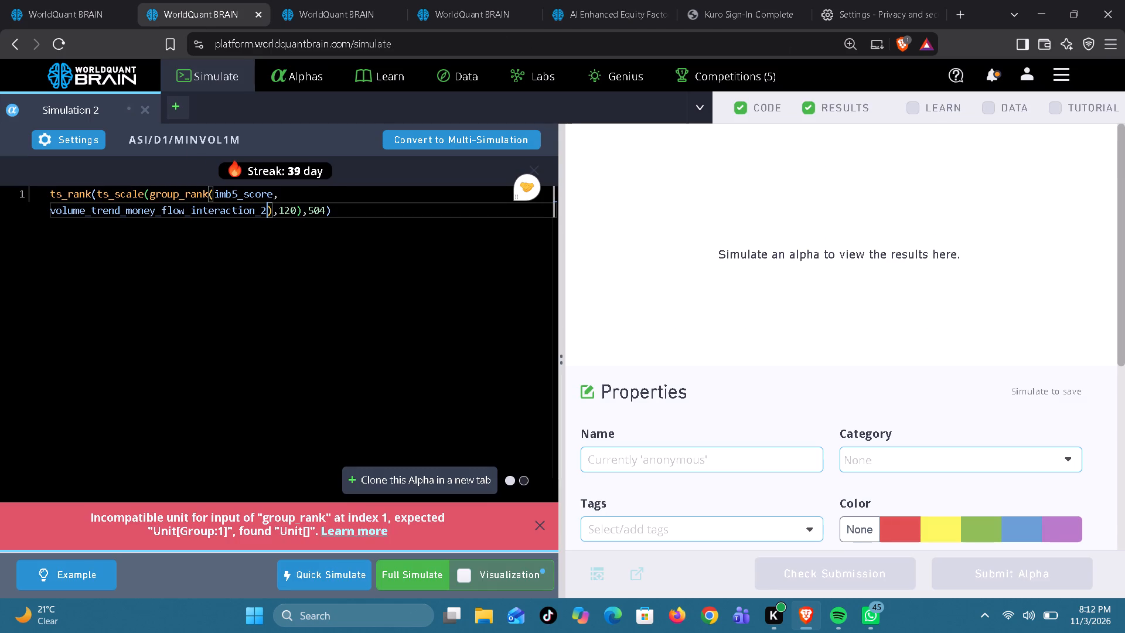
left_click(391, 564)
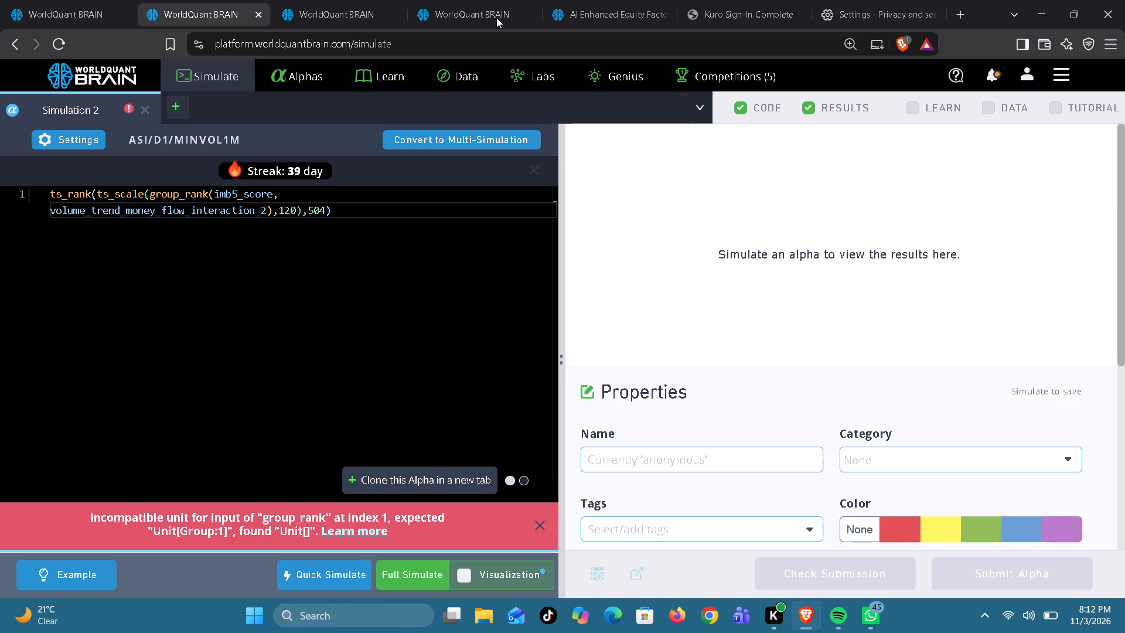
Copy mdl10_1000_avg_daily_volume from the Research Indicators dataset, use it as the group_rank group in the imb5_score alpha, and run a full simulation.
left_click(591, 15)
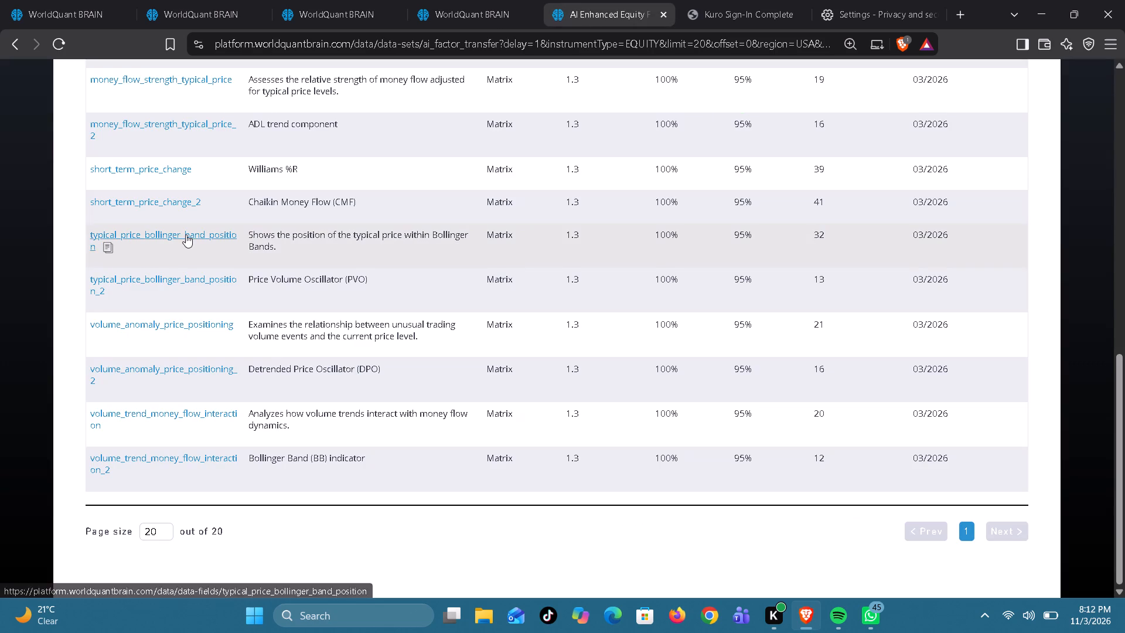
left_click(13, 34)
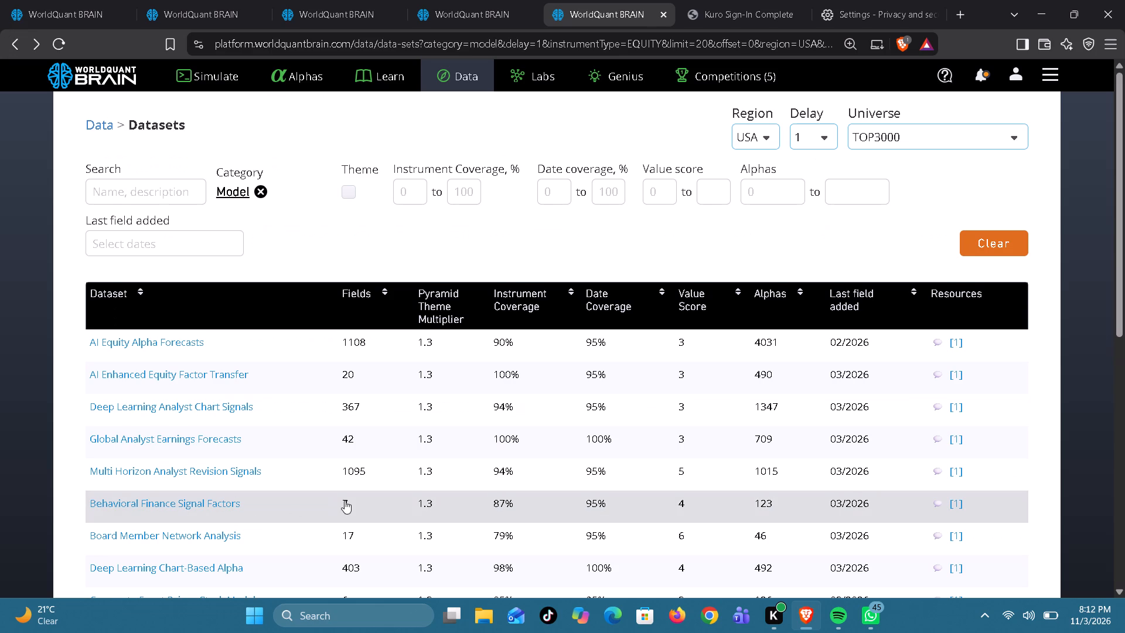
scroll(345, 501, "down", 2)
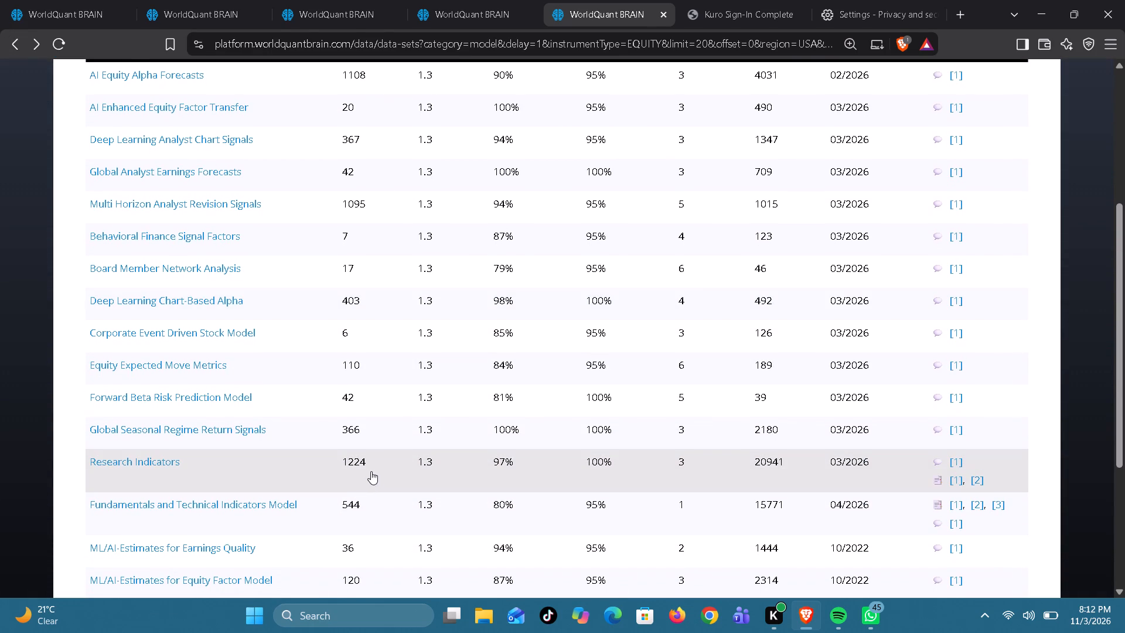
left_click(371, 471)
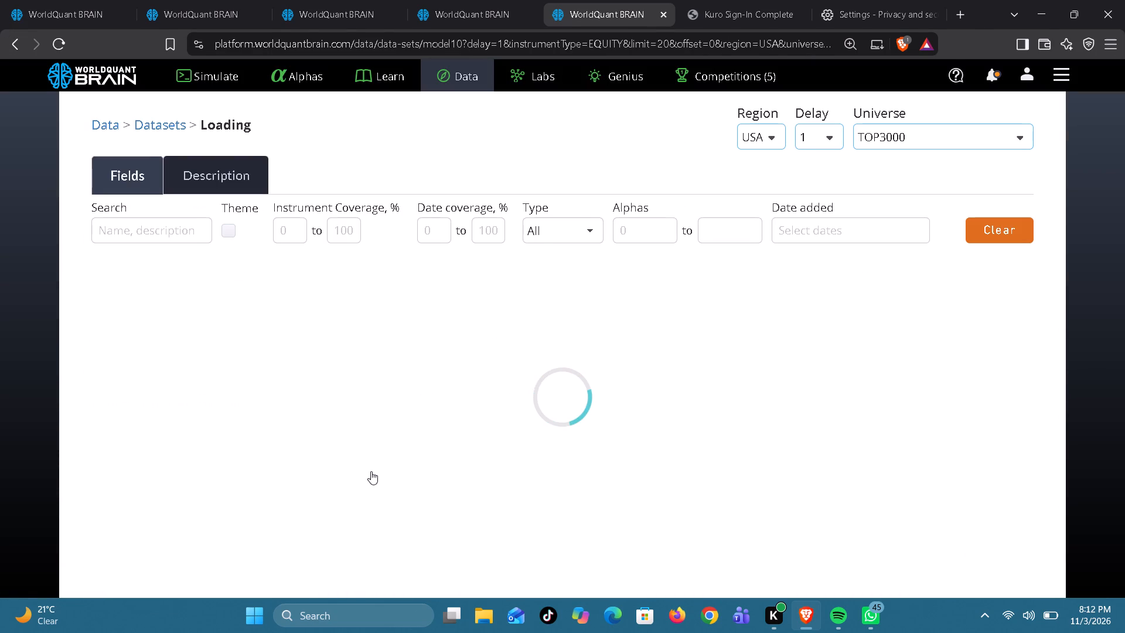
left_click(232, 322)
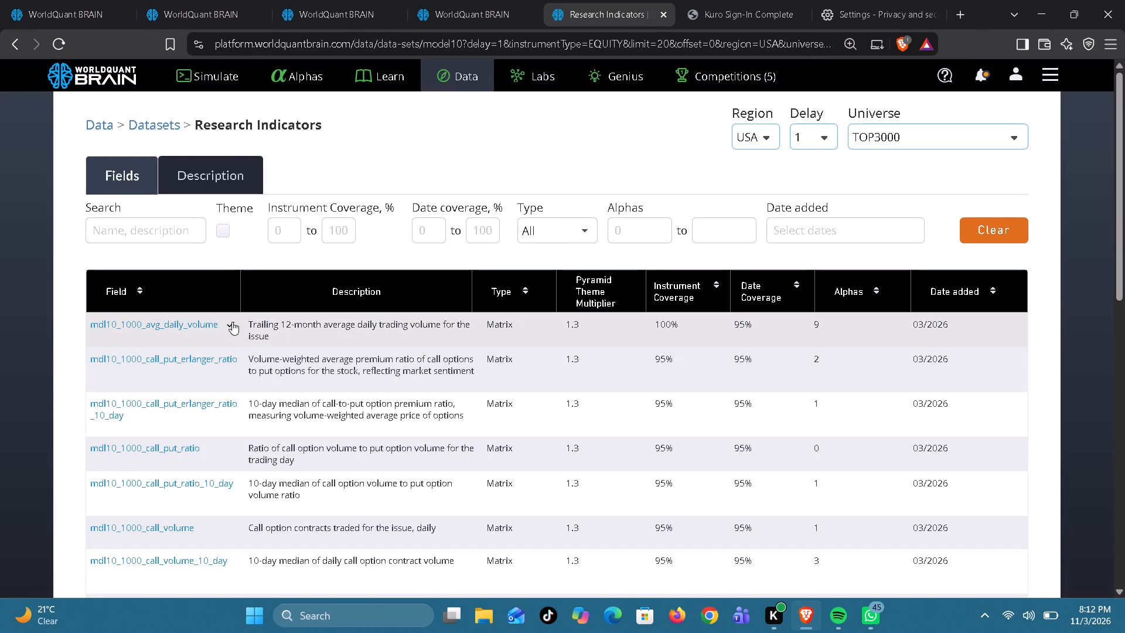
left_click(242, 6)
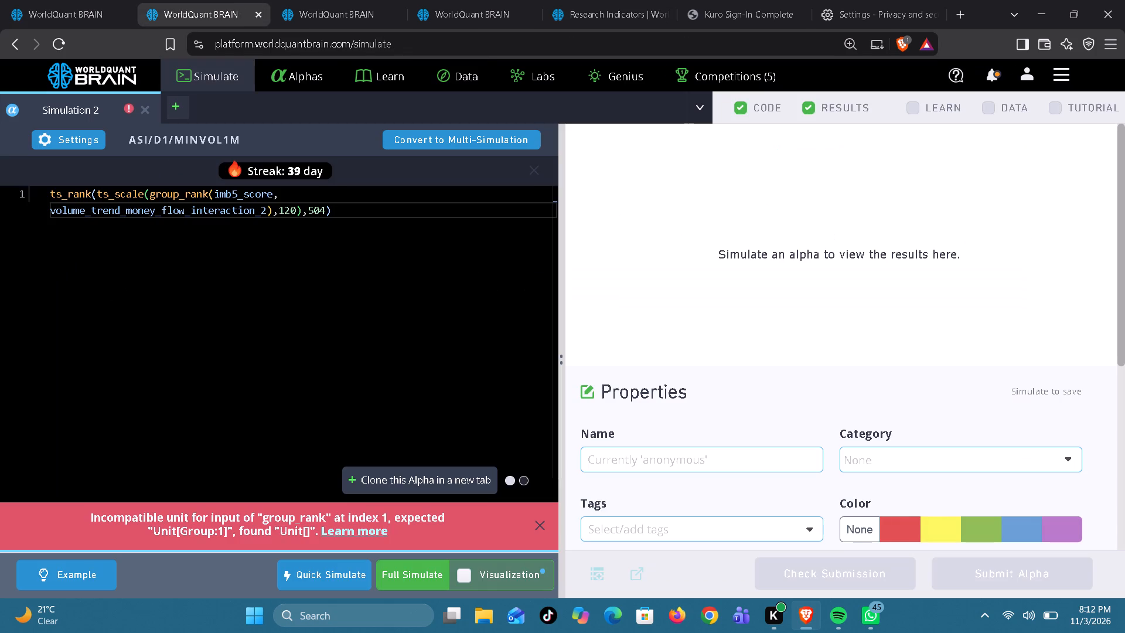
double_click(207, 209)
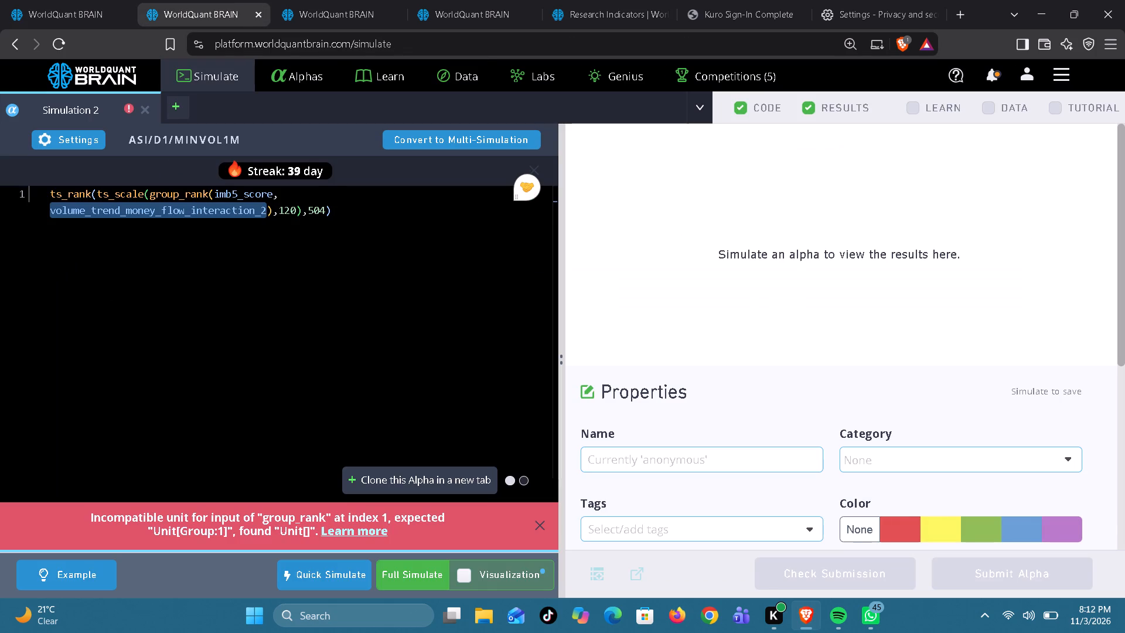
key("ctrl+v")
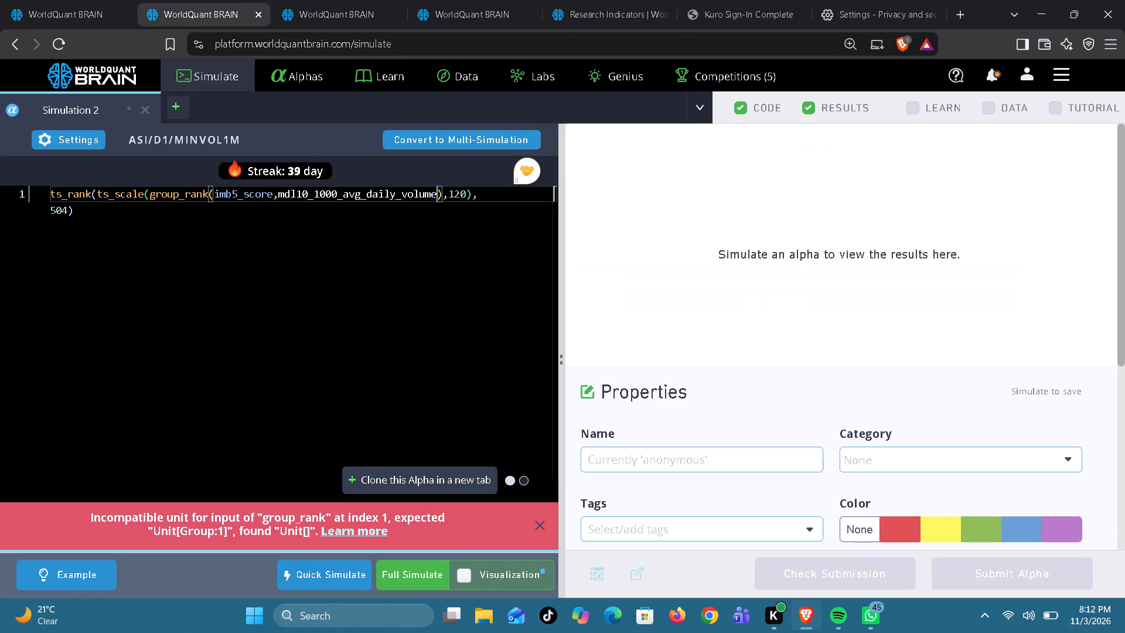
left_click(415, 569)
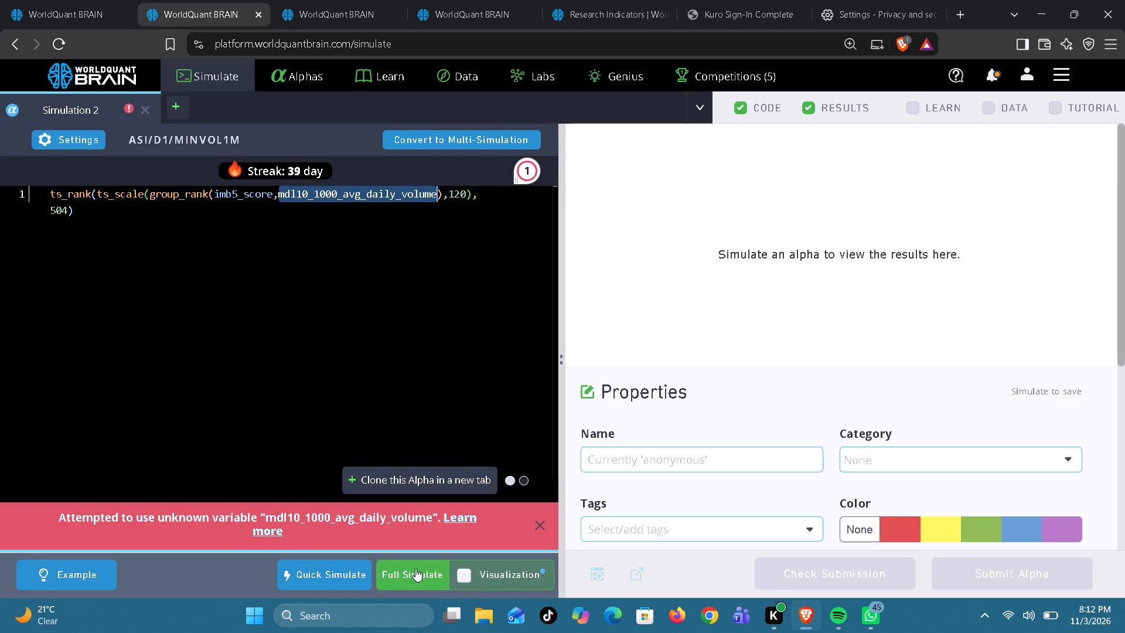
Return from the Research Indicators dataset to the USA/D1 list of Model datasets.
left_click(600, 7)
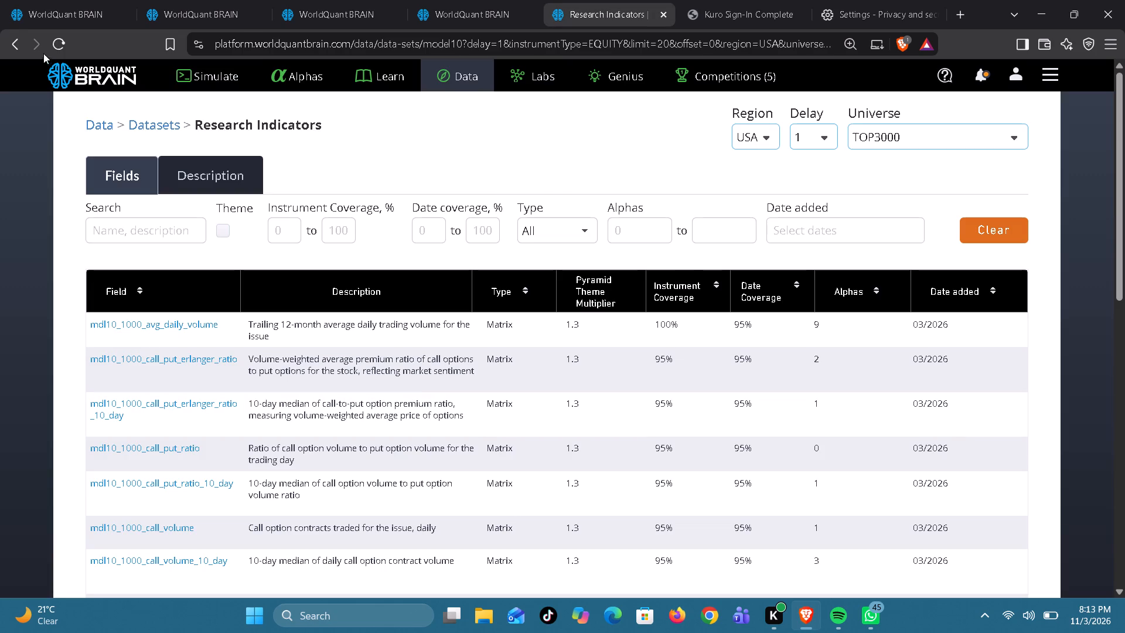
left_click(18, 39)
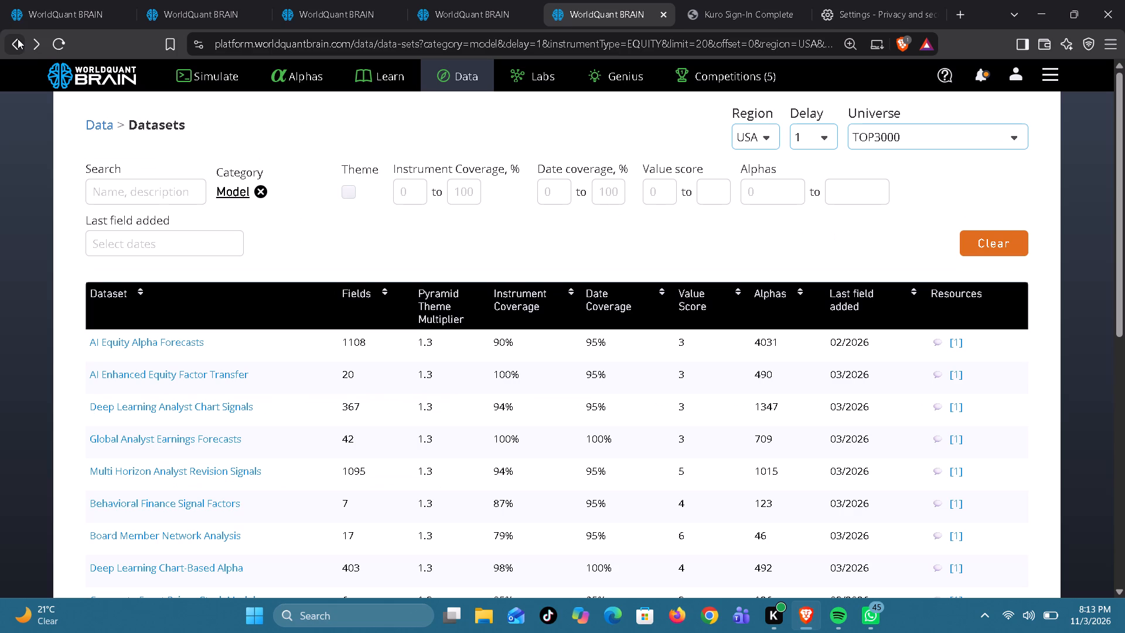
Retry the full simulation of Super Simulation 4, which uses nlength 470.
left_click(445, 11)
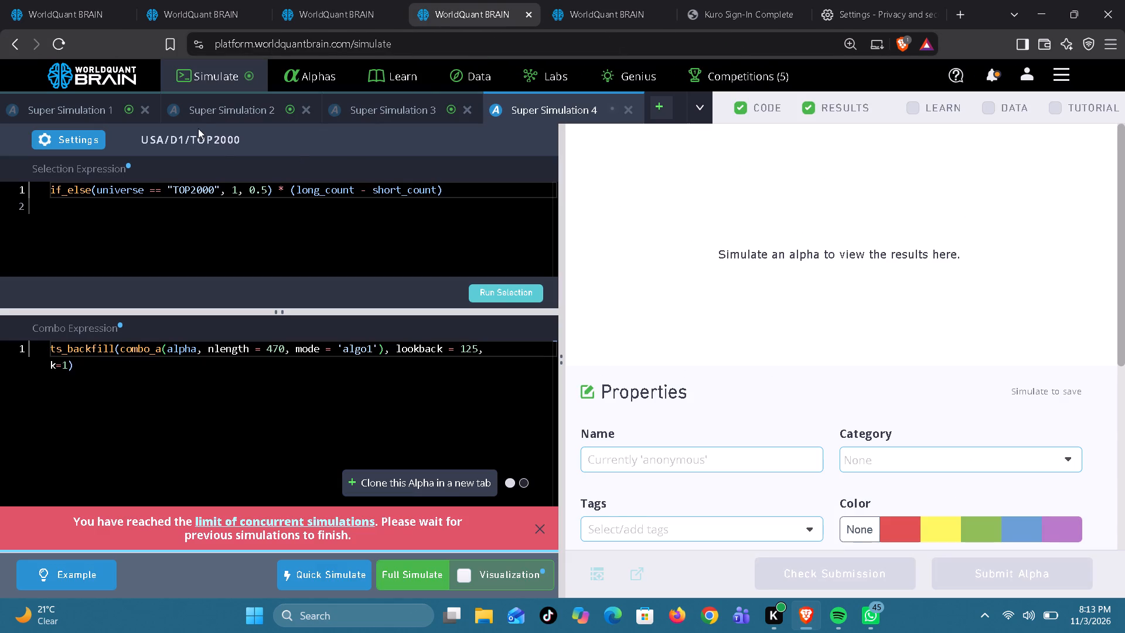
left_click(414, 575)
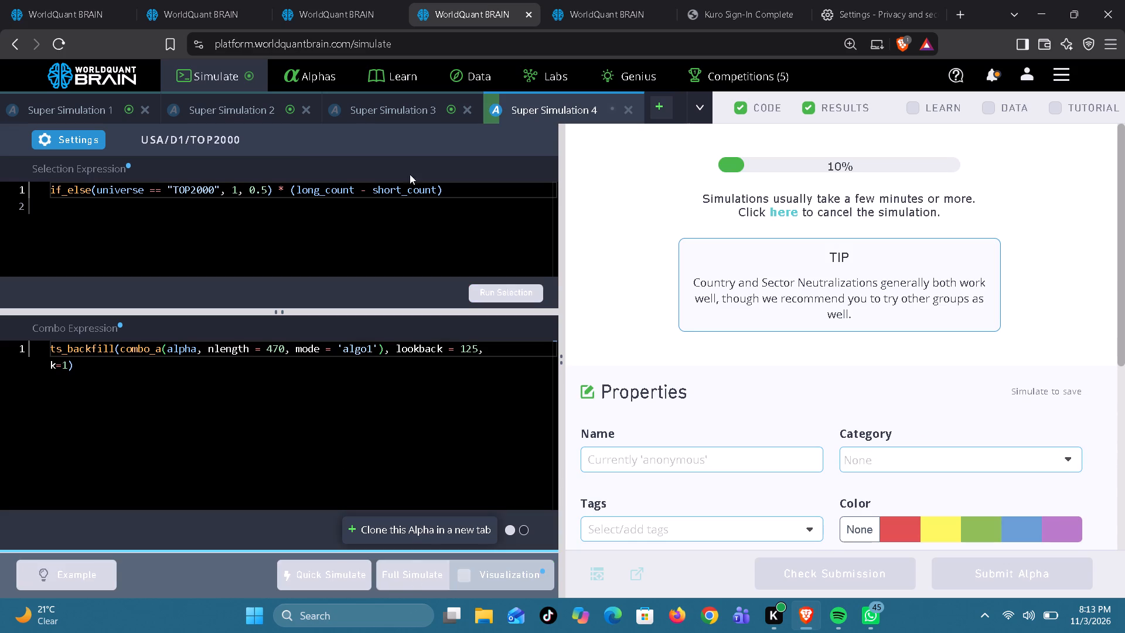
Review the Super Simulation 3 results and run its Prod Correlation check.
left_click(390, 110)
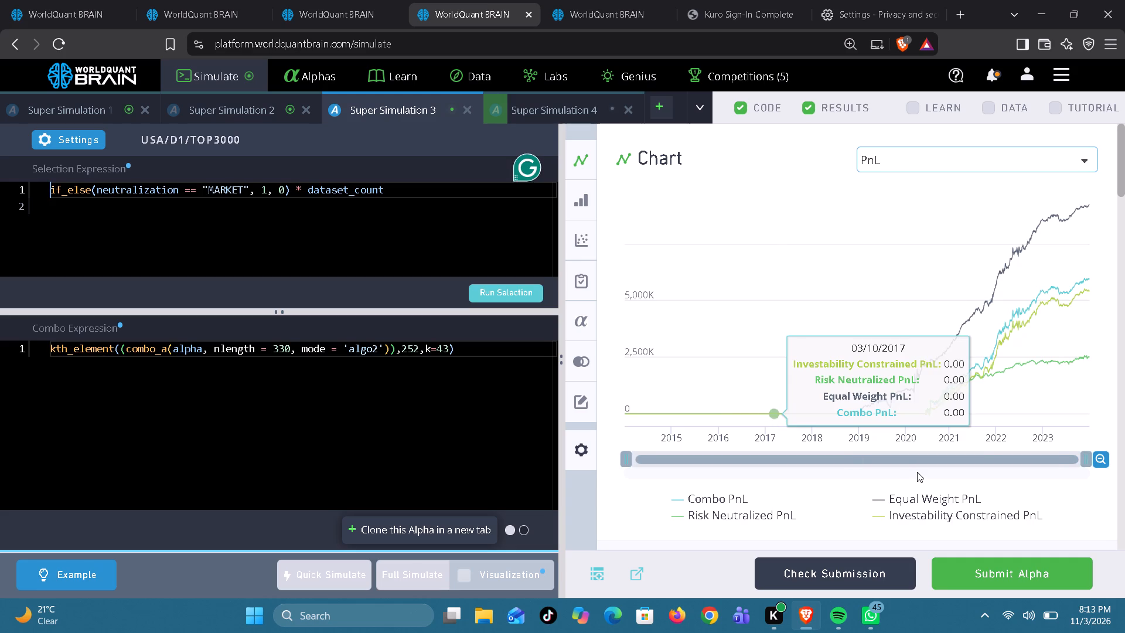
scroll(918, 472, "down", 3)
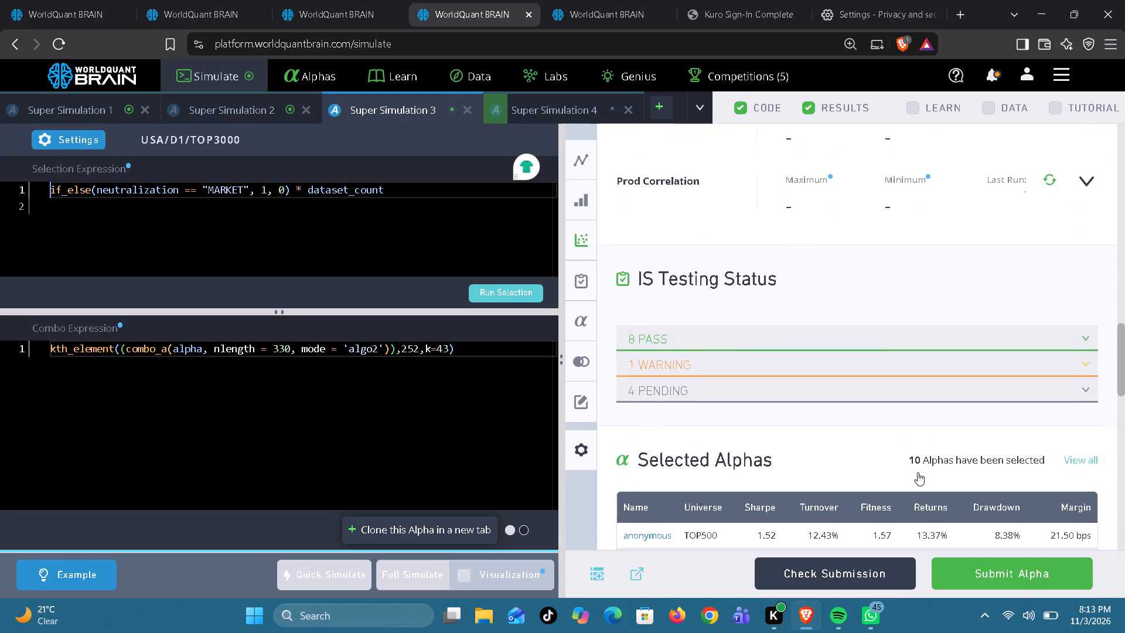
scroll(918, 472, "up", 1)
left_click(1045, 362)
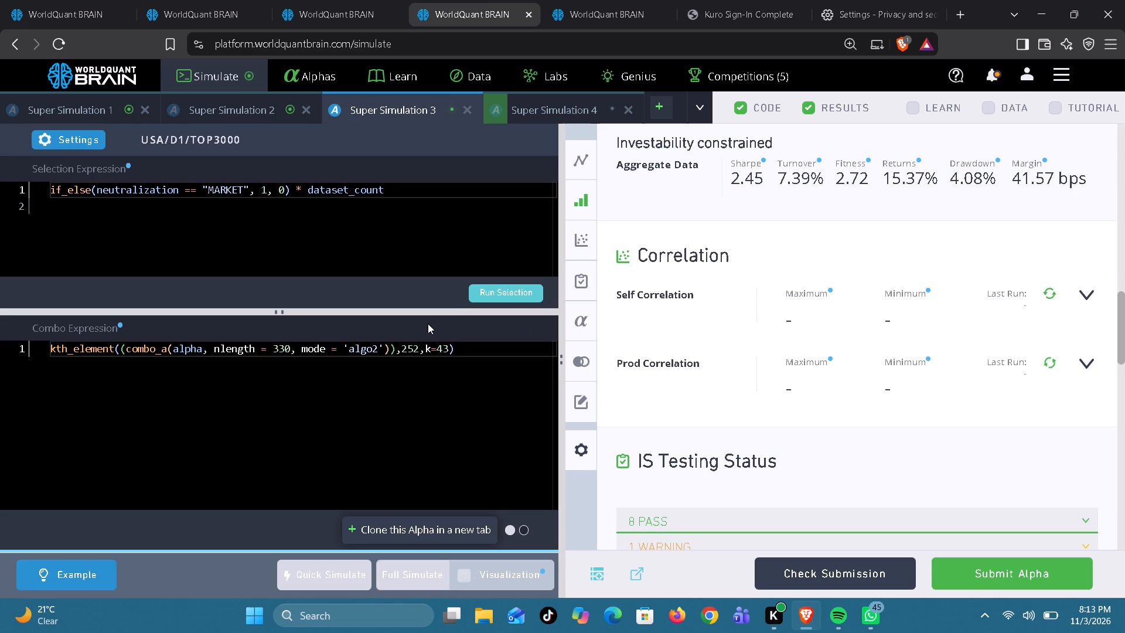
Set nlength to 300 in the Super Simulation 3 combo expression, rerun the selection, and start a full simulation.
left_click(286, 352)
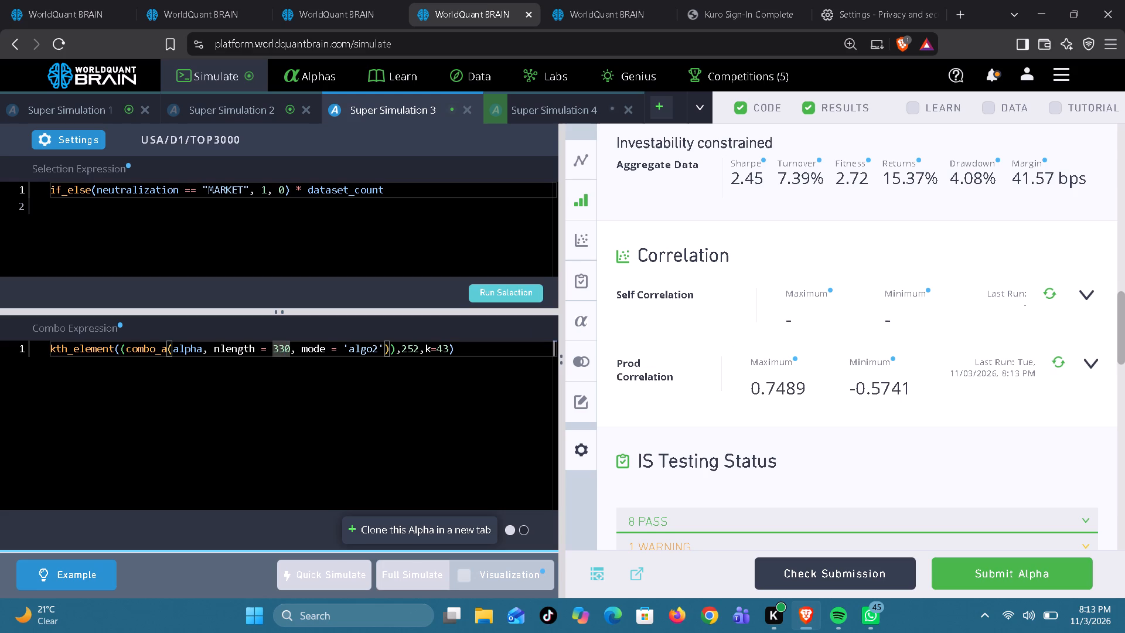
key("BackSpace")
key("0")
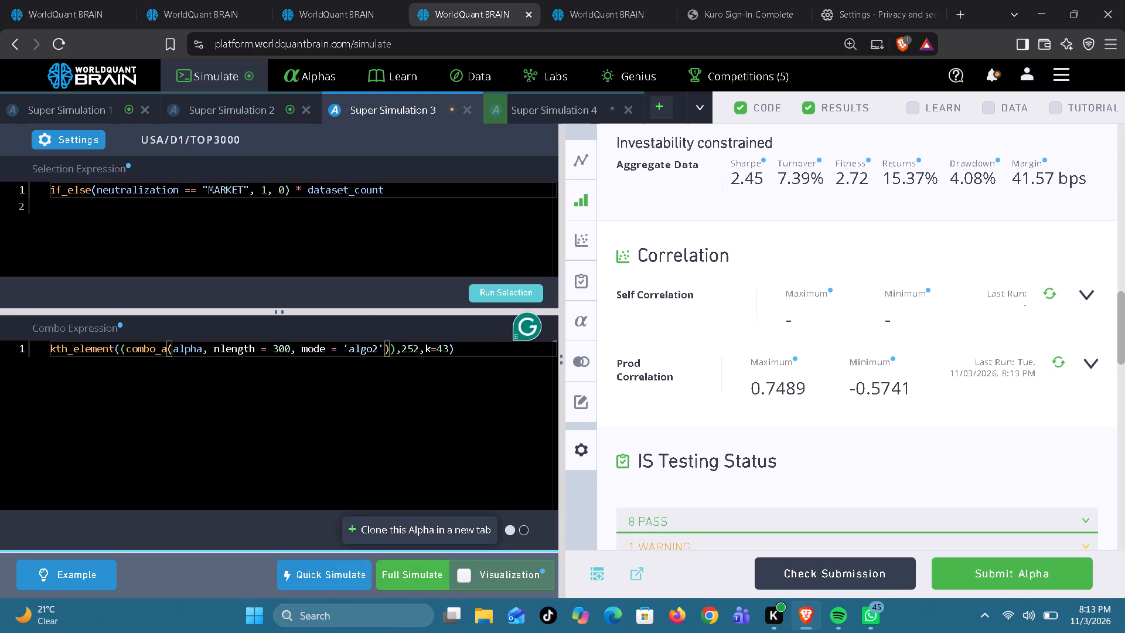
left_click(476, 294)
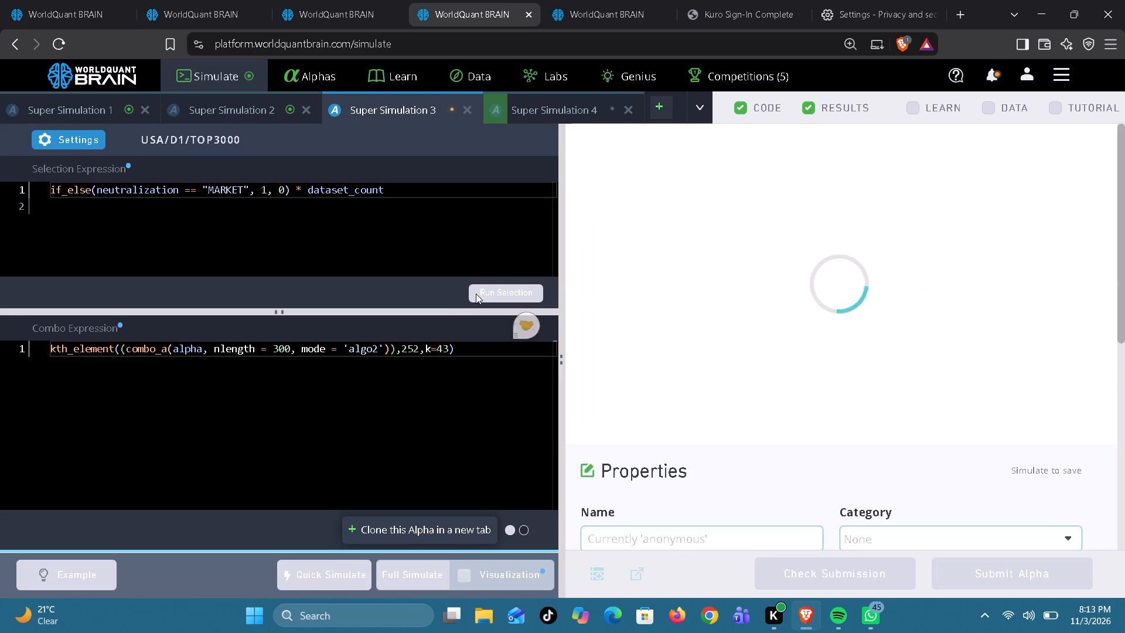
left_click(393, 574)
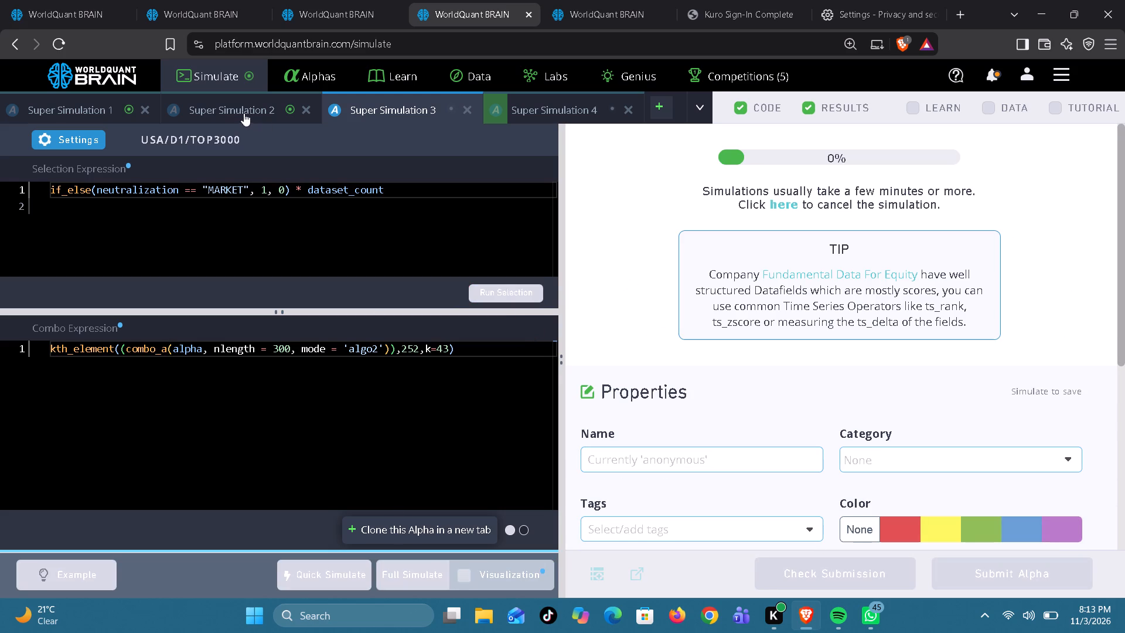
Set nlength to 515 in the Super Simulation 2 combo expression after checking its results, rerun the selection, and start a full simulation.
left_click(242, 111)
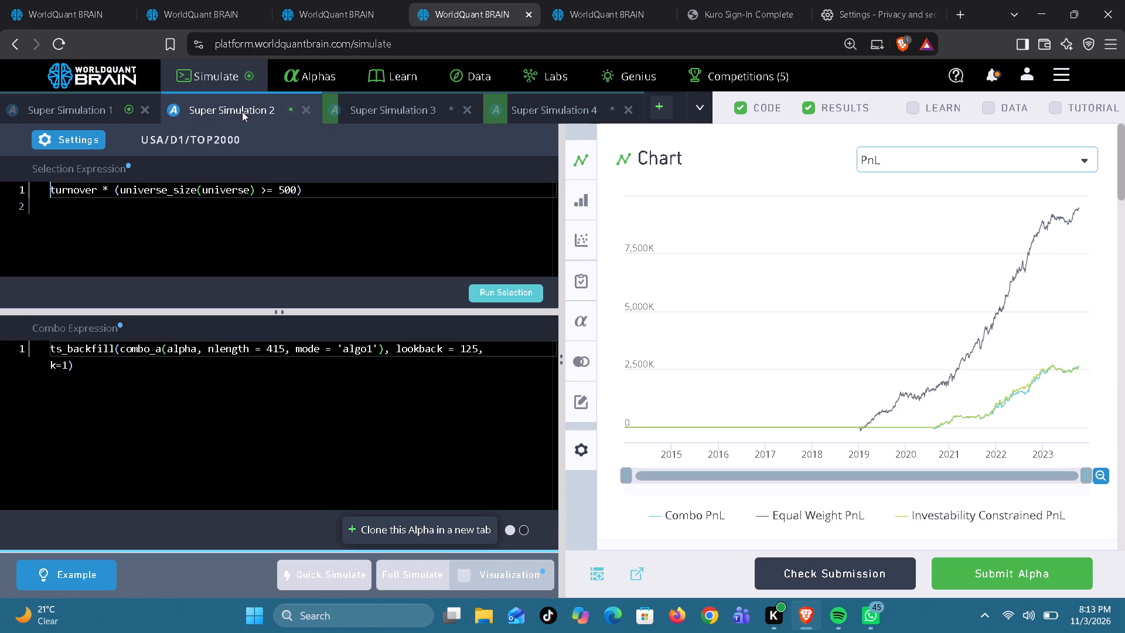
scroll(875, 423, "down", 3)
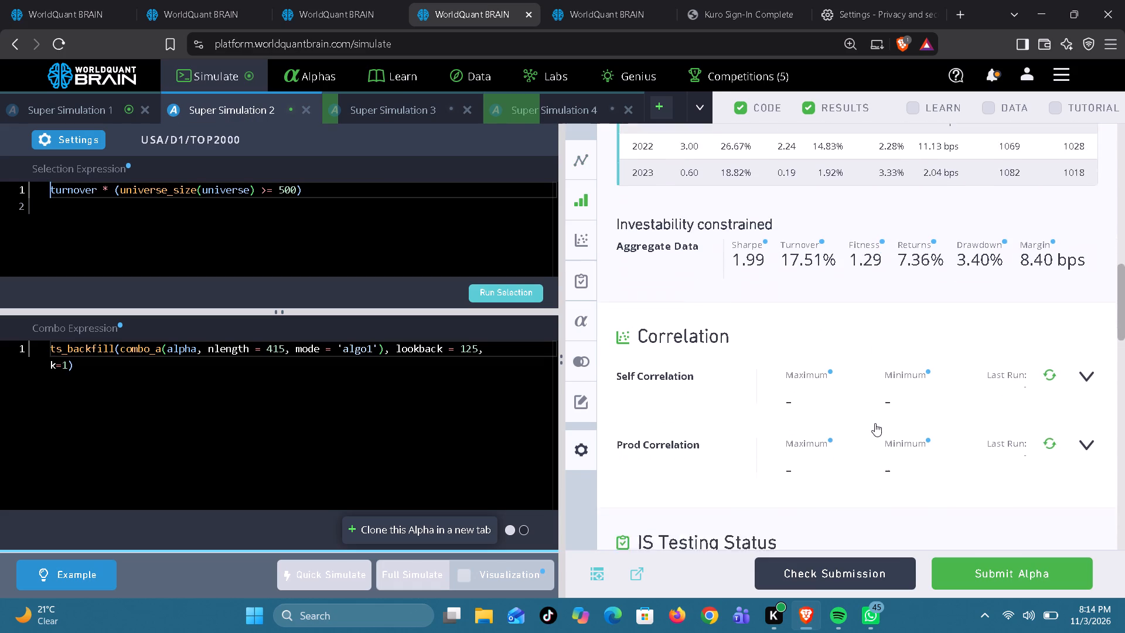
scroll(875, 423, "down", 2)
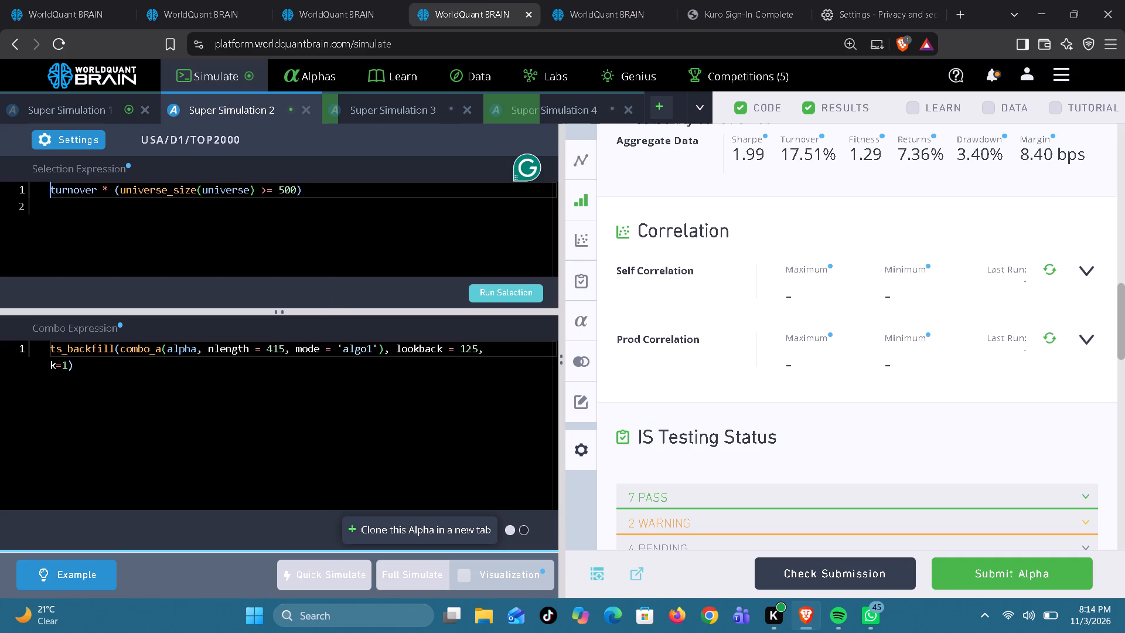
left_click(274, 353)
key("BackSpace")
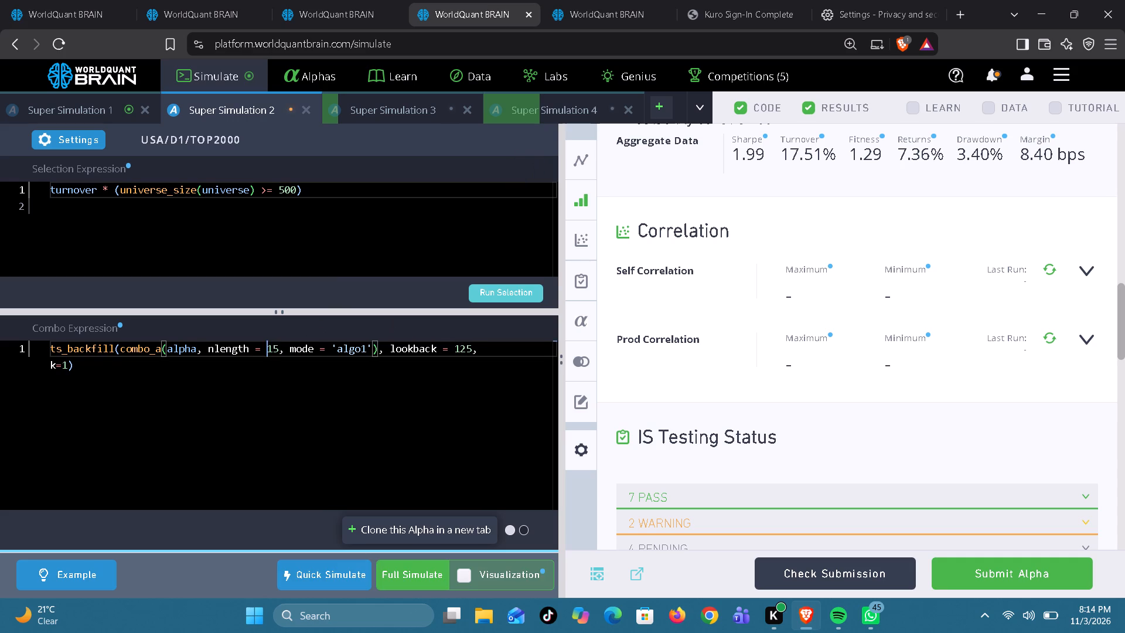
key("5")
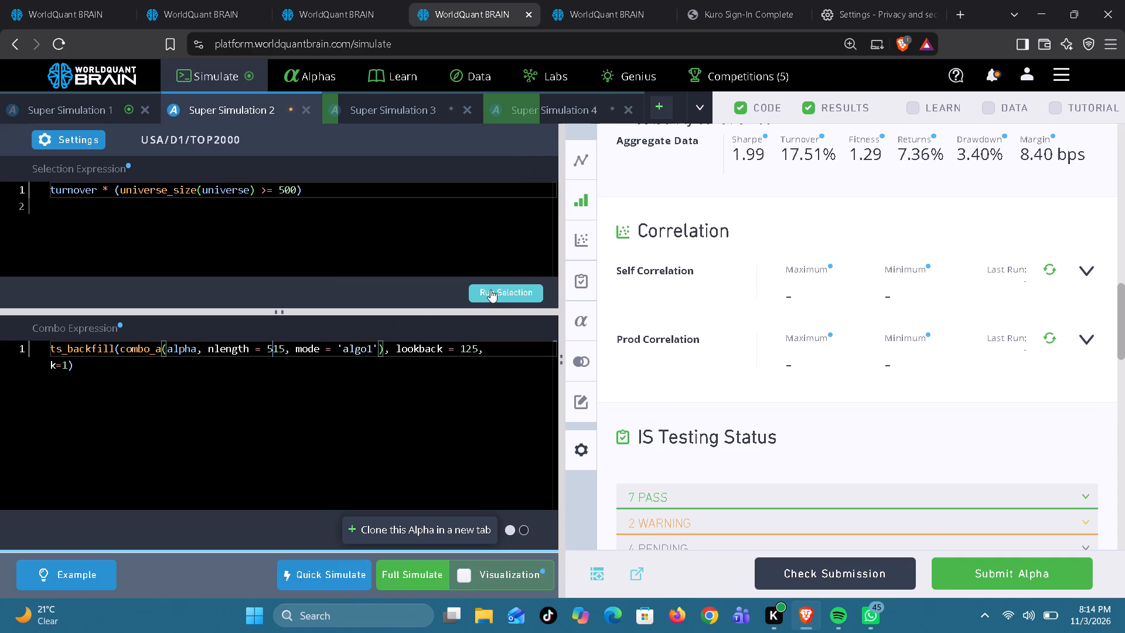
left_click(496, 289)
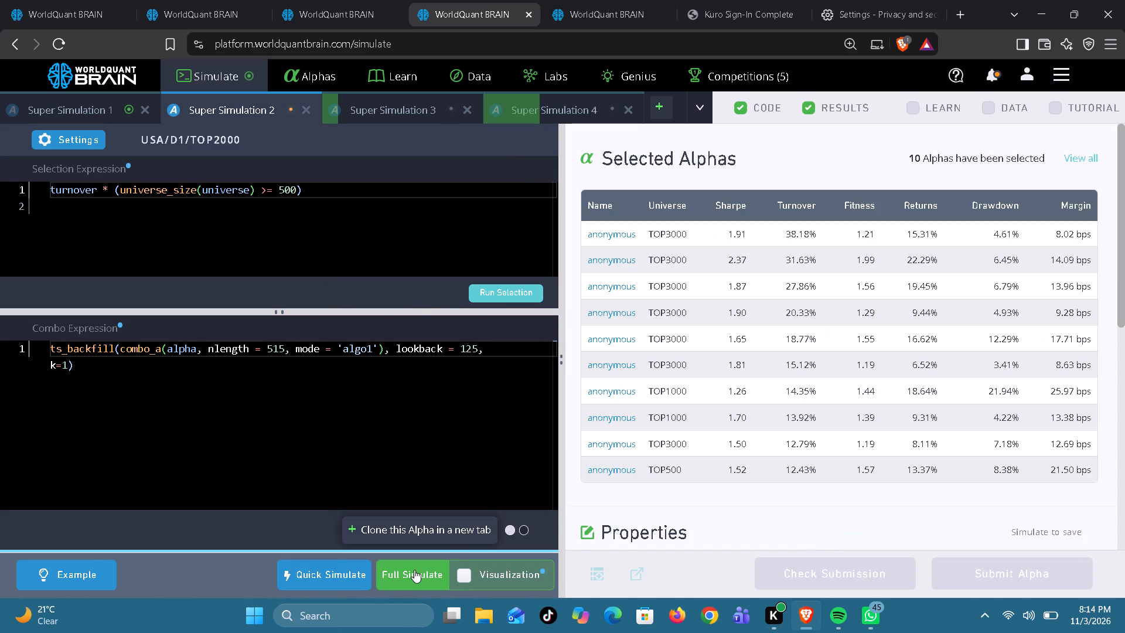
left_click(414, 570)
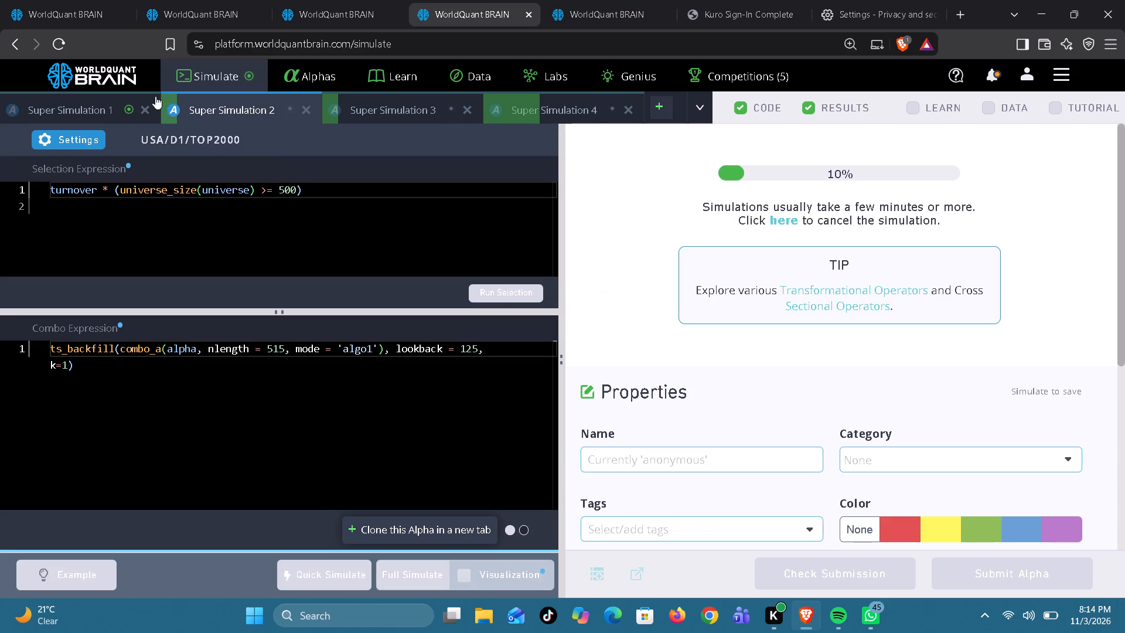
Set nlength to 256 in the Super Simulation 1 combo expression, rerun the selection, and start a full simulation.
left_click(81, 102)
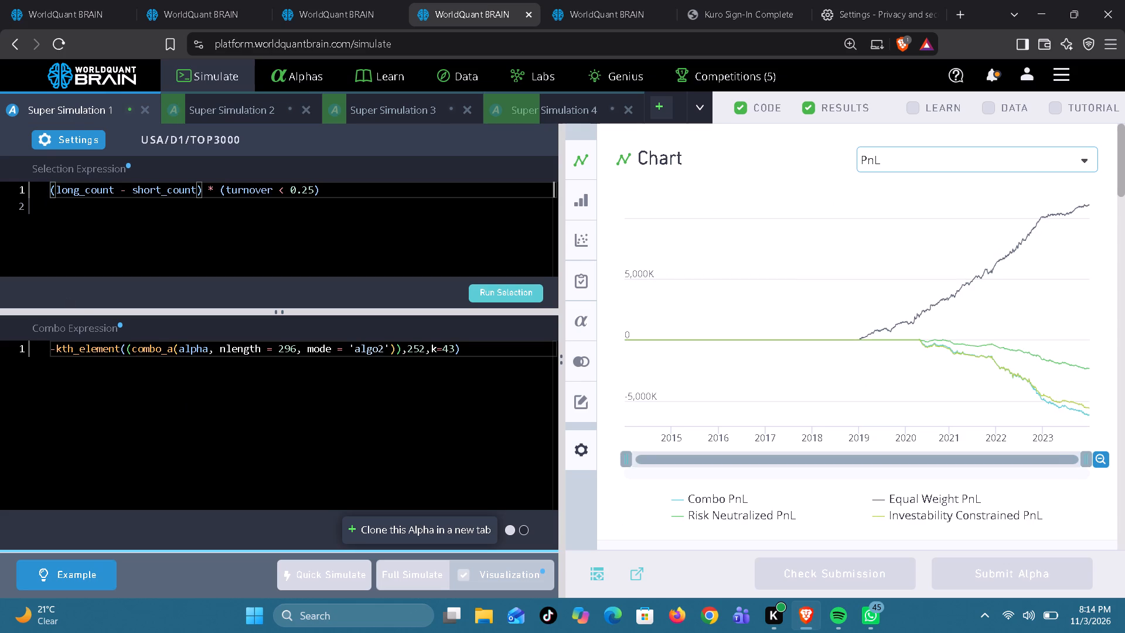
left_click(284, 346)
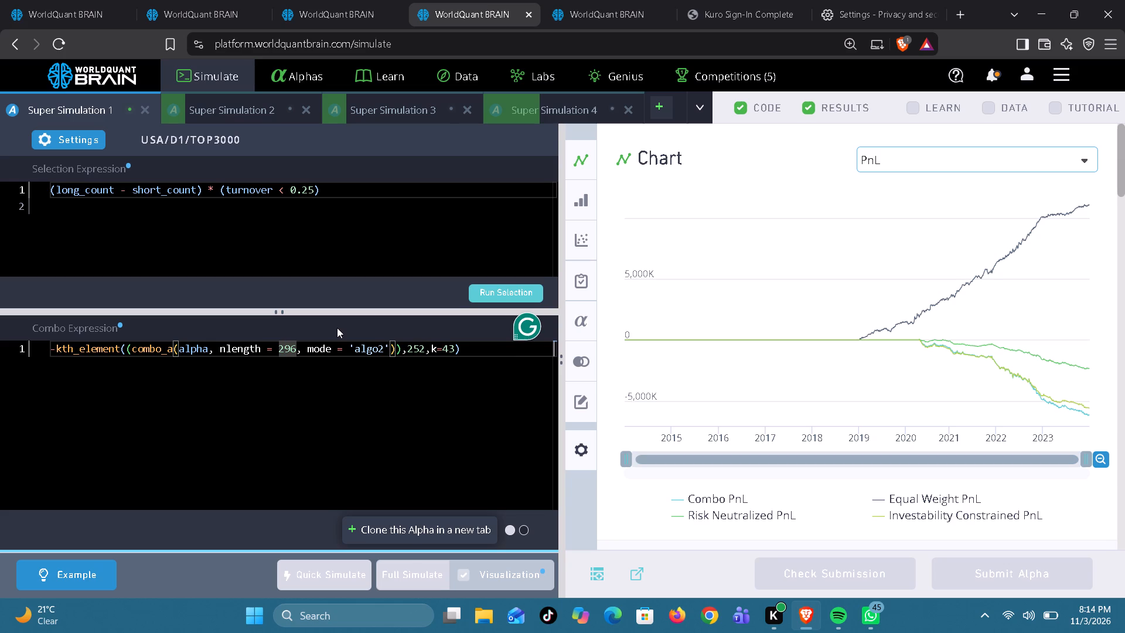
key("Delete")
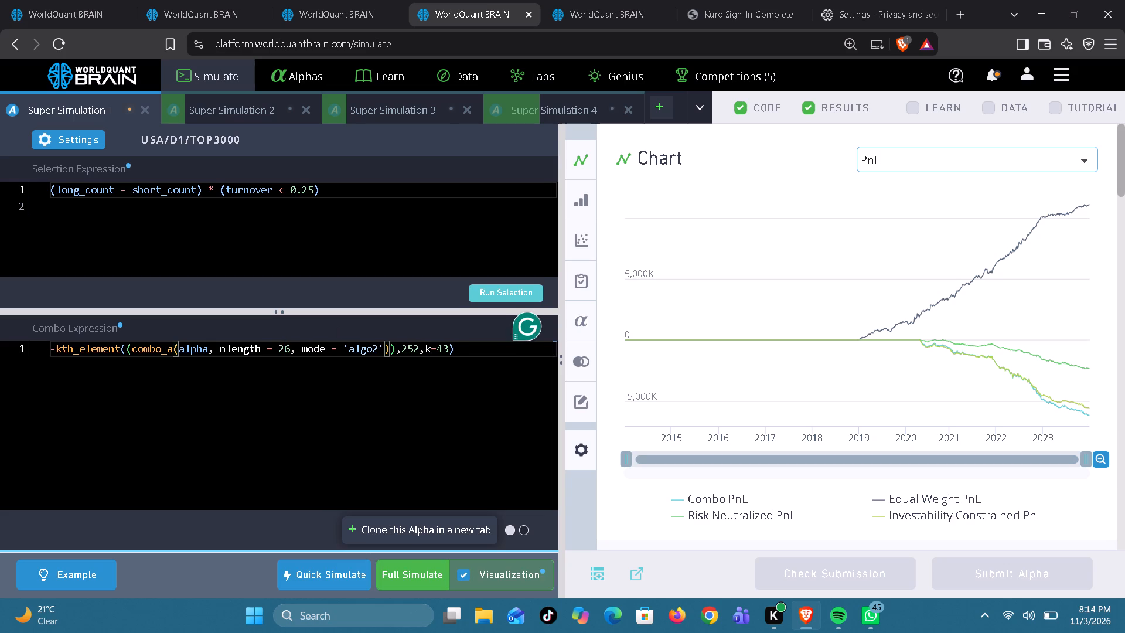
key("5")
left_click(490, 297)
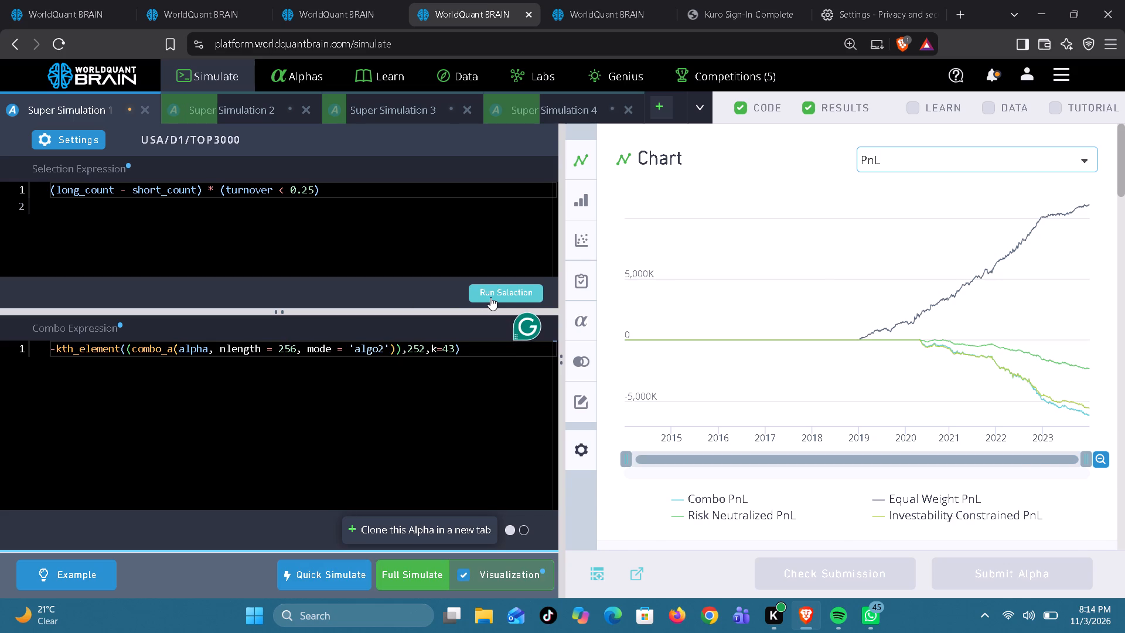
left_click(415, 583)
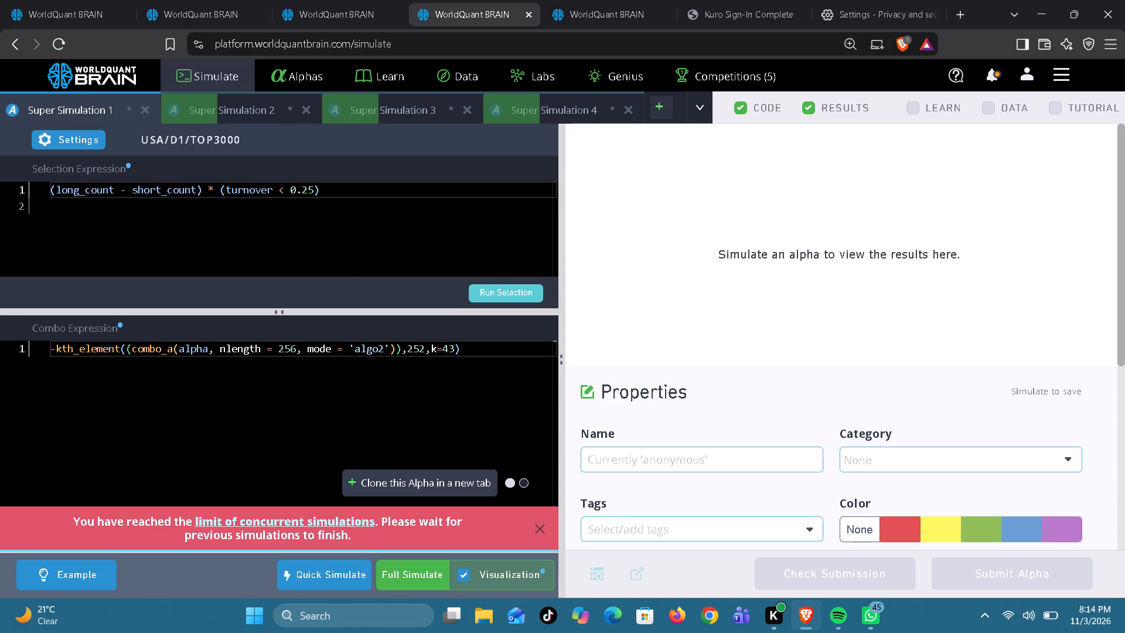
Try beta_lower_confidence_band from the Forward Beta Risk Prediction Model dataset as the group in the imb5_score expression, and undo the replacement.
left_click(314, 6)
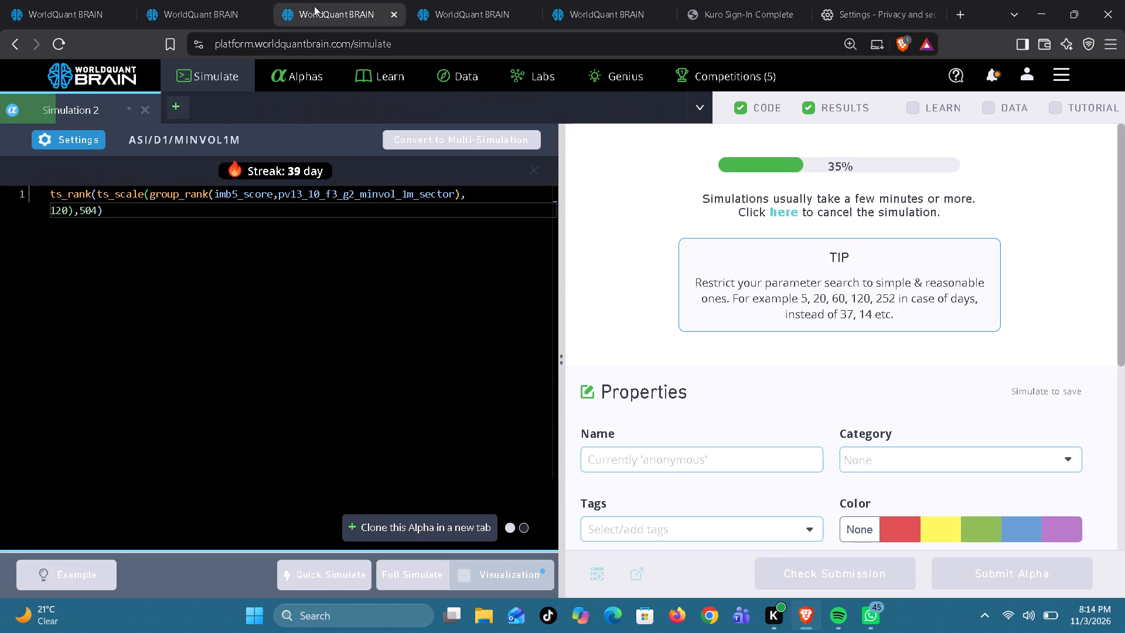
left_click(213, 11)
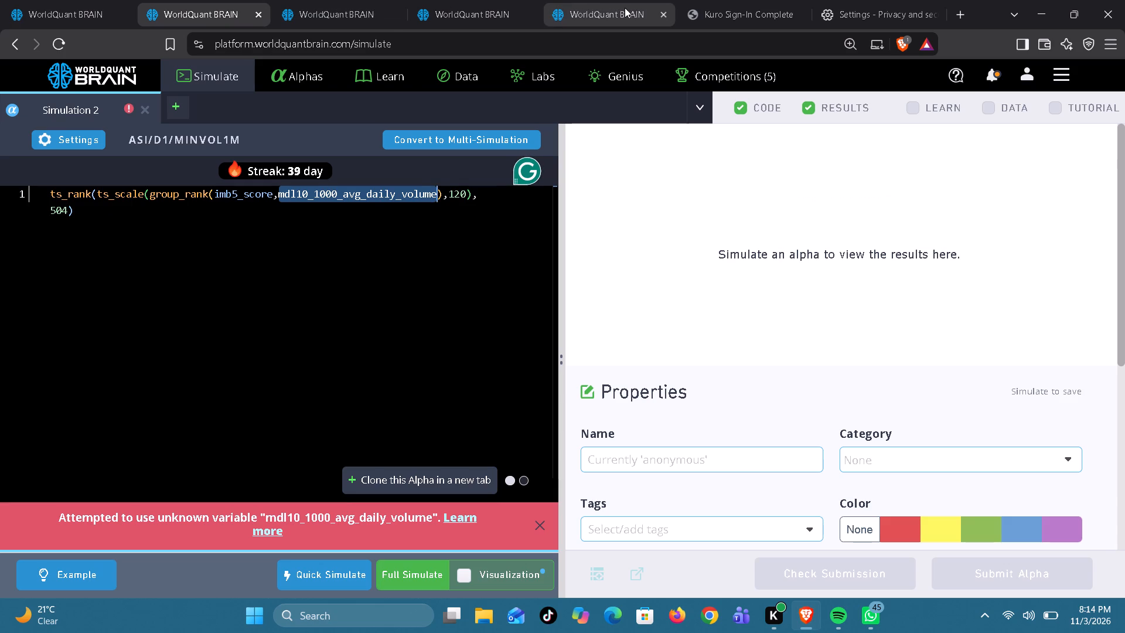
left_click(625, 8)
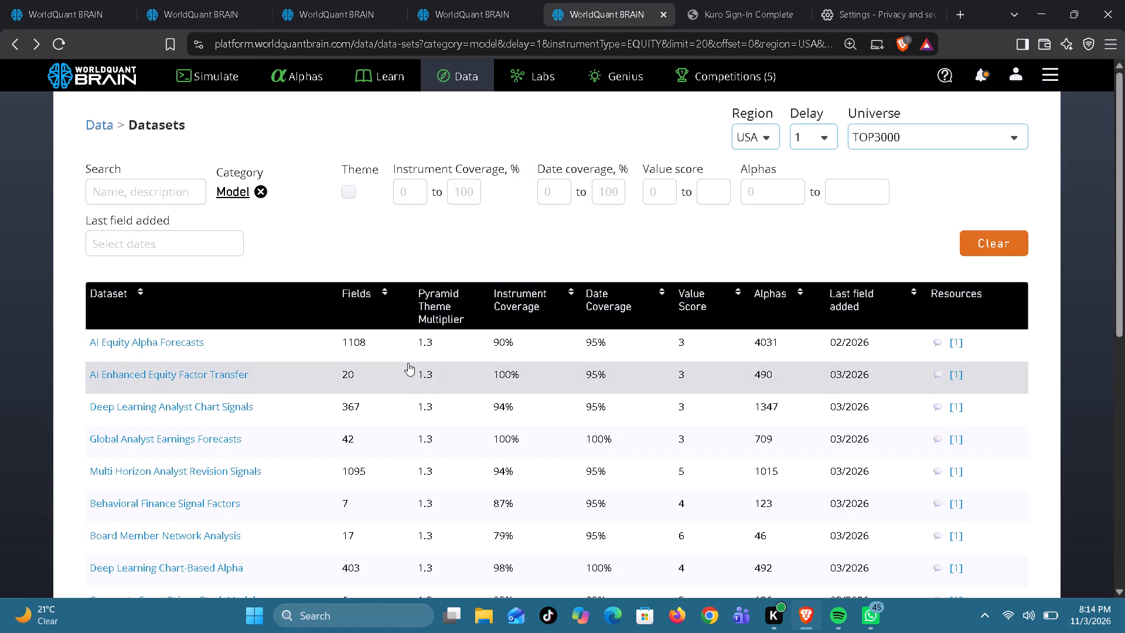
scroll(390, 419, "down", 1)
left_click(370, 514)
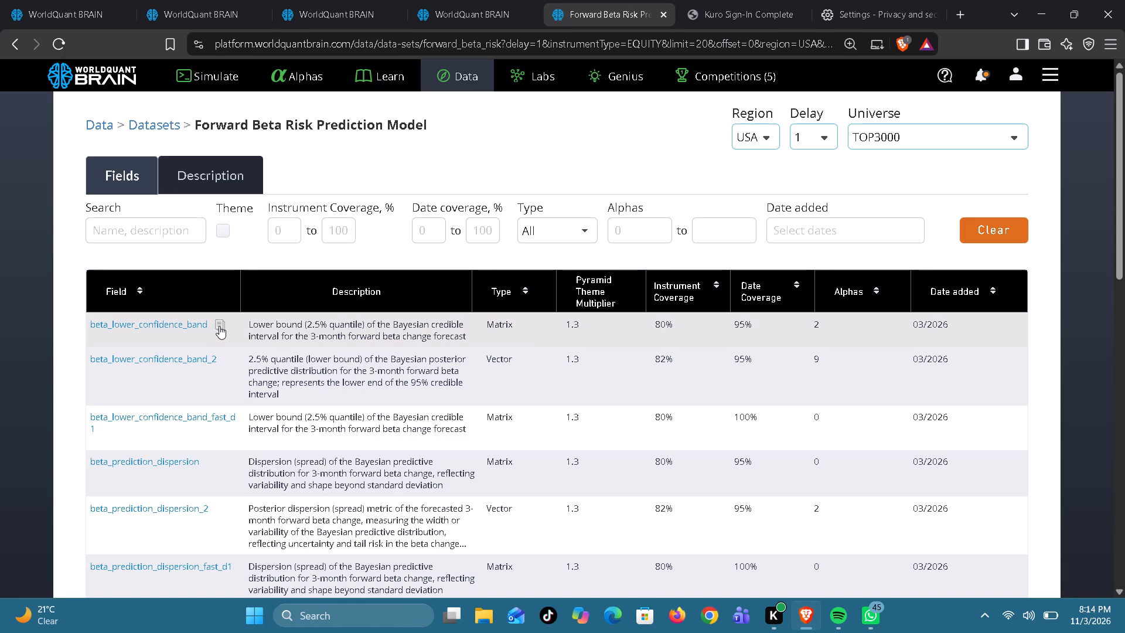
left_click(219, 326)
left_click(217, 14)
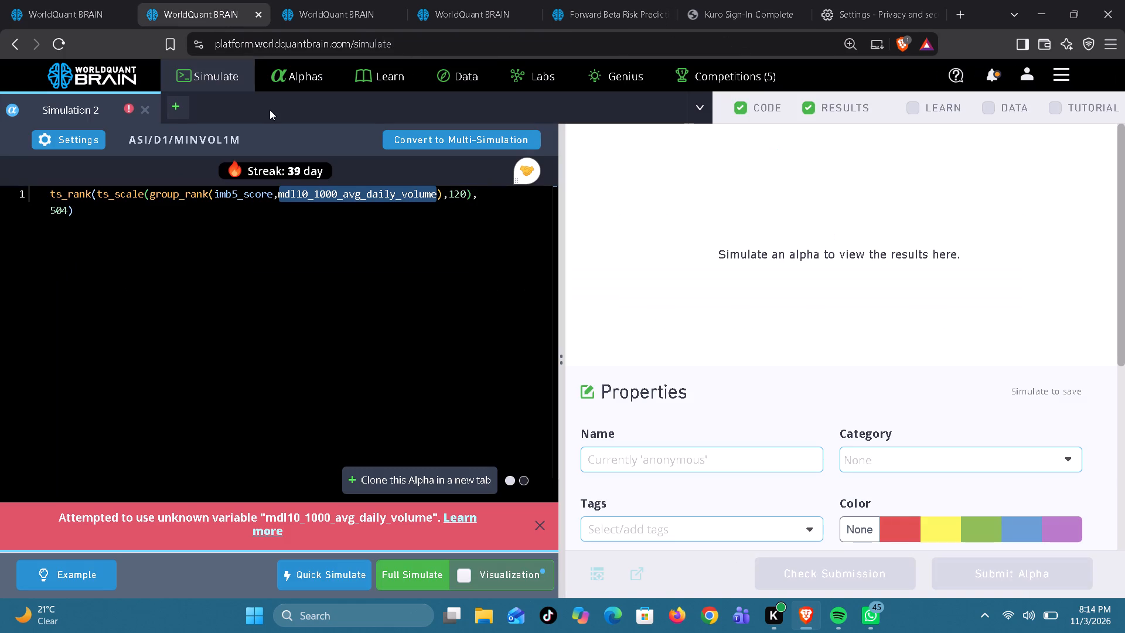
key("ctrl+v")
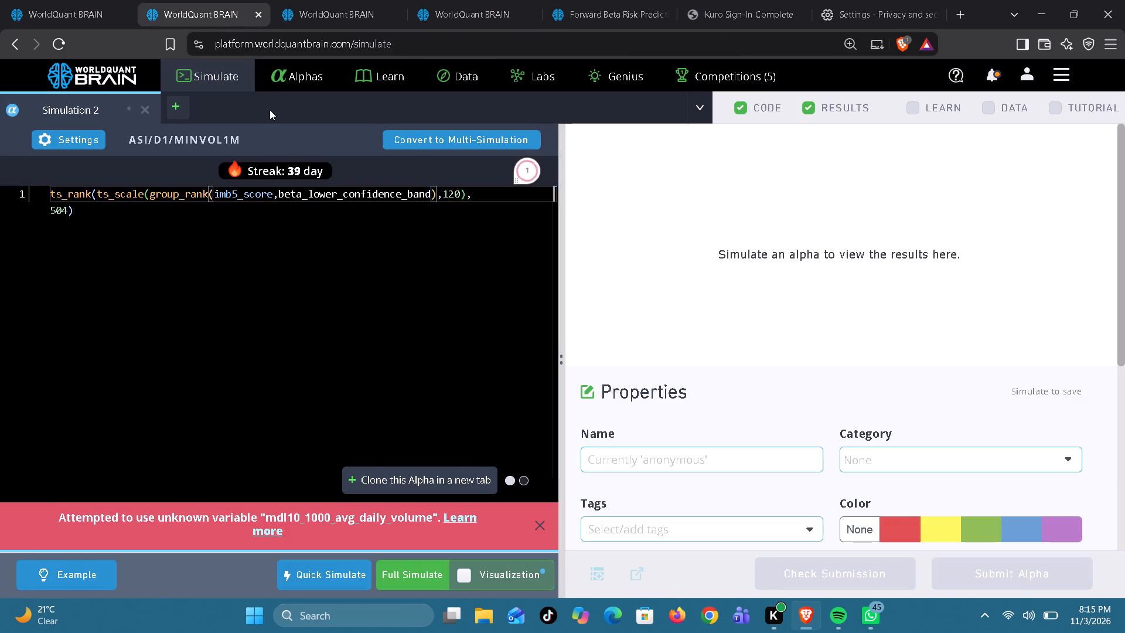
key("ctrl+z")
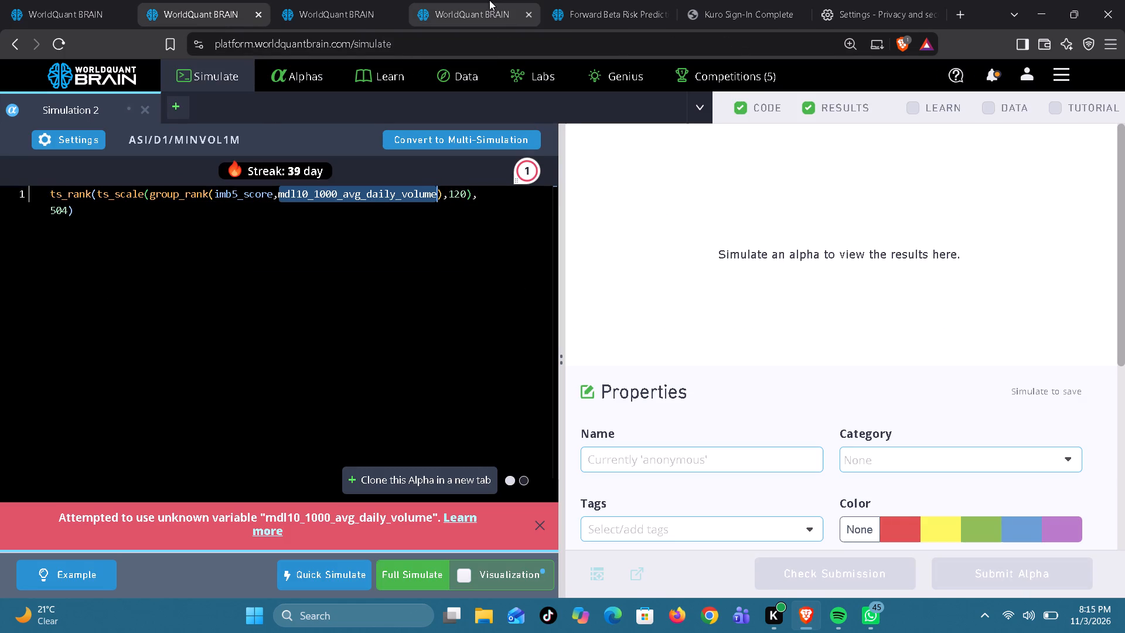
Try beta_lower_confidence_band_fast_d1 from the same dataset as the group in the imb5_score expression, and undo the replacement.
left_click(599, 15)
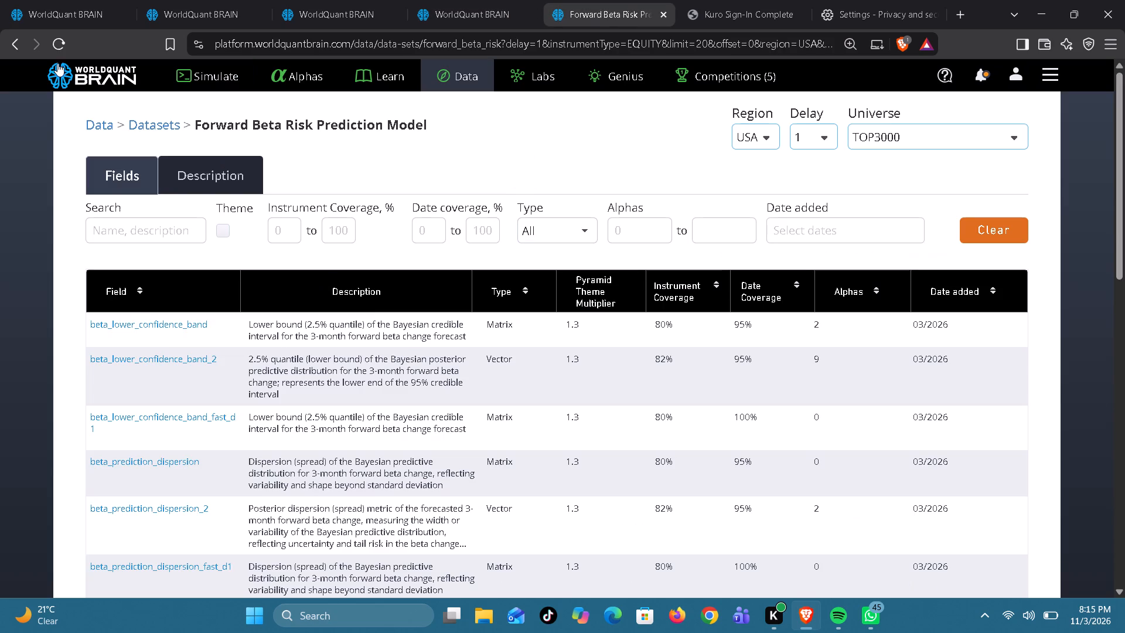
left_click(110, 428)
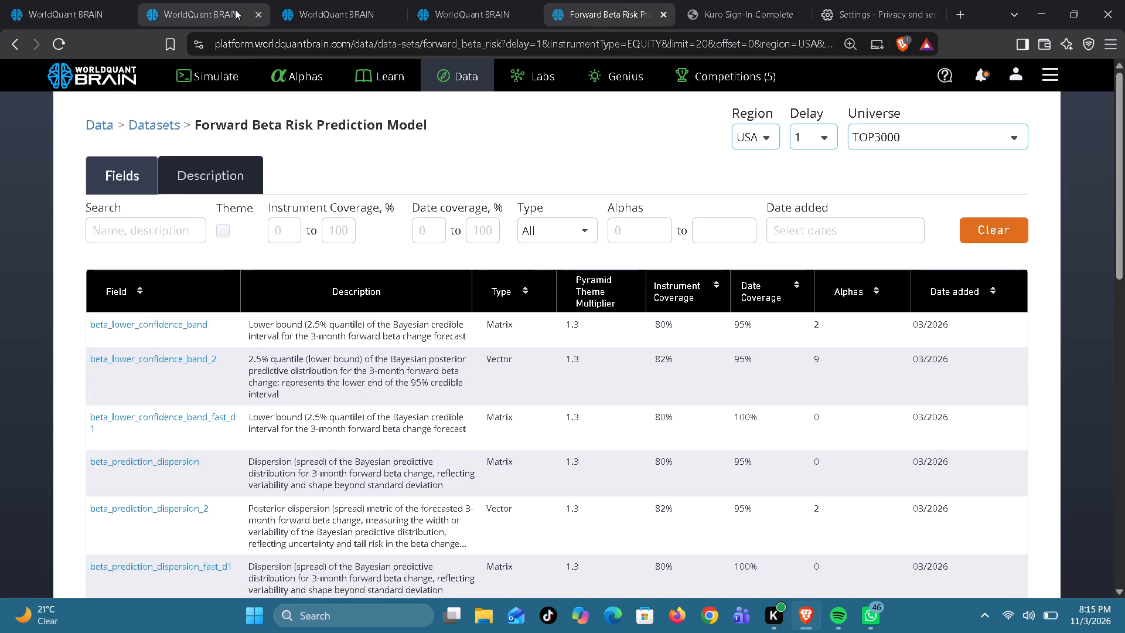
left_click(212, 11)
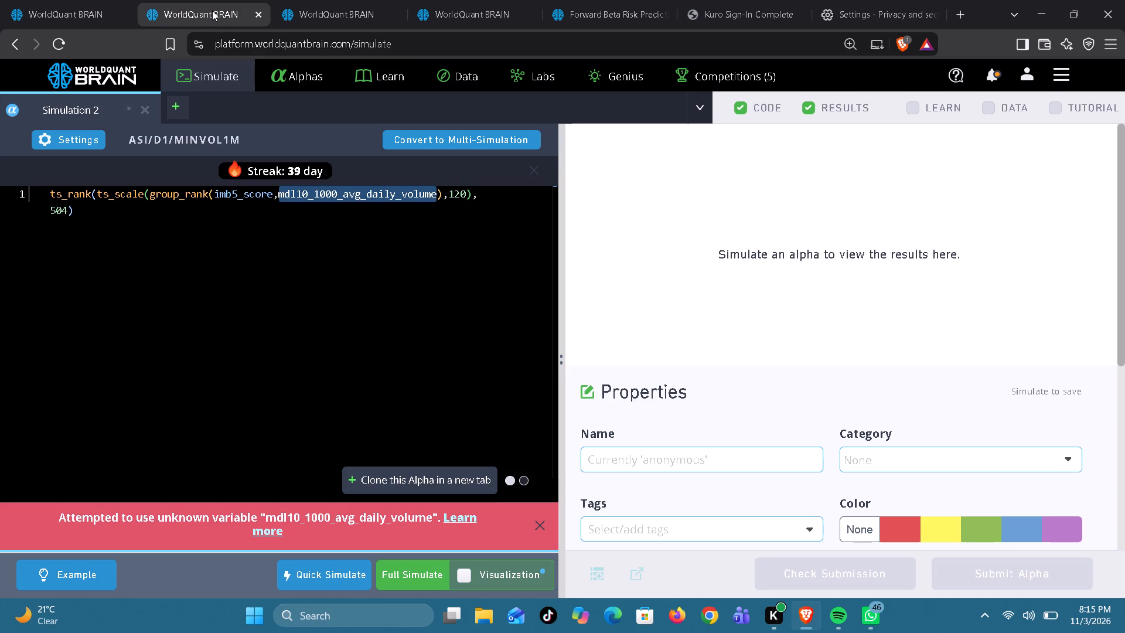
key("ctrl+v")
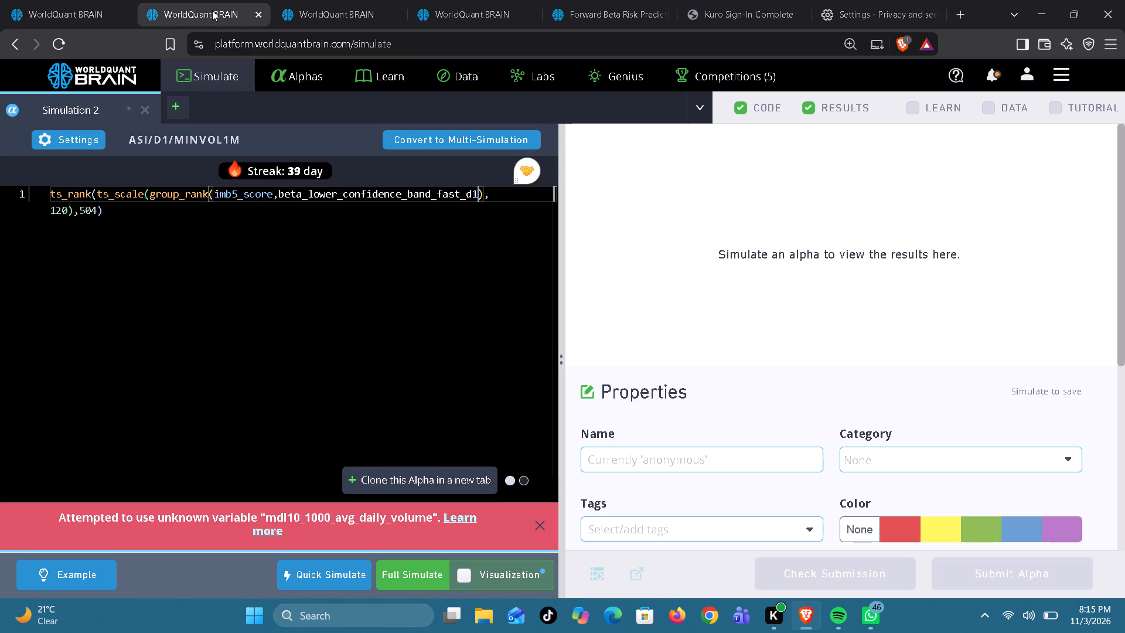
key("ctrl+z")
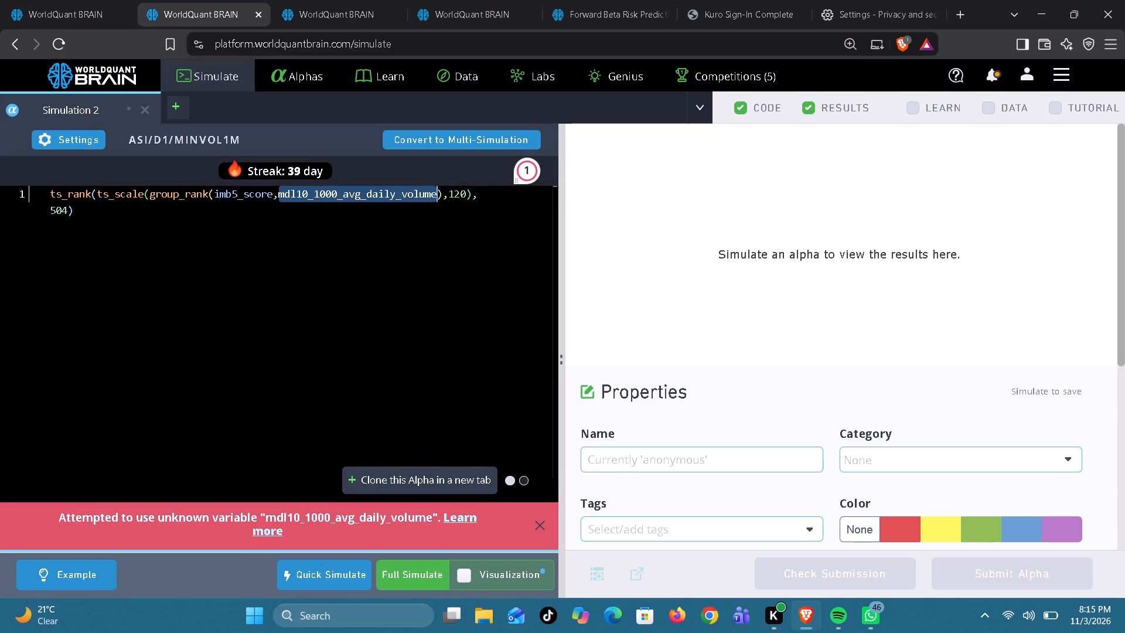
Examine the Fundamental category's Management and Executive Data and Press Release Data fields for a possible group field.
left_click(599, 16)
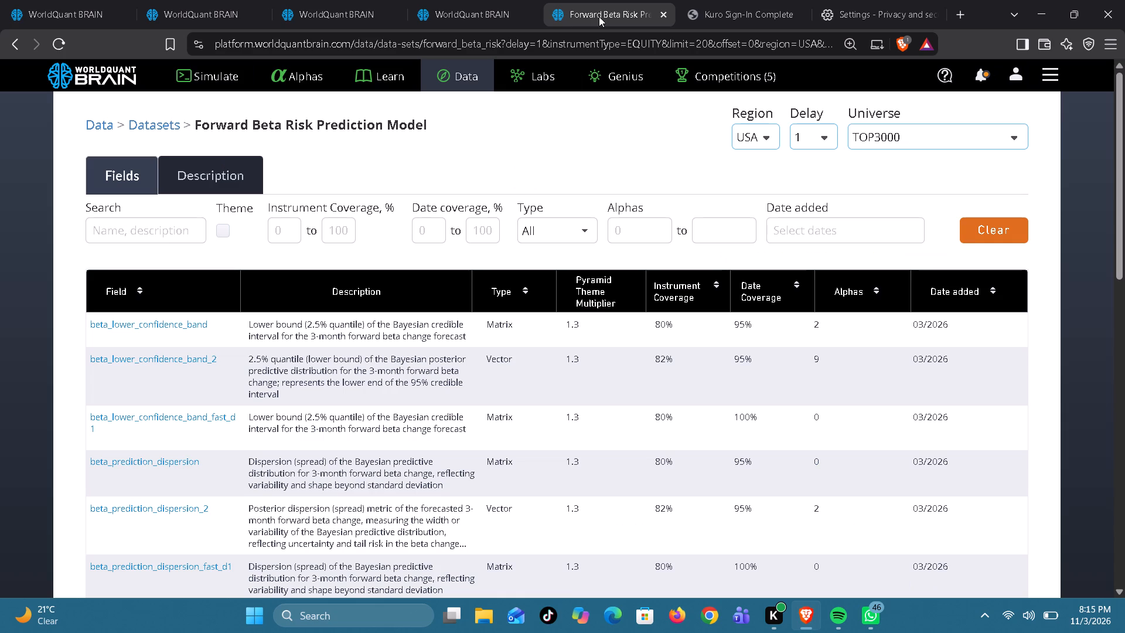
left_click(6, 45)
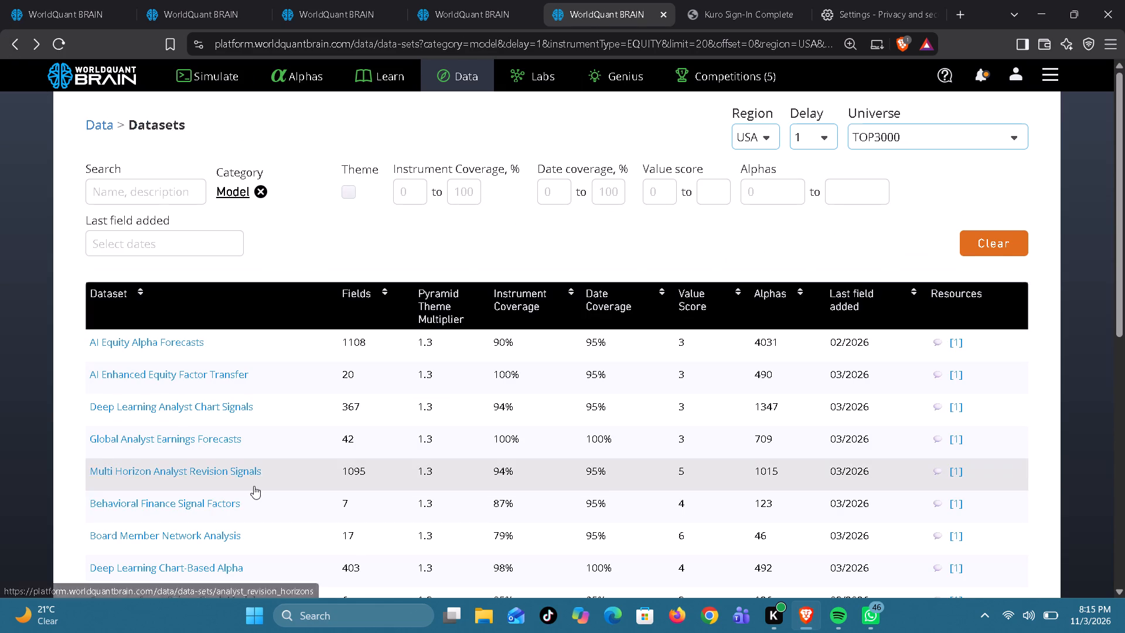
left_click(16, 42)
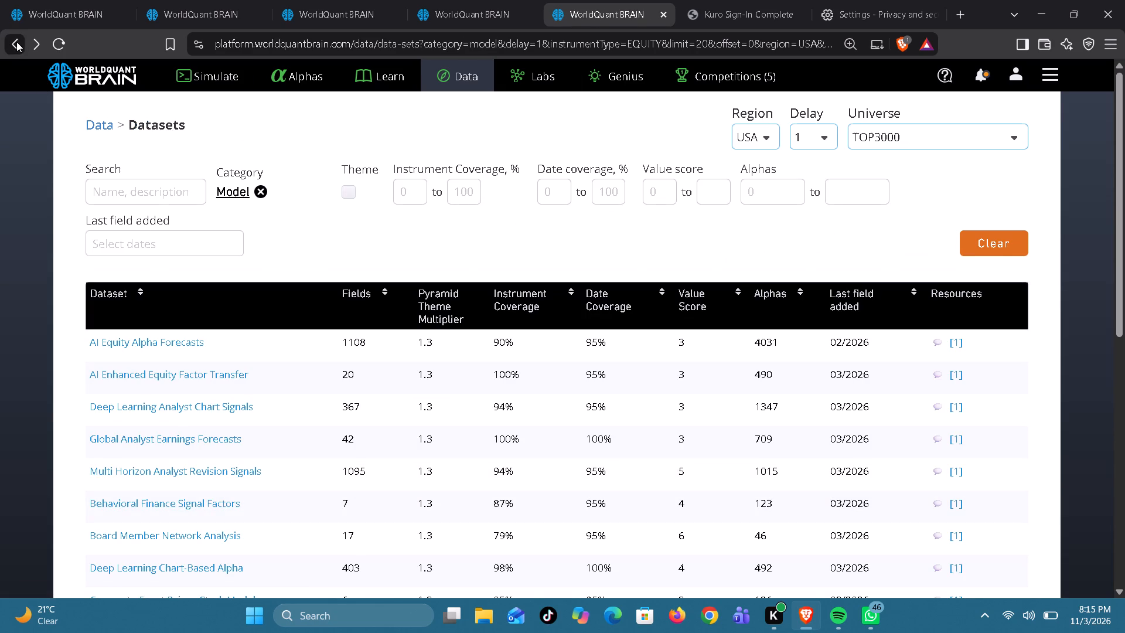
scroll(585, 517, "down", 3)
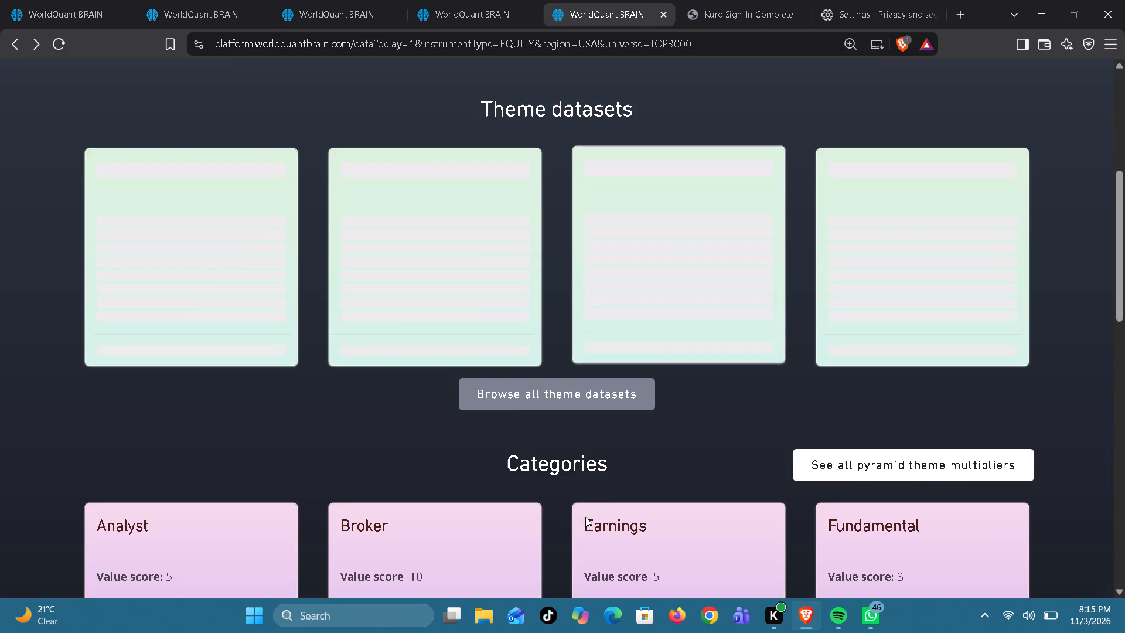
scroll(585, 517, "down", 1)
scroll(585, 517, "up", 2)
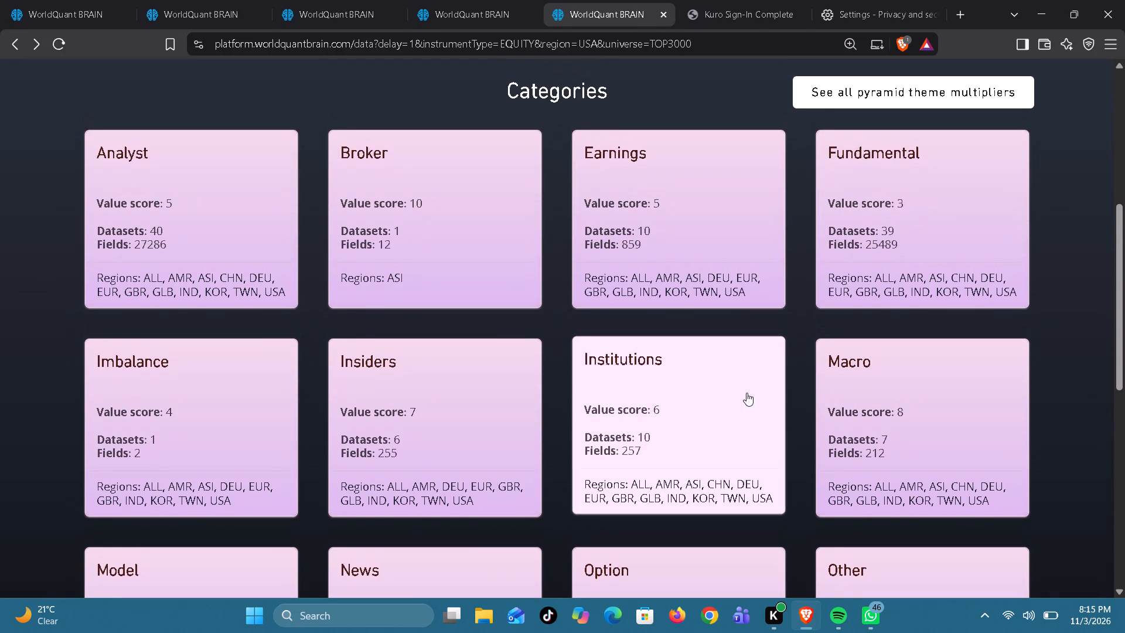
left_click(833, 277)
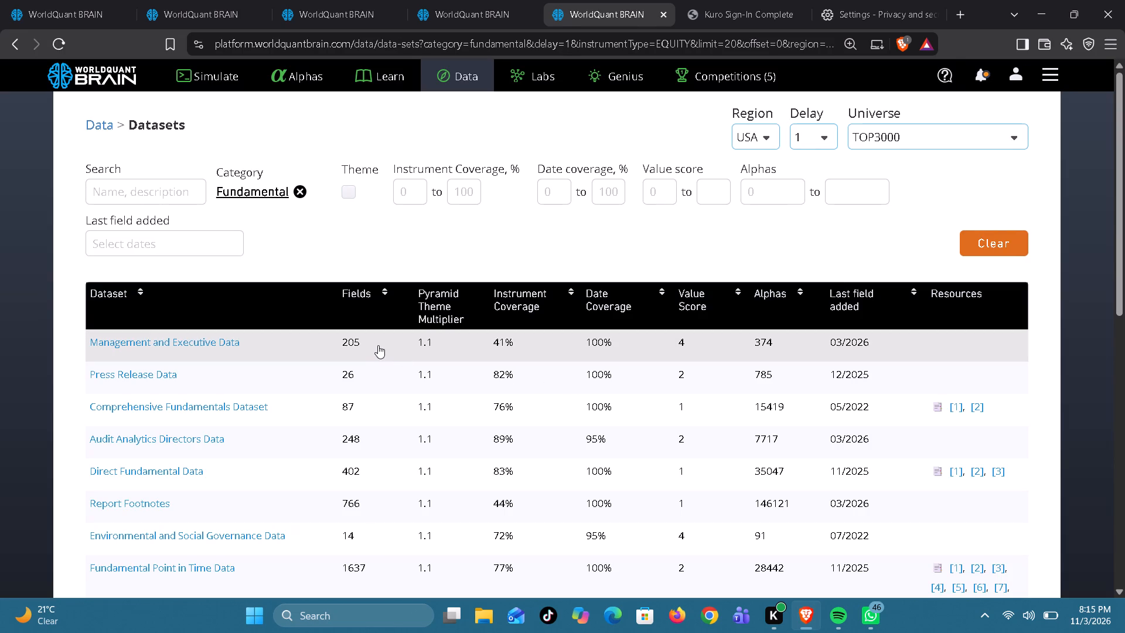
left_click(378, 345)
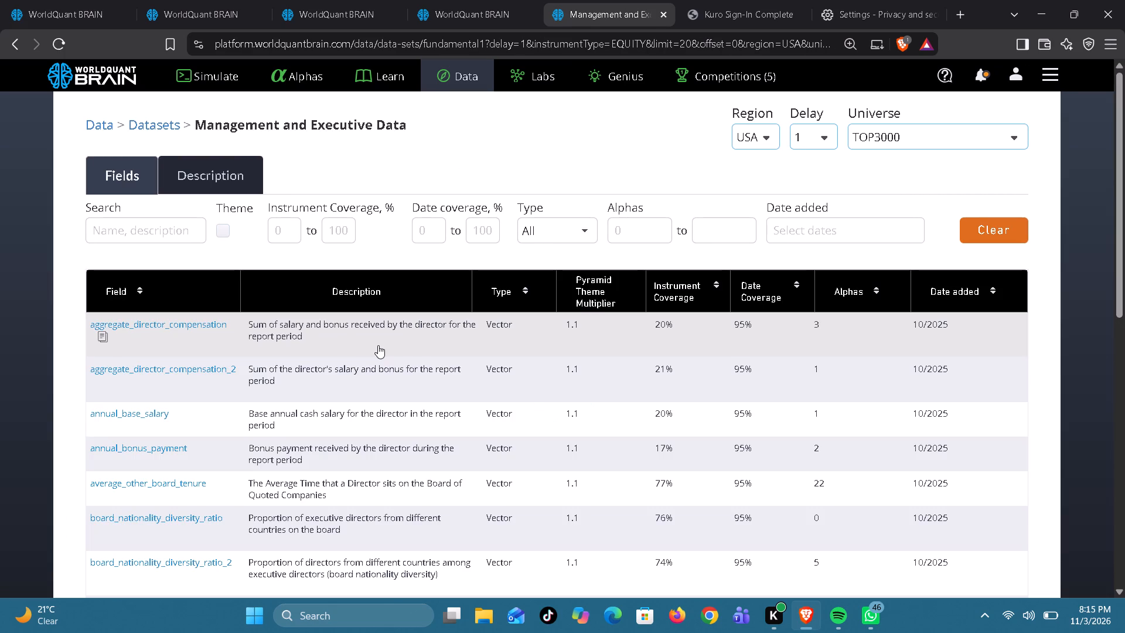
left_click(13, 46)
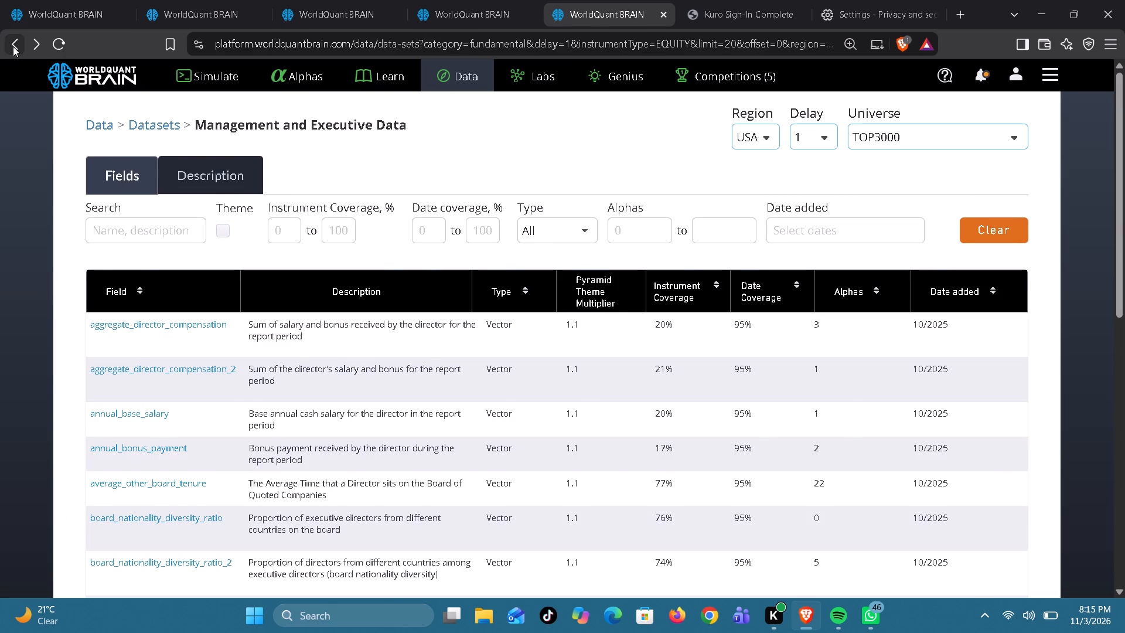
left_click(322, 385)
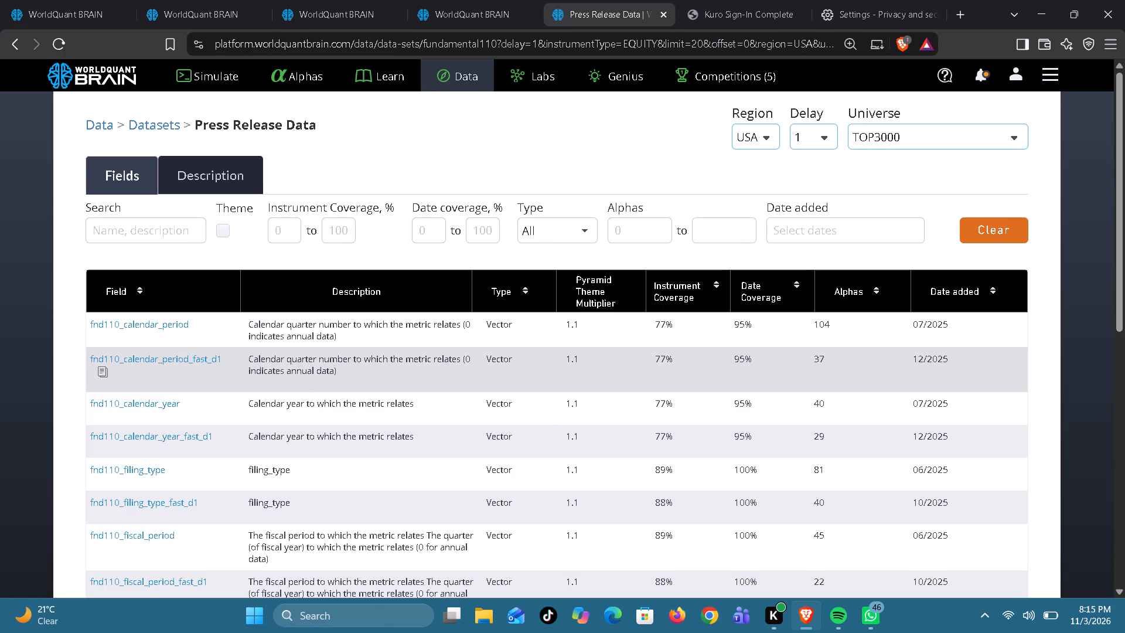
left_click(9, 38)
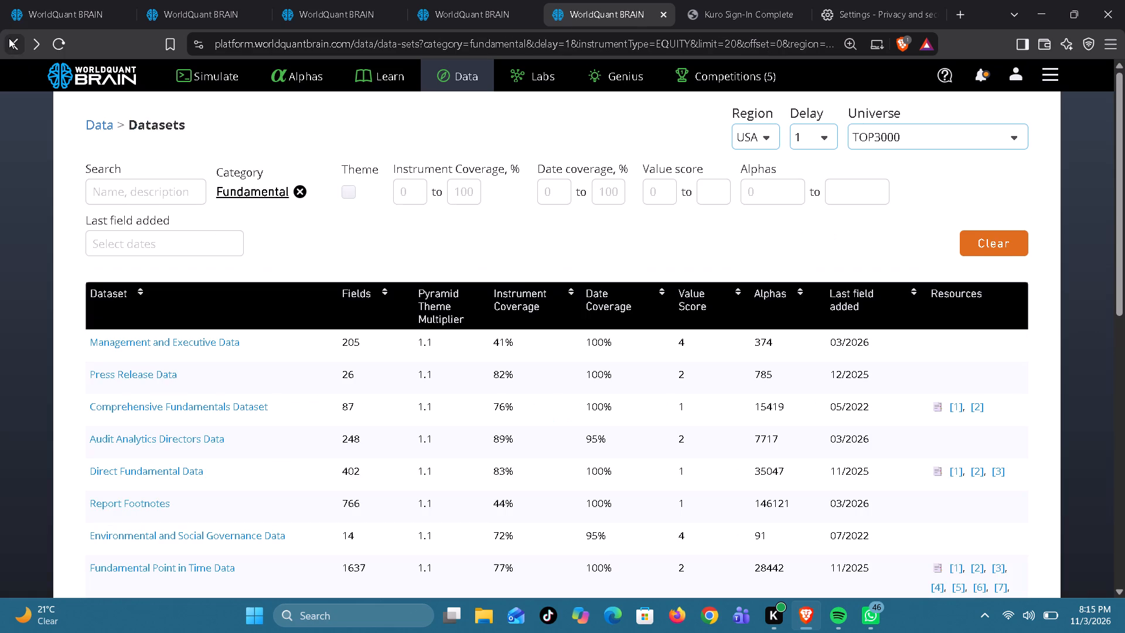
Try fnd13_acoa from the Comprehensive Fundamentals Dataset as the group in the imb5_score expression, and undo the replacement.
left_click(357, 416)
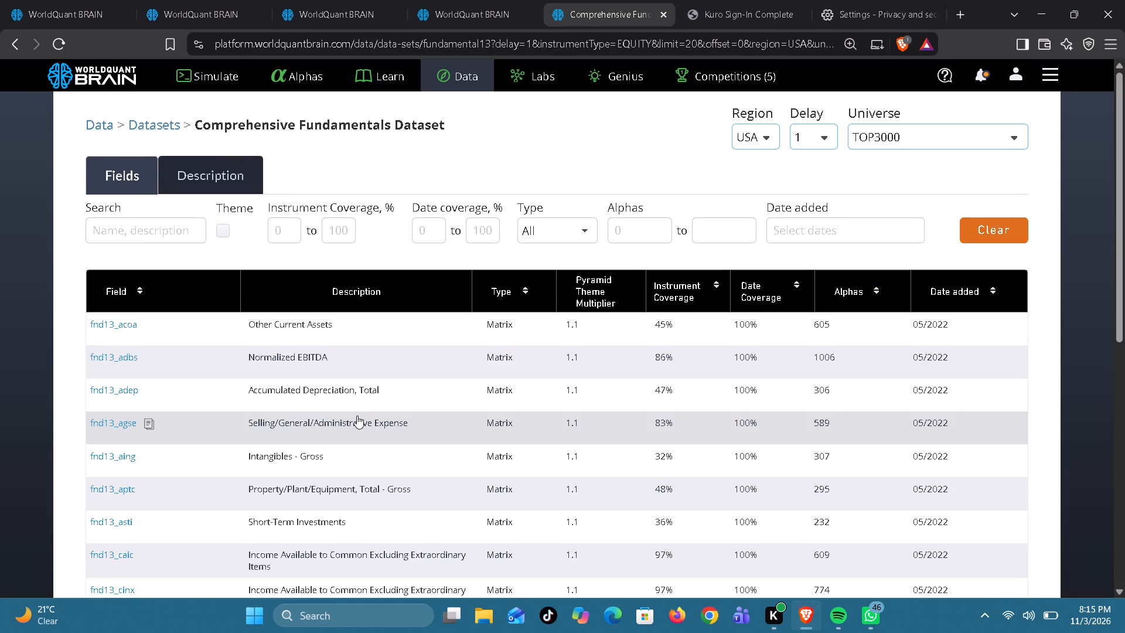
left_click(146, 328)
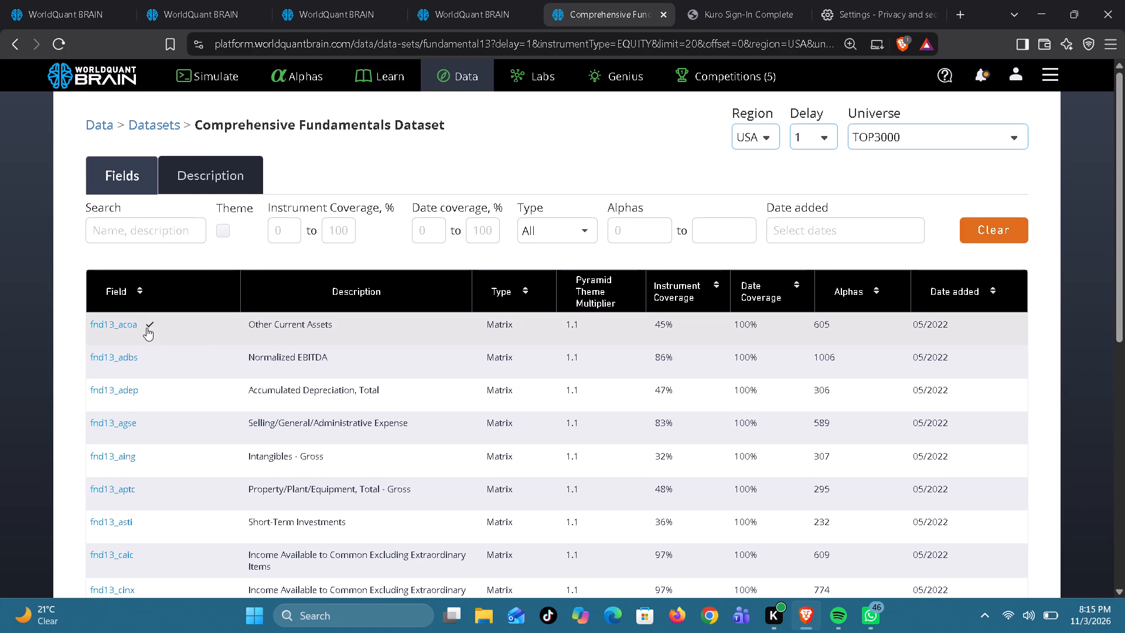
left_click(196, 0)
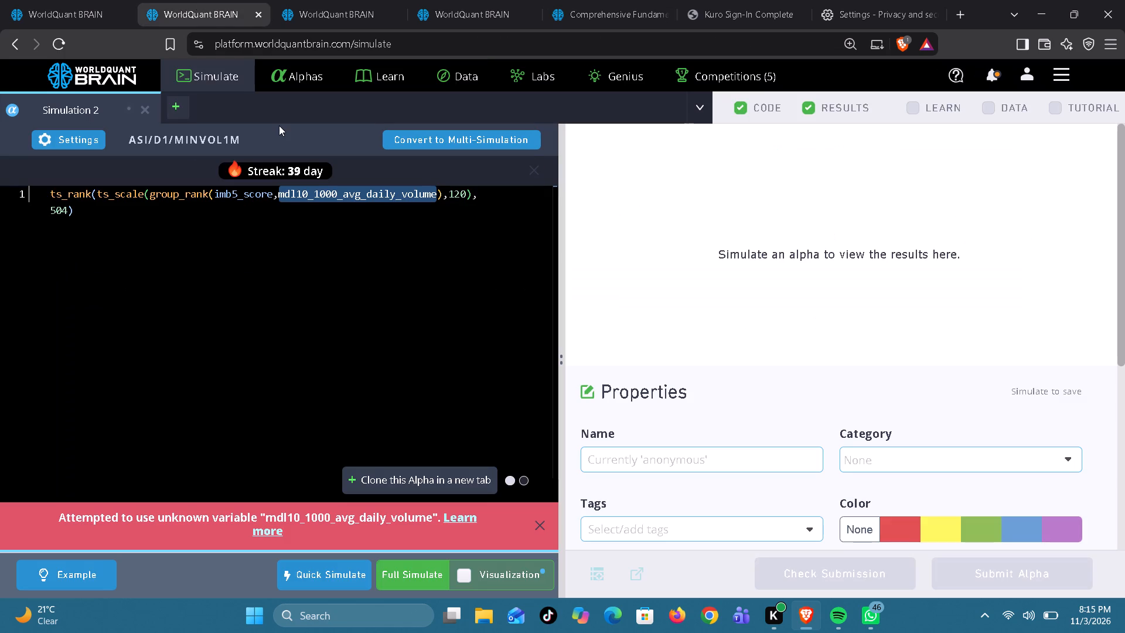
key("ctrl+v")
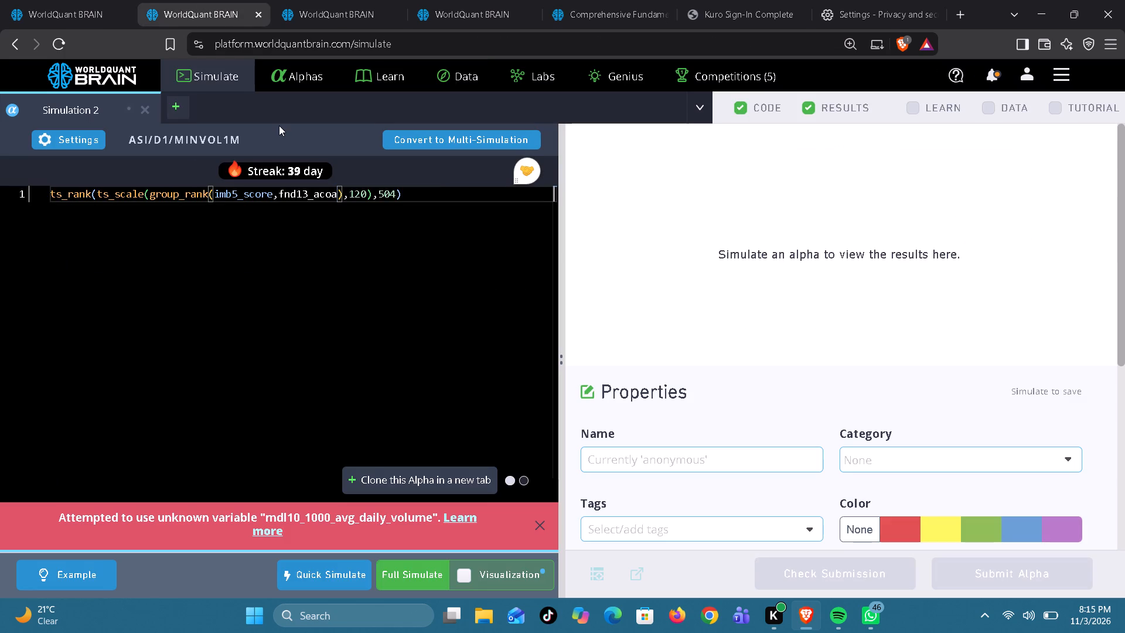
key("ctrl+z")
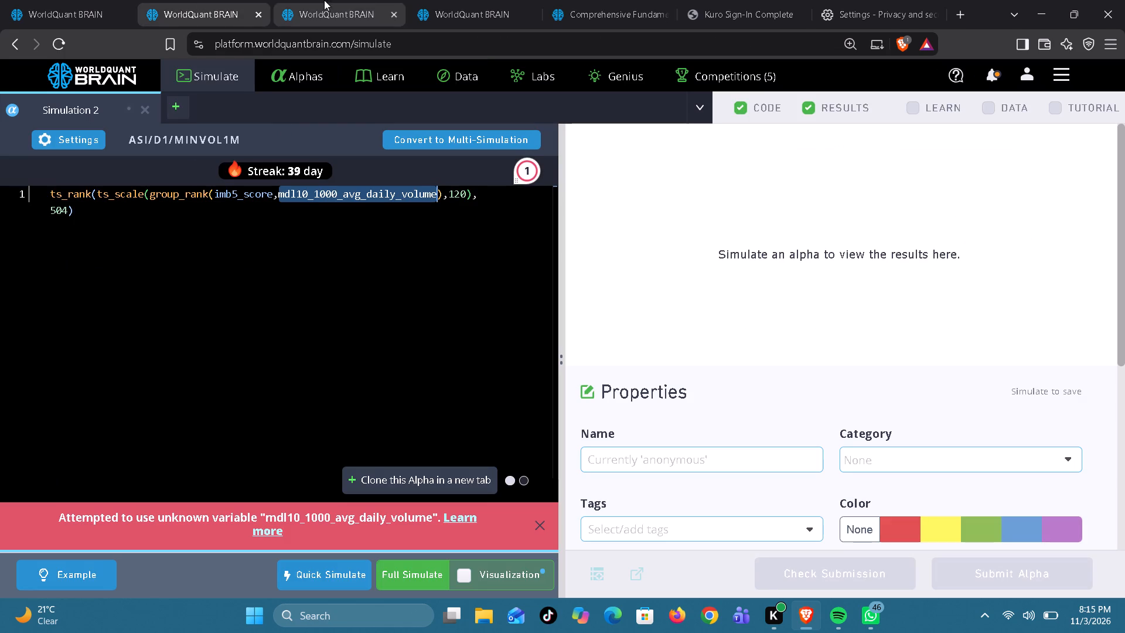
Replace mdl10_1000_avg_daily_volume in the imb5_score expression with fnd13_adbs from the Comprehensive Fundamentals Dataset.
left_click(601, 20)
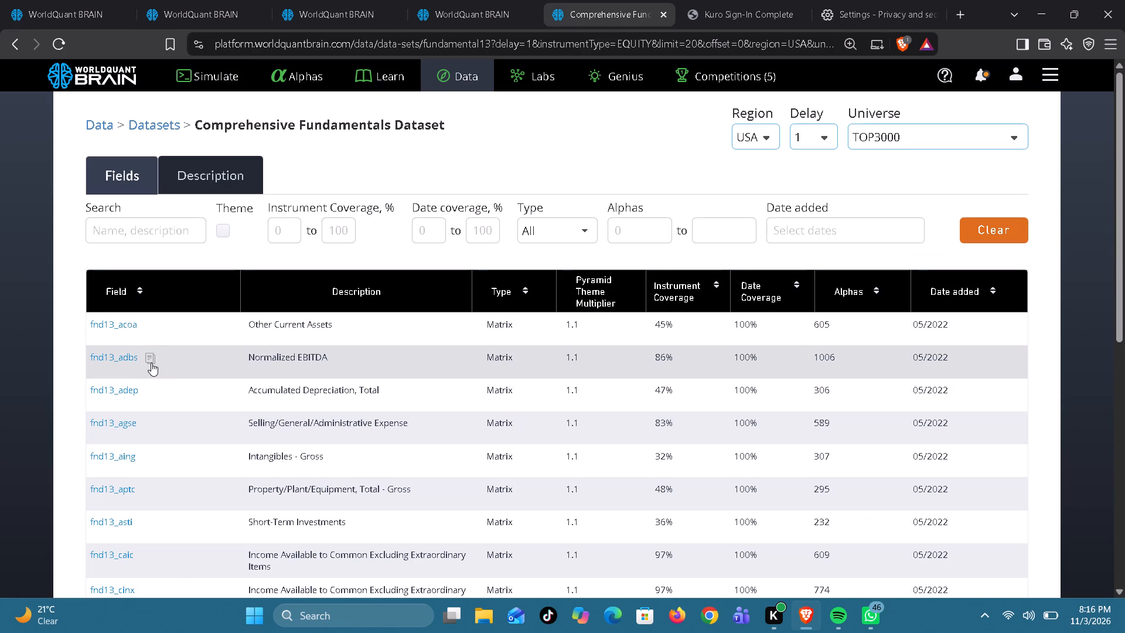
left_click(151, 363)
left_click(196, 9)
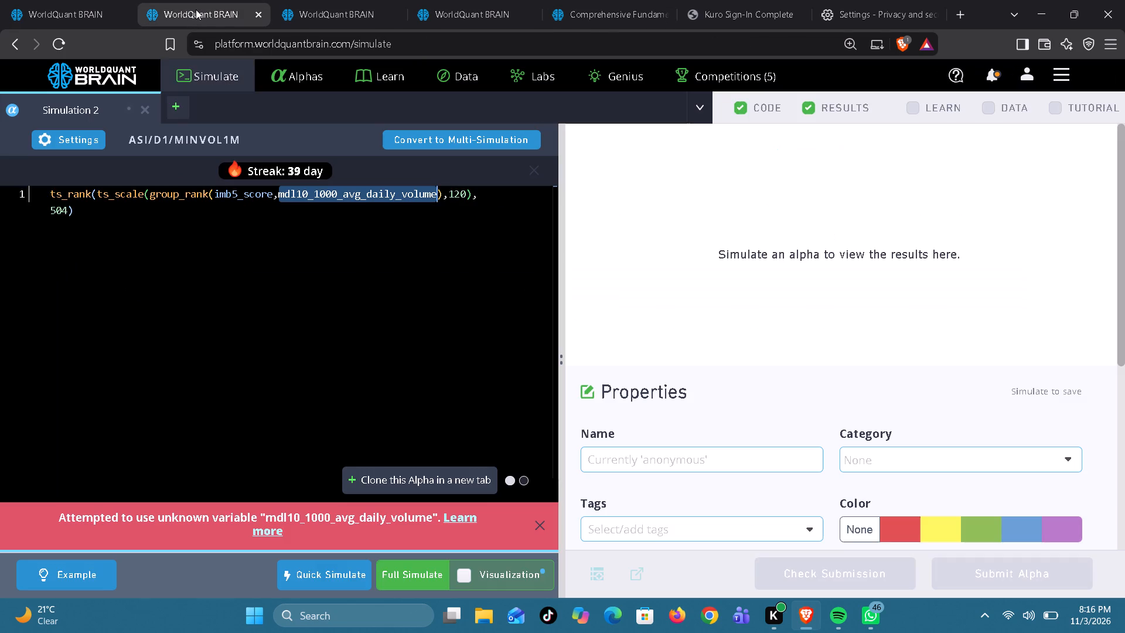
key("ctrl+v")
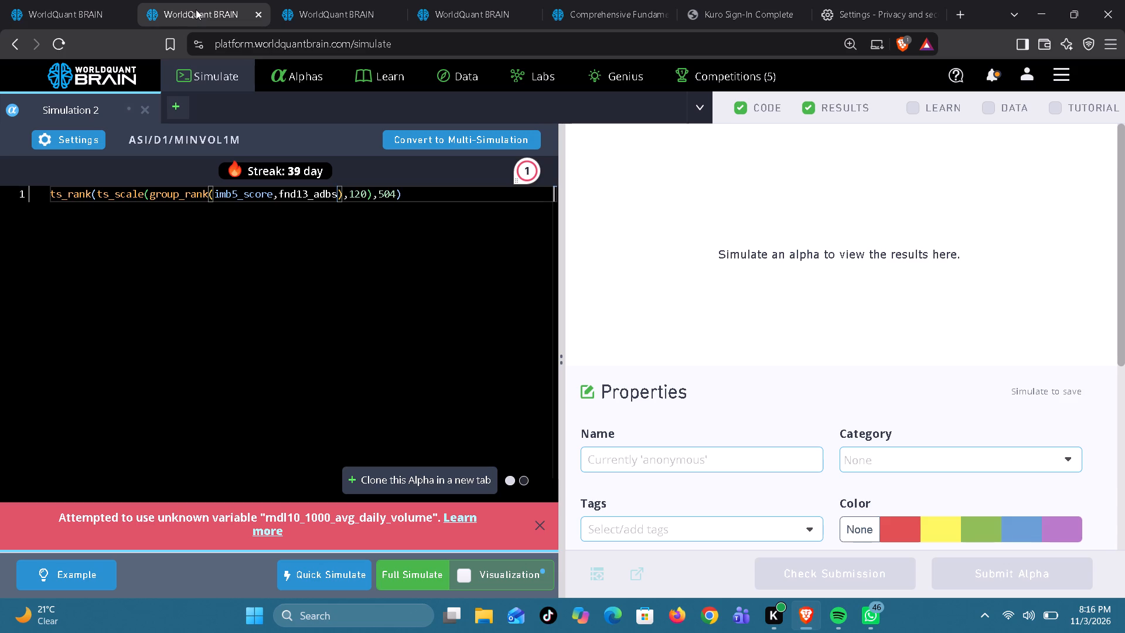
Copy fnd13_acoa from the Comprehensive Fundamentals Dataset and undo the expression's group replacements back to pv13_10_f3_g2_minvol_1m_sector.
left_click(609, 11)
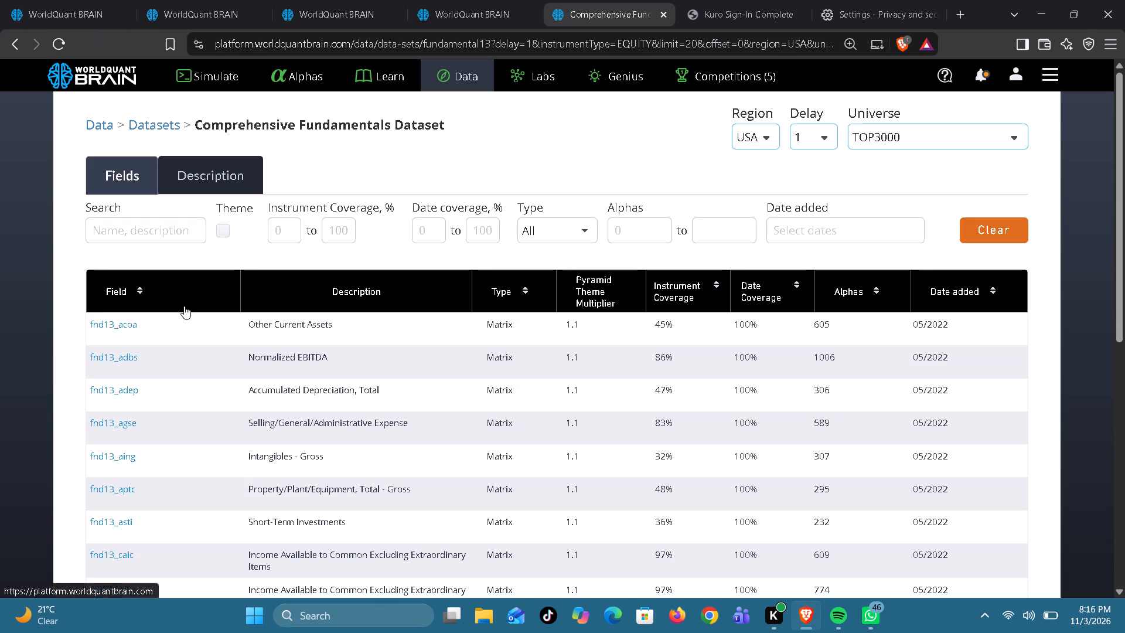
left_click(148, 321)
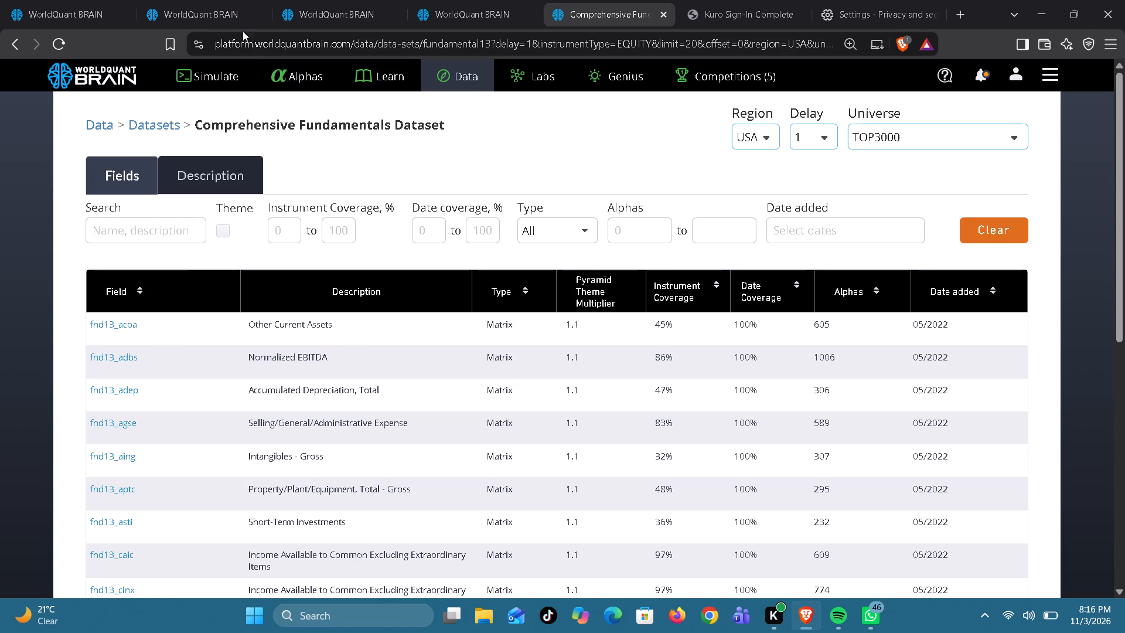
left_click(223, 14)
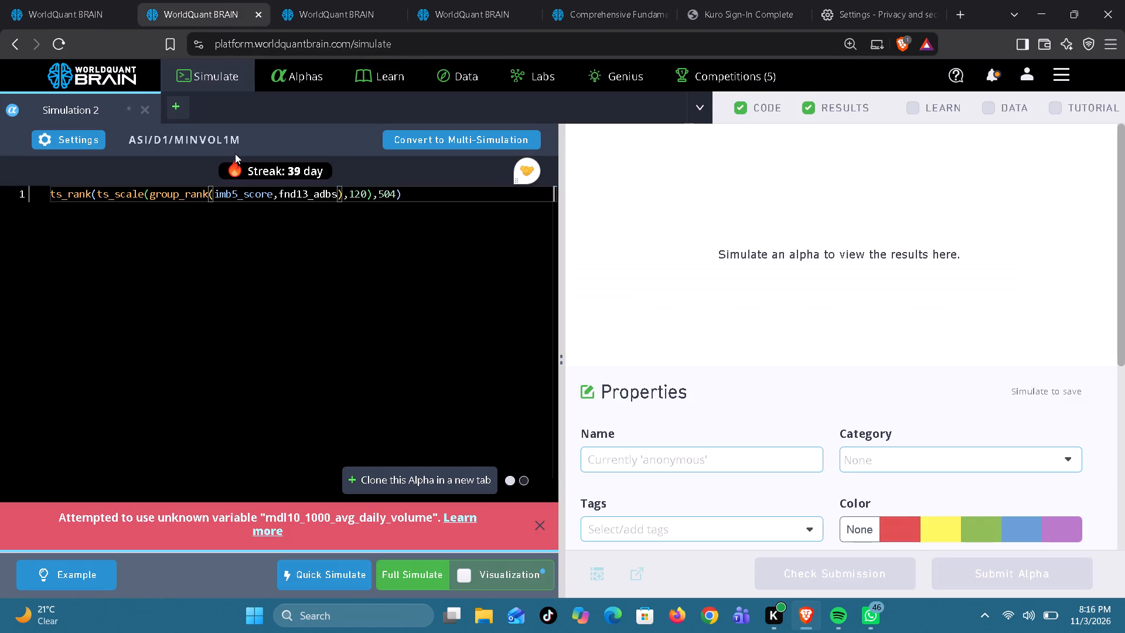
left_click(309, 197)
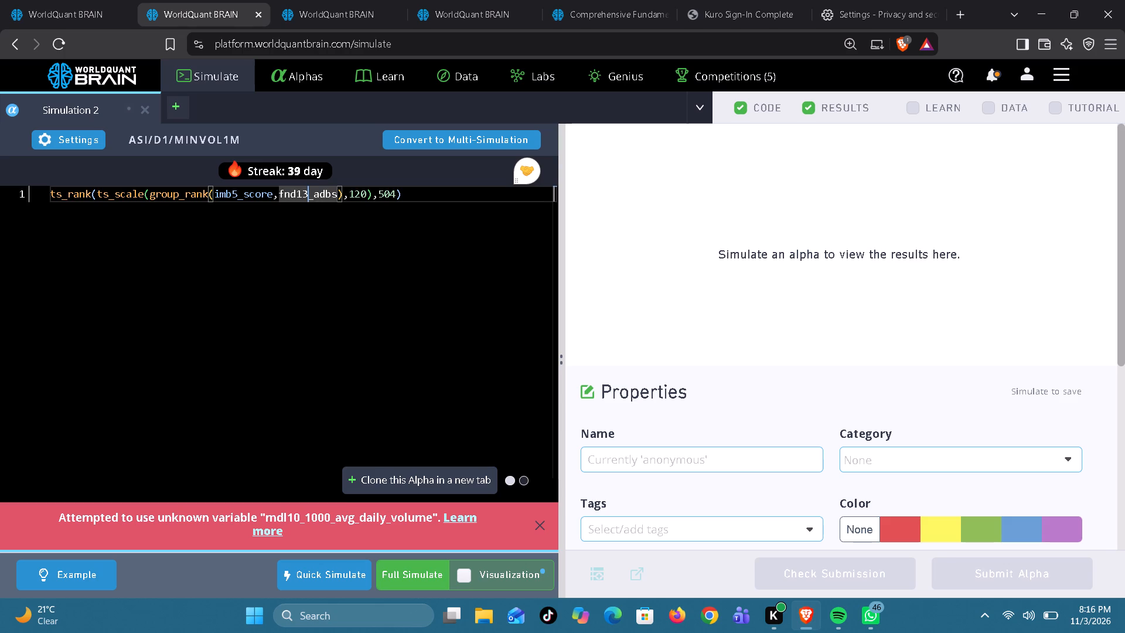
key("ctrl+z")
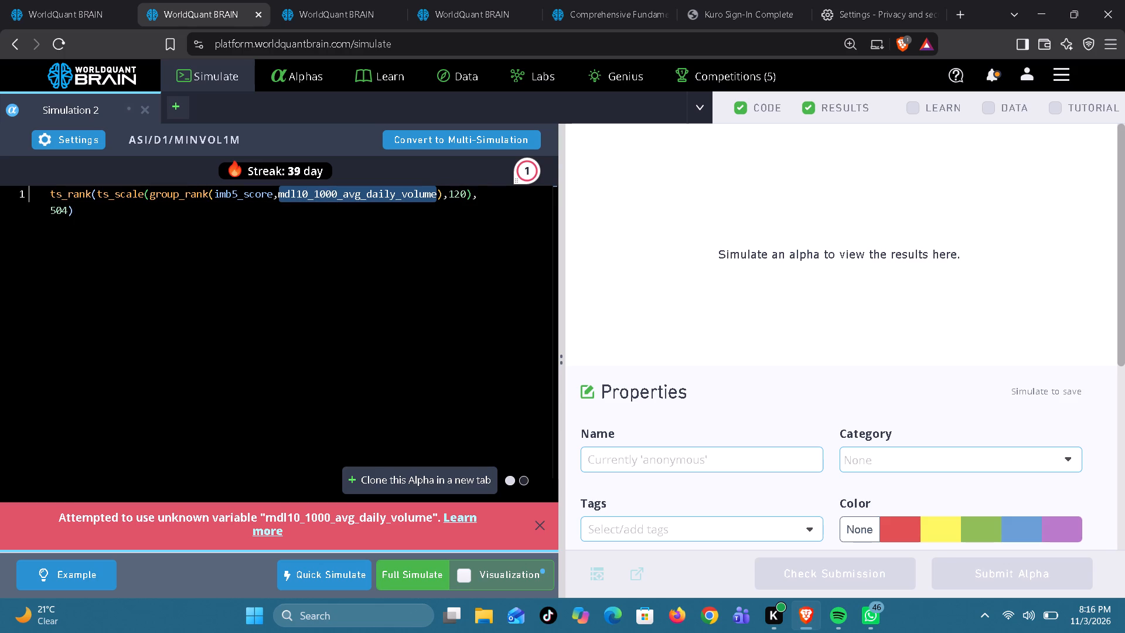
key("ctrl+z")
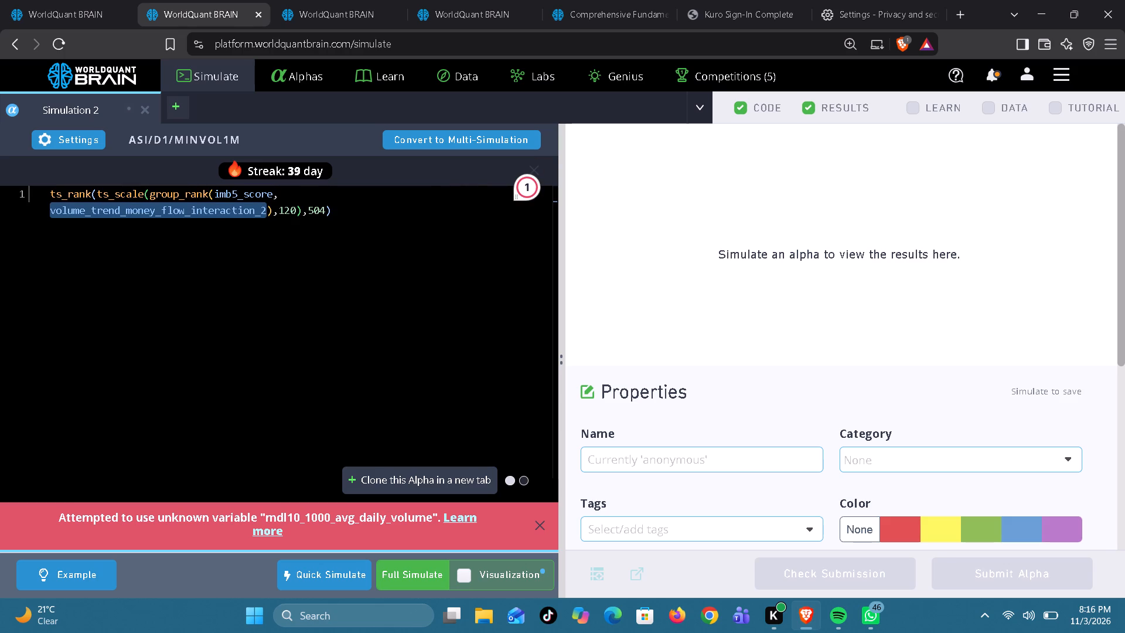
key("ctrl+z")
key("ctrl+z")
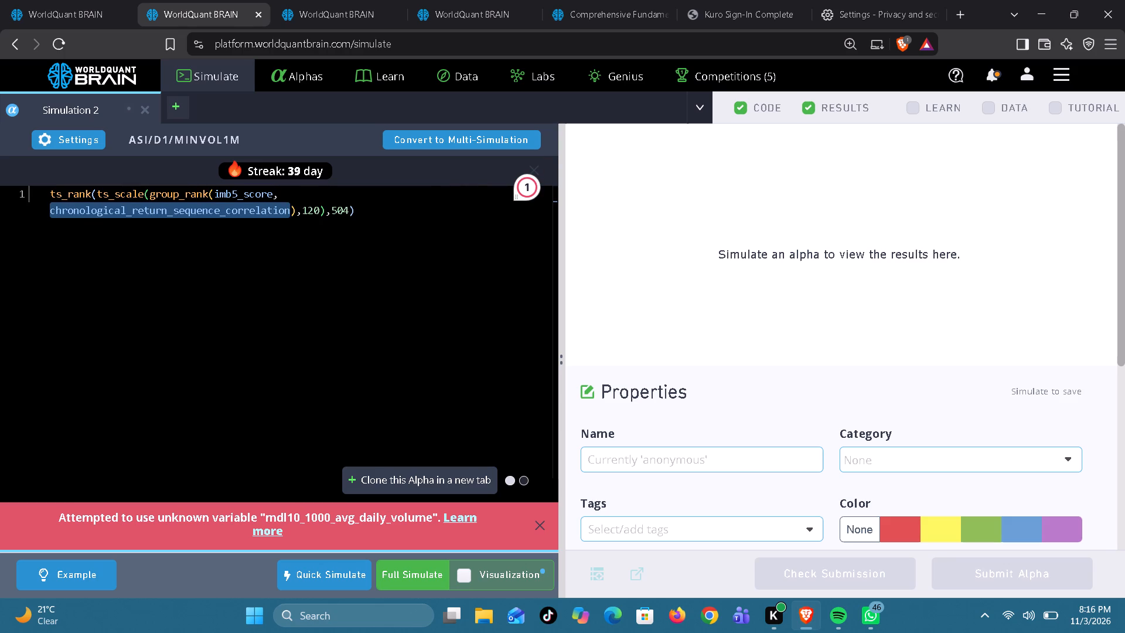
key("ctrl+z")
key("ctrl+z")
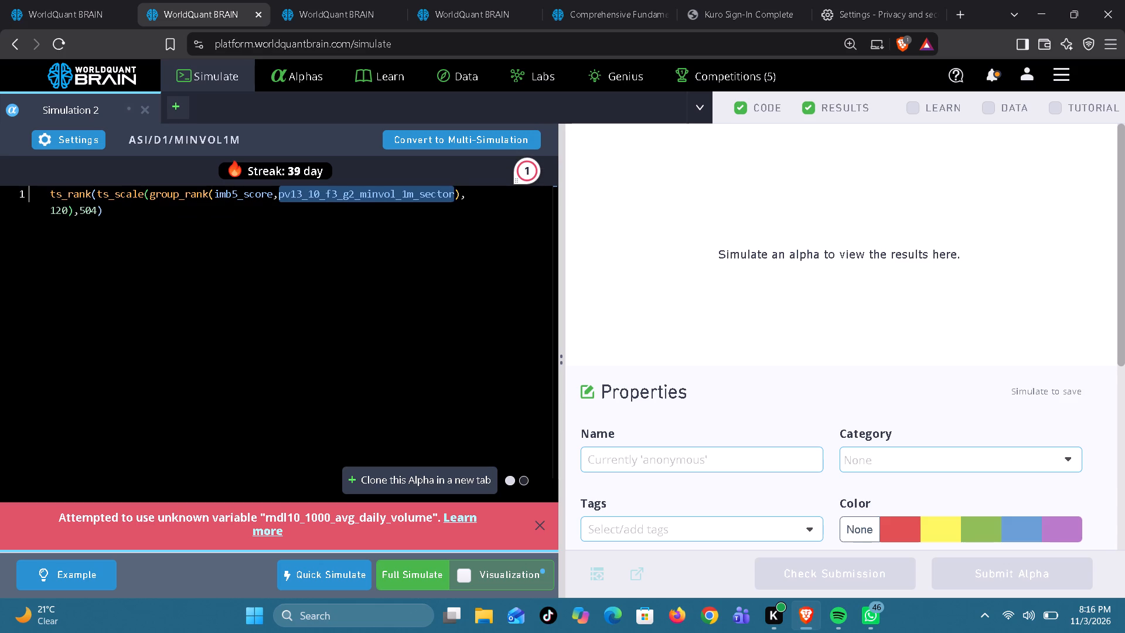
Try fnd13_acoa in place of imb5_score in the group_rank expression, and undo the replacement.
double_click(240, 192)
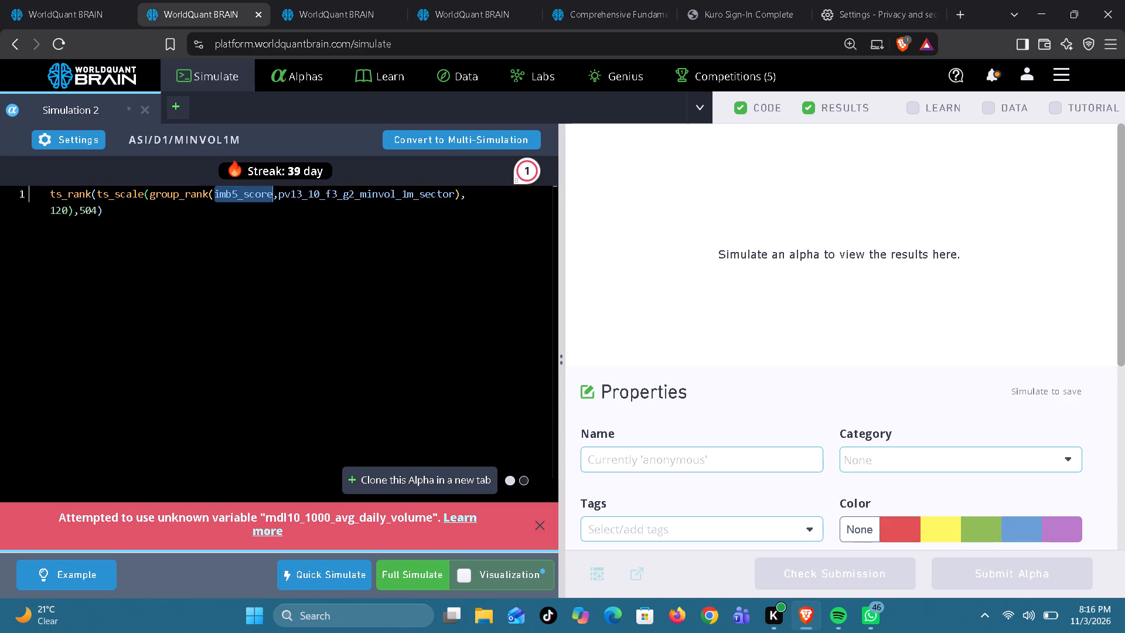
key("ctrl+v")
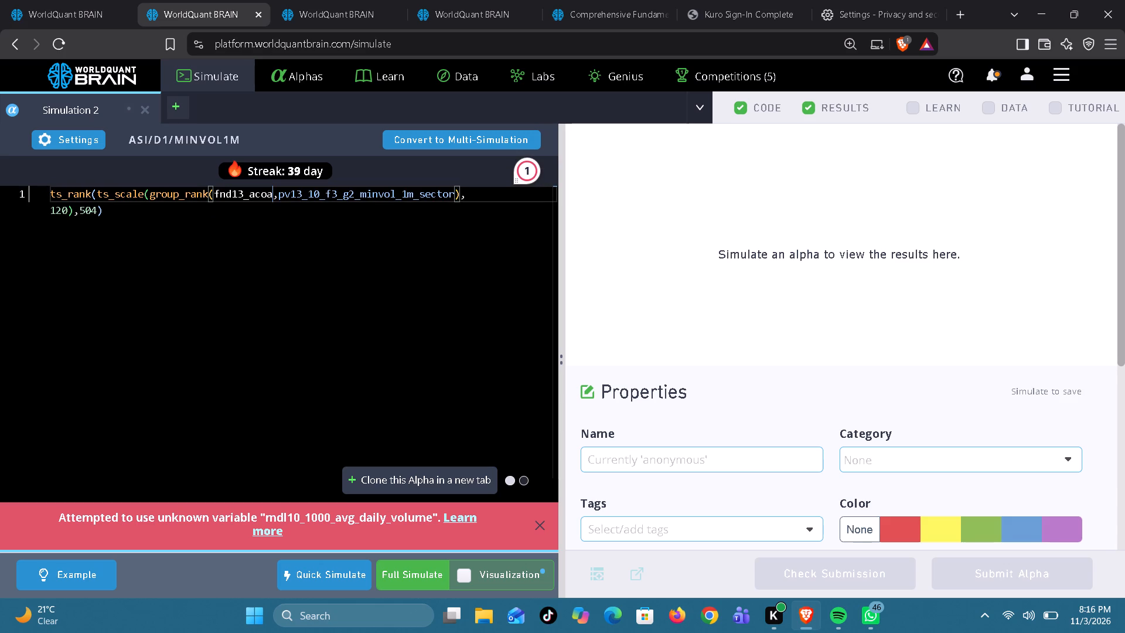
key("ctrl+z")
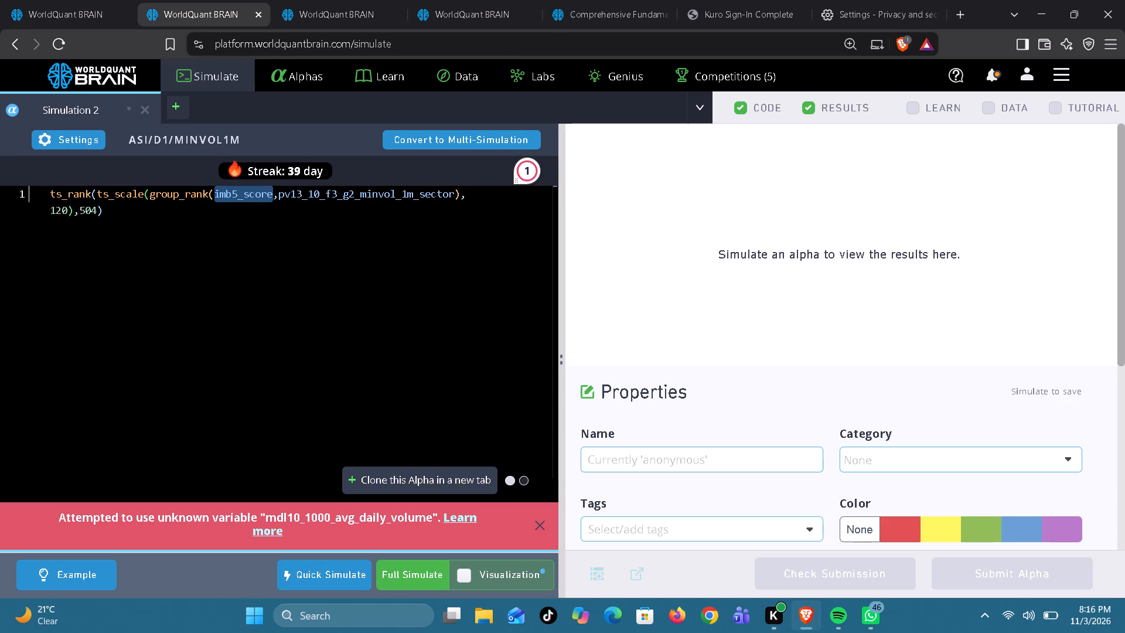
Return from the Comprehensive Fundamentals Dataset to the list of Fundamental category datasets.
left_click(587, 13)
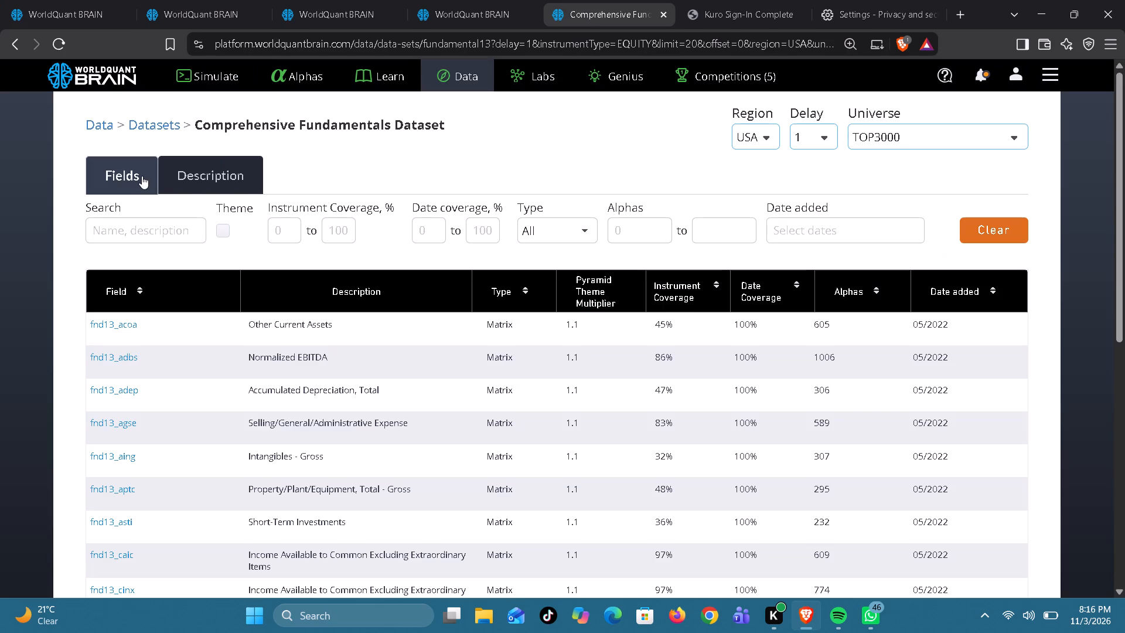
left_click(14, 53)
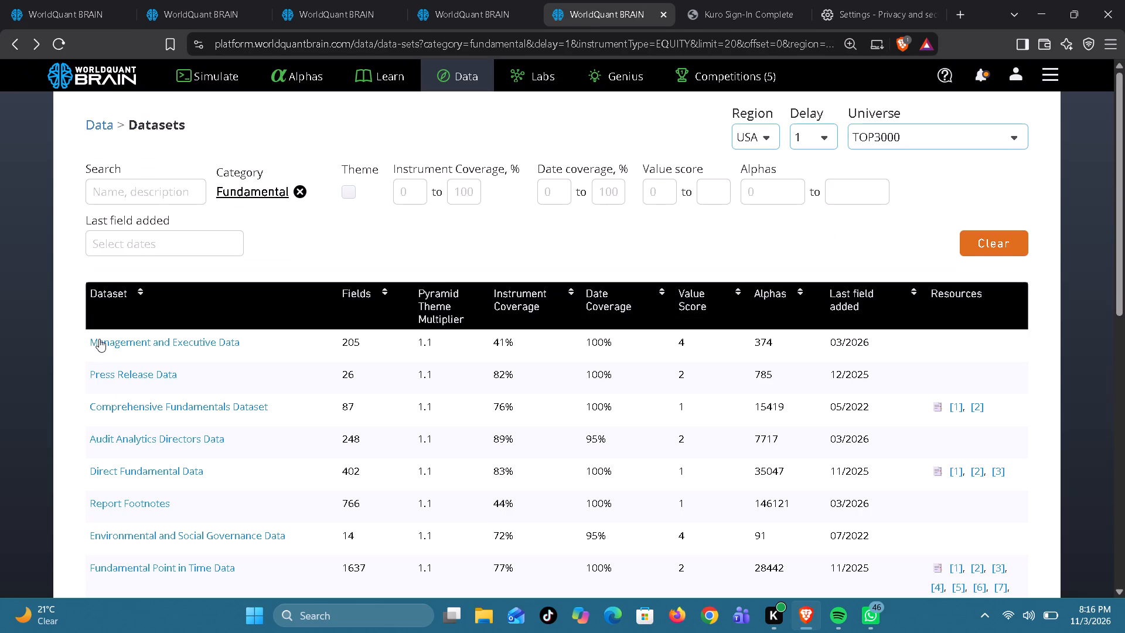
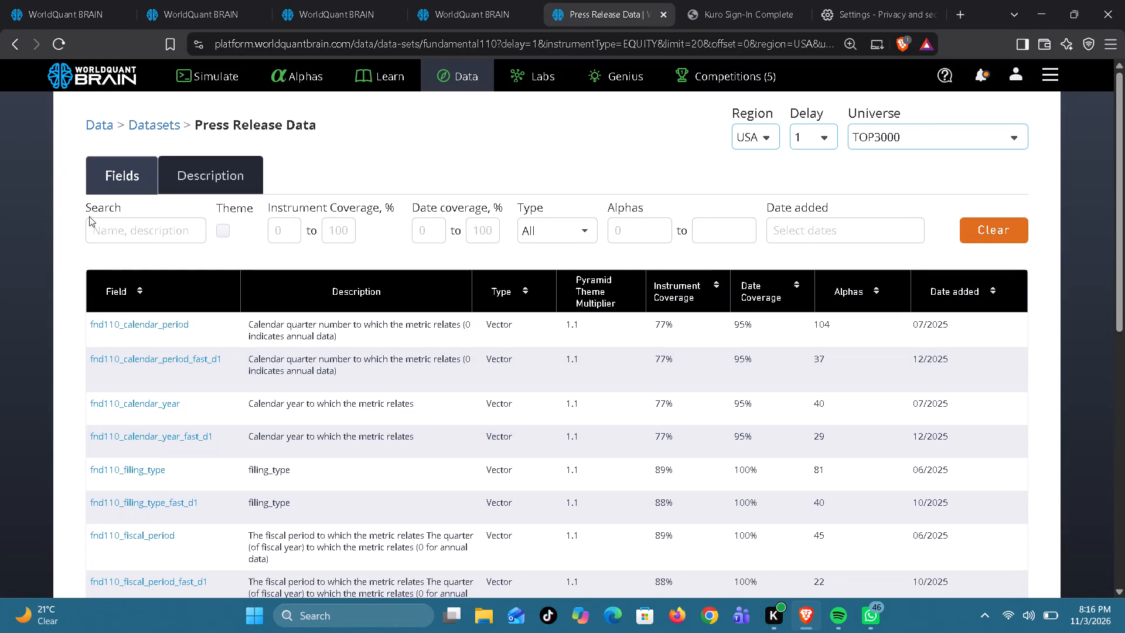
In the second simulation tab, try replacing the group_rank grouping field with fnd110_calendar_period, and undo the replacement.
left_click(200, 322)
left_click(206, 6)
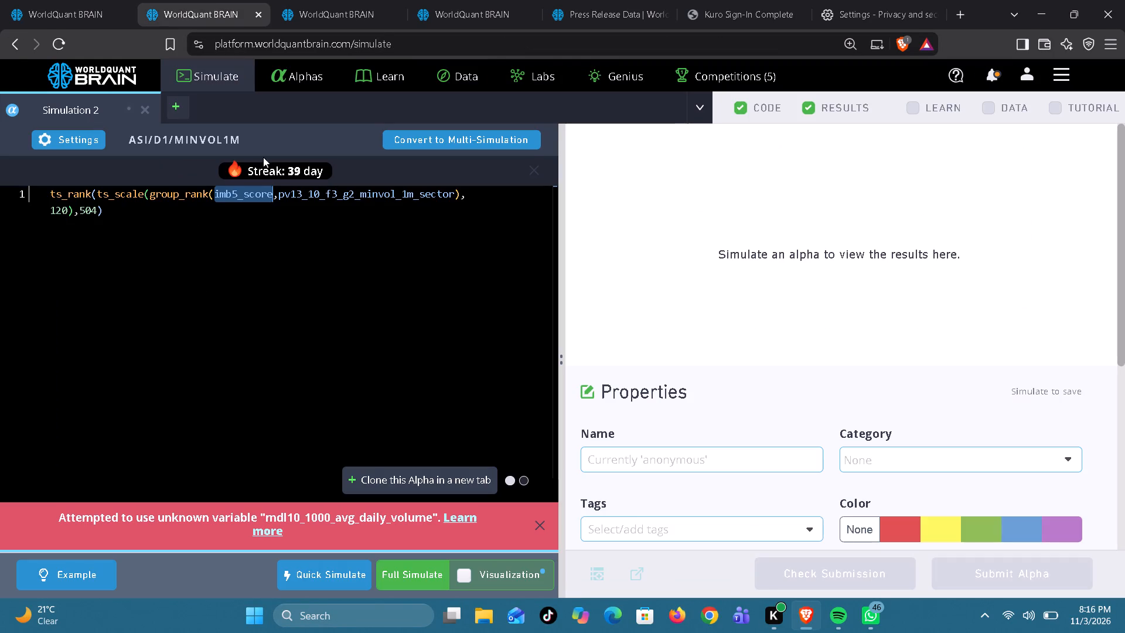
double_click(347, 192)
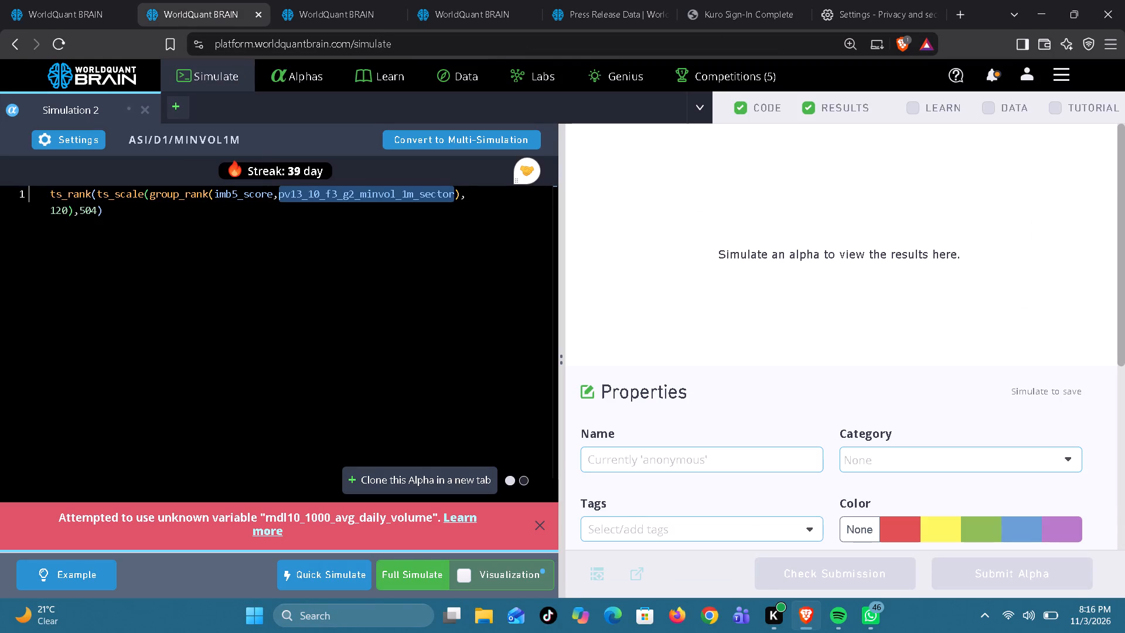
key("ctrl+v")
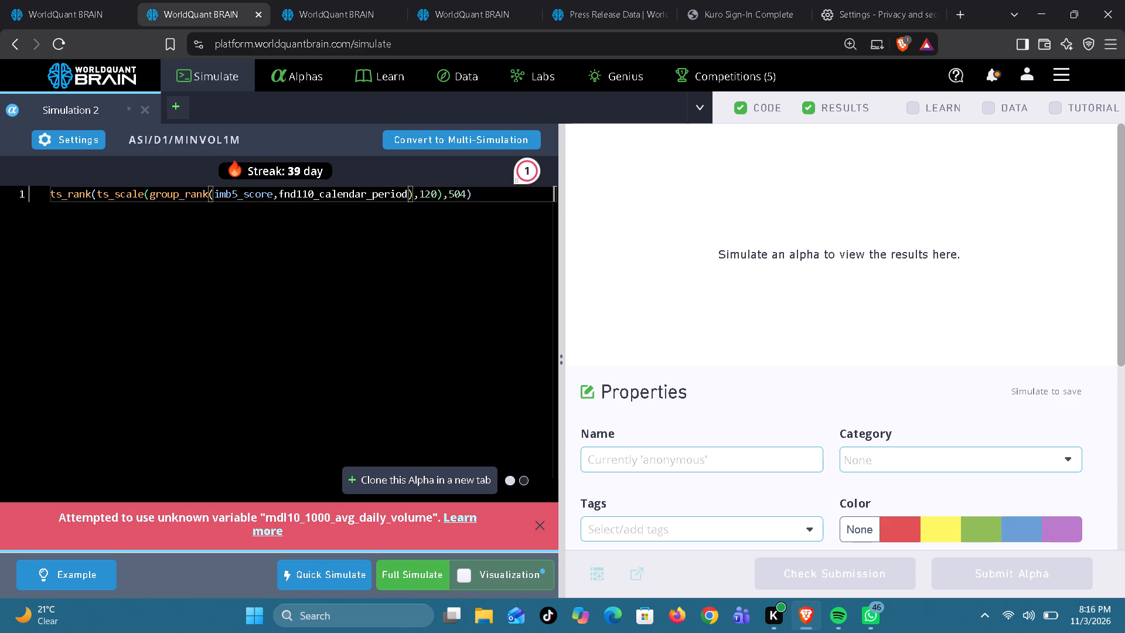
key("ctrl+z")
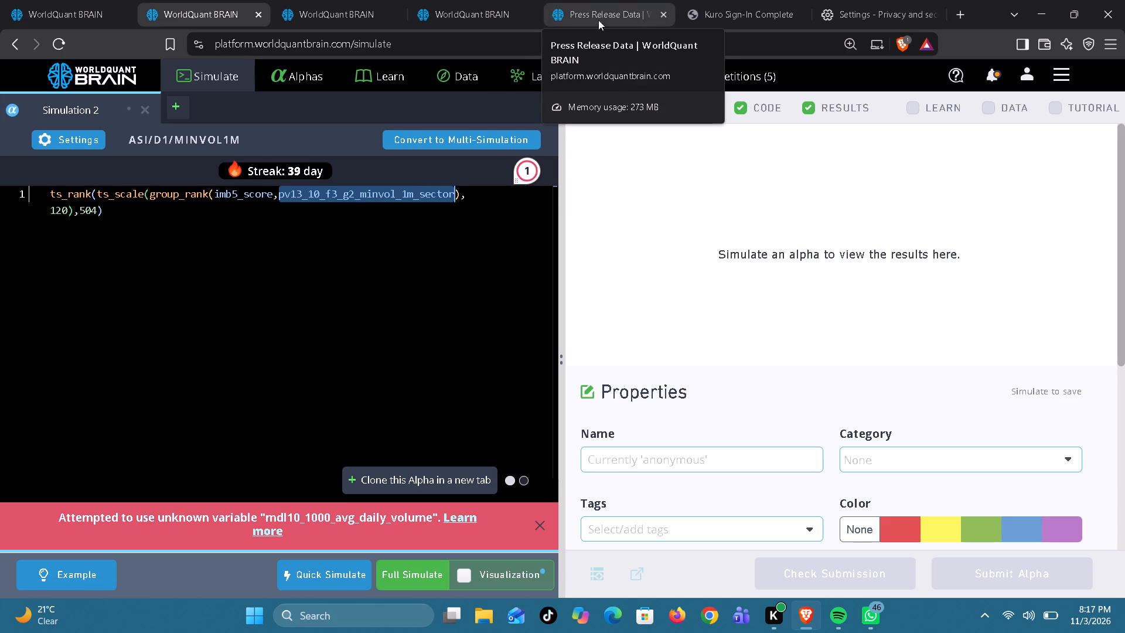
Set the ts_scale lookback in the alpha expression to 150 and run a full simulation.
left_click(110, 261)
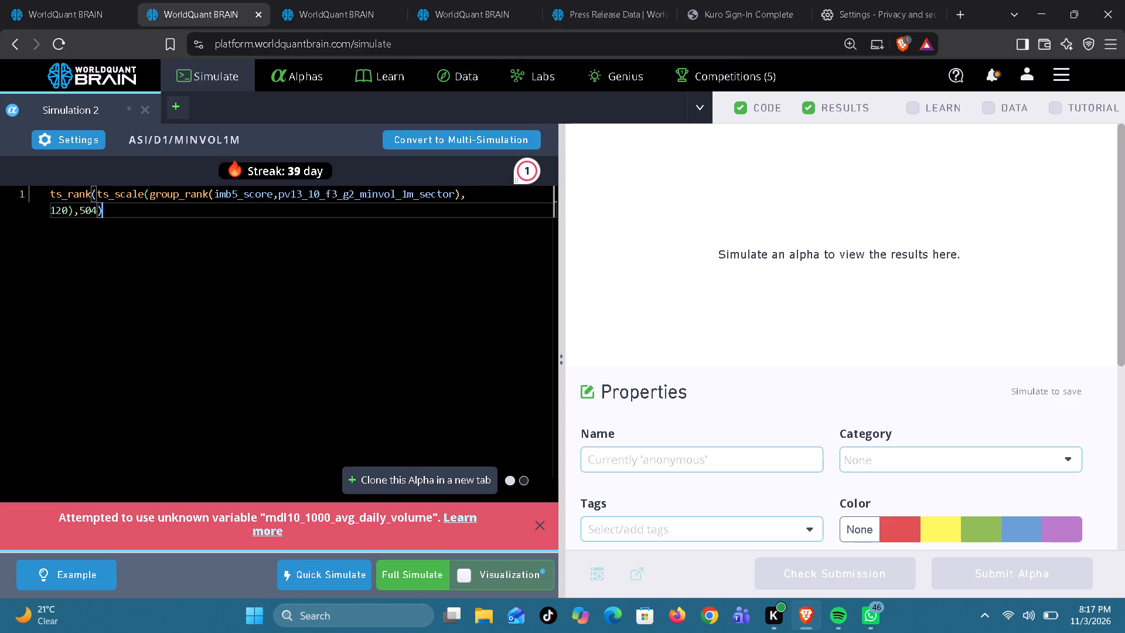
left_click(57, 207)
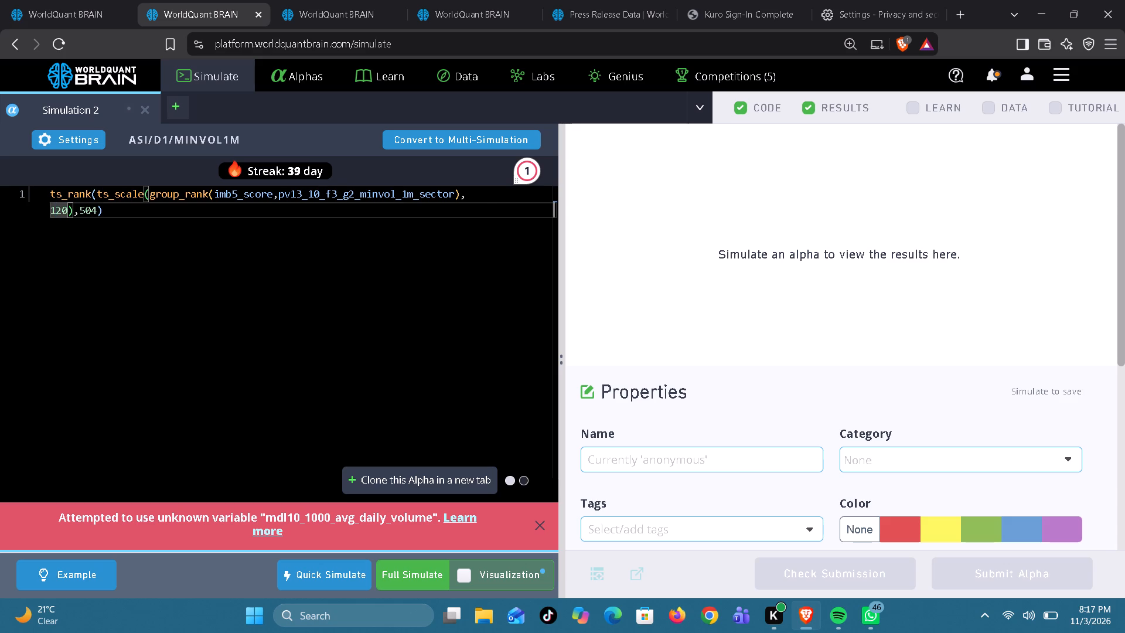
key("BackSpace")
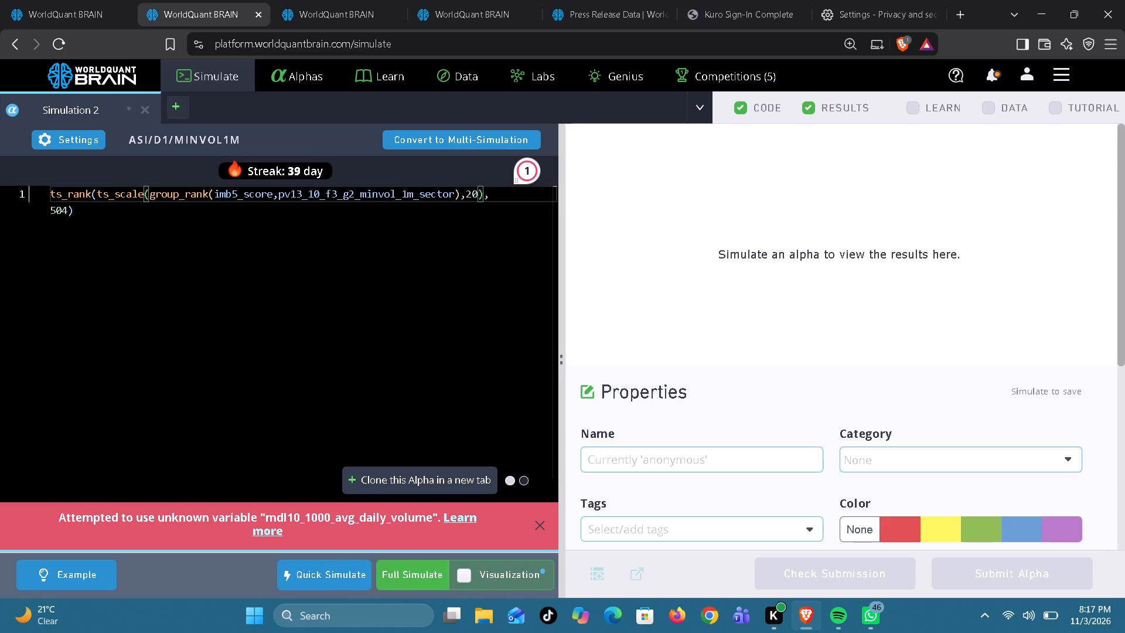
key("ctrl+z")
key("Delete")
key("5")
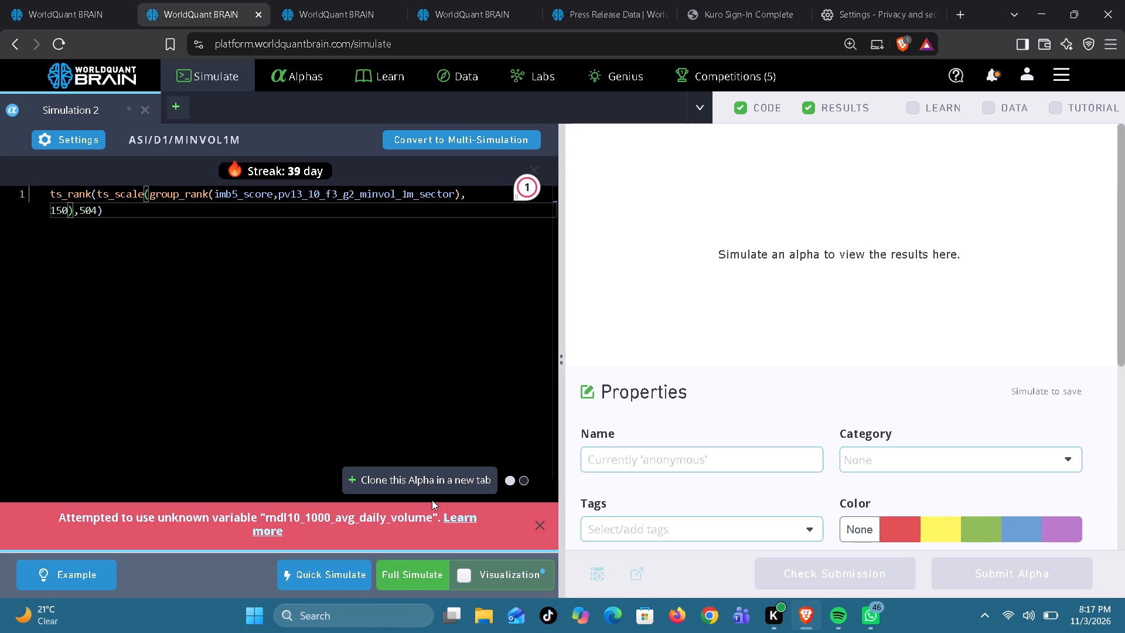
left_click(403, 580)
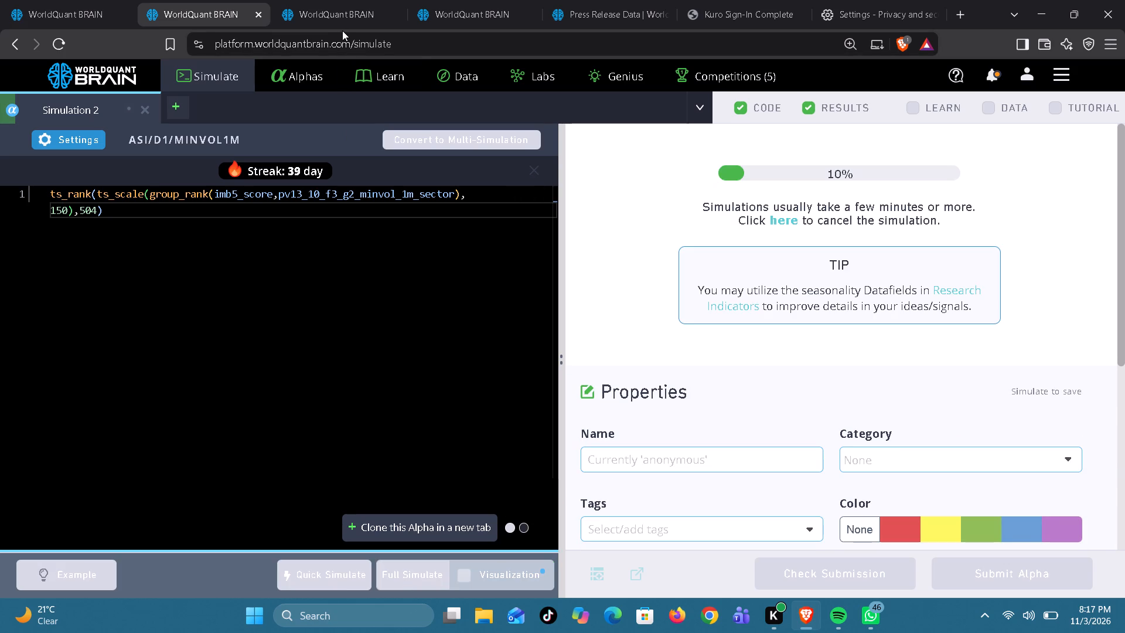
Review the simulation results in the third simulation tab and run the Prod, Power Pool and Self Correlation checks.
left_click(342, 15)
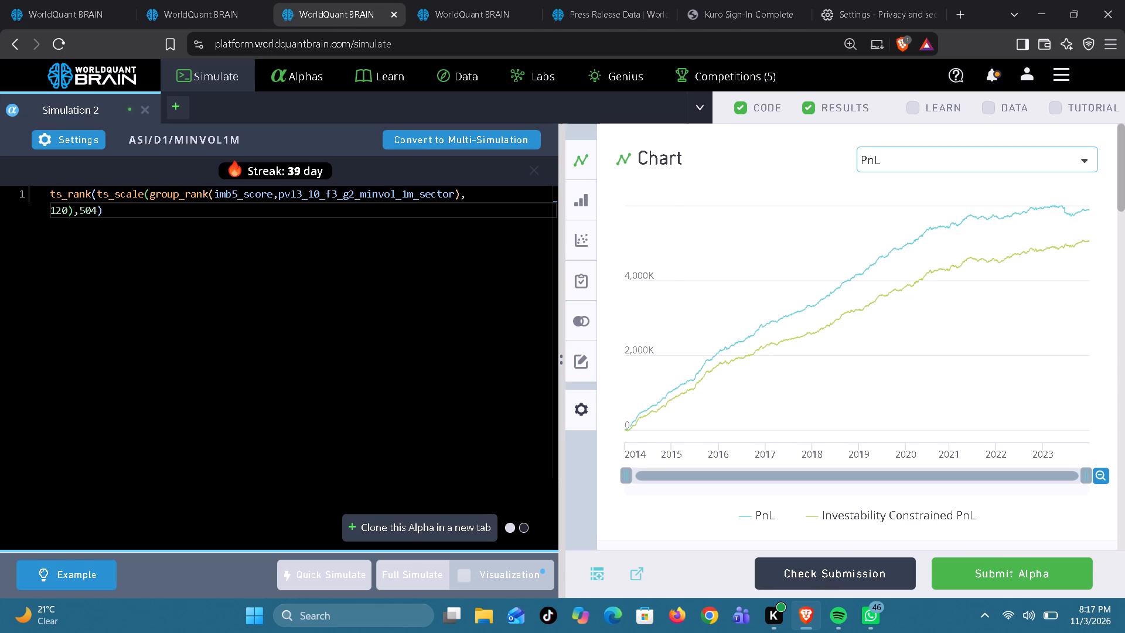
scroll(670, 435, "down", 1)
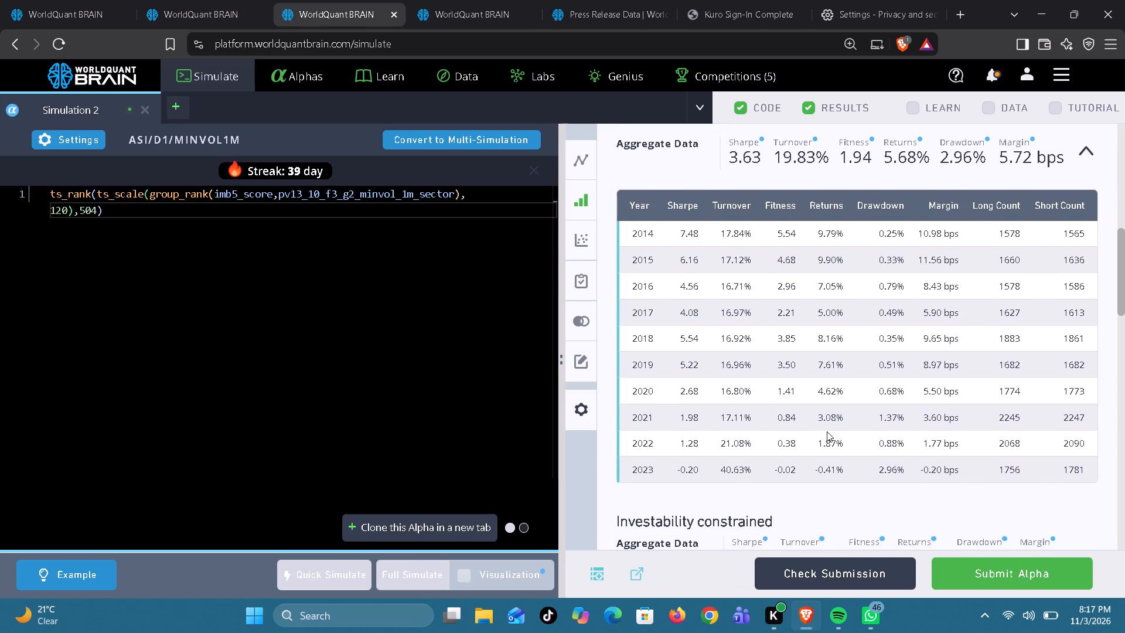
scroll(827, 431, "down", 3)
scroll(827, 431, "up", 1)
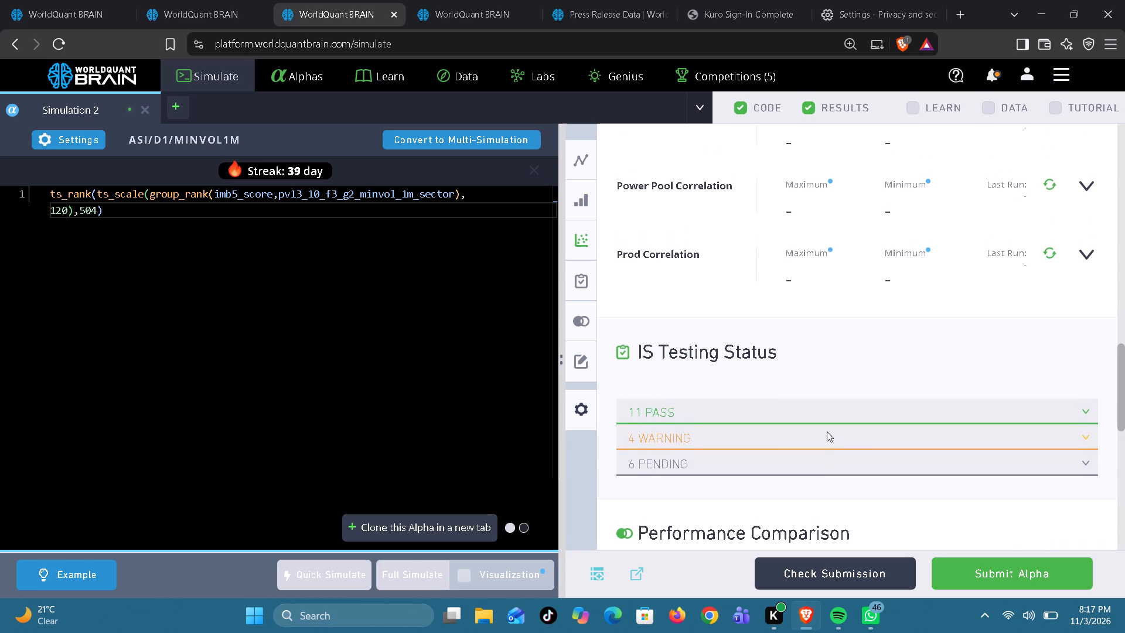
scroll(827, 431, "up", 1)
left_click(1053, 305)
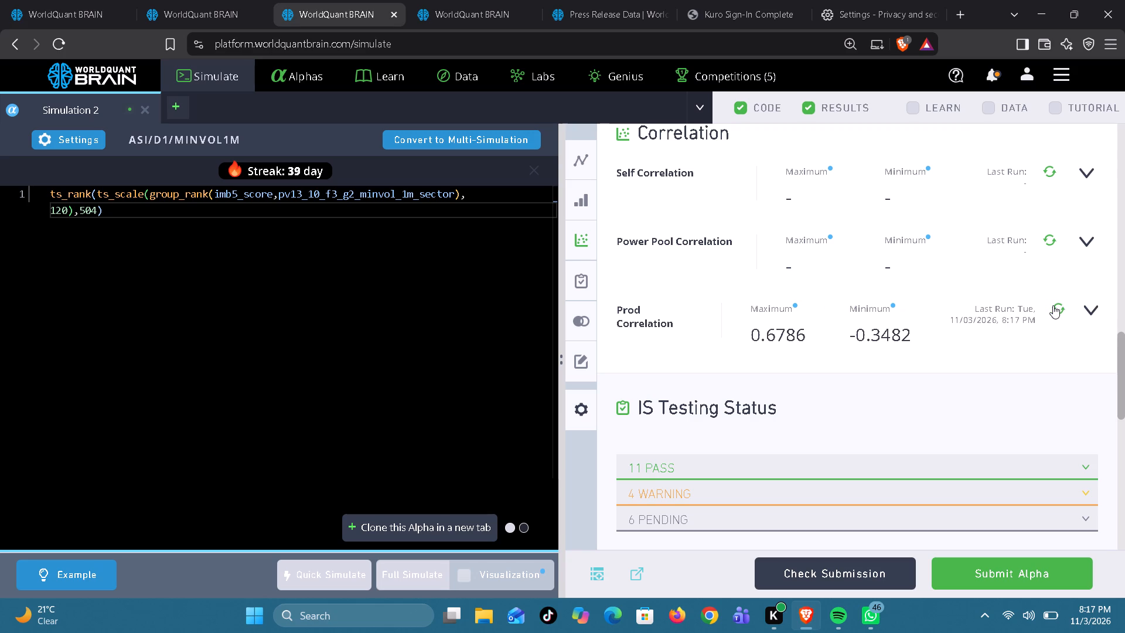
left_click(1050, 239)
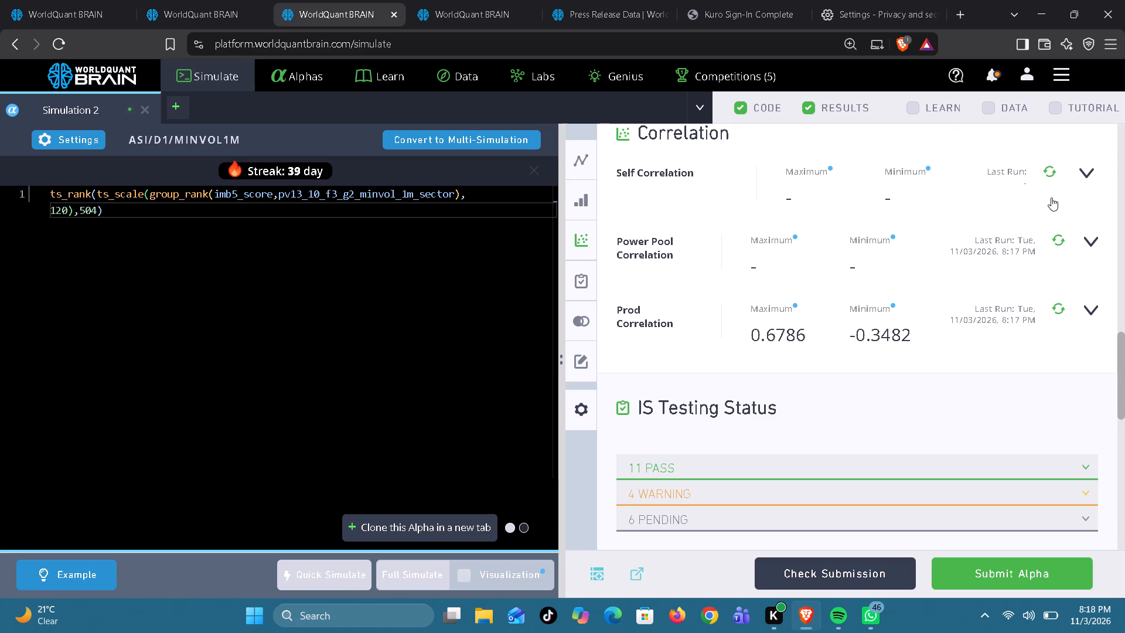
left_click(1055, 242)
left_click(1052, 170)
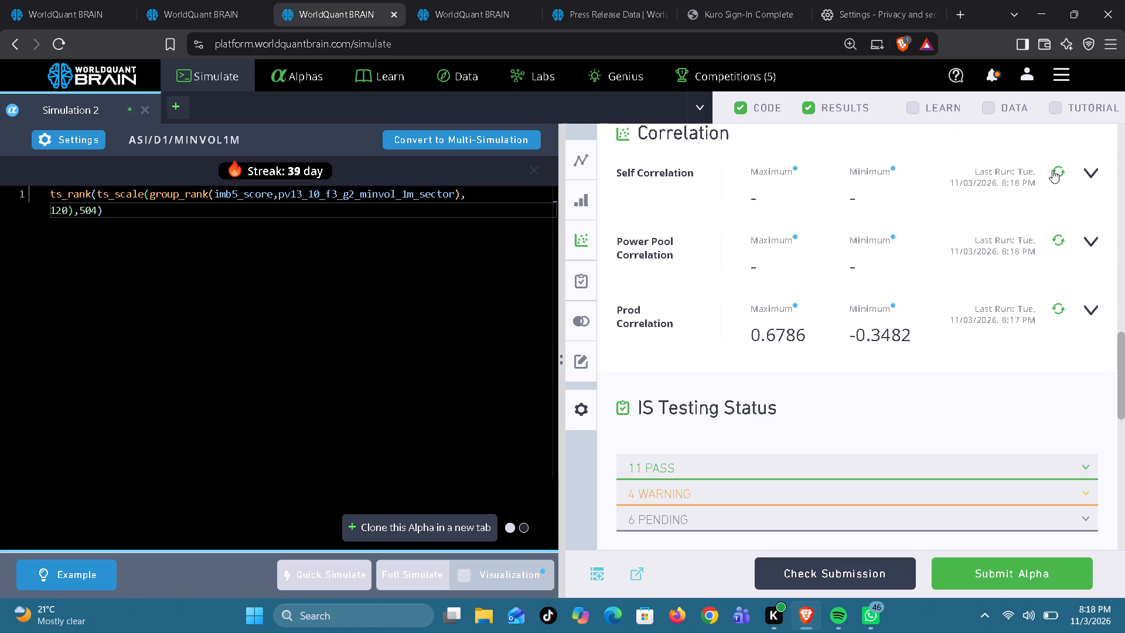
Copy the entire alpha expression from the code editor.
double_click(314, 193)
key("ctrl+a")
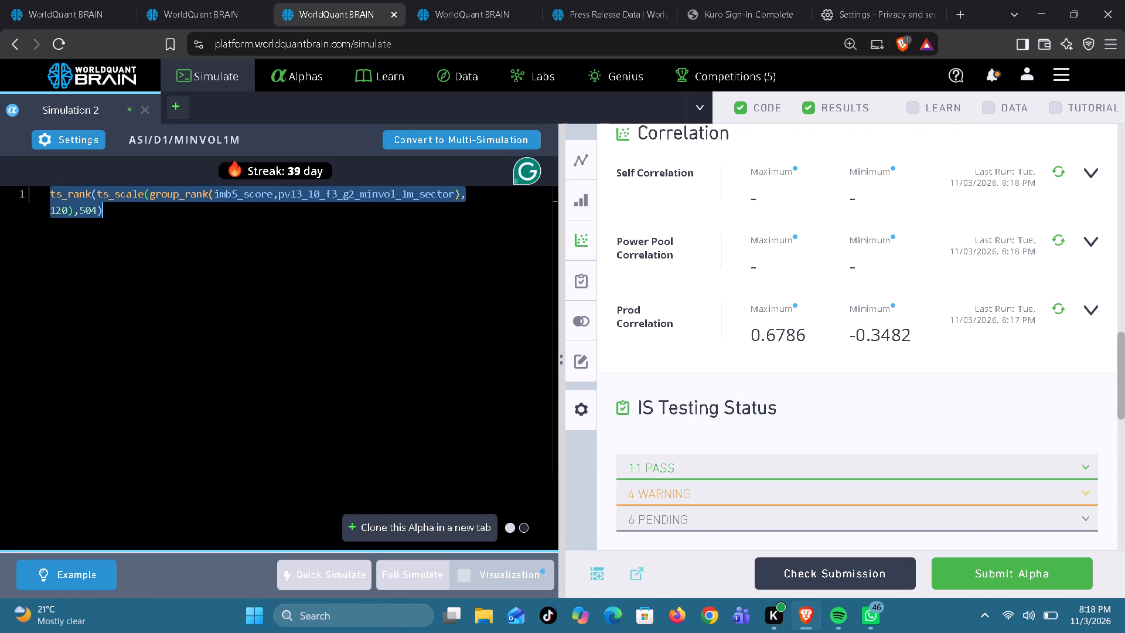
key("ctrl+c")
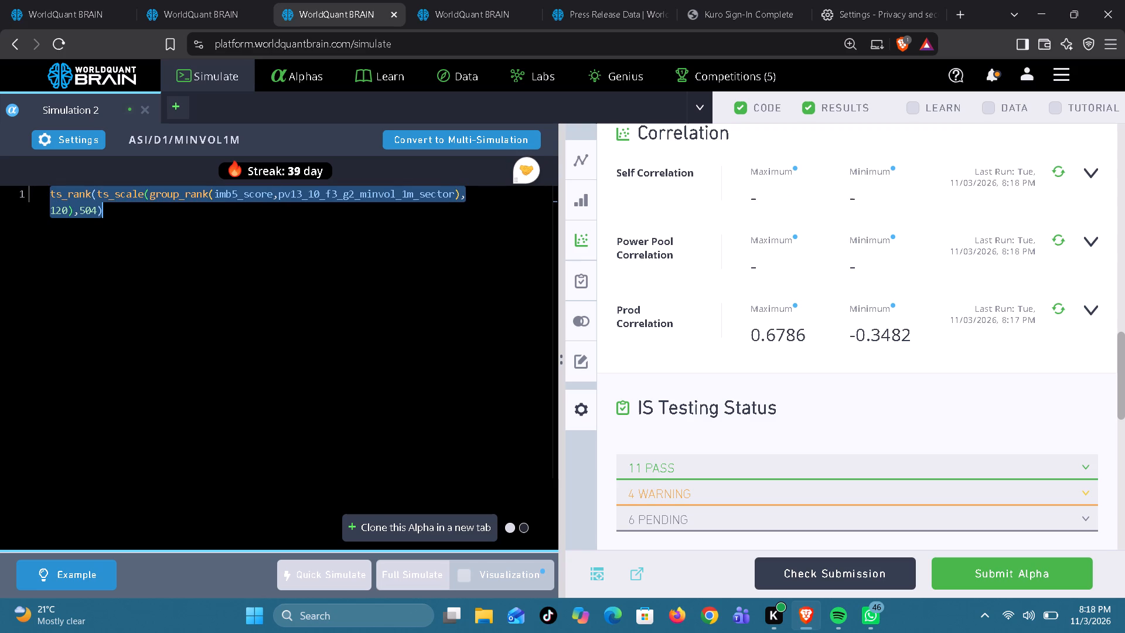